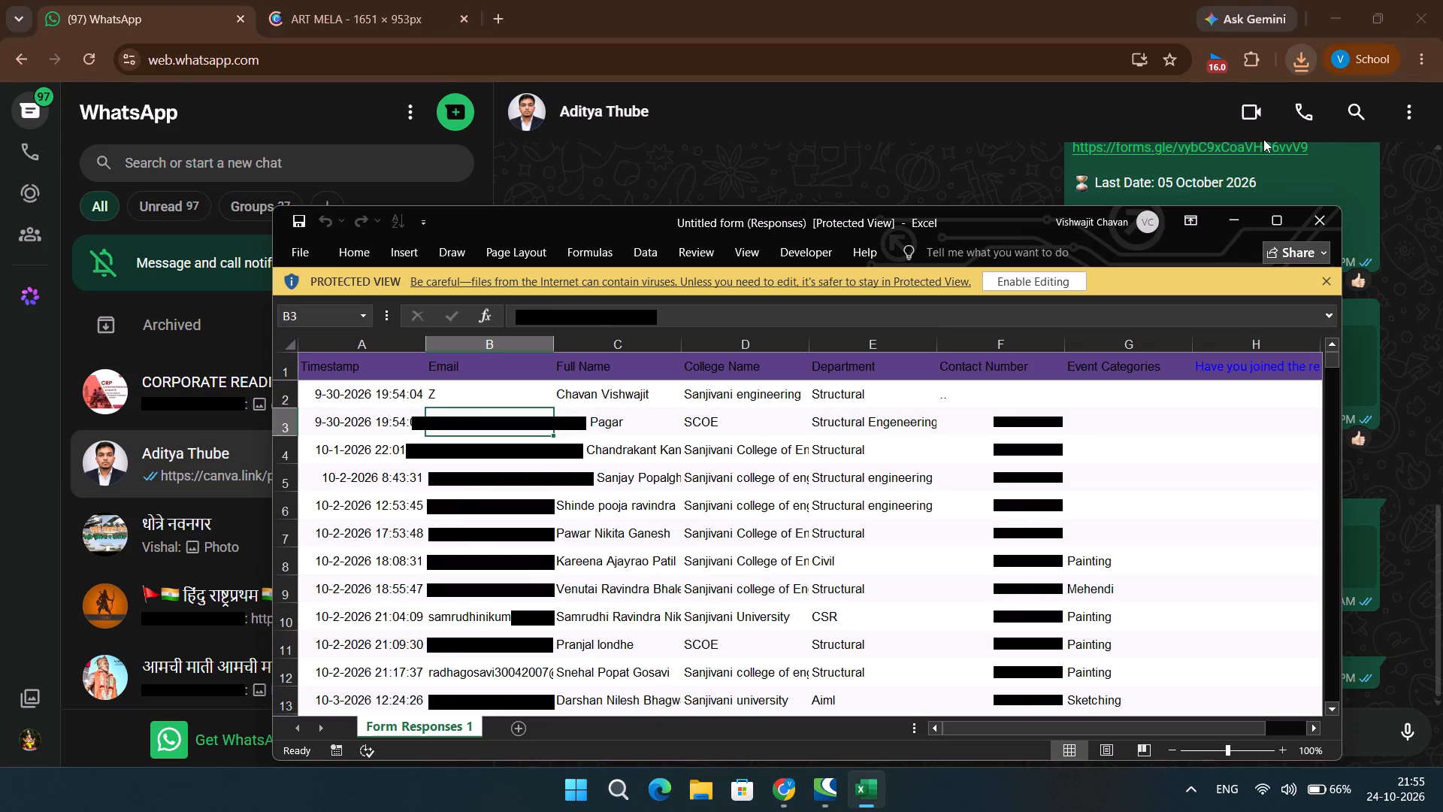
Maximize the form responses workbook and enable editing.
{"action": "left_click", "coordinate": [1269, 211]}
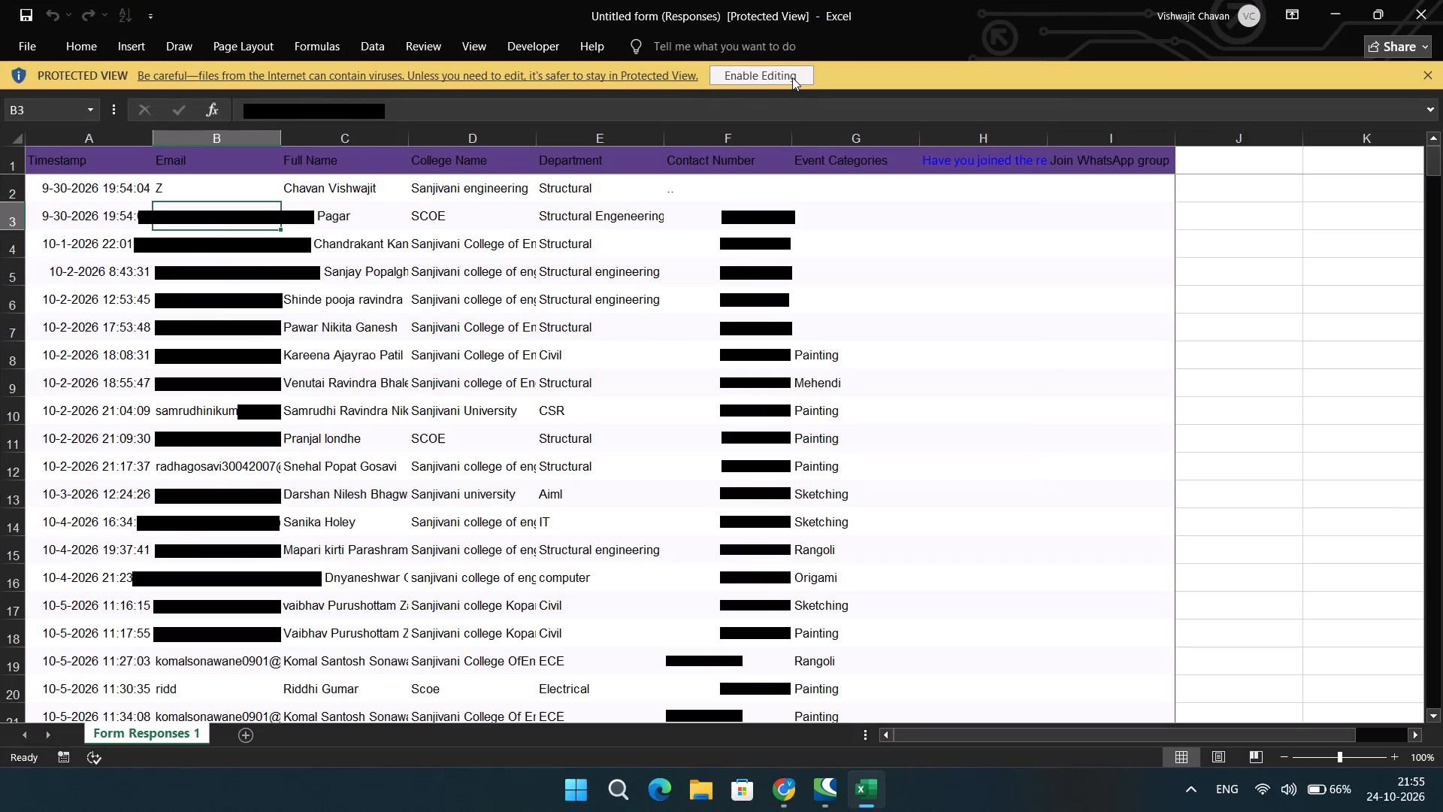
{"action": "left_click", "coordinate": [791, 77]}
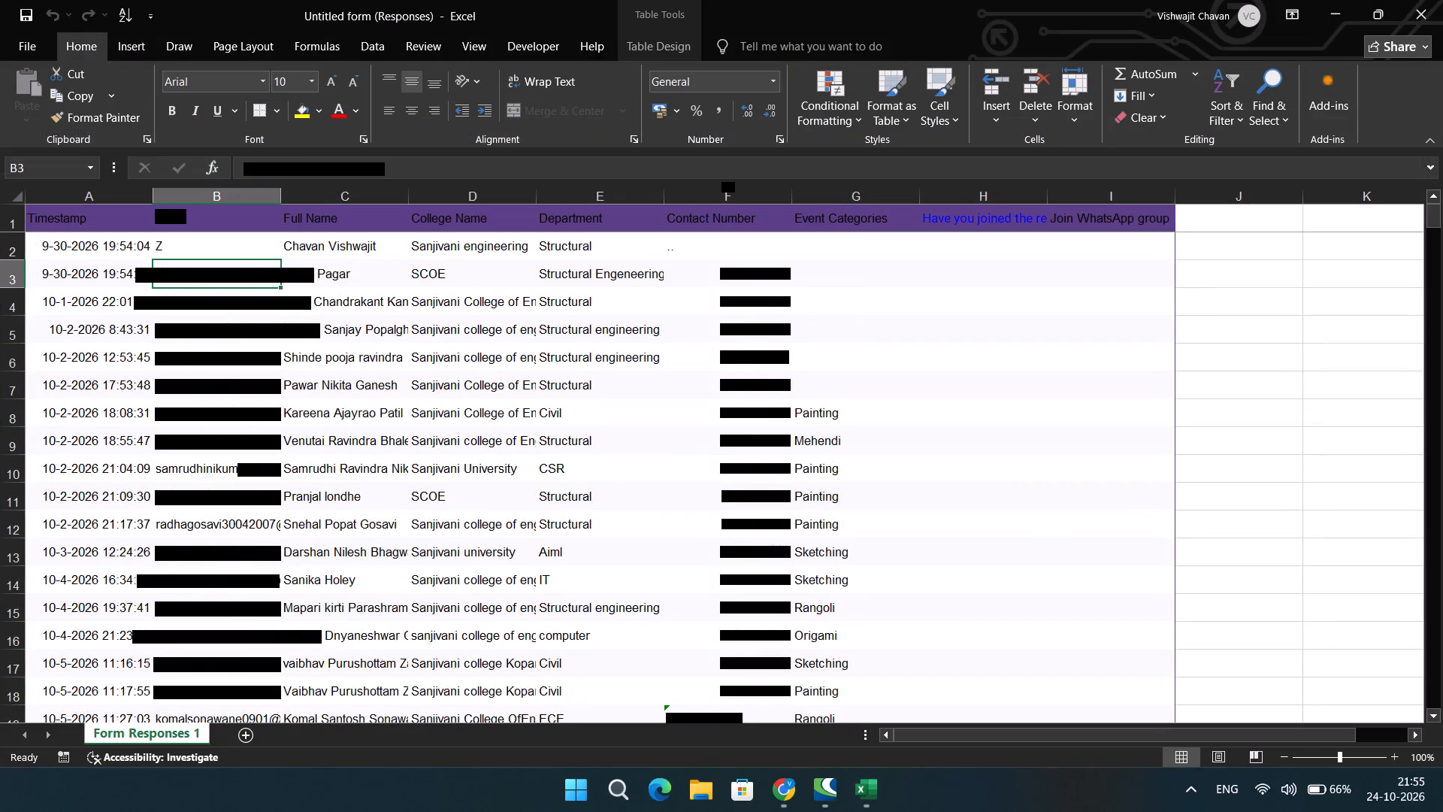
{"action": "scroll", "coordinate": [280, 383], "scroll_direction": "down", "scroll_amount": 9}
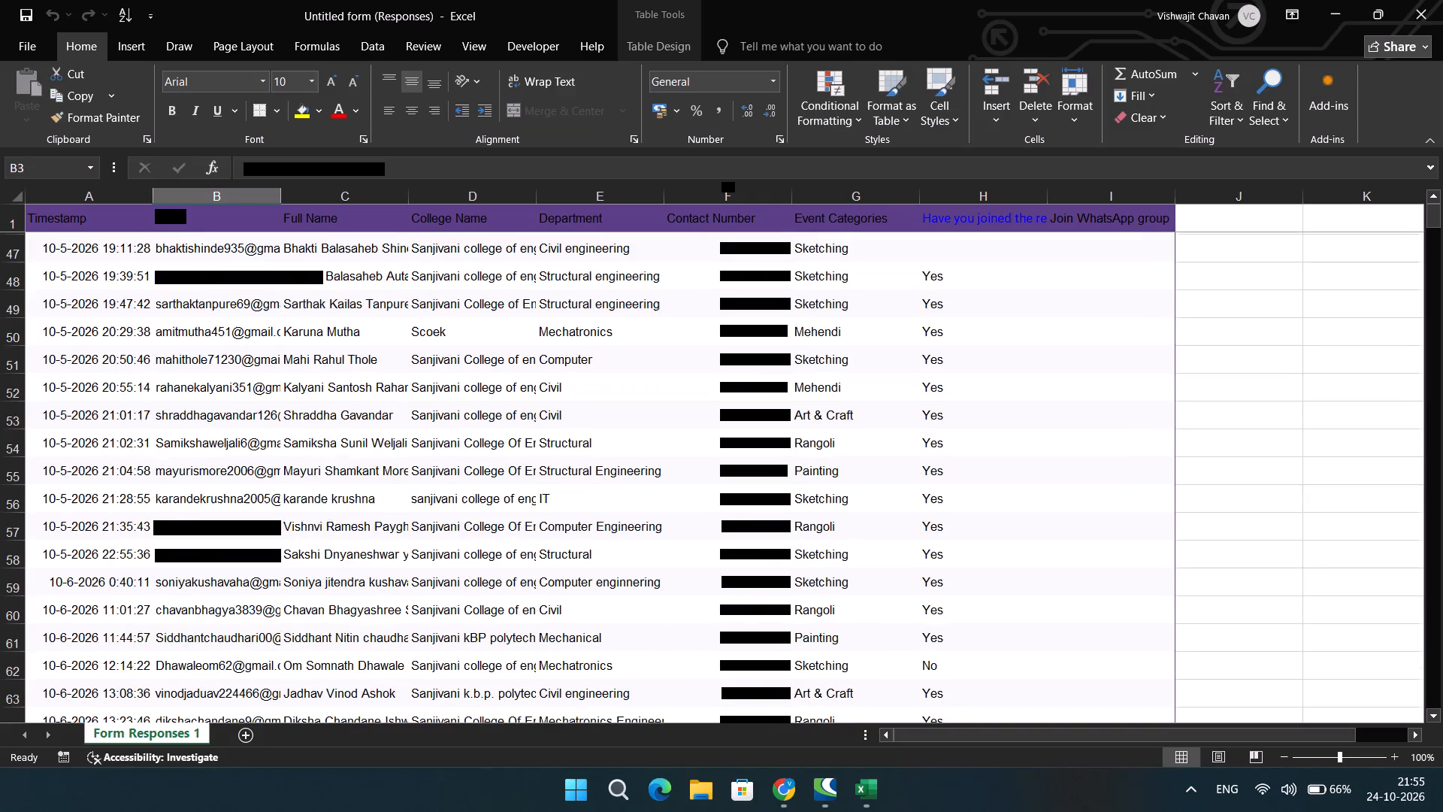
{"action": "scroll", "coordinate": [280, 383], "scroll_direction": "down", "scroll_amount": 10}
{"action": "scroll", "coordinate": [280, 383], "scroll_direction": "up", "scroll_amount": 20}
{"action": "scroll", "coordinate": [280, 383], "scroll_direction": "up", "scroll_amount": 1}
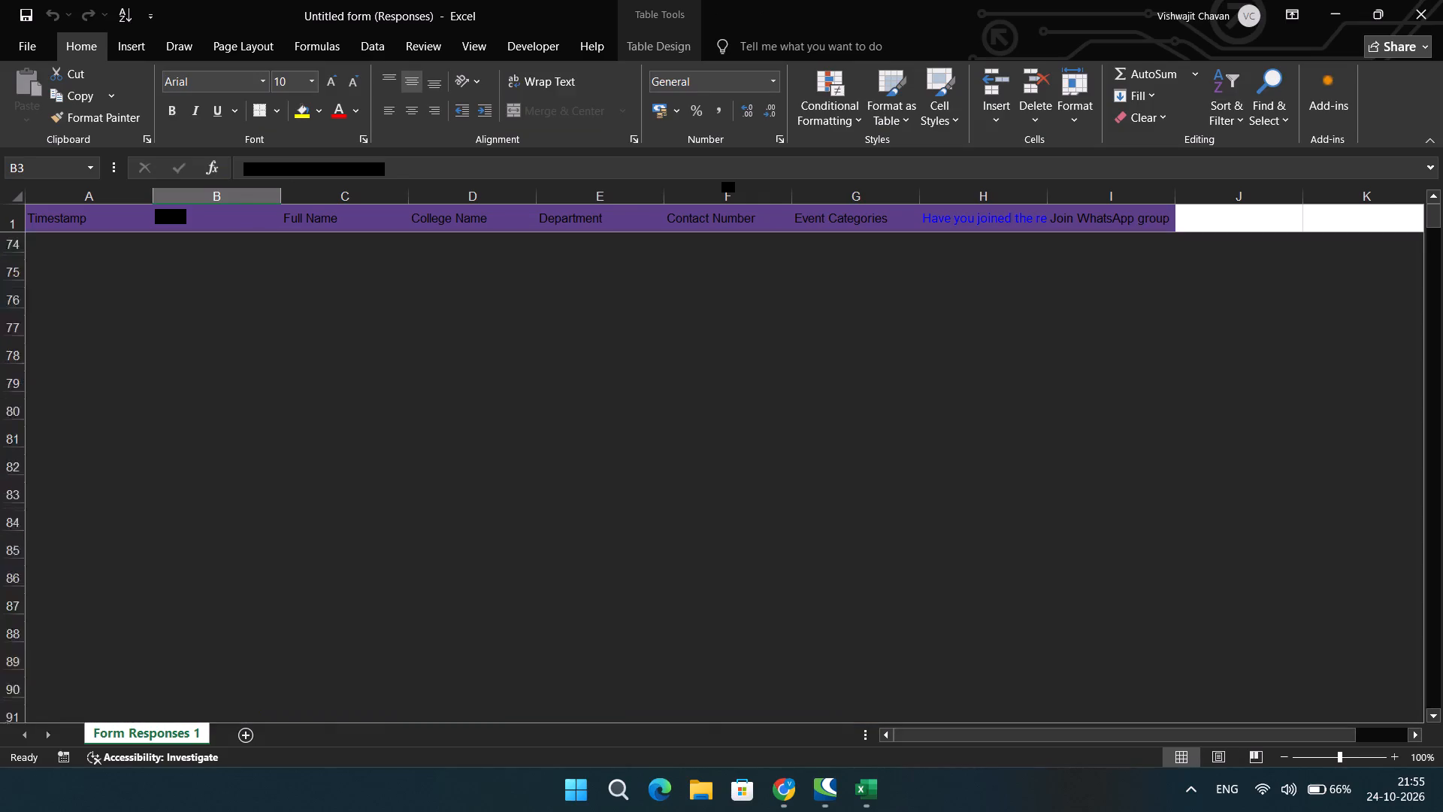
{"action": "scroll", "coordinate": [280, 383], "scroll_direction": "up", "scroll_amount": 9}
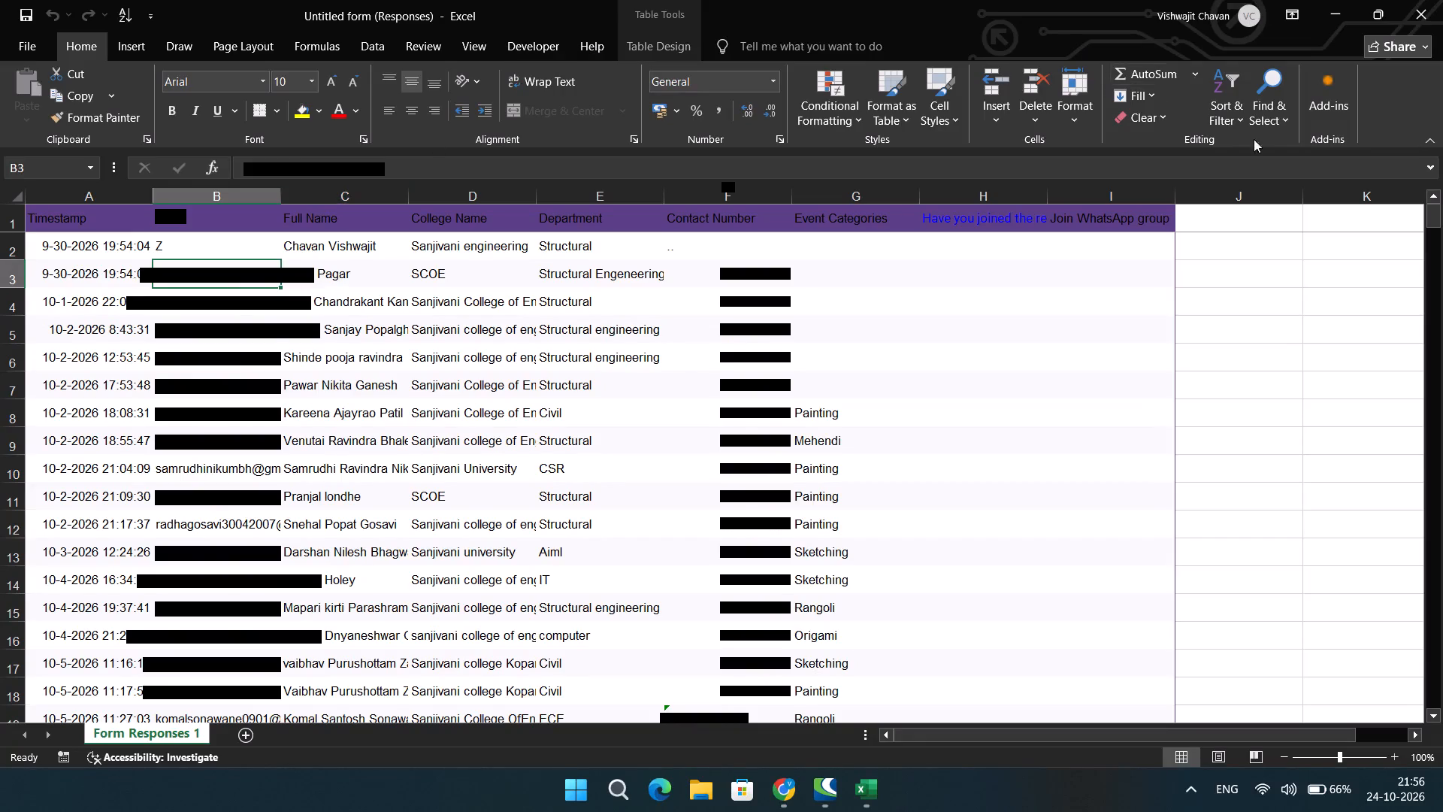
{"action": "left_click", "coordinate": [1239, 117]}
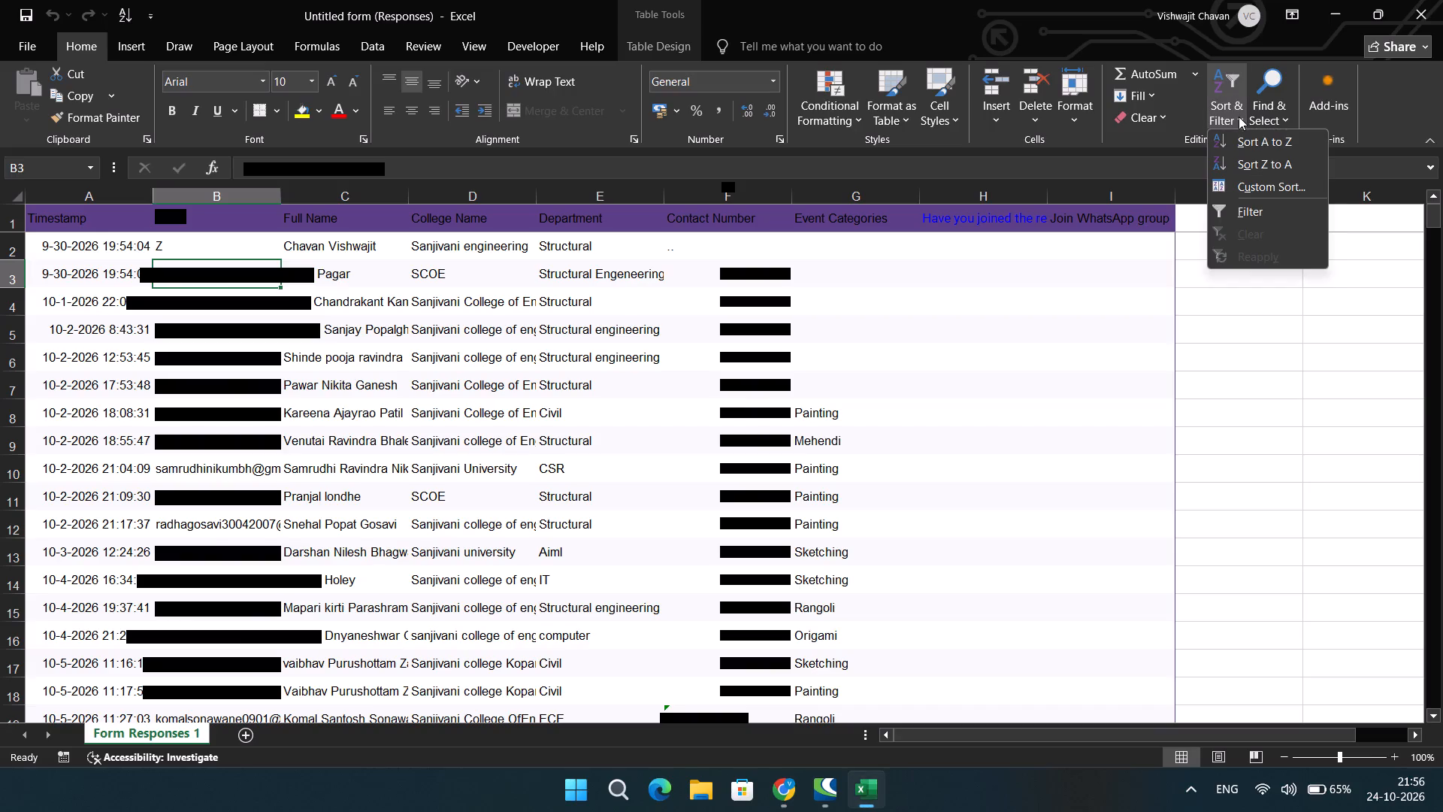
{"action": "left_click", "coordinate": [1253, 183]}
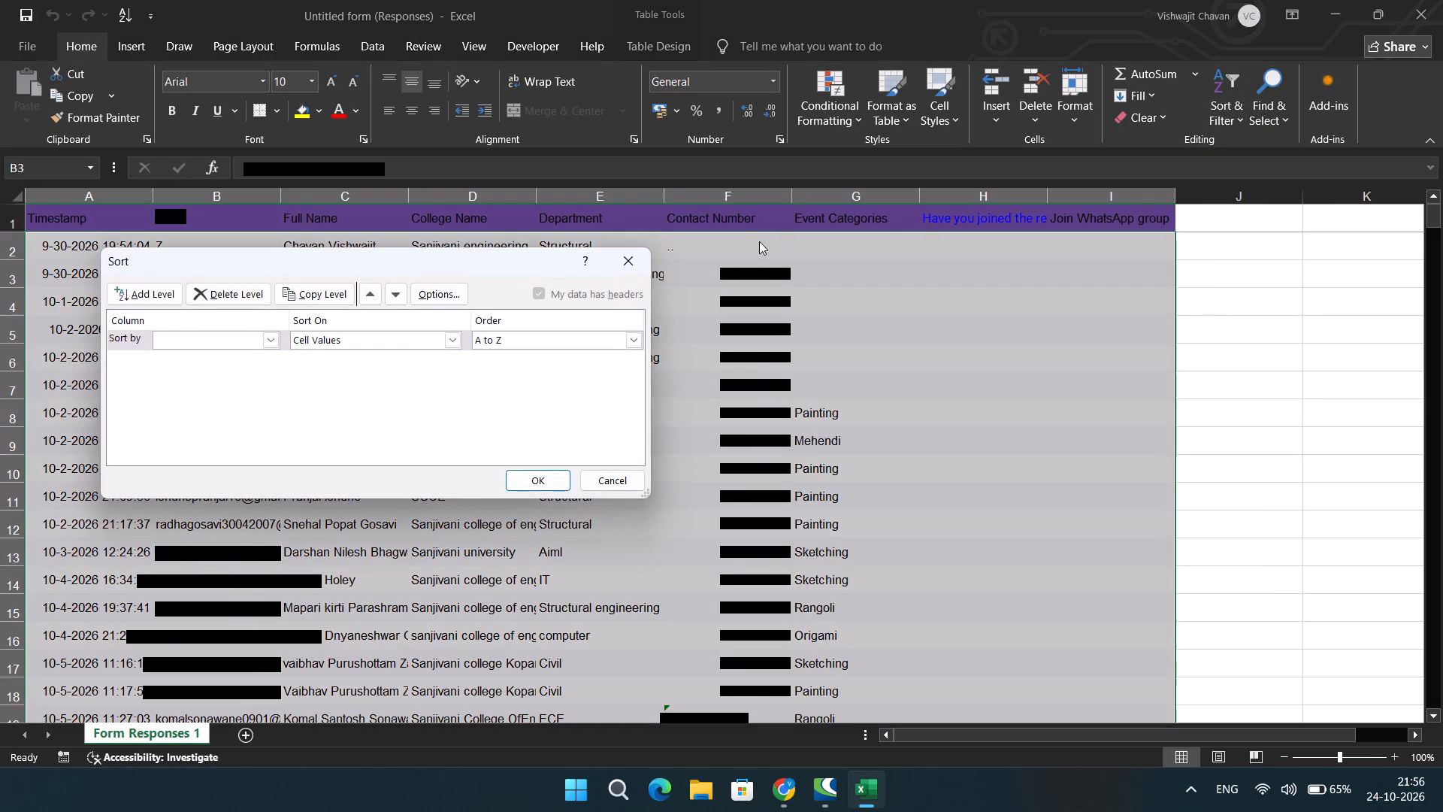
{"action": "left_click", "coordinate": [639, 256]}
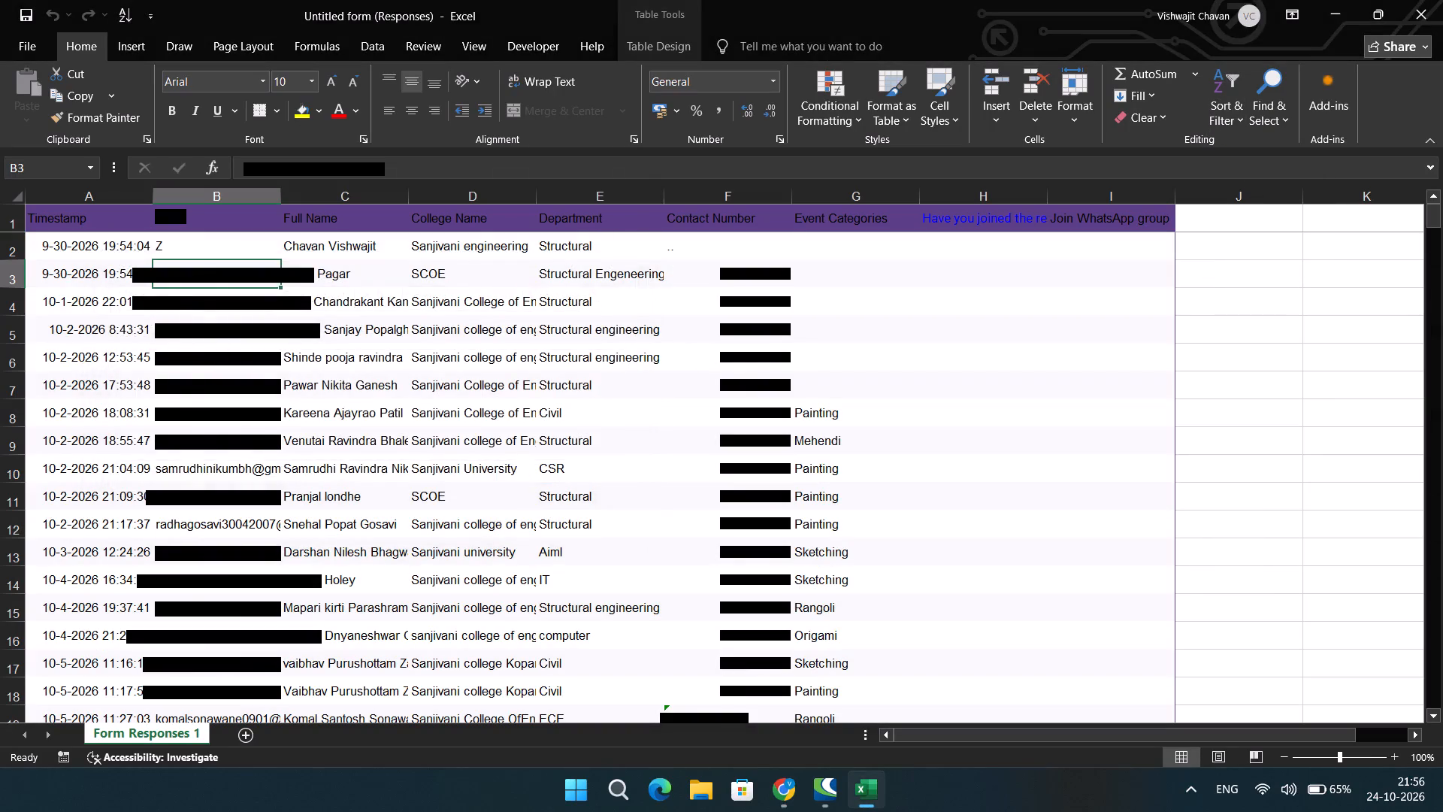
Clear the Contact Number column (F) and delete the whole column from the responses table.
{"action": "left_click", "coordinate": [757, 214]}
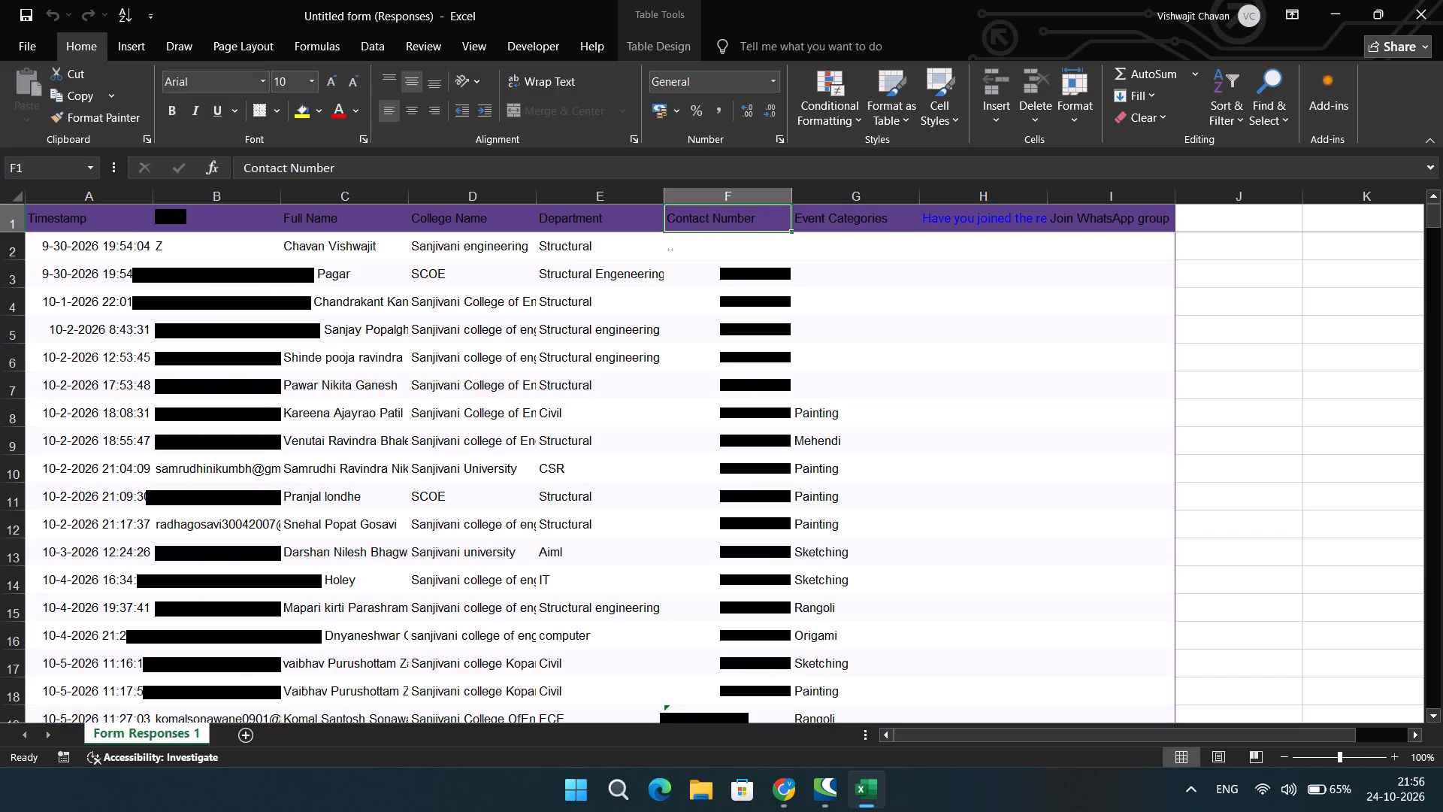
{"action": "left_click", "coordinate": [756, 231]}
{"action": "key", "text": "Delete"}
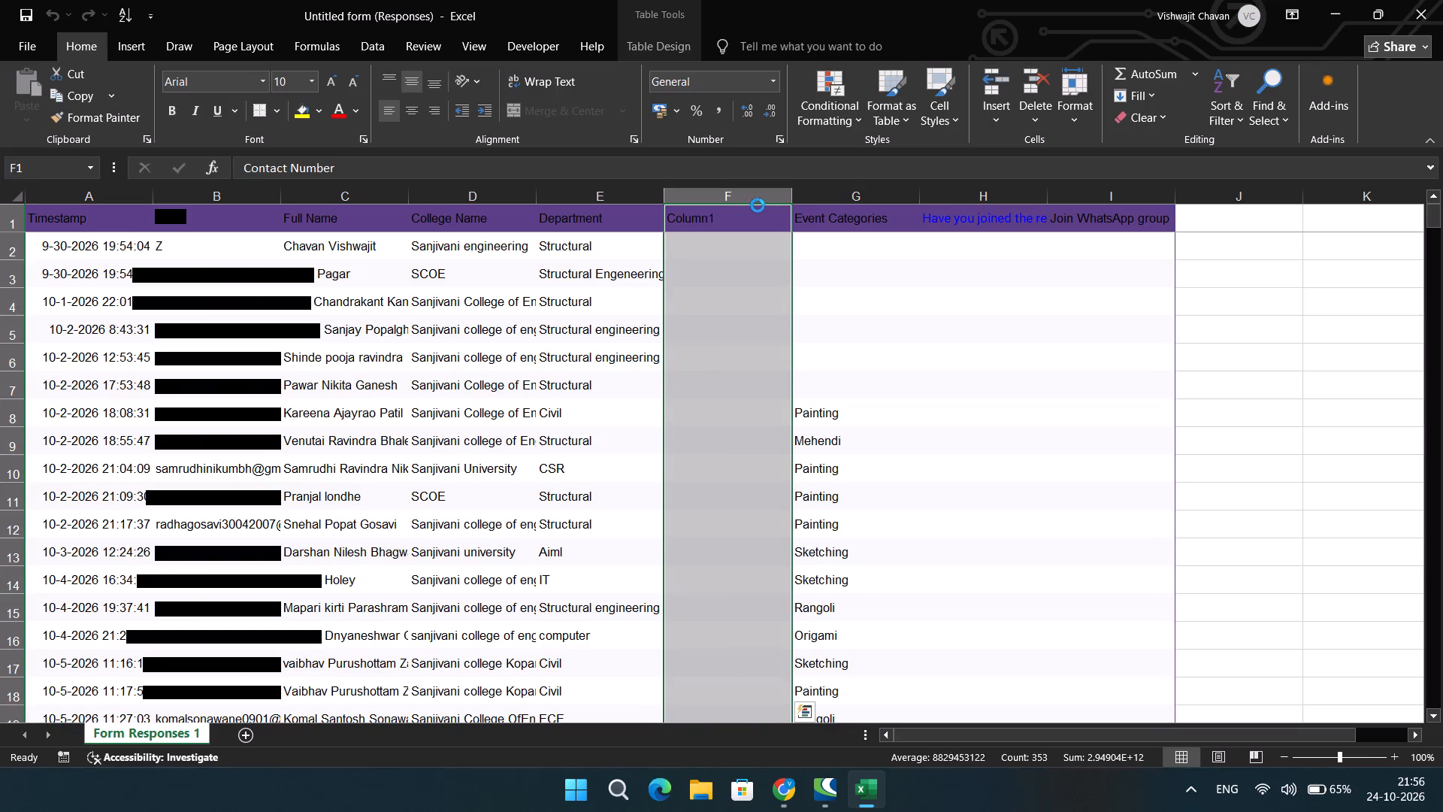
{"action": "left_click", "coordinate": [851, 195]}
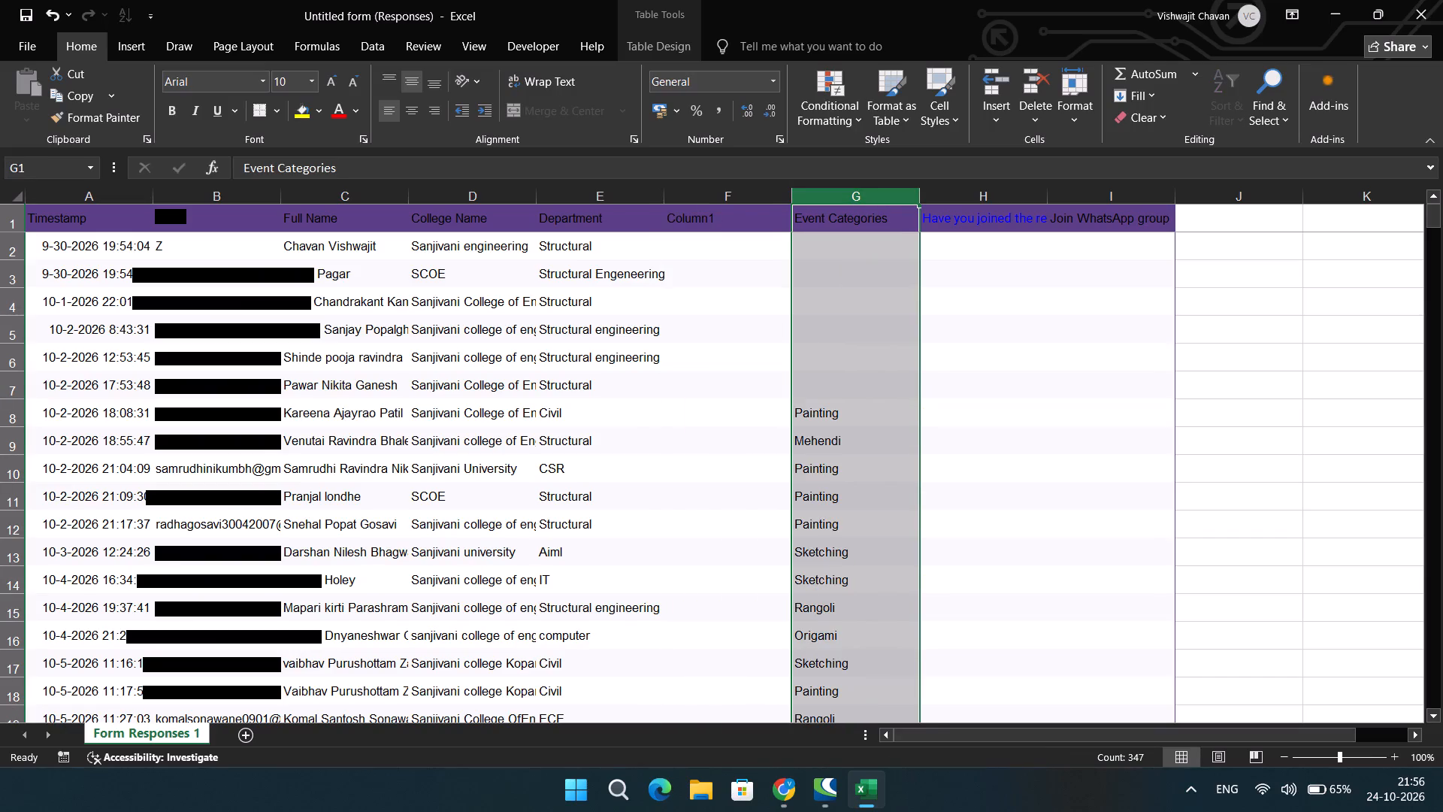
{"action": "left_click", "coordinate": [691, 220]}
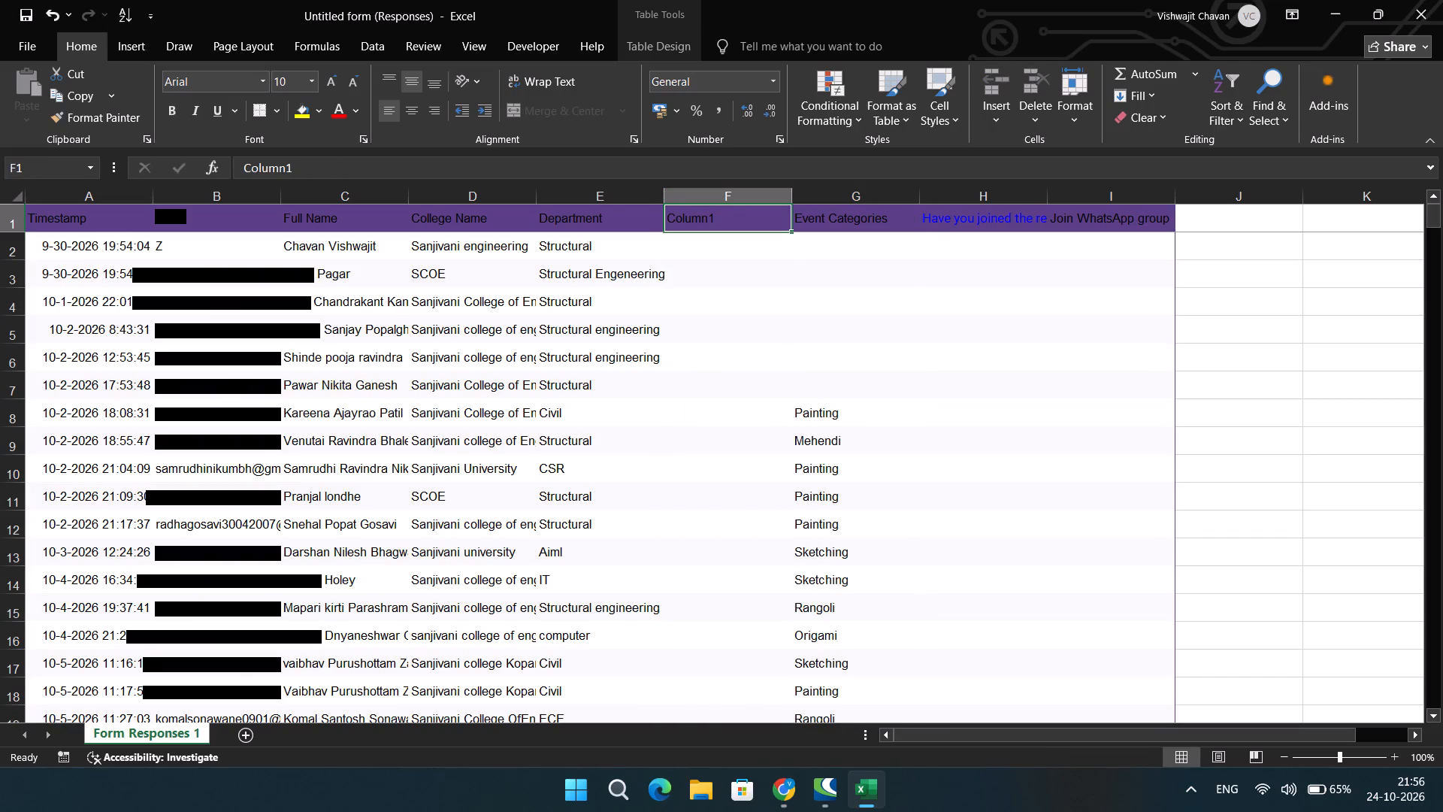
{"action": "left_click", "coordinate": [706, 192]}
{"action": "key", "text": "Delete"}
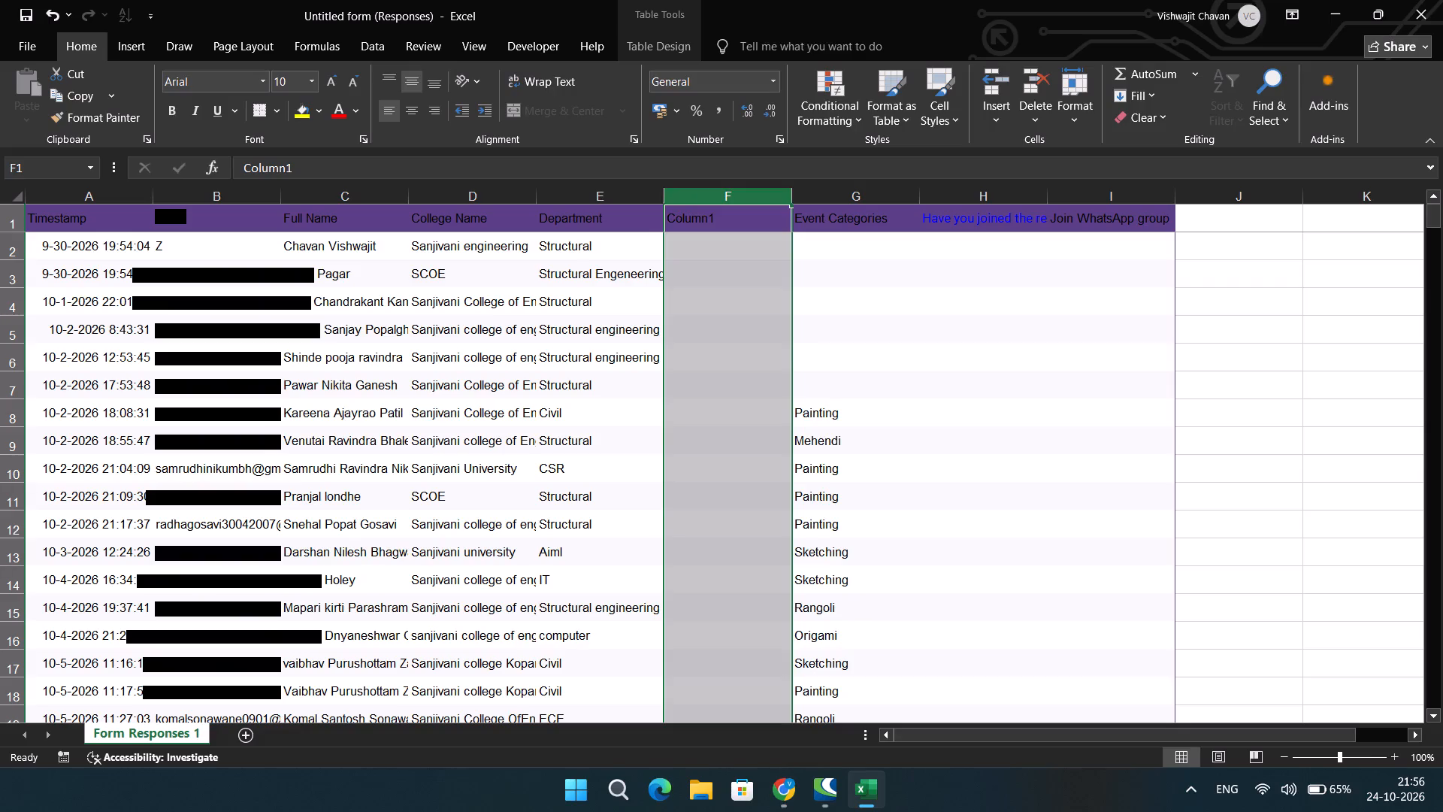
{"action": "key", "text": "Delete"}
{"action": "left_click", "coordinate": [716, 198]}
{"action": "key", "text": "Delete"}
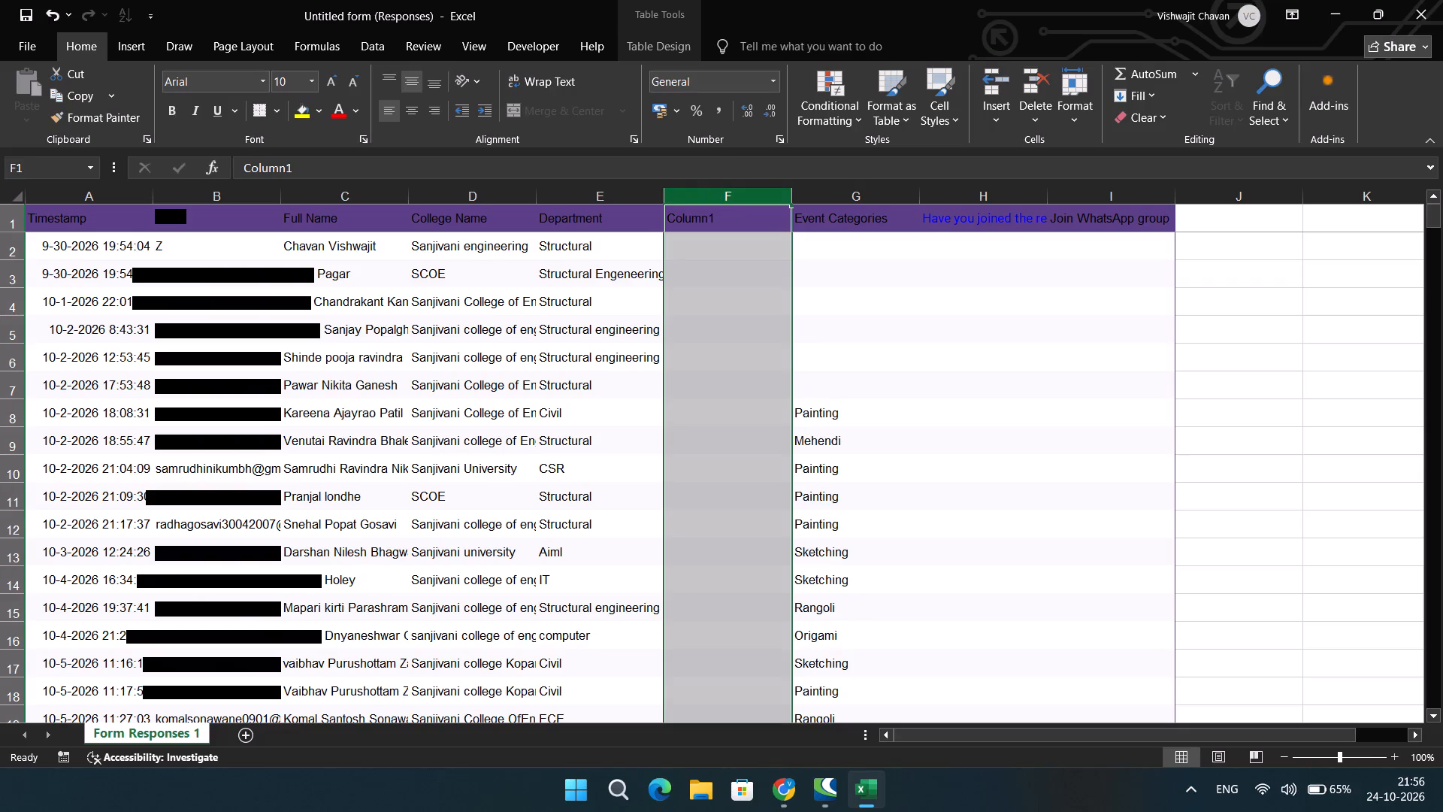
{"action": "right_click", "coordinate": [719, 203]}
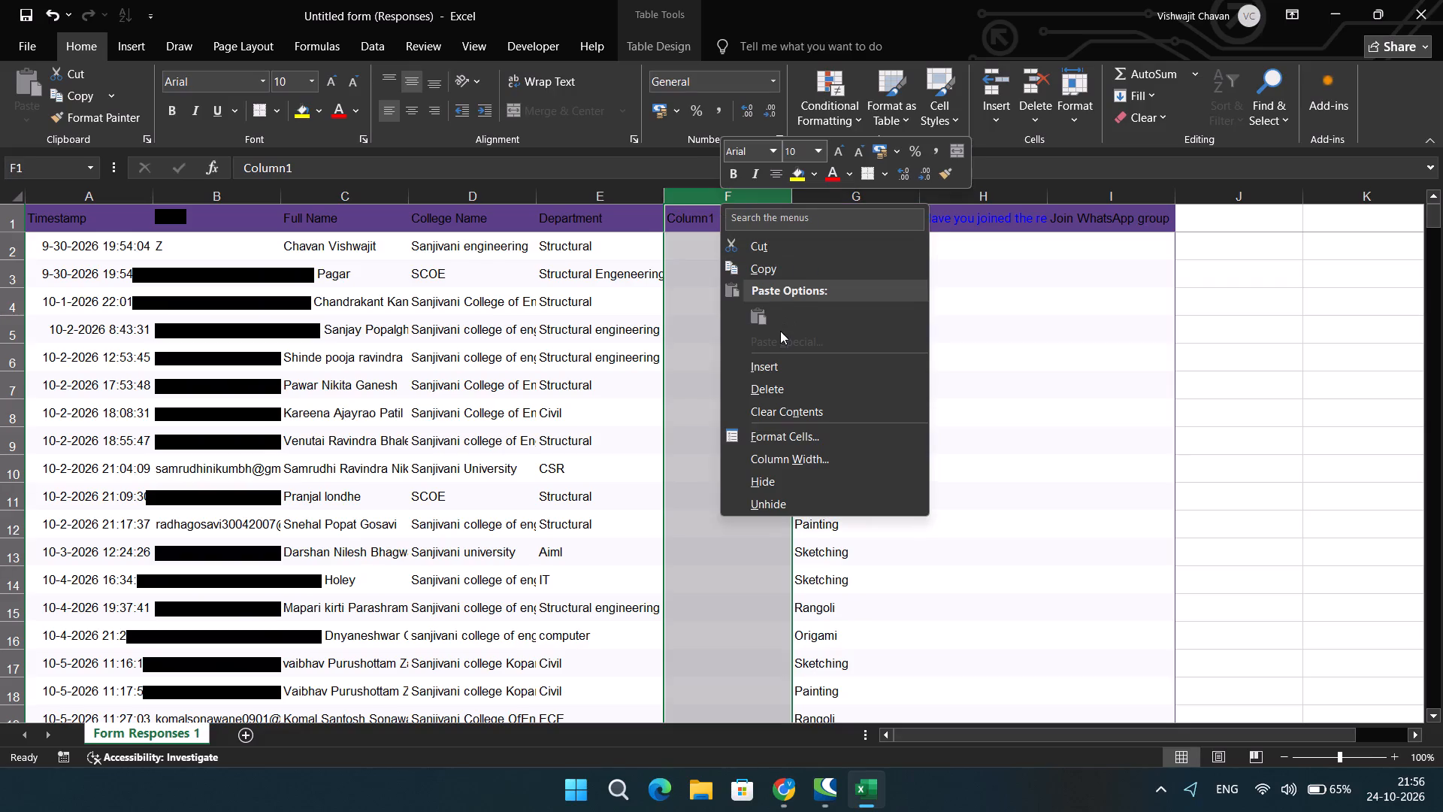
{"action": "left_click", "coordinate": [805, 392]}
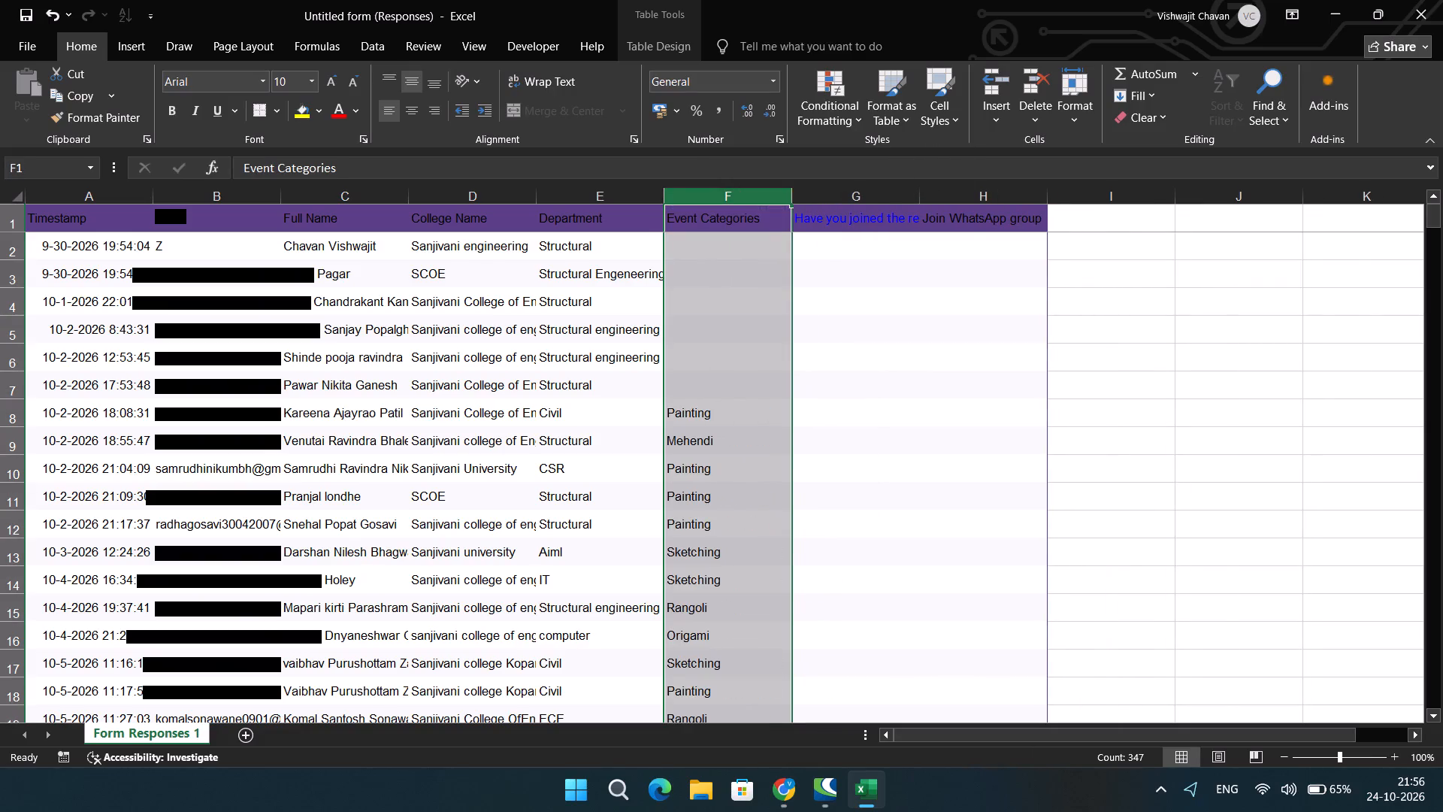
Clear the College Name column (D) and delete the whole column from the responses table.
{"action": "left_click", "coordinate": [598, 222]}
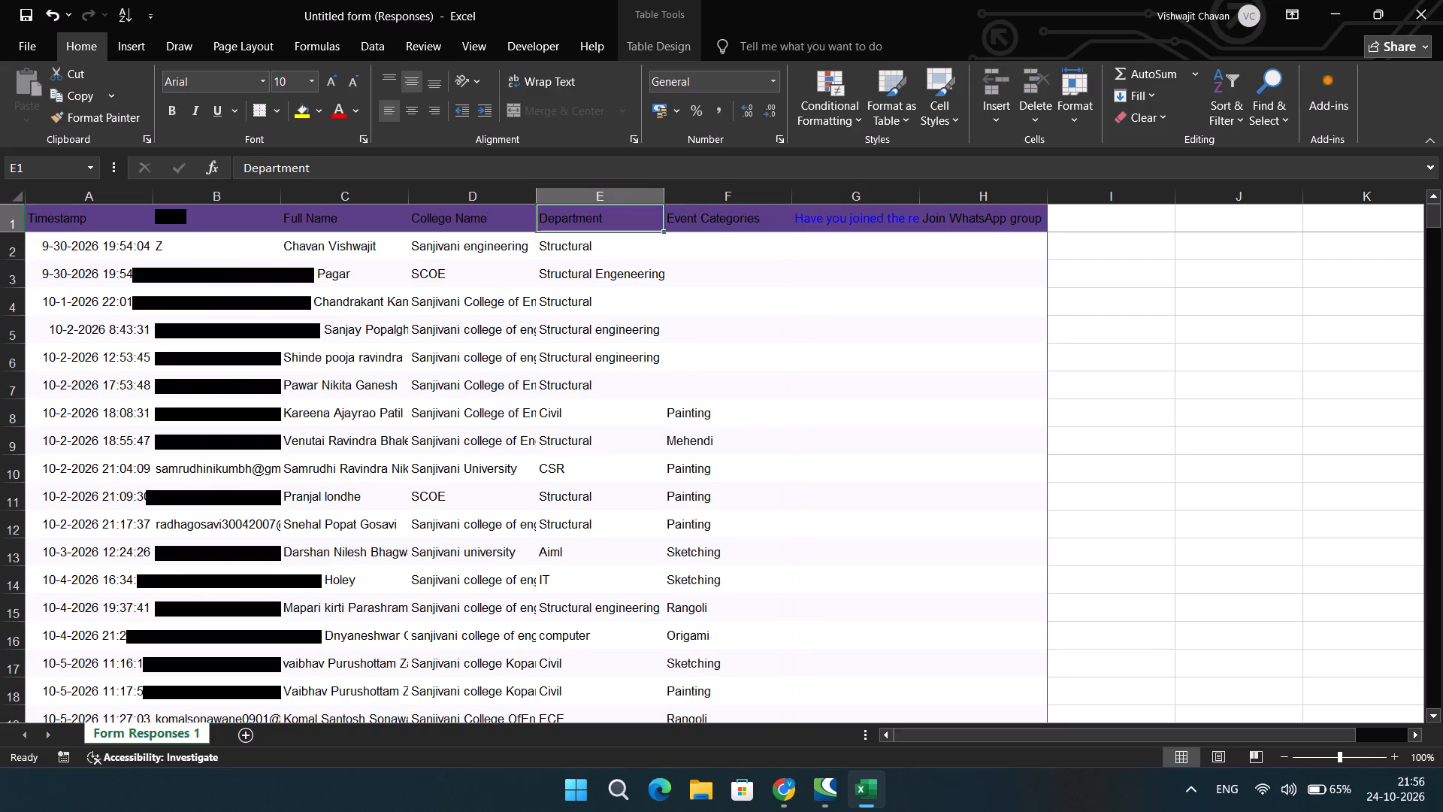
{"action": "left_click", "coordinate": [470, 213]}
{"action": "left_click_drag", "start_coordinate": [476, 189], "coordinate": [471, 198]}
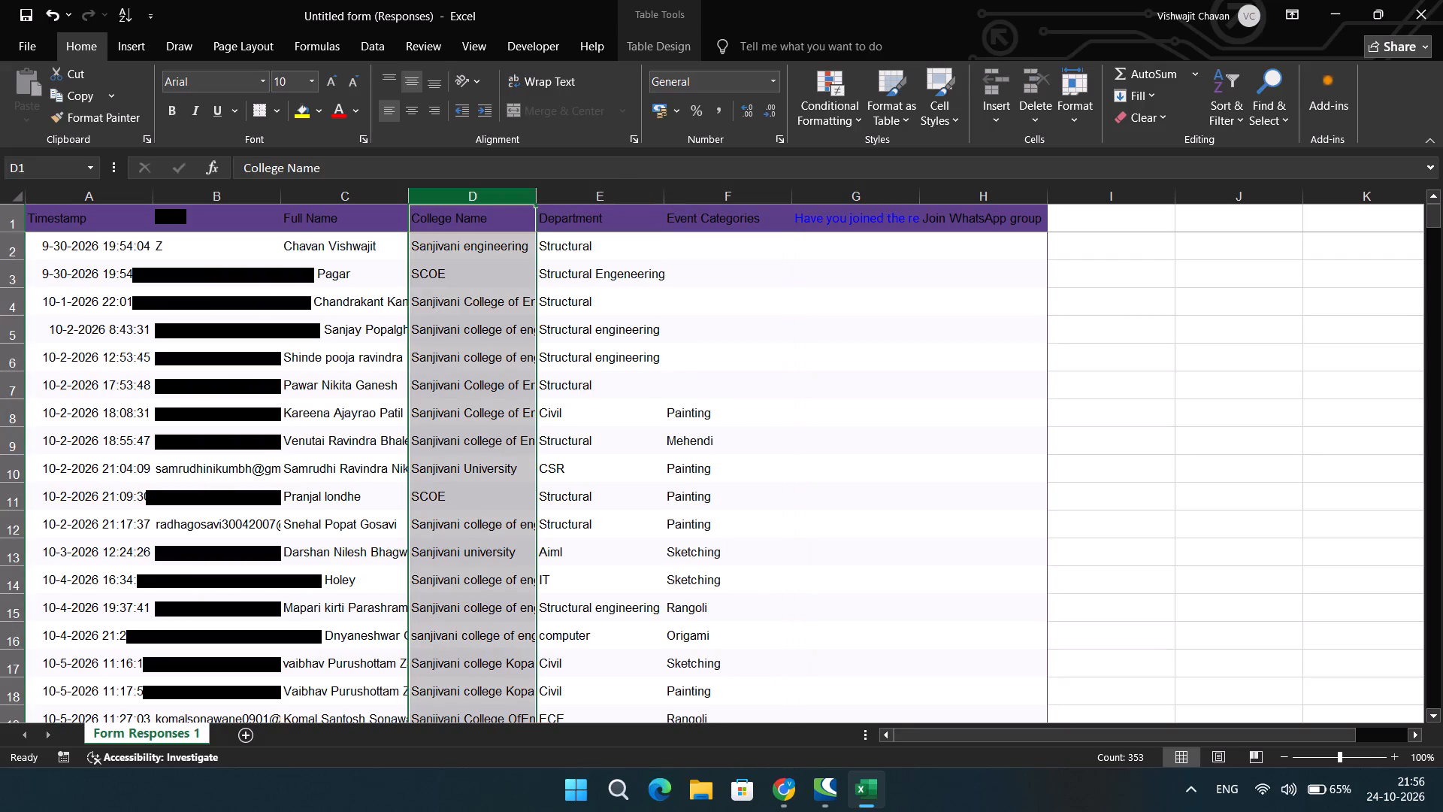
{"action": "right_click", "coordinate": [471, 198]}
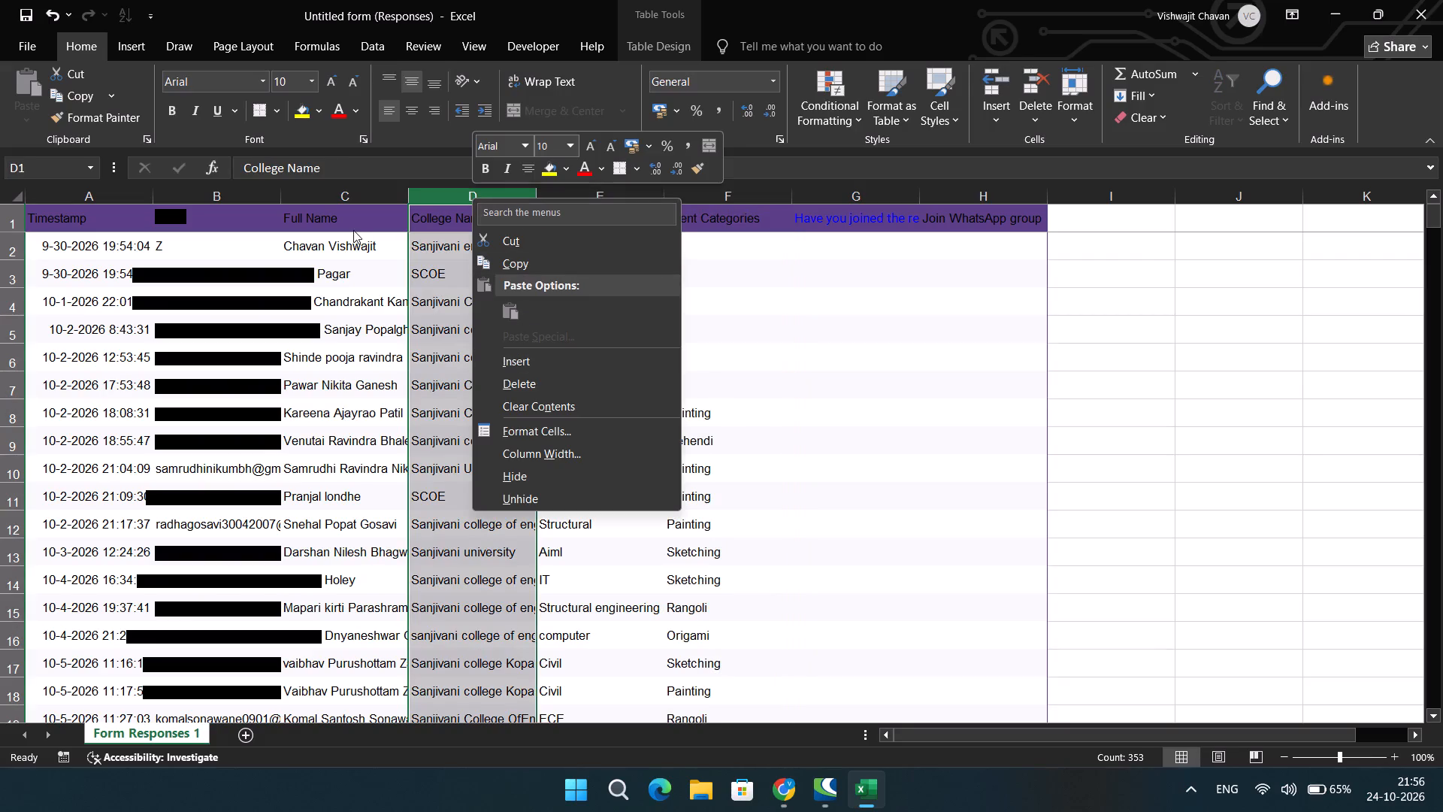
{"action": "left_click", "coordinate": [565, 404]}
{"action": "left_click", "coordinate": [481, 195]}
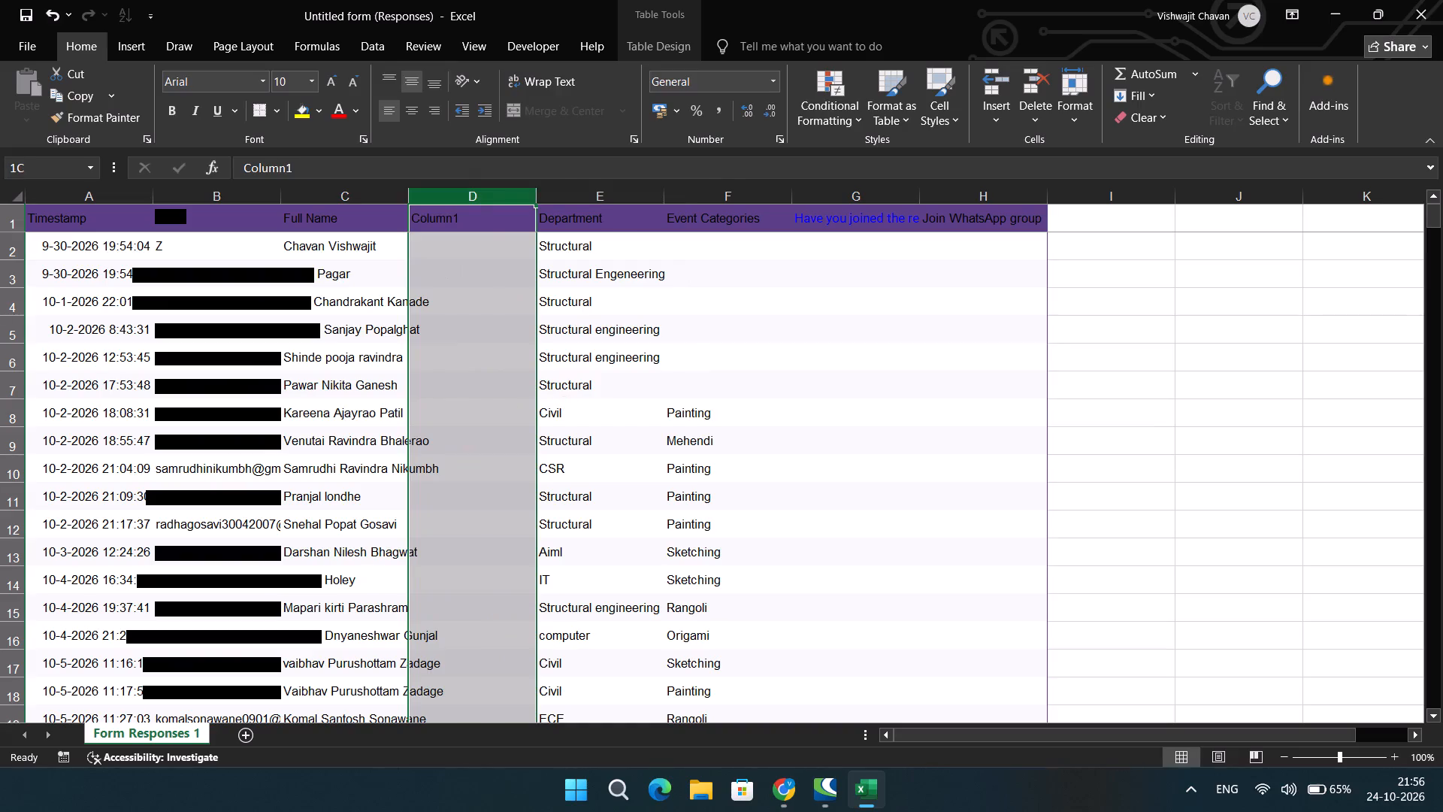
{"action": "right_click", "coordinate": [481, 195]}
{"action": "left_click", "coordinate": [579, 384]}
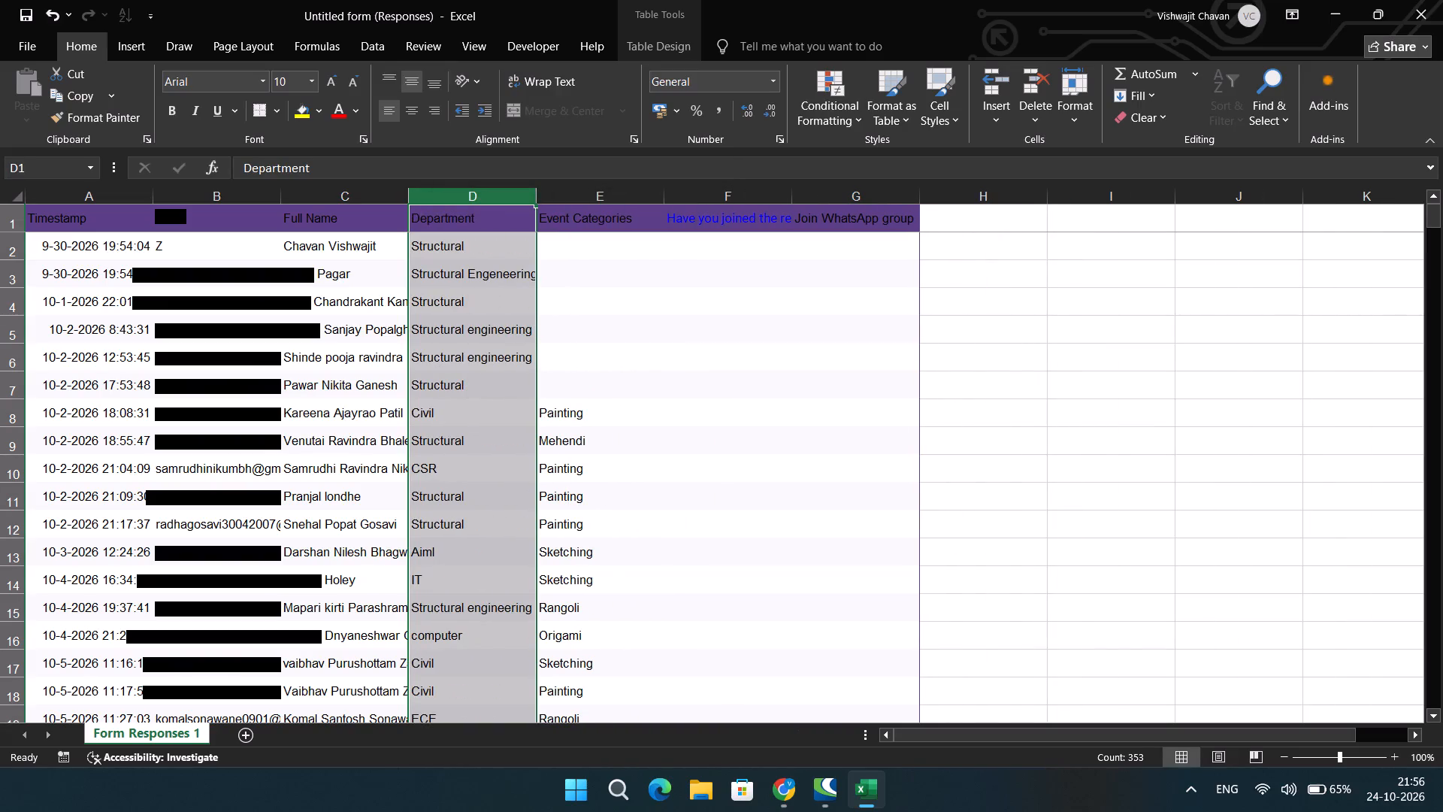
Delete the Email column (B) from the responses table.
{"action": "left_click_drag", "start_coordinate": [181, 222], "coordinate": [194, 203]}
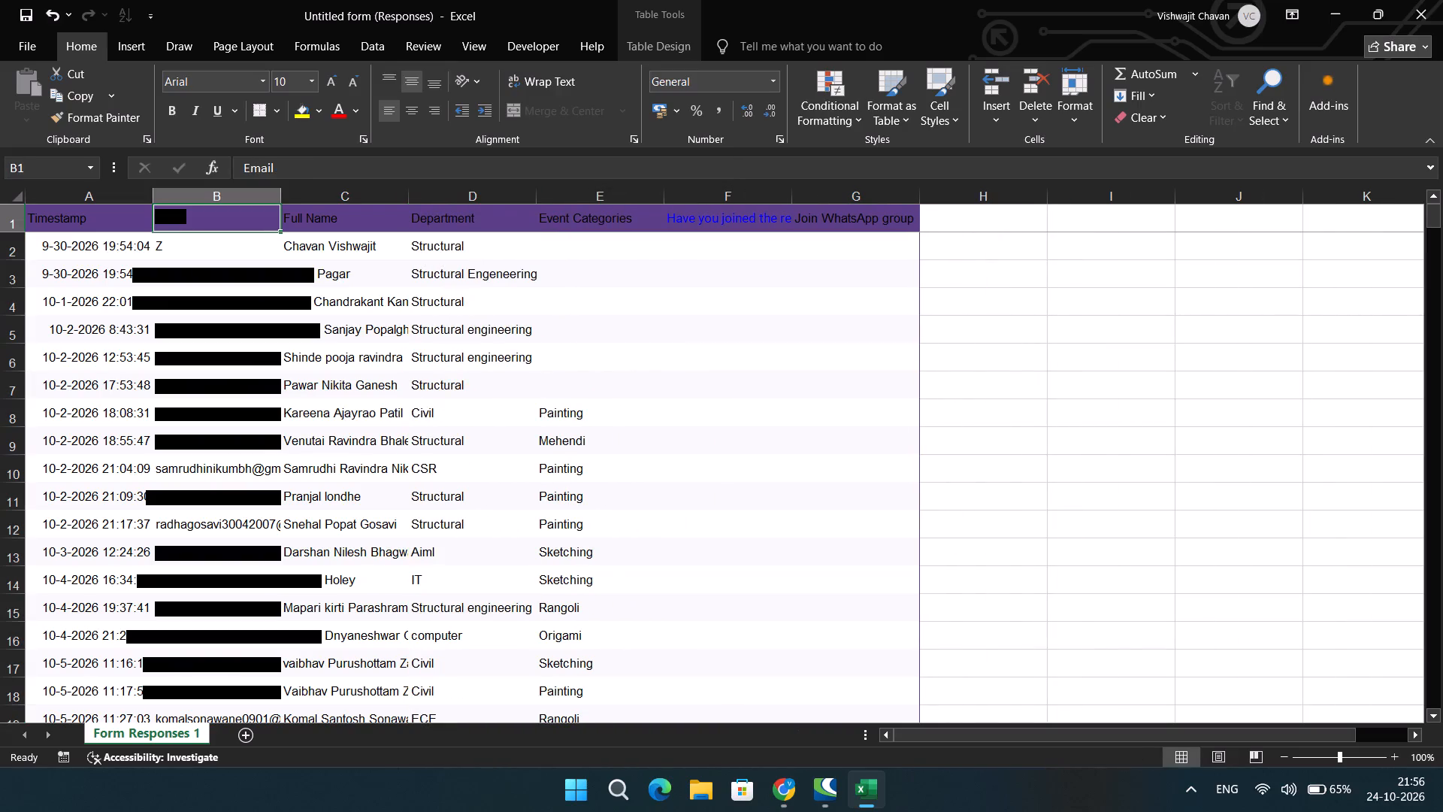
{"action": "left_click_drag", "start_coordinate": [194, 203], "coordinate": [198, 196]}
{"action": "left_click", "coordinate": [198, 196]}
{"action": "right_click", "coordinate": [198, 196]}
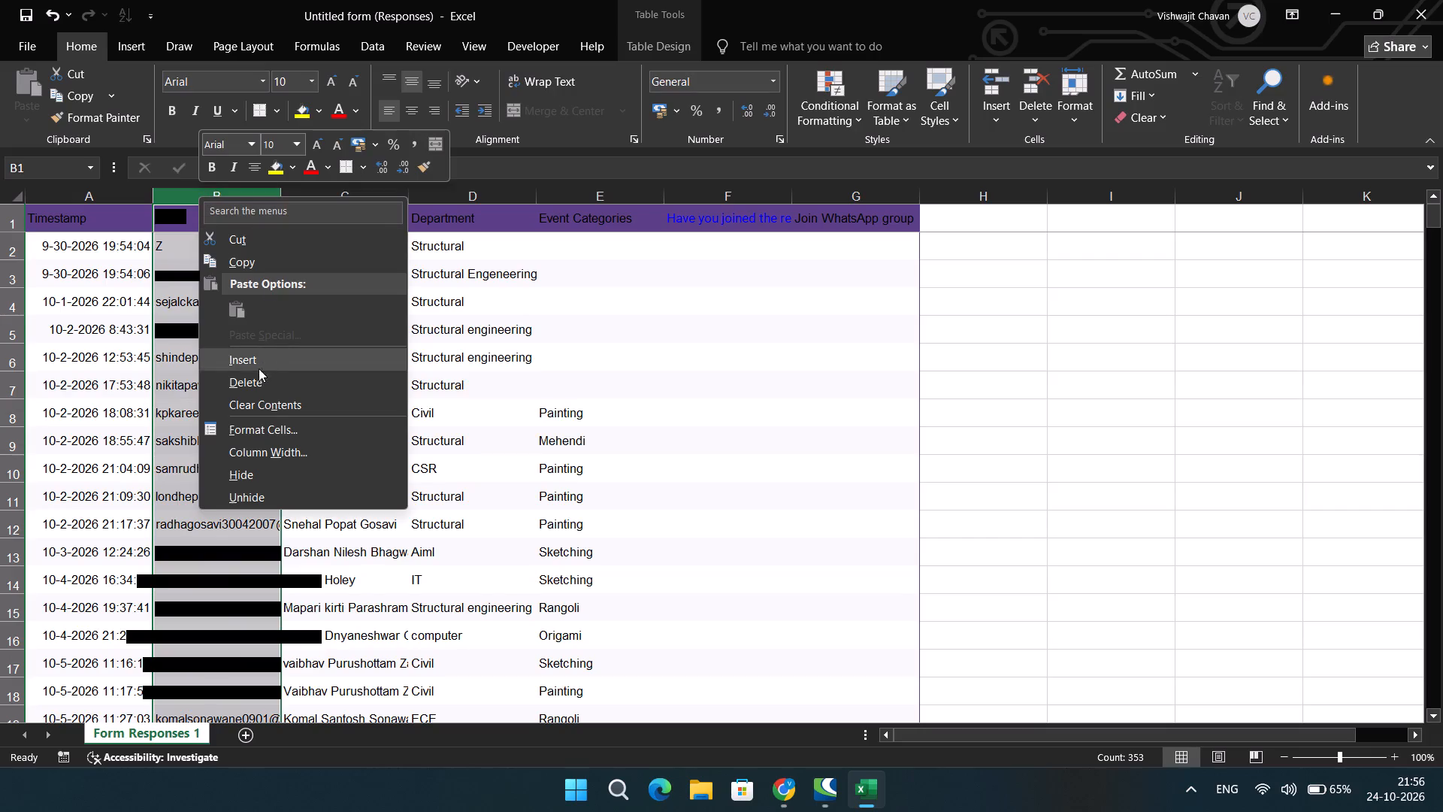
Delete the column of email addresses (B) between Timestamp and Full Name from the responses table.
{"action": "left_click", "coordinate": [255, 379]}
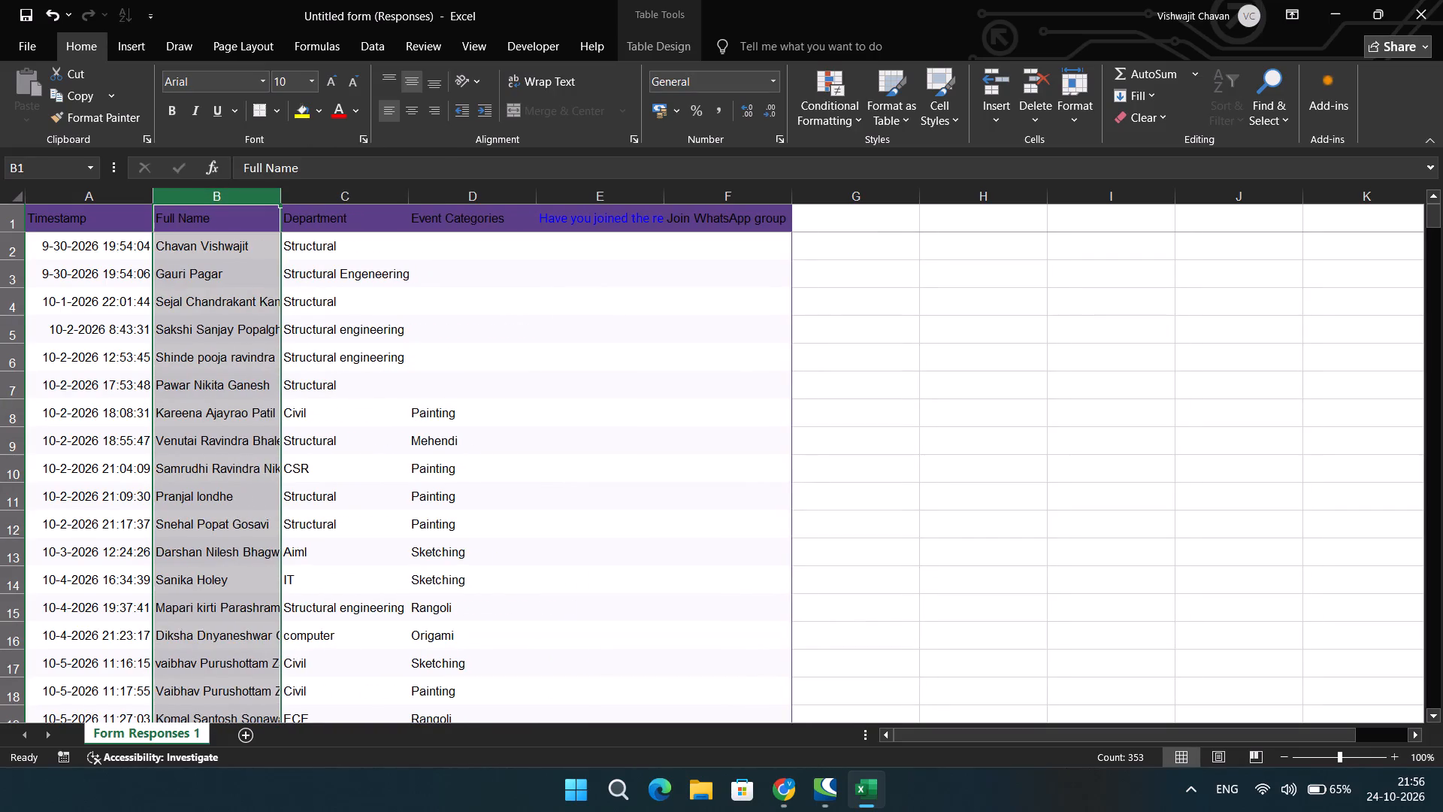
Delete the Timestamp column (A) from the responses table.
{"action": "left_click", "coordinate": [98, 196]}
{"action": "right_click", "coordinate": [98, 196]}
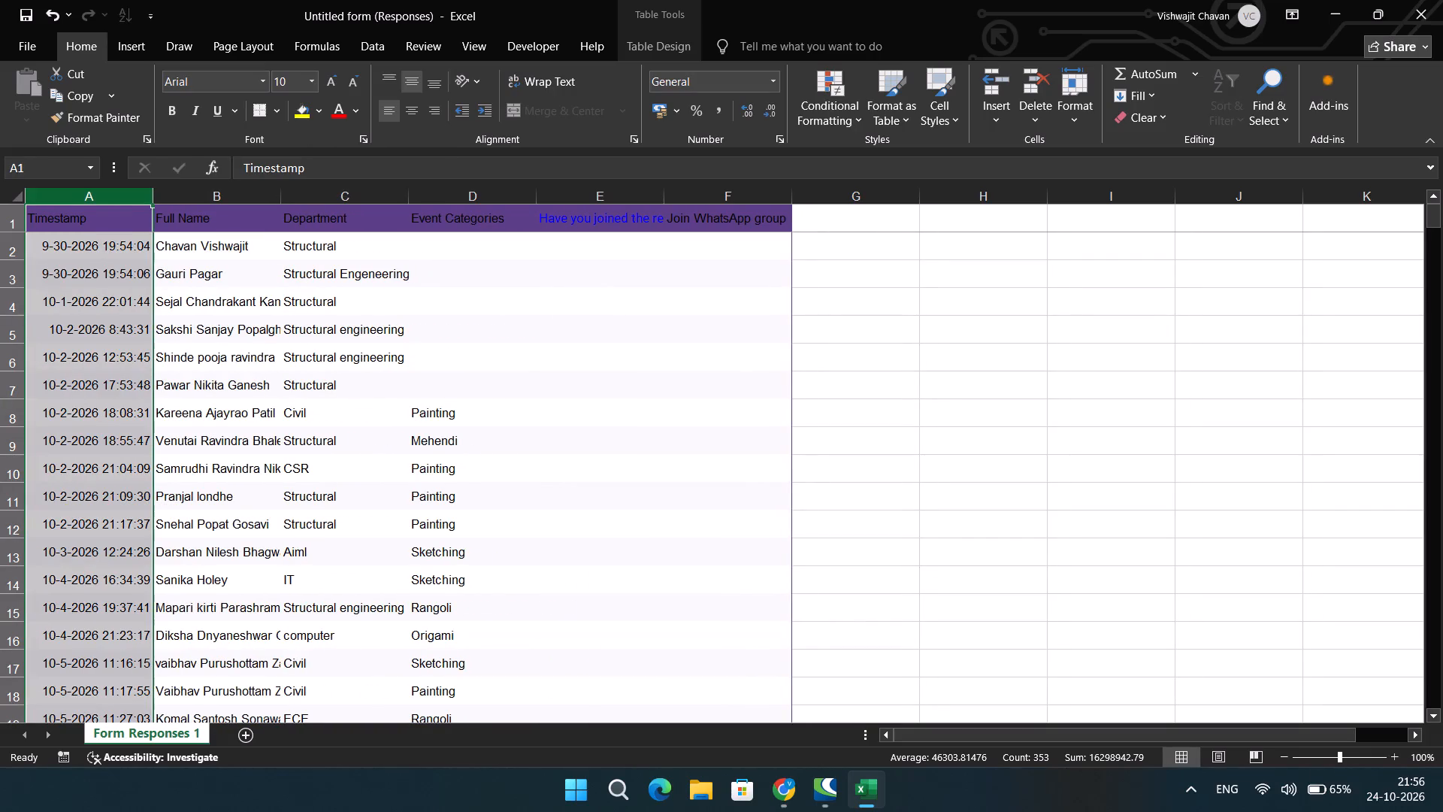
{"action": "left_click", "coordinate": [174, 381]}
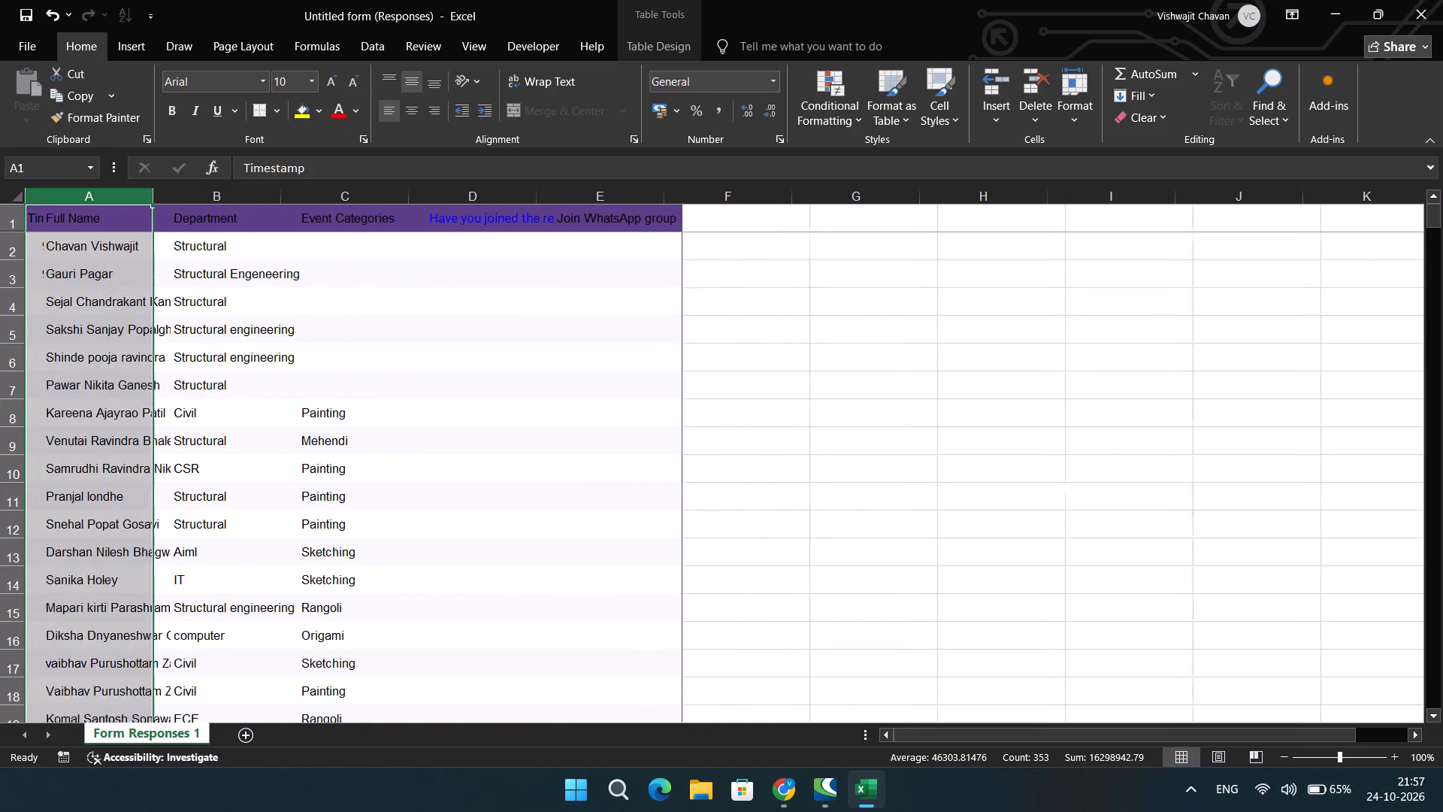
Select the whole responses table and turn on filtering for its header row.
{"action": "left_click", "coordinate": [540, 343]}
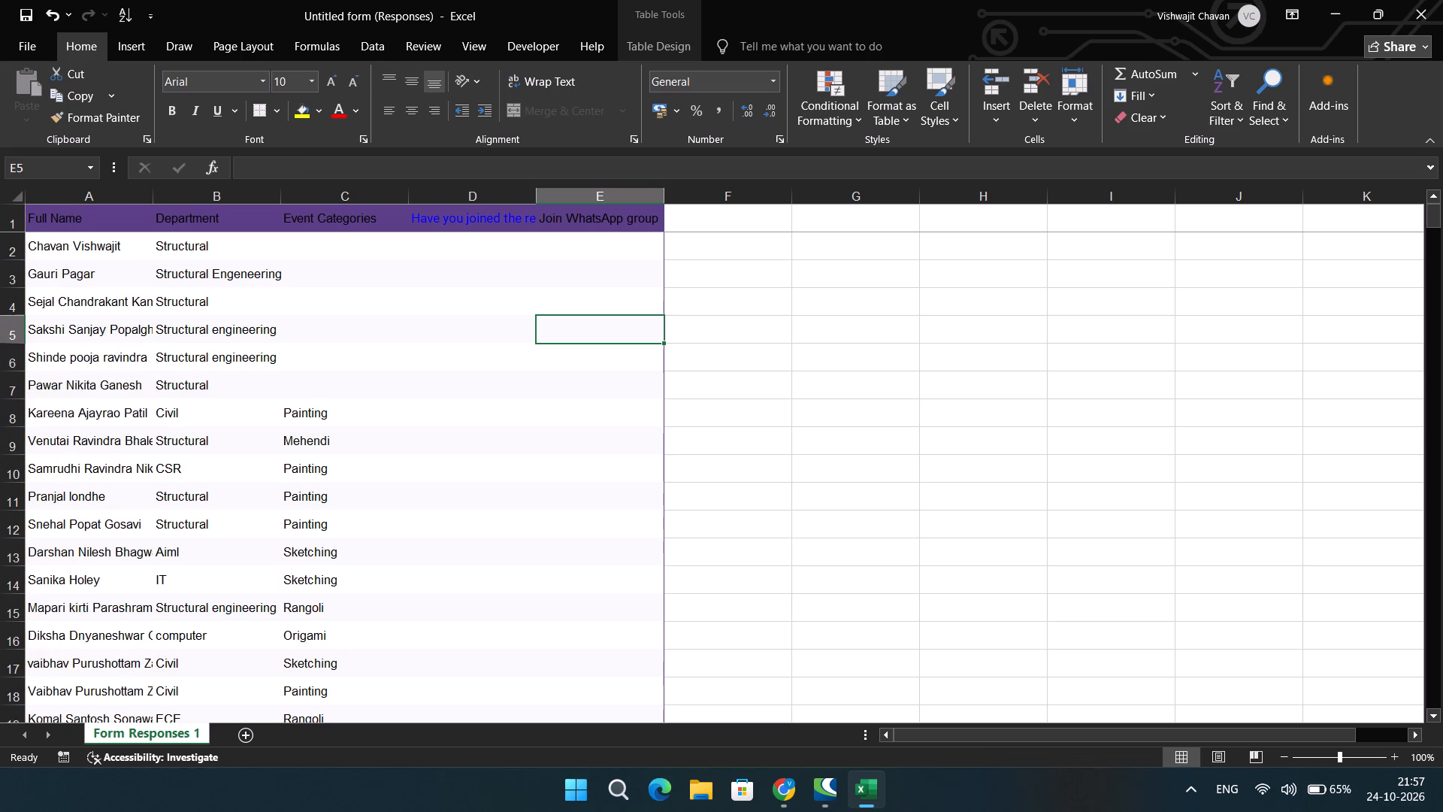
{"action": "scroll", "coordinate": [342, 336], "scroll_direction": "down", "scroll_amount": 1}
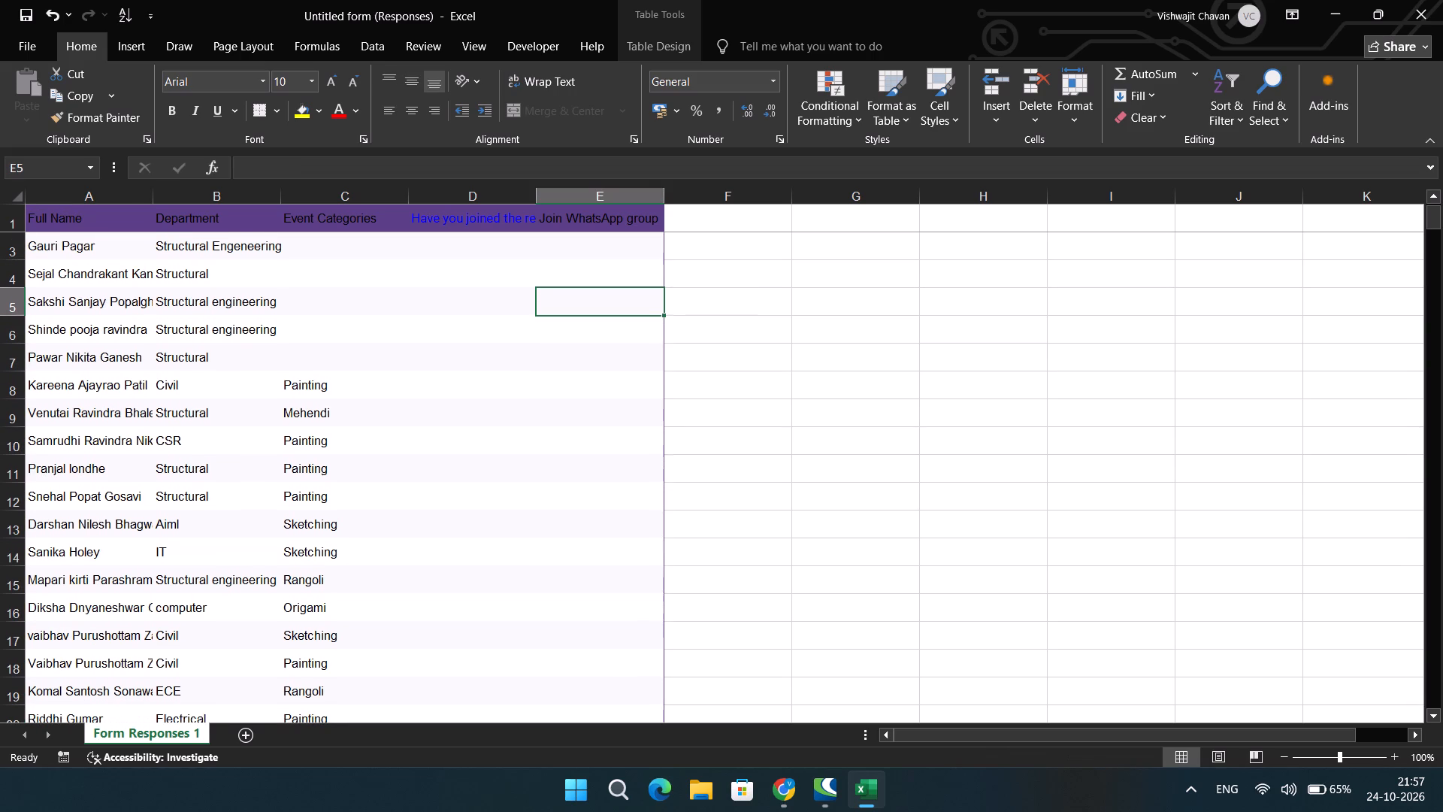
{"action": "key", "text": "ctrl+a"}
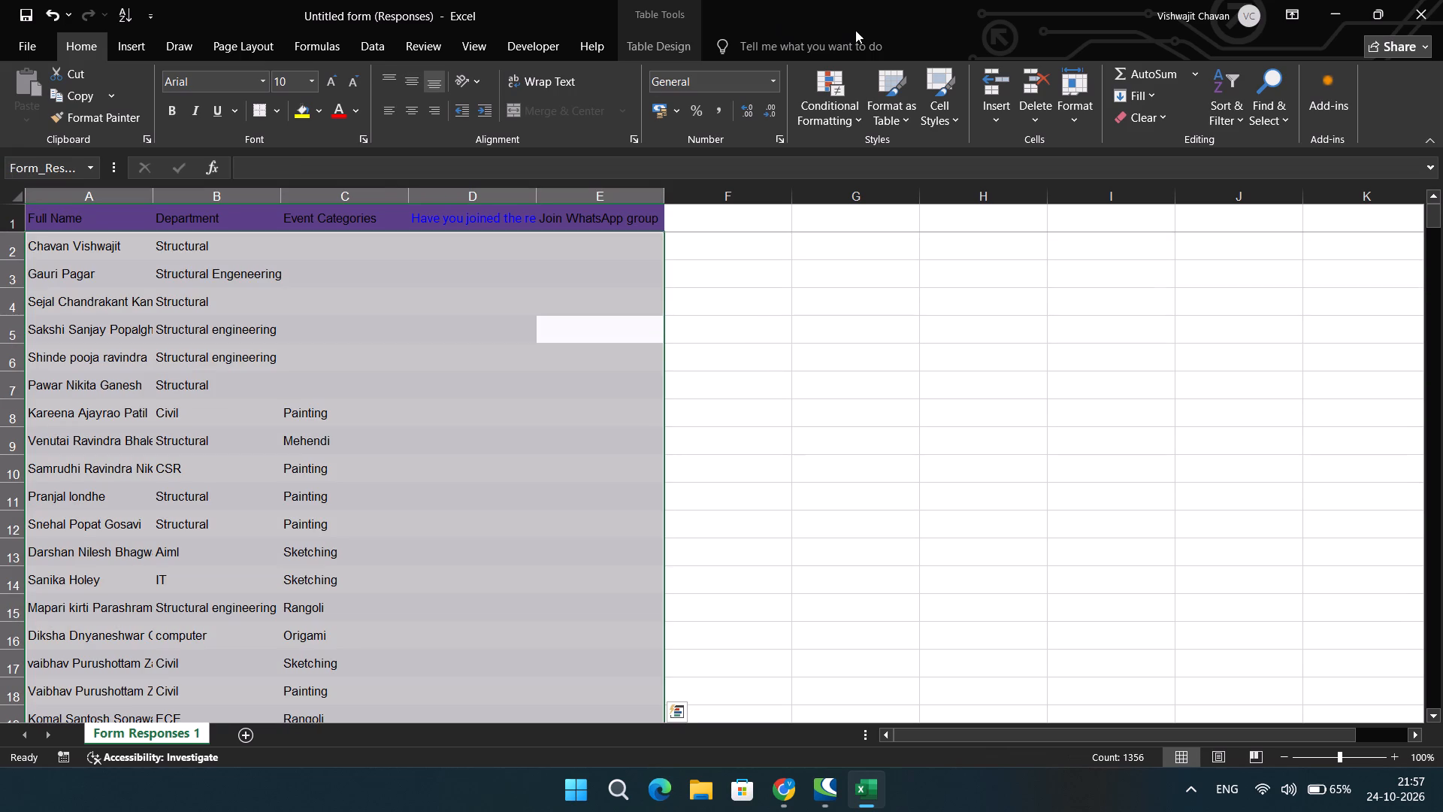
{"action": "left_click", "coordinate": [1243, 115]}
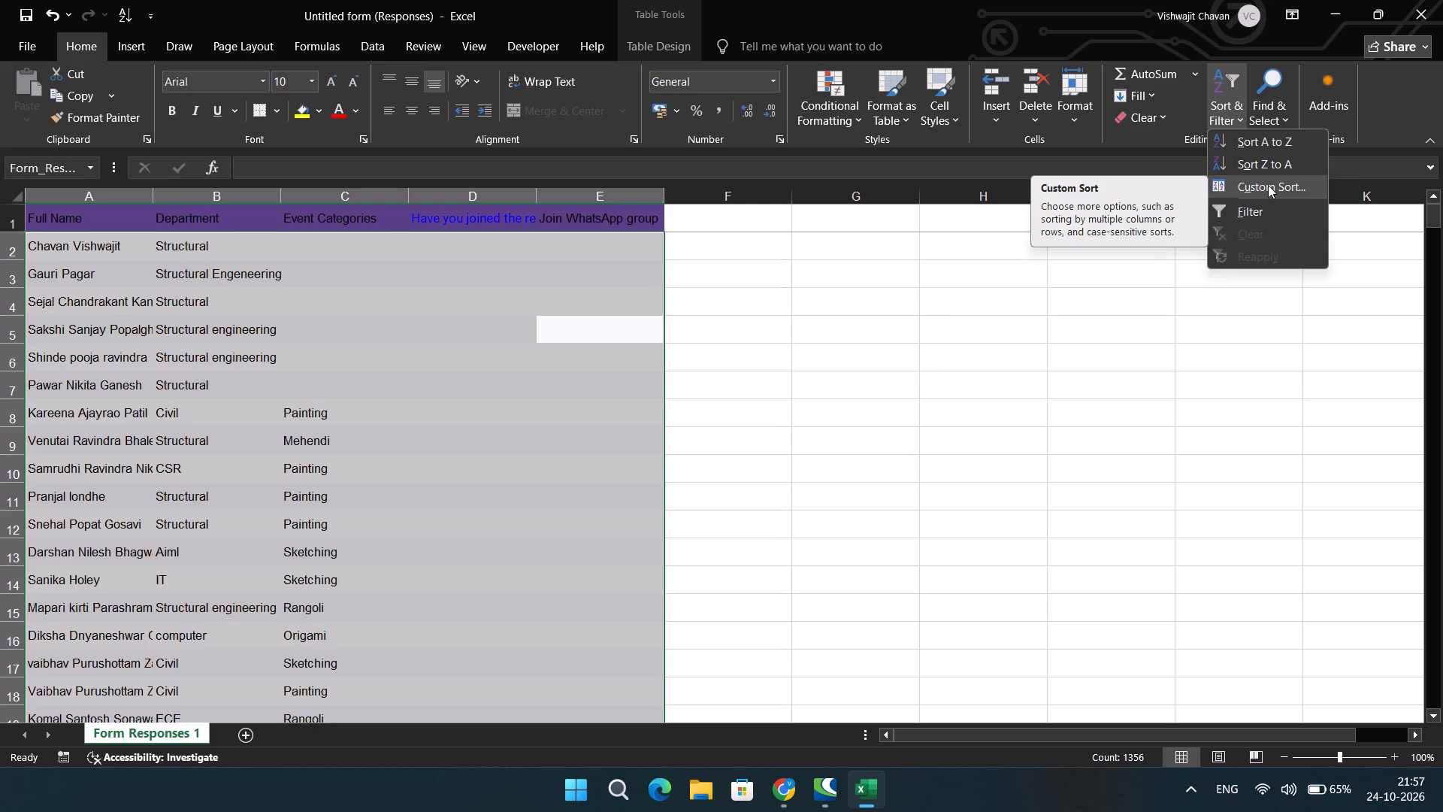
{"action": "left_click", "coordinate": [1258, 206]}
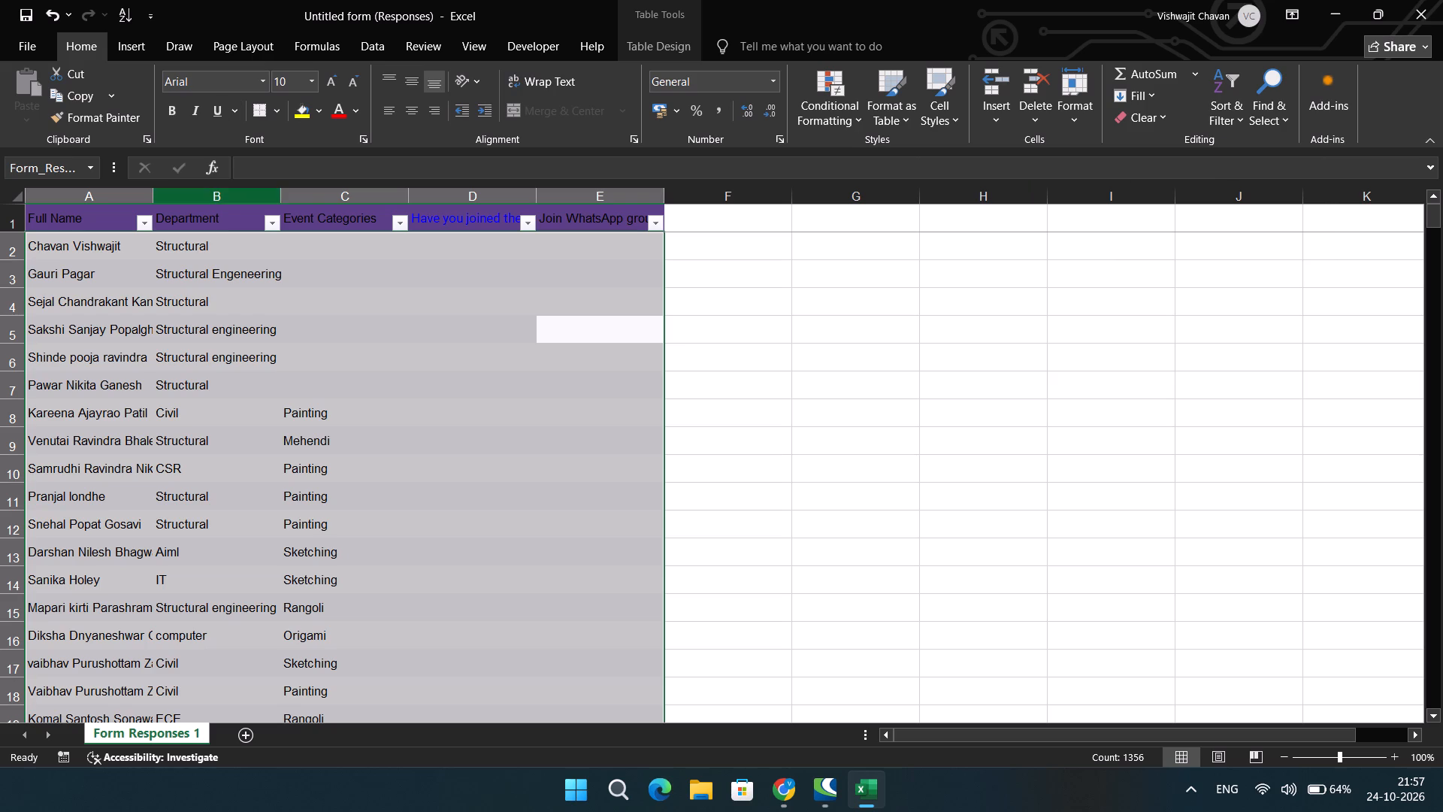
Filter the Event Categories column to show only Art & Craft entries.
{"action": "left_click", "coordinate": [403, 229]}
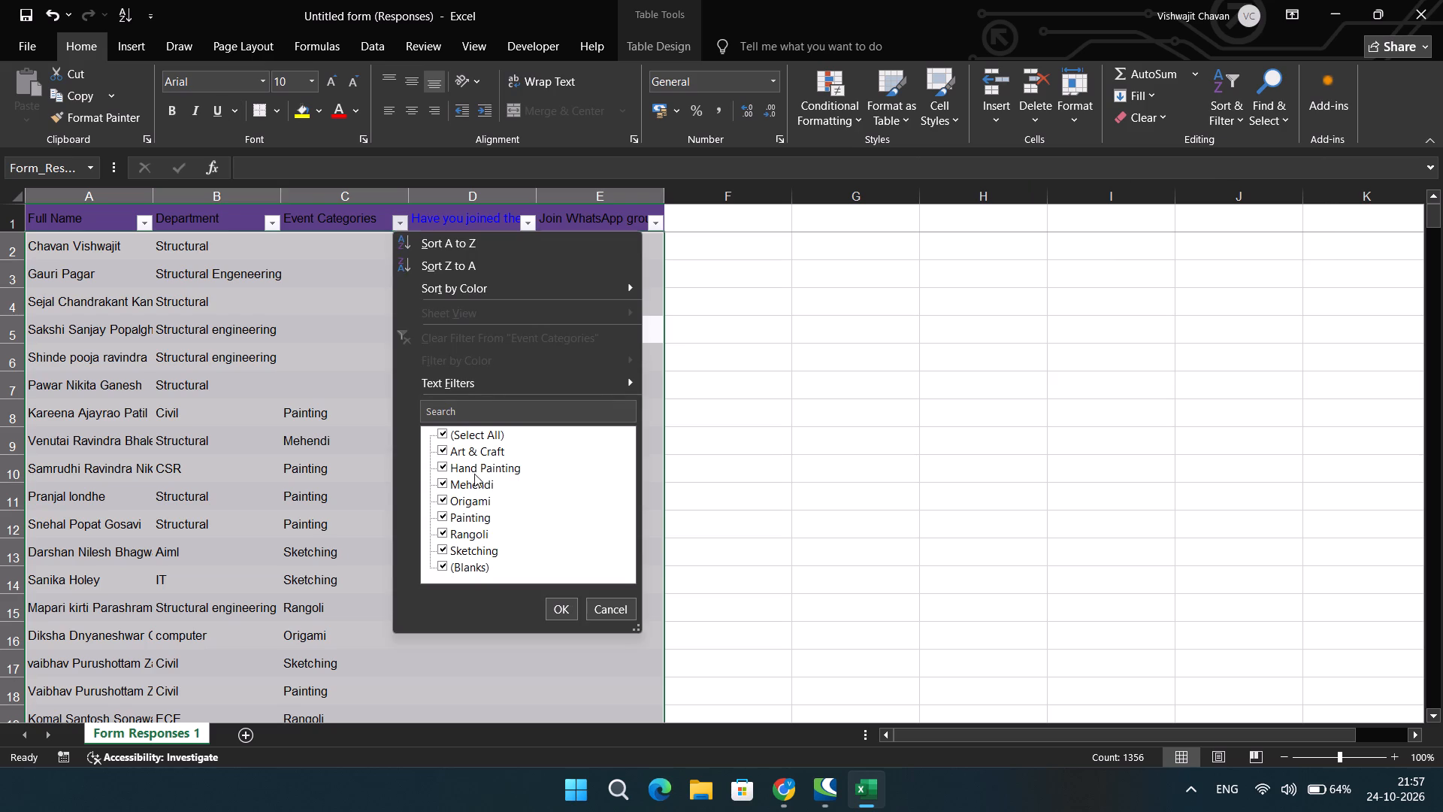
{"action": "left_click", "coordinate": [441, 435]}
{"action": "left_click", "coordinate": [443, 450]}
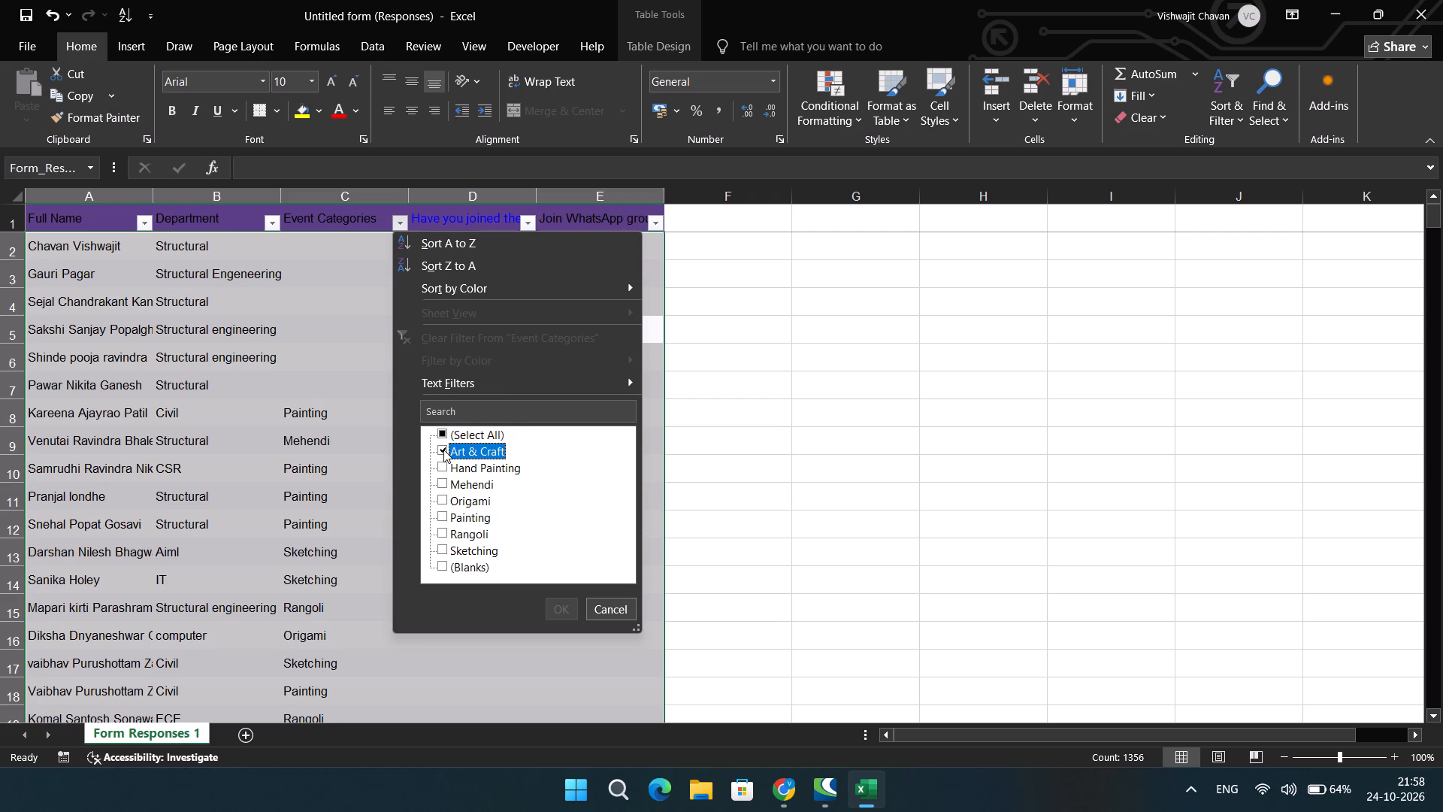
{"action": "left_click", "coordinate": [571, 611]}
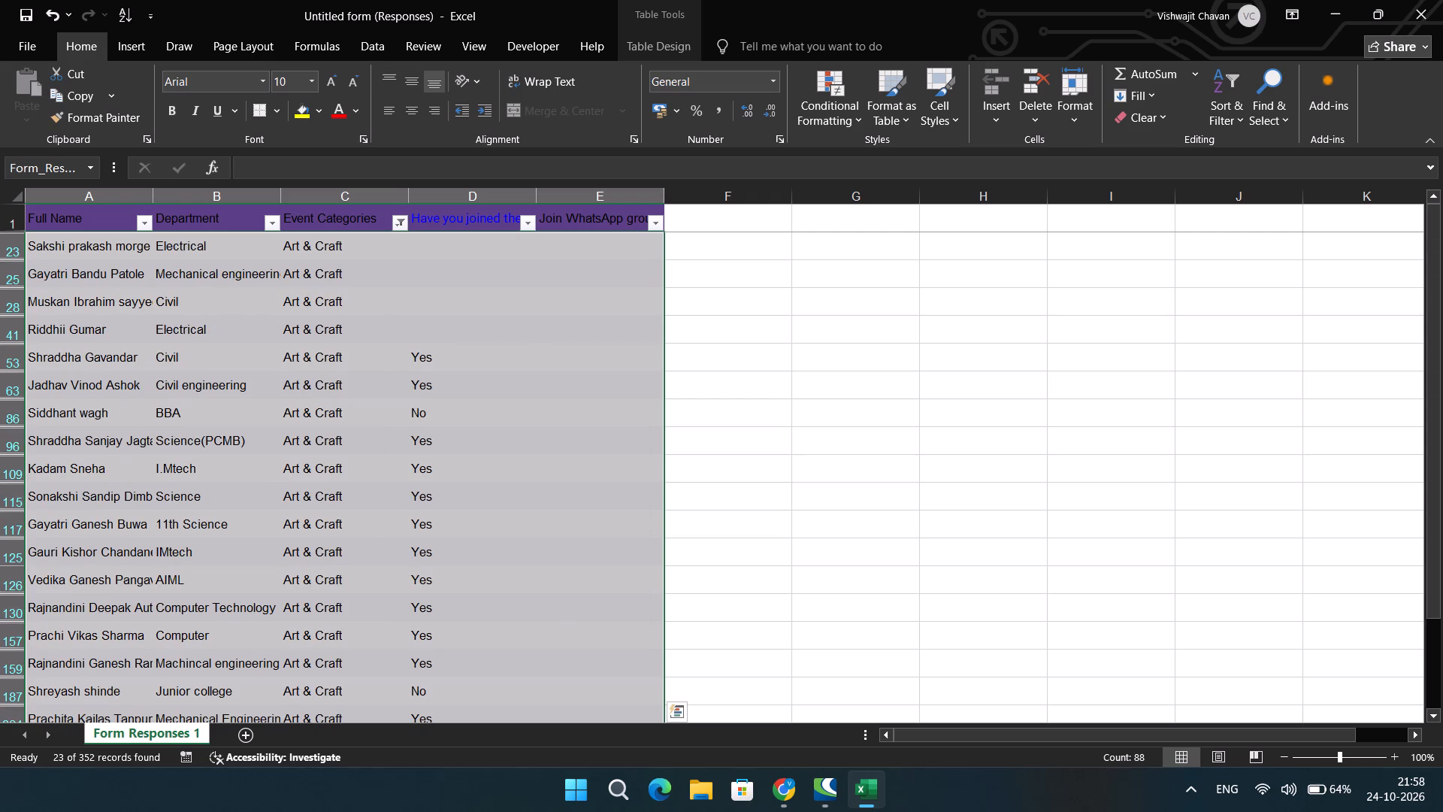
{"action": "left_click", "coordinate": [801, 259]}
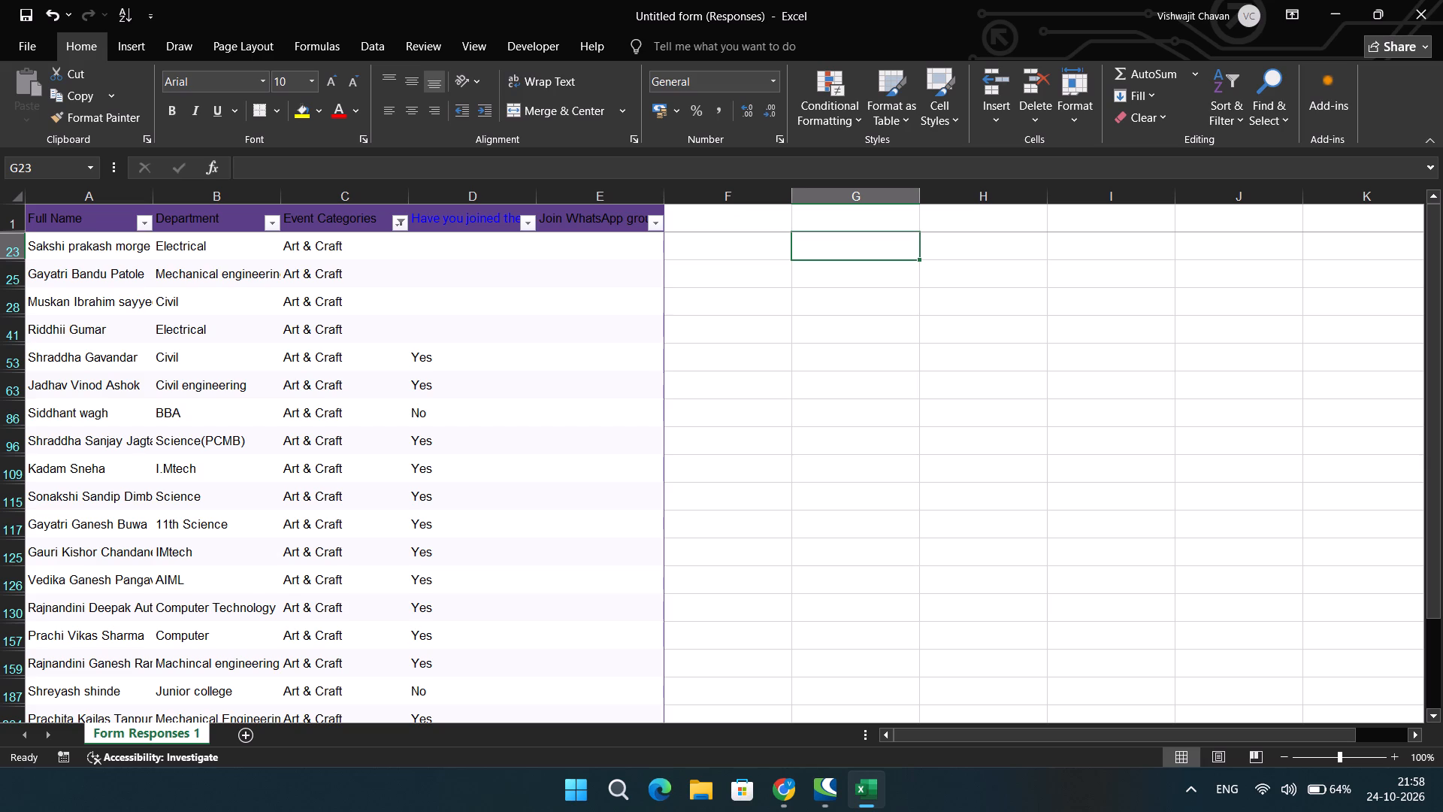
Clear the contents of the filtered Art & Craft rows 23, 25, 28 and 41.
{"action": "scroll", "coordinate": [156, 565], "scroll_direction": "down", "scroll_amount": 9}
{"action": "scroll", "coordinate": [156, 565], "scroll_direction": "up", "scroll_amount": 7}
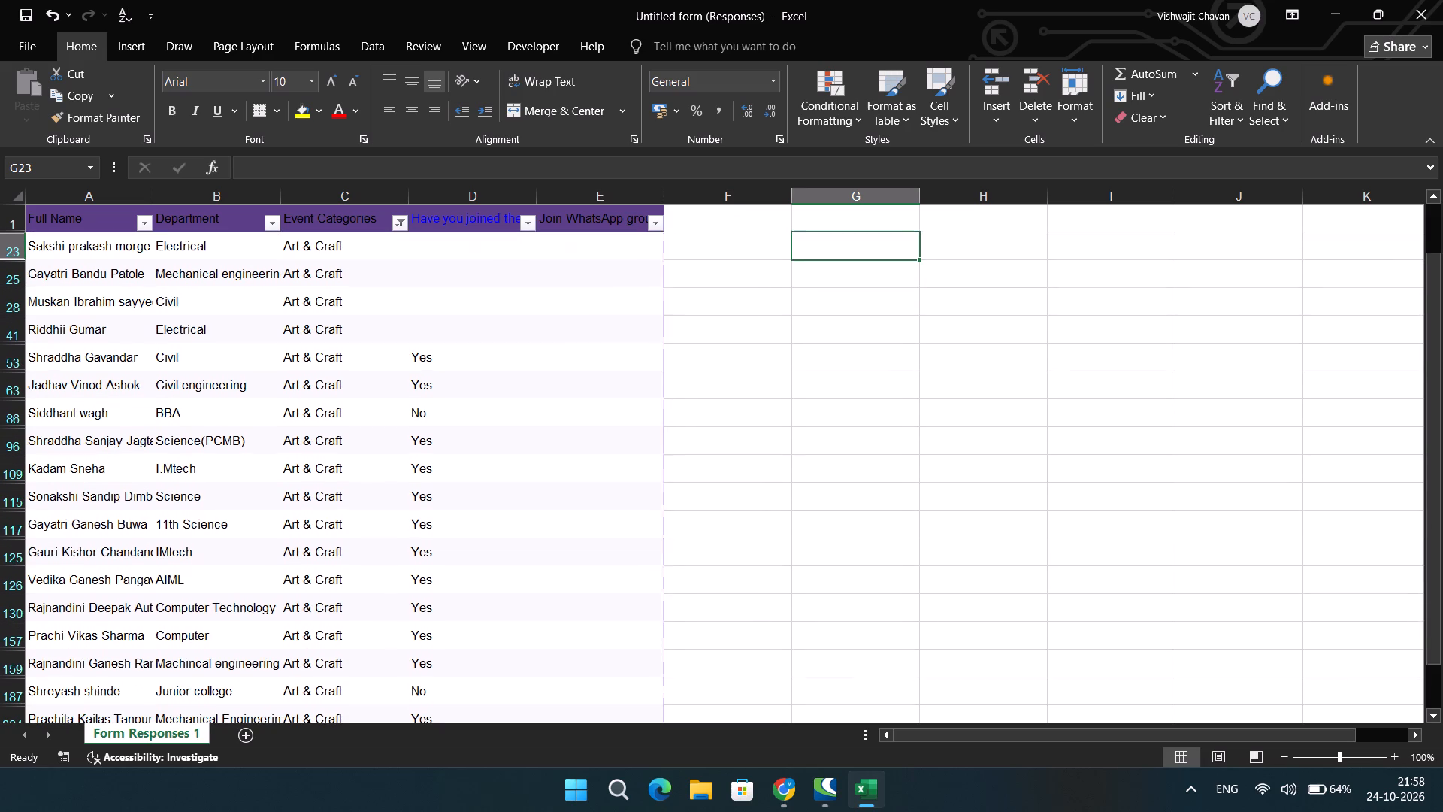
{"action": "left_click", "coordinate": [26, 247]}
{"action": "left_click", "coordinate": [69, 244]}
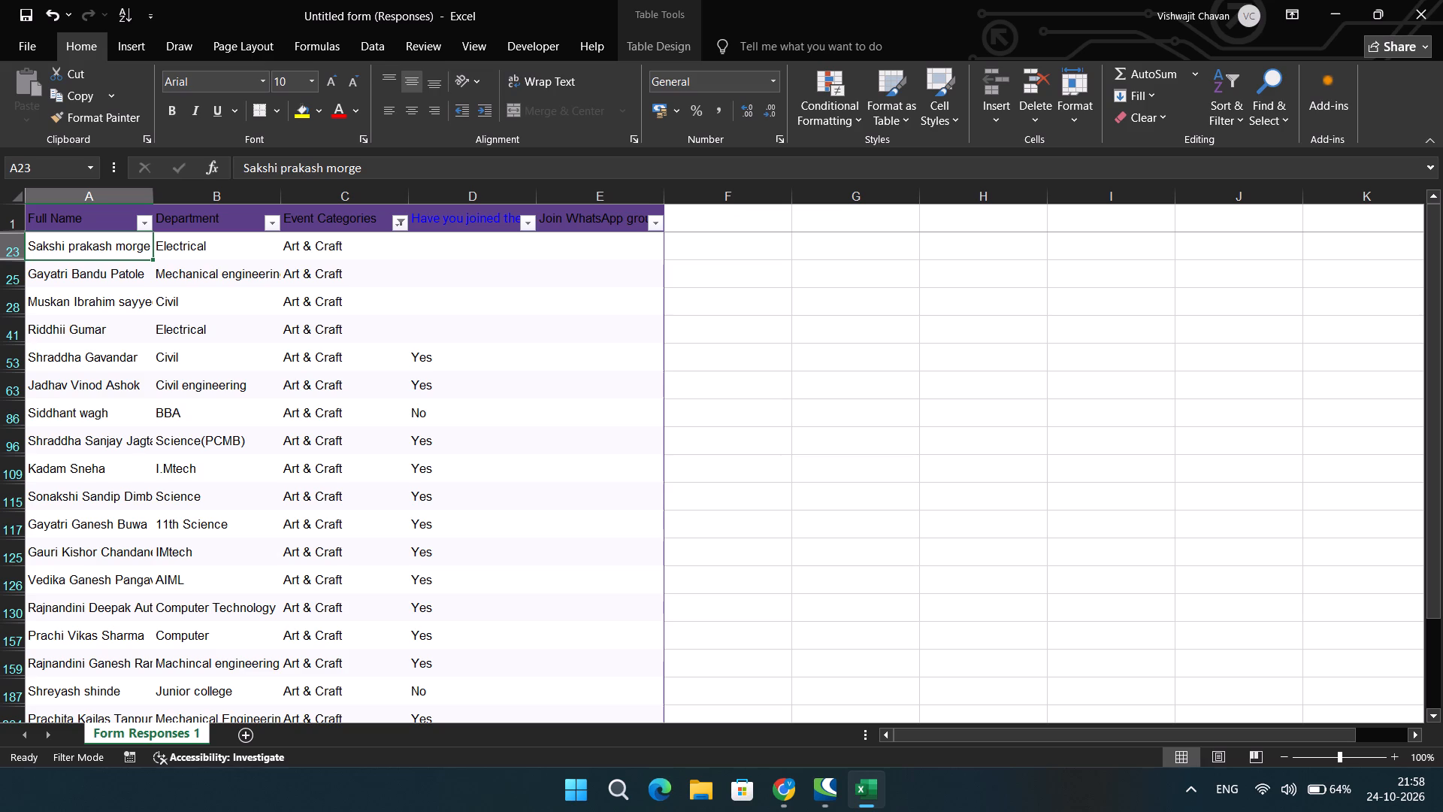
{"action": "left_click", "coordinate": [14, 244]}
{"action": "key", "text": "Delete"}
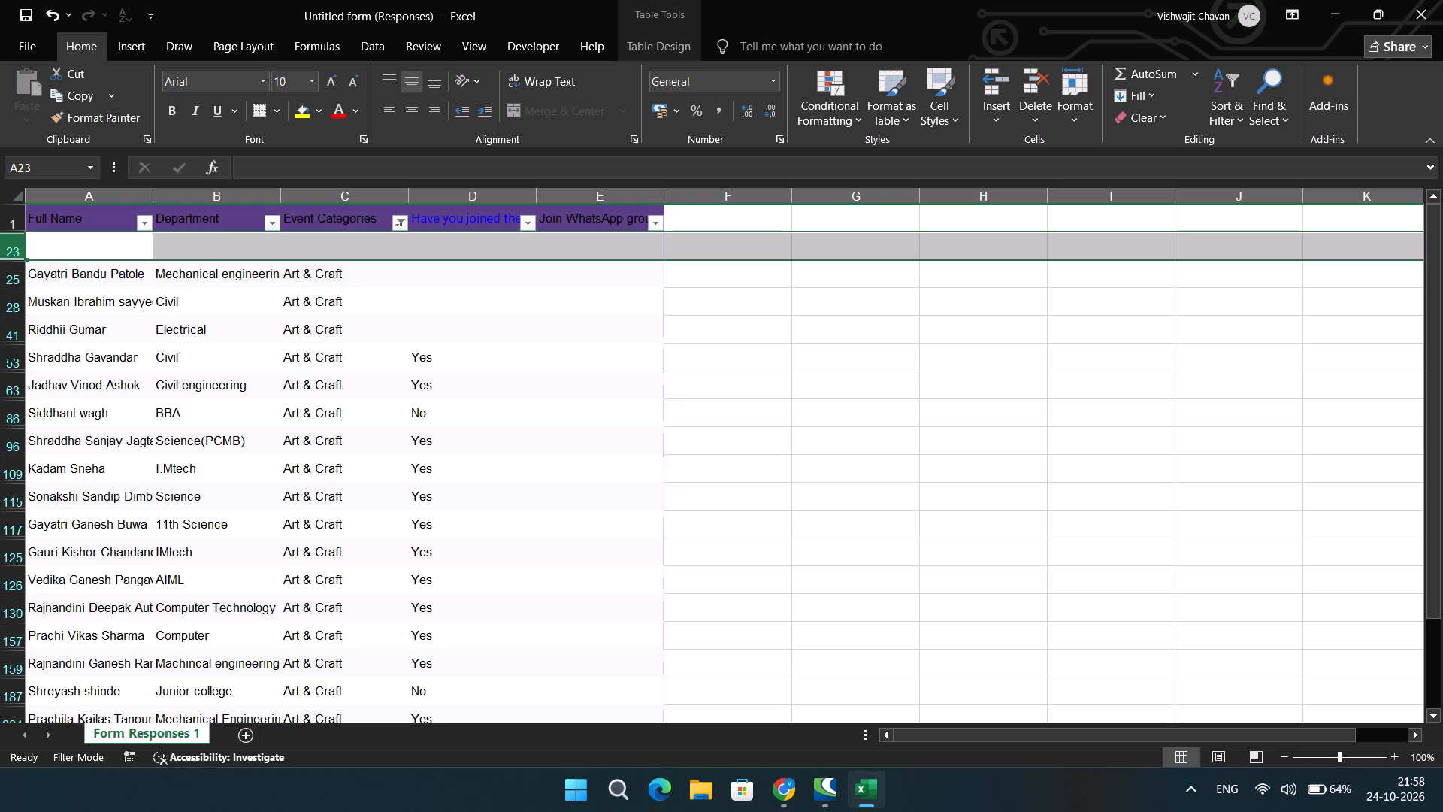
{"action": "left_click", "coordinate": [22, 280]}
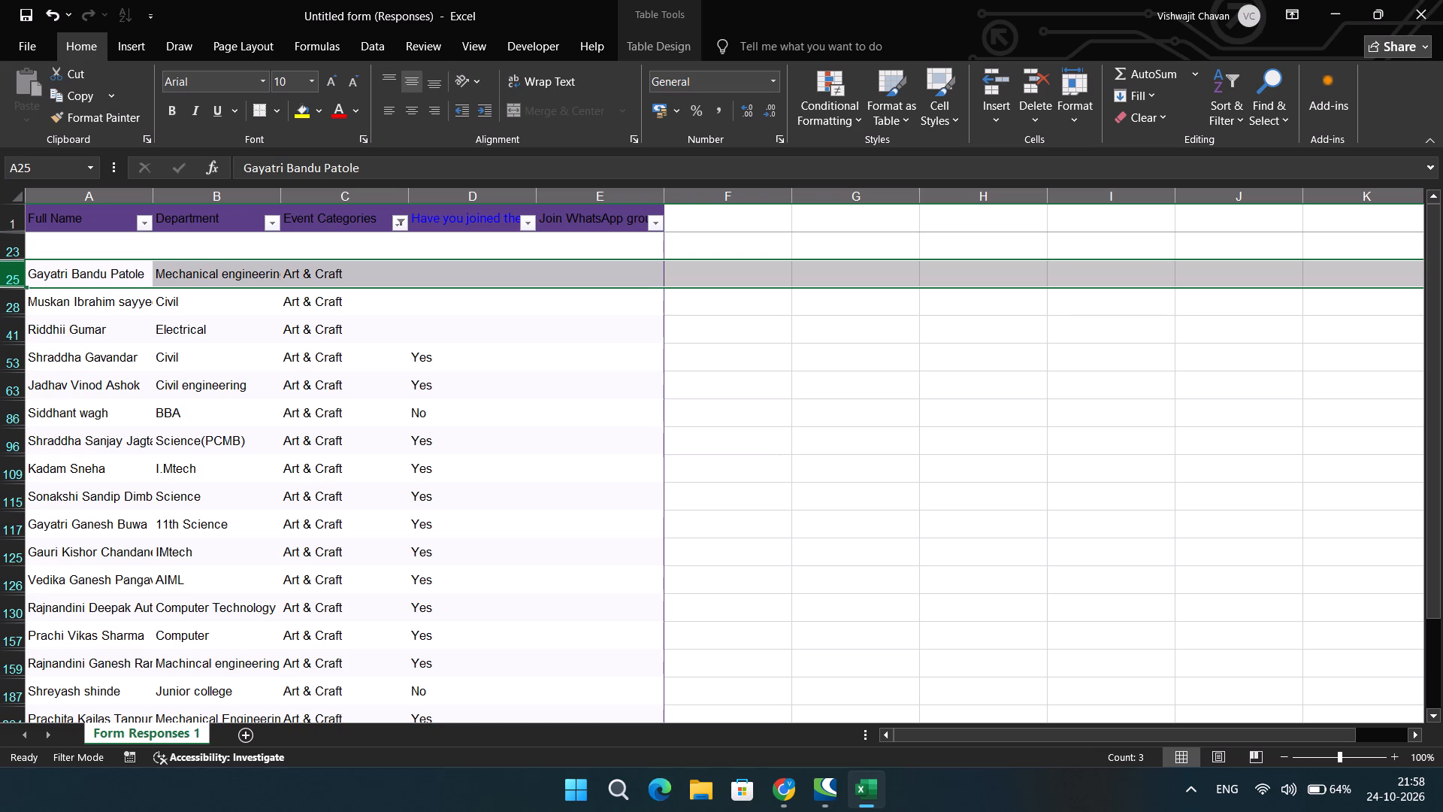
{"action": "key", "text": "Delete"}
{"action": "left_click", "coordinate": [17, 301]}
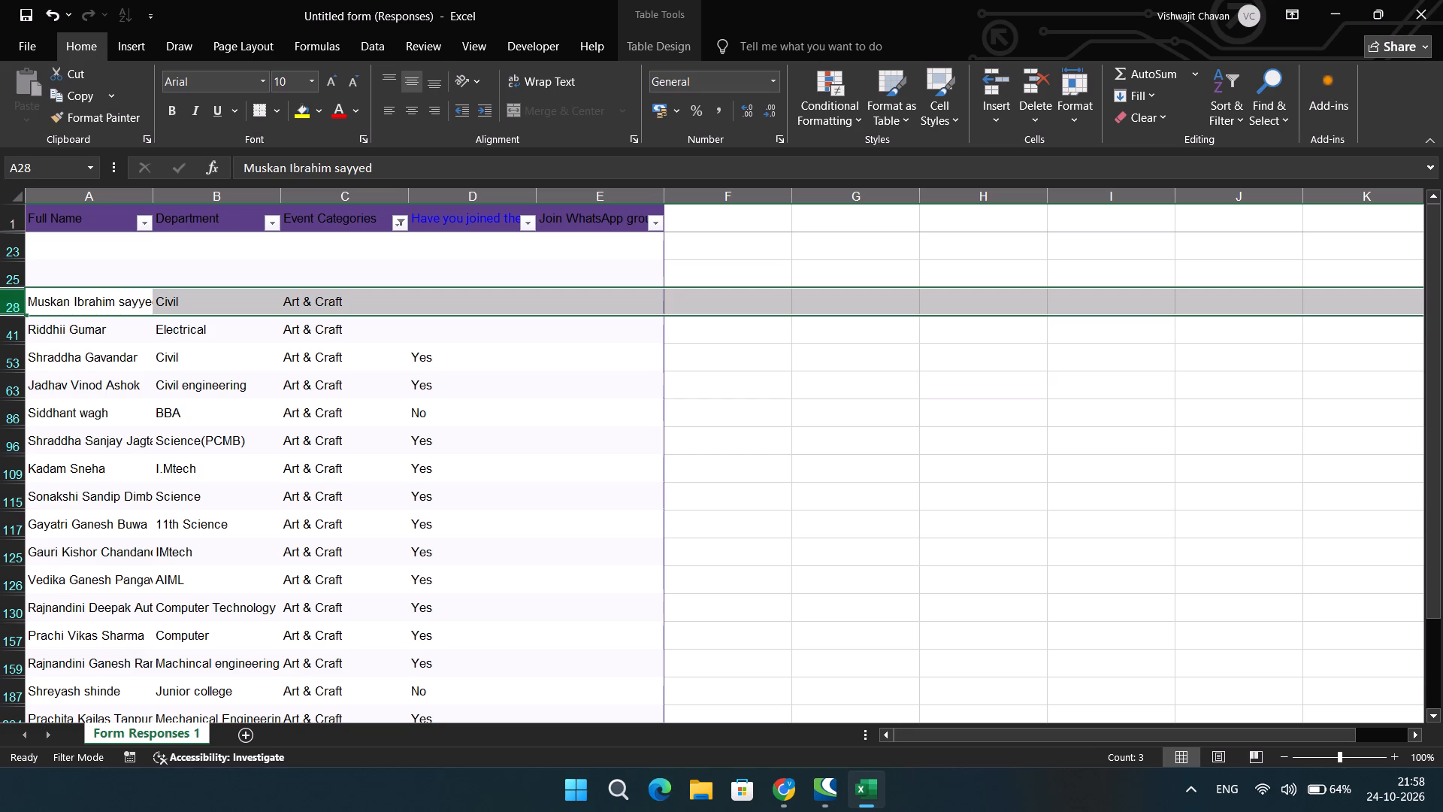
{"action": "key", "text": "Delete"}
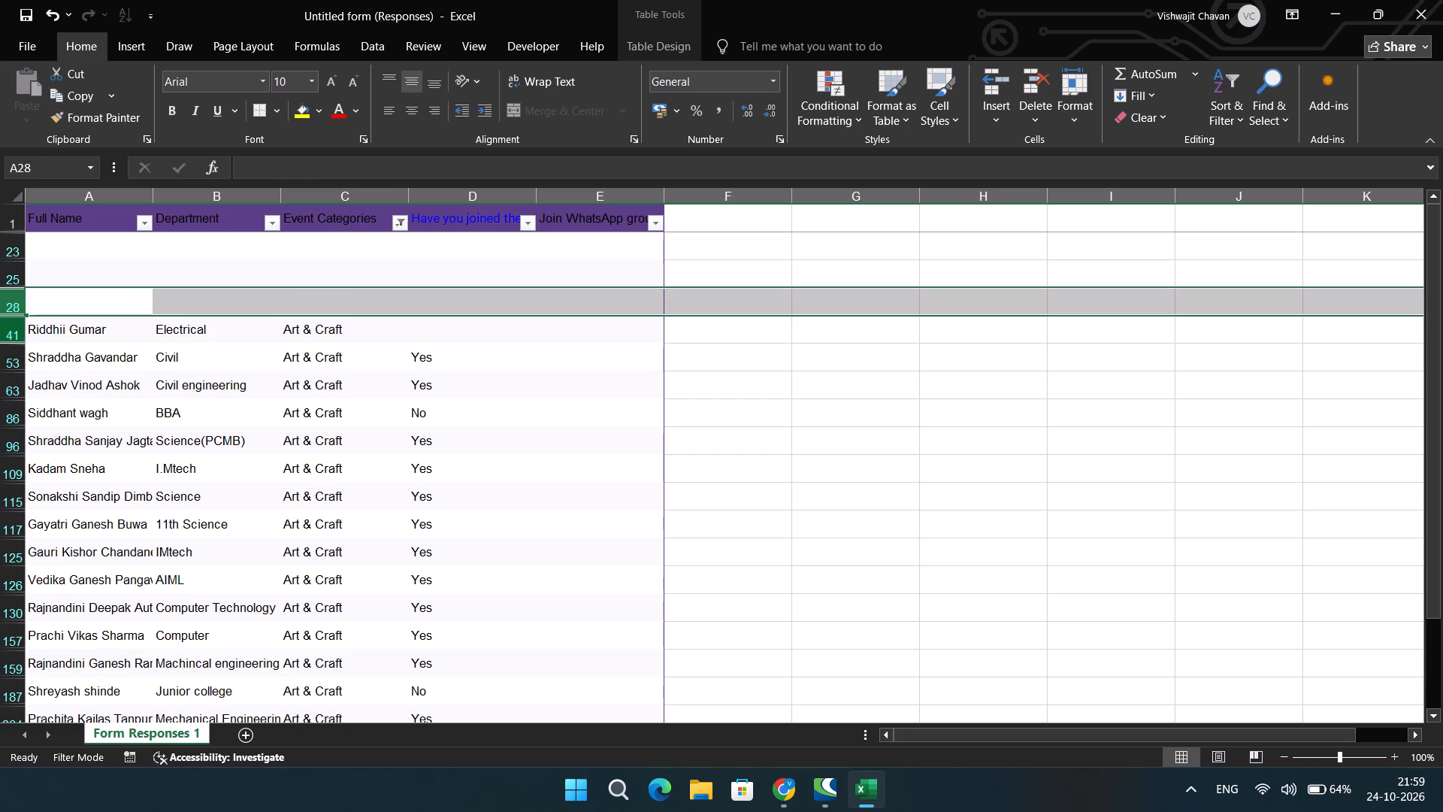
{"action": "left_click", "coordinate": [5, 331]}
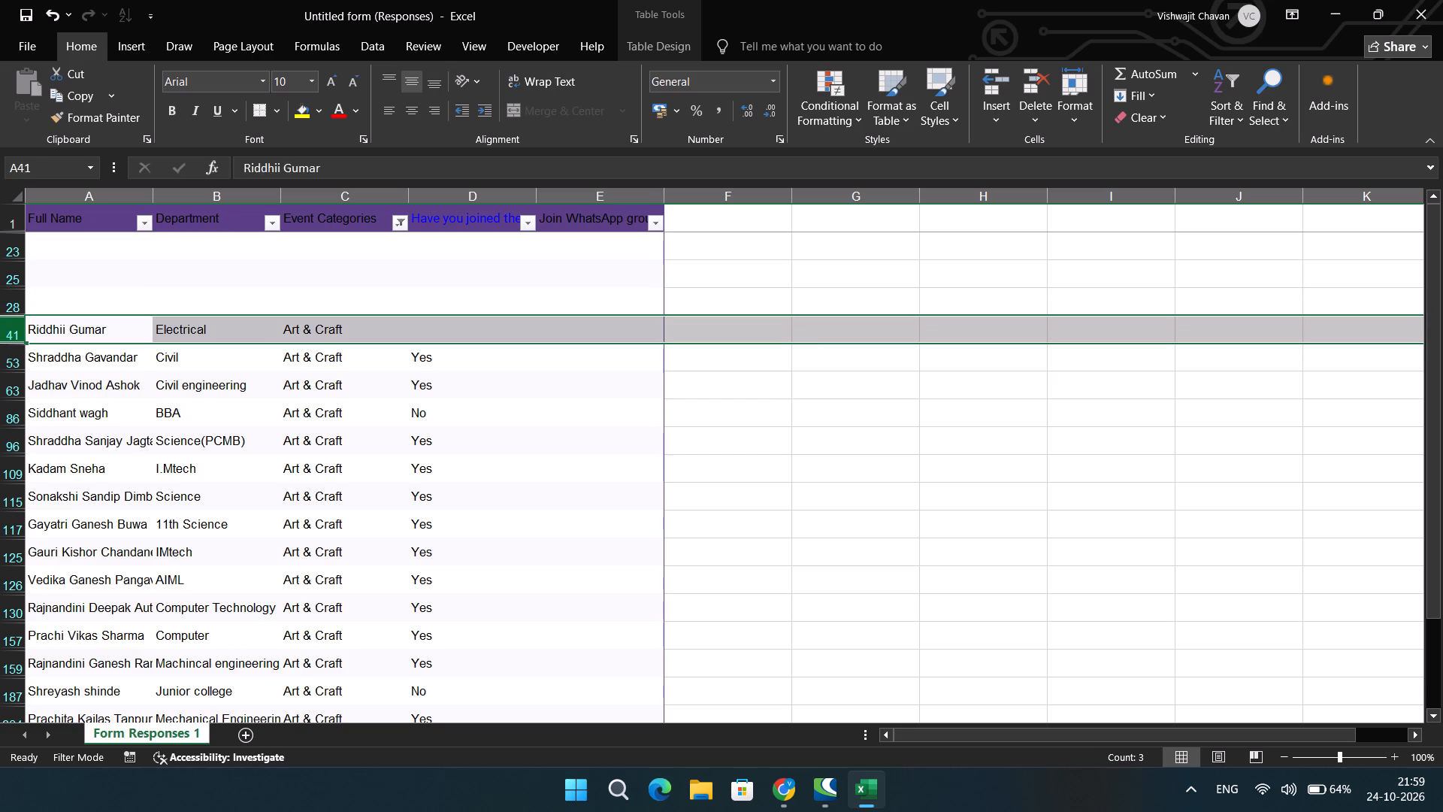
{"action": "key", "text": "Delete"}
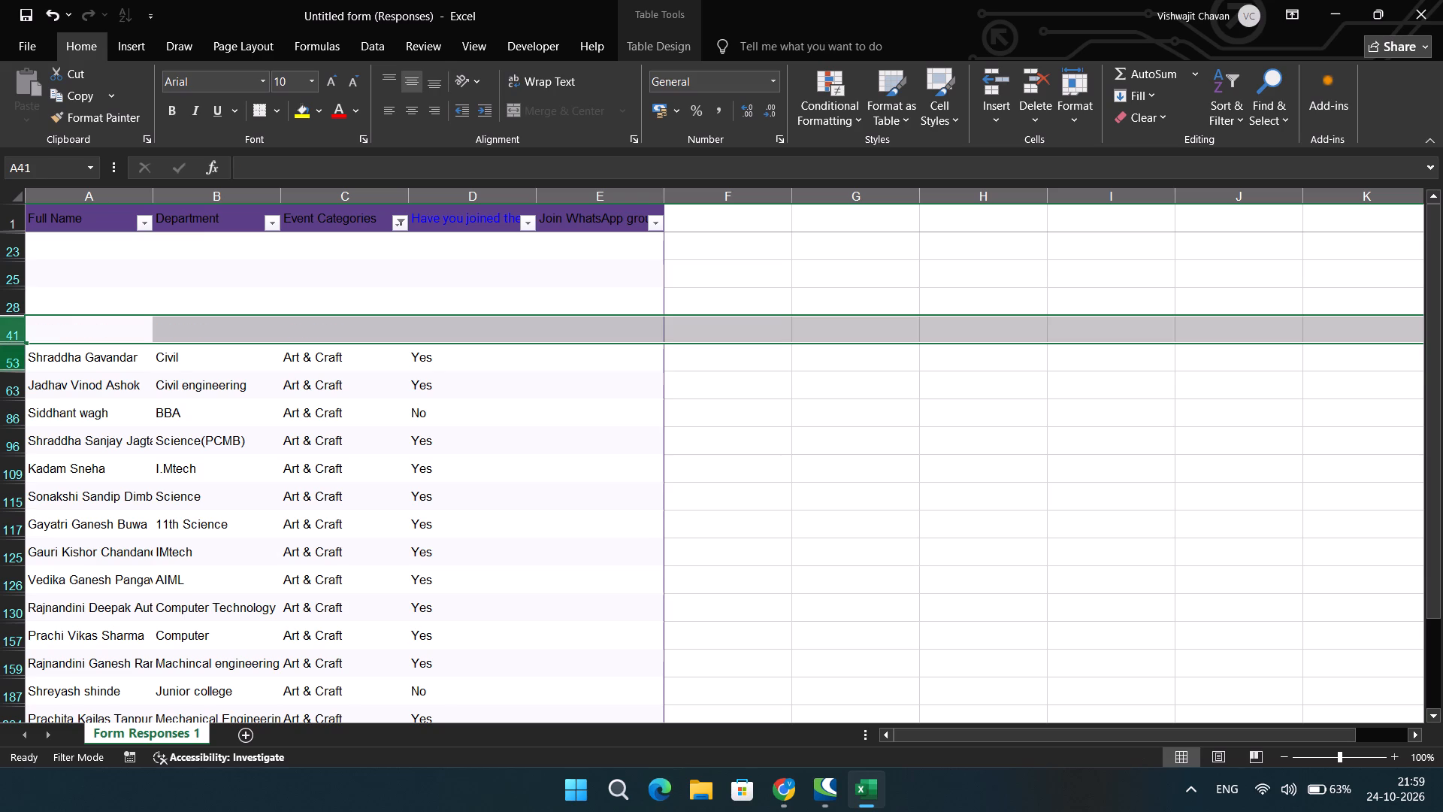
Clear the contents of the filtered Art & Craft rows 63, 86, 109 and 115, skipping rows 53 and 96.
{"action": "left_click", "coordinate": [4, 356]}
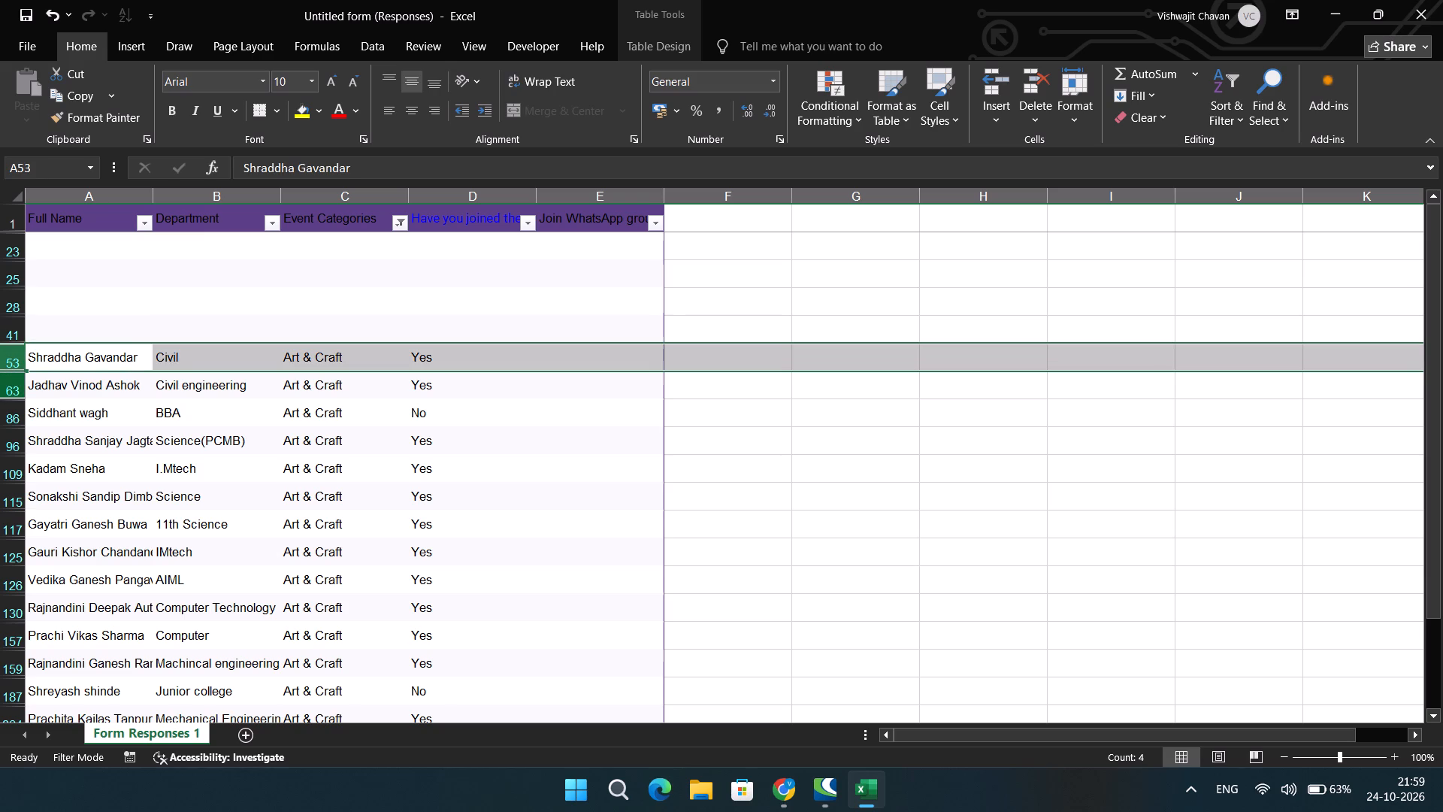
{"action": "left_click", "coordinate": [2, 387]}
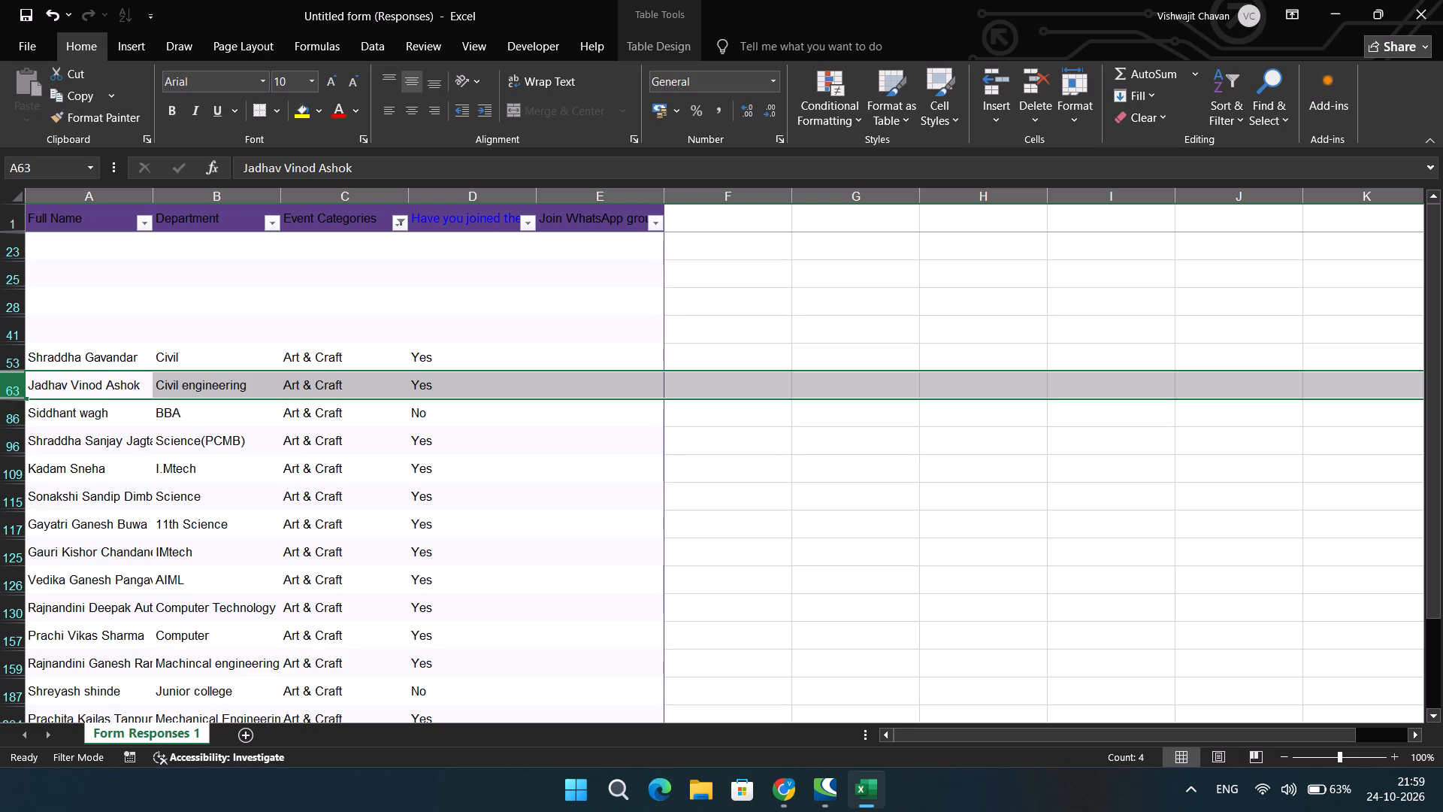
{"action": "key", "text": "Delete"}
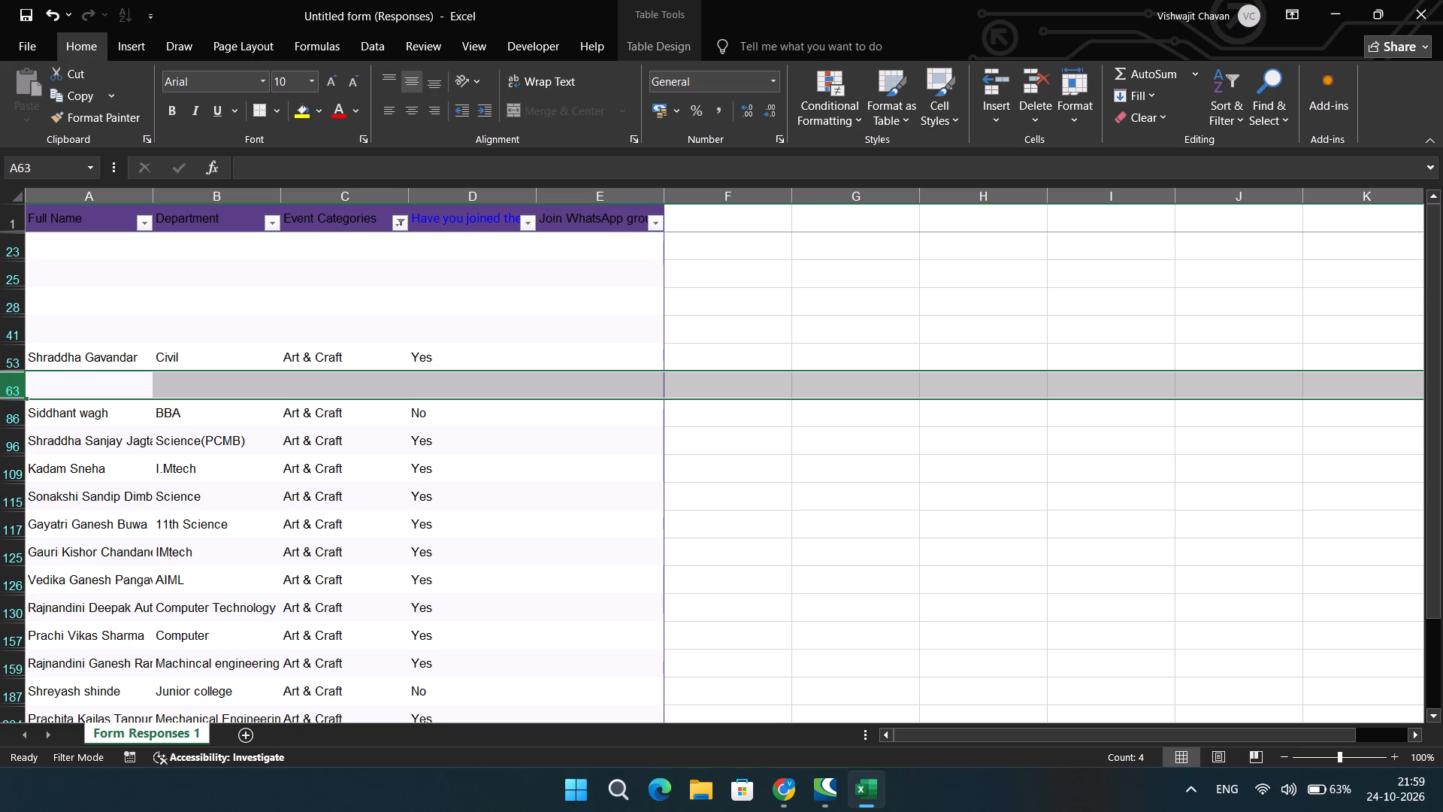
{"action": "left_click", "coordinate": [5, 413]}
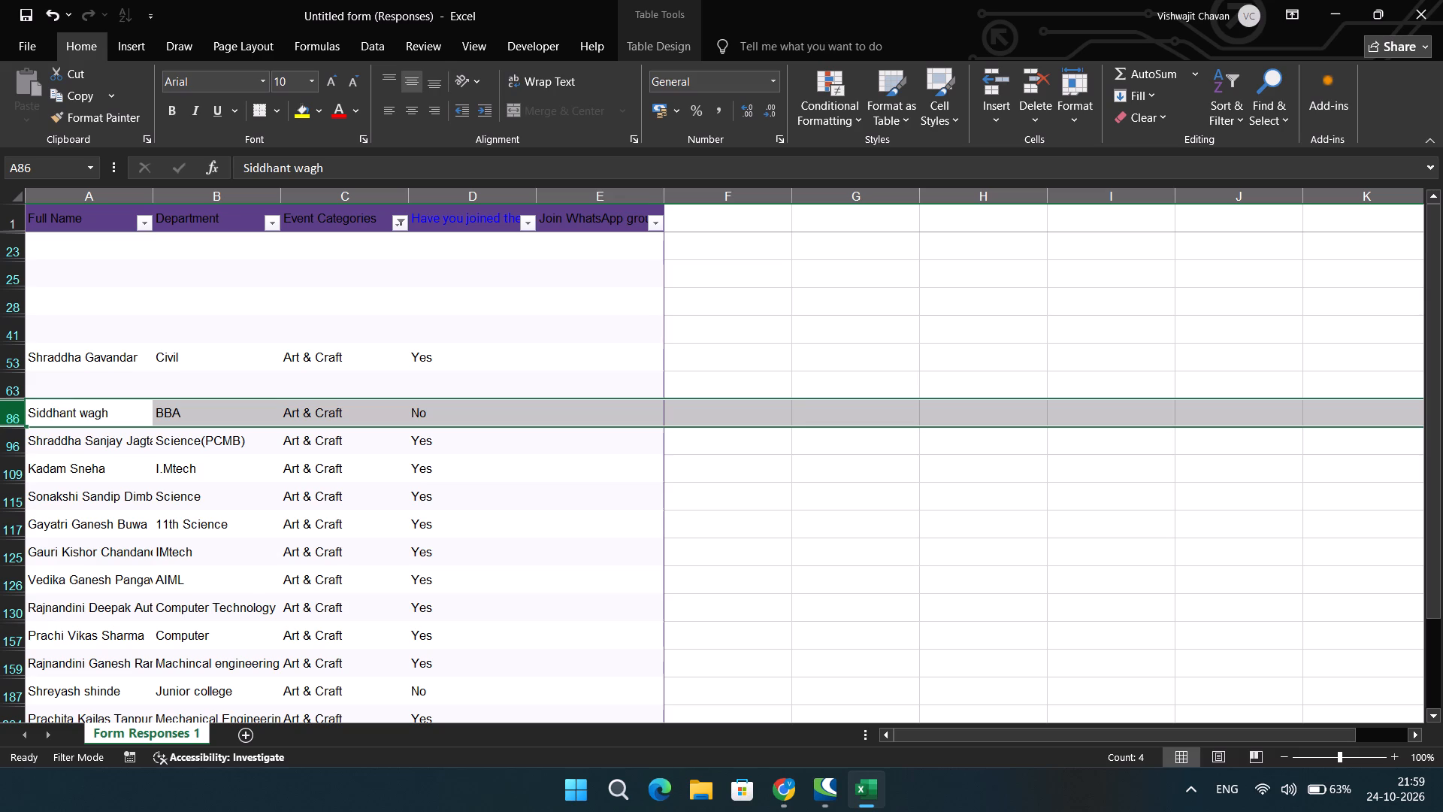
{"action": "key", "text": "Delete"}
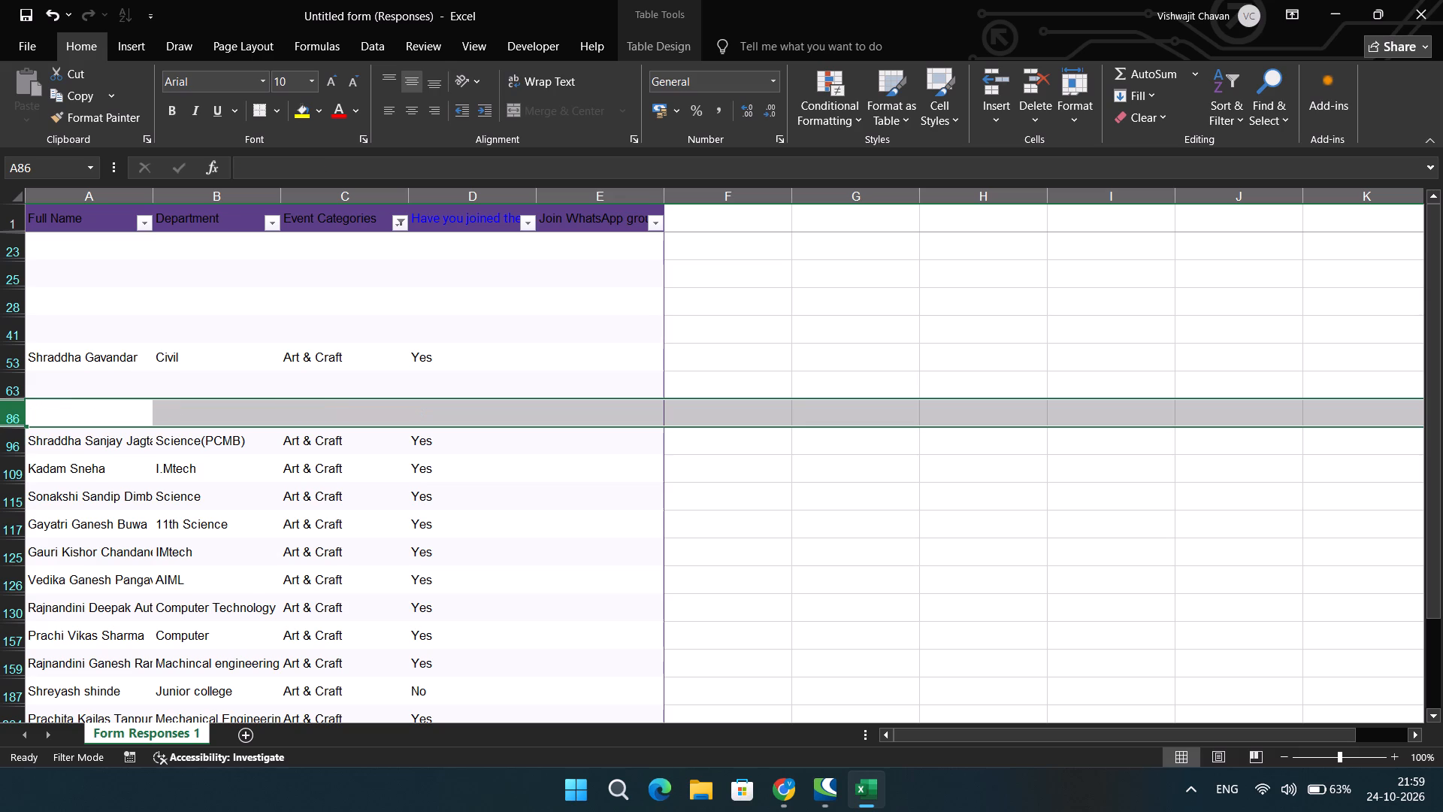
{"action": "left_click", "coordinate": [2, 441]}
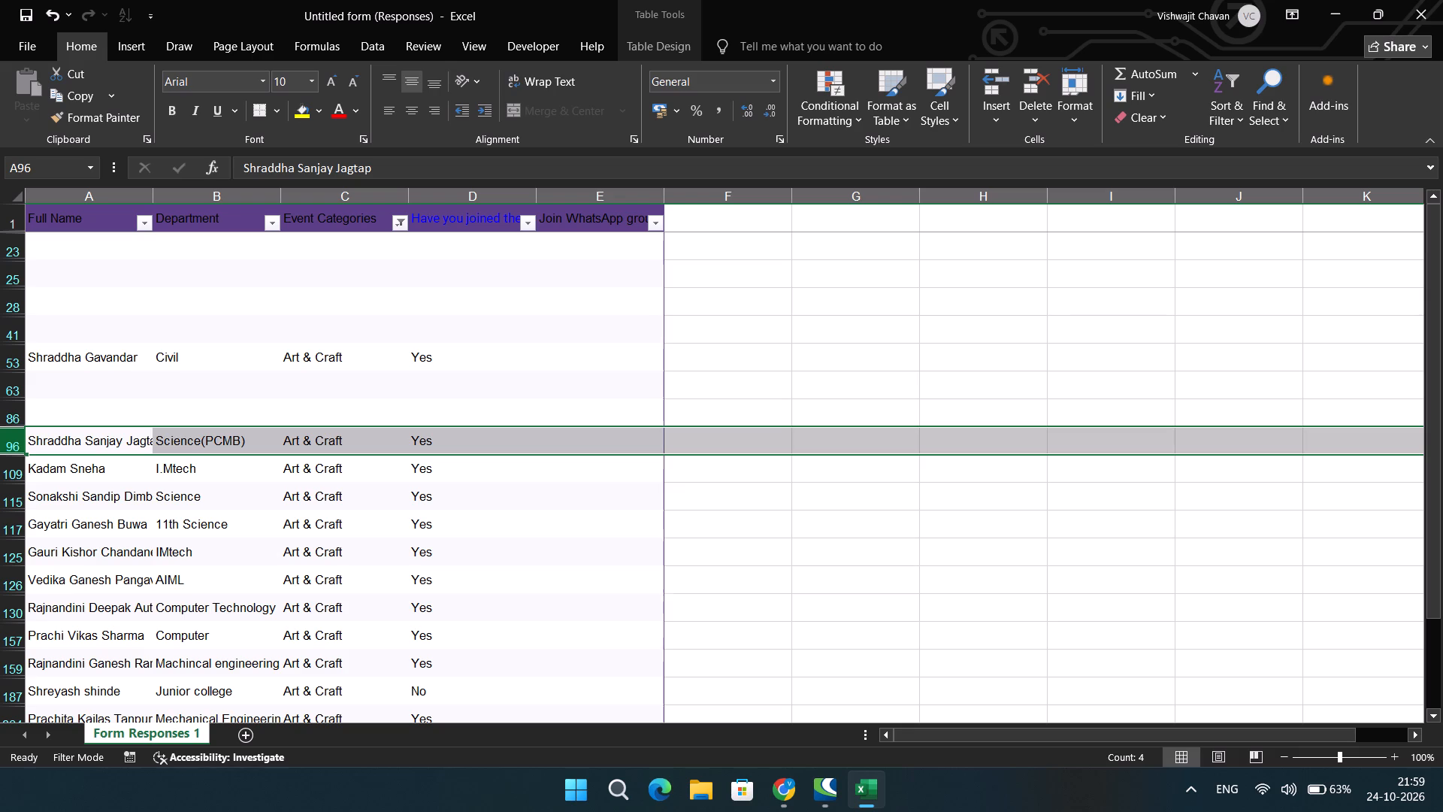
{"action": "left_click", "coordinate": [0, 474]}
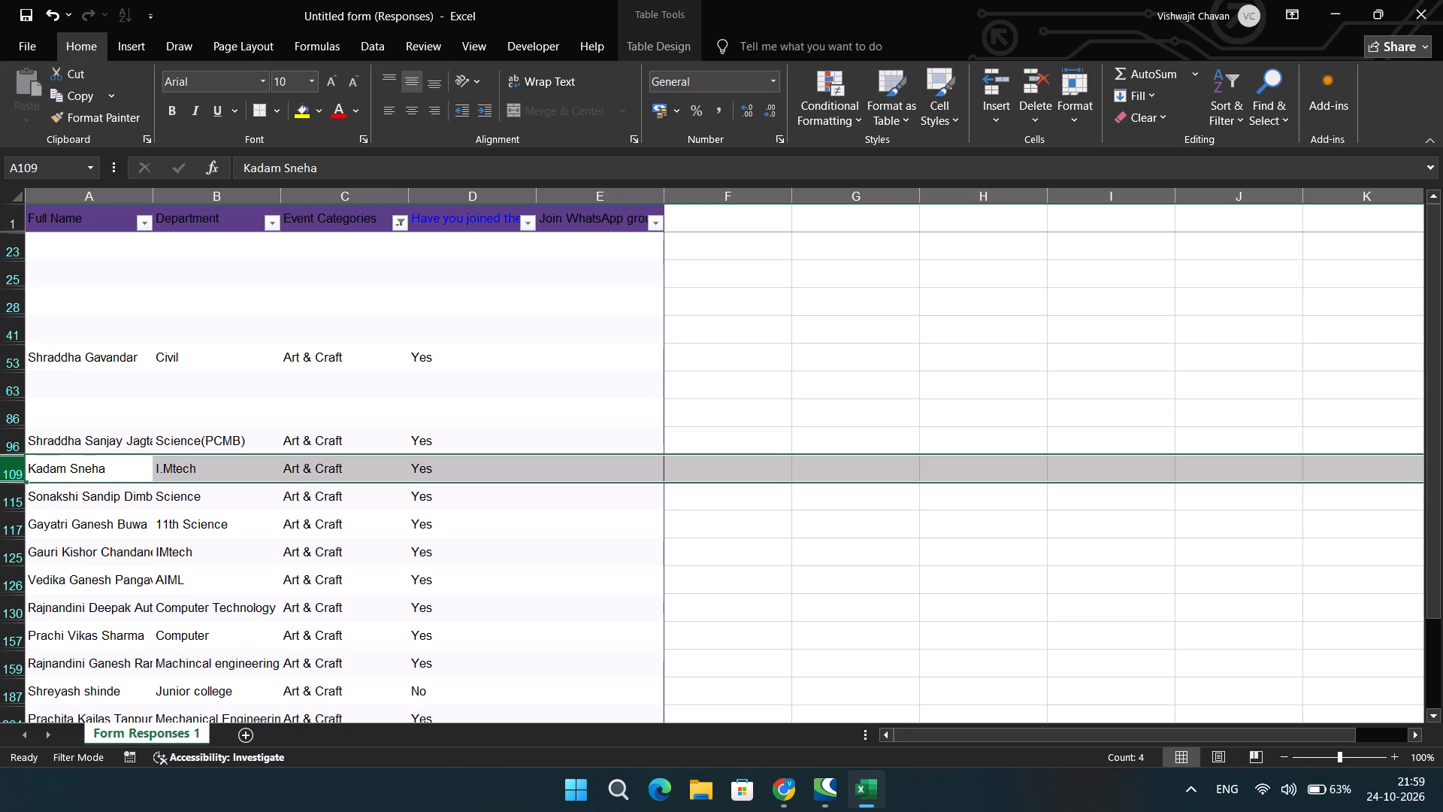
{"action": "key", "text": "Delete"}
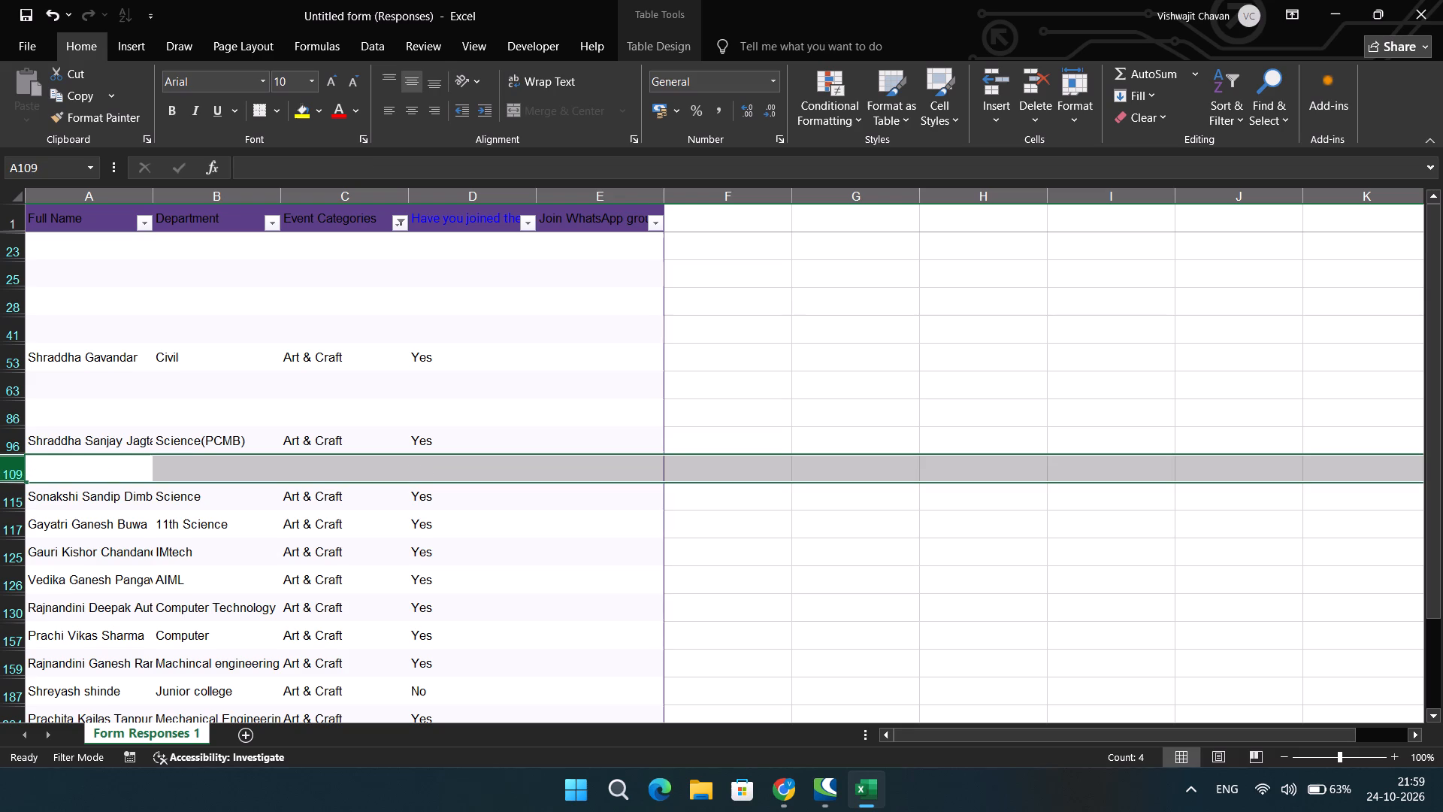
{"action": "left_click", "coordinate": [4, 492]}
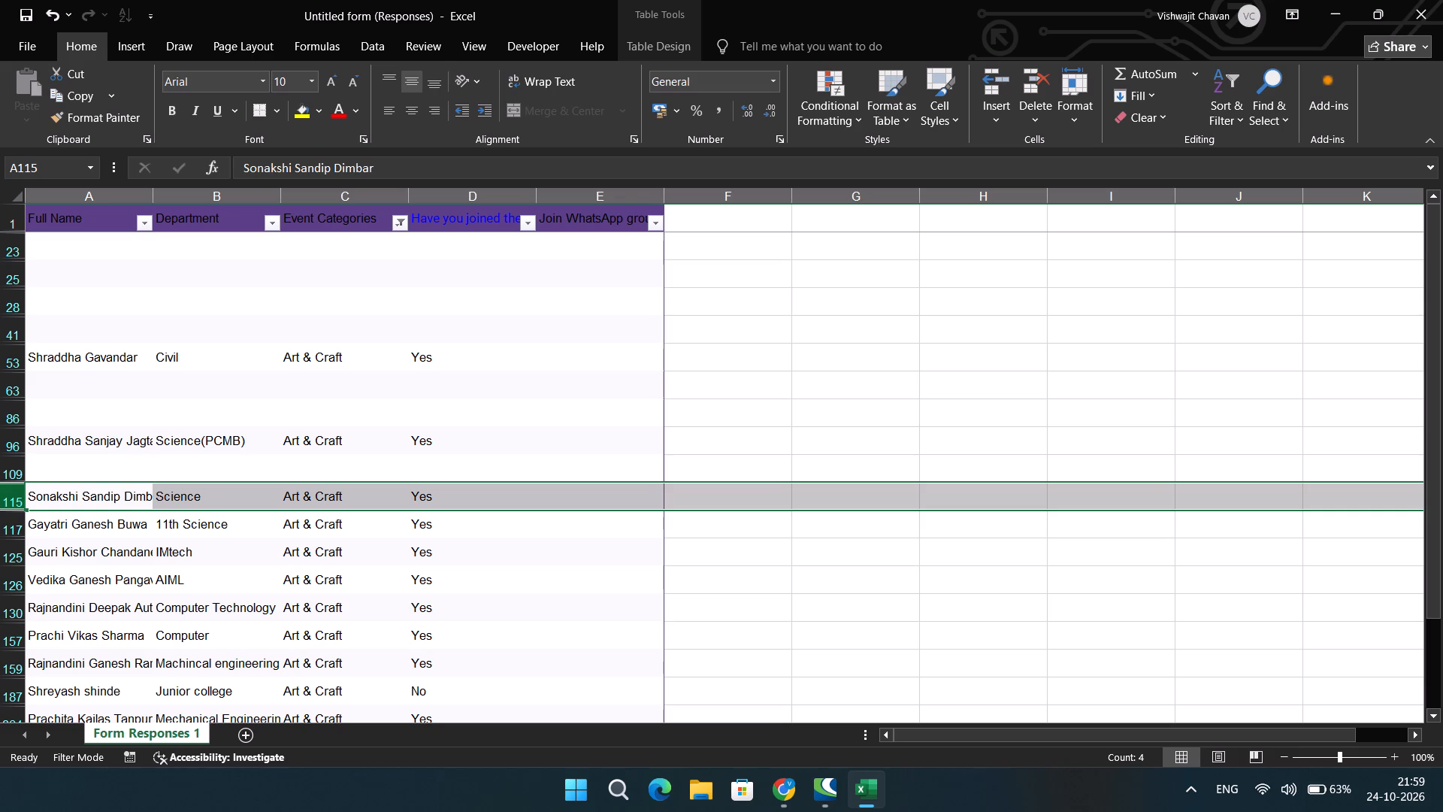
{"action": "key", "text": "Delete"}
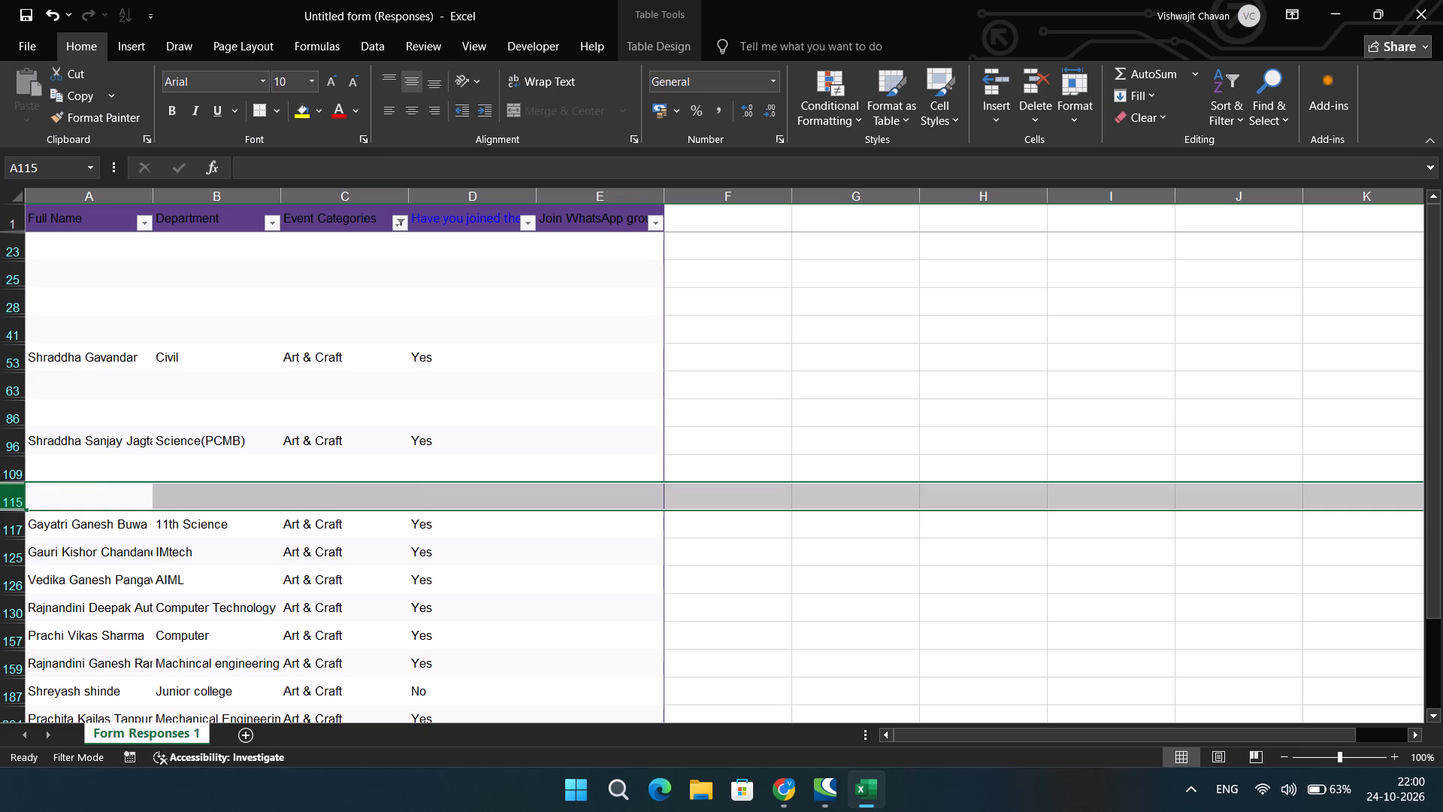
Skip row 117 and clear only the Full Name cells in rows 125, 126, 130, 157 and 159.
{"action": "key", "text": "Down"}
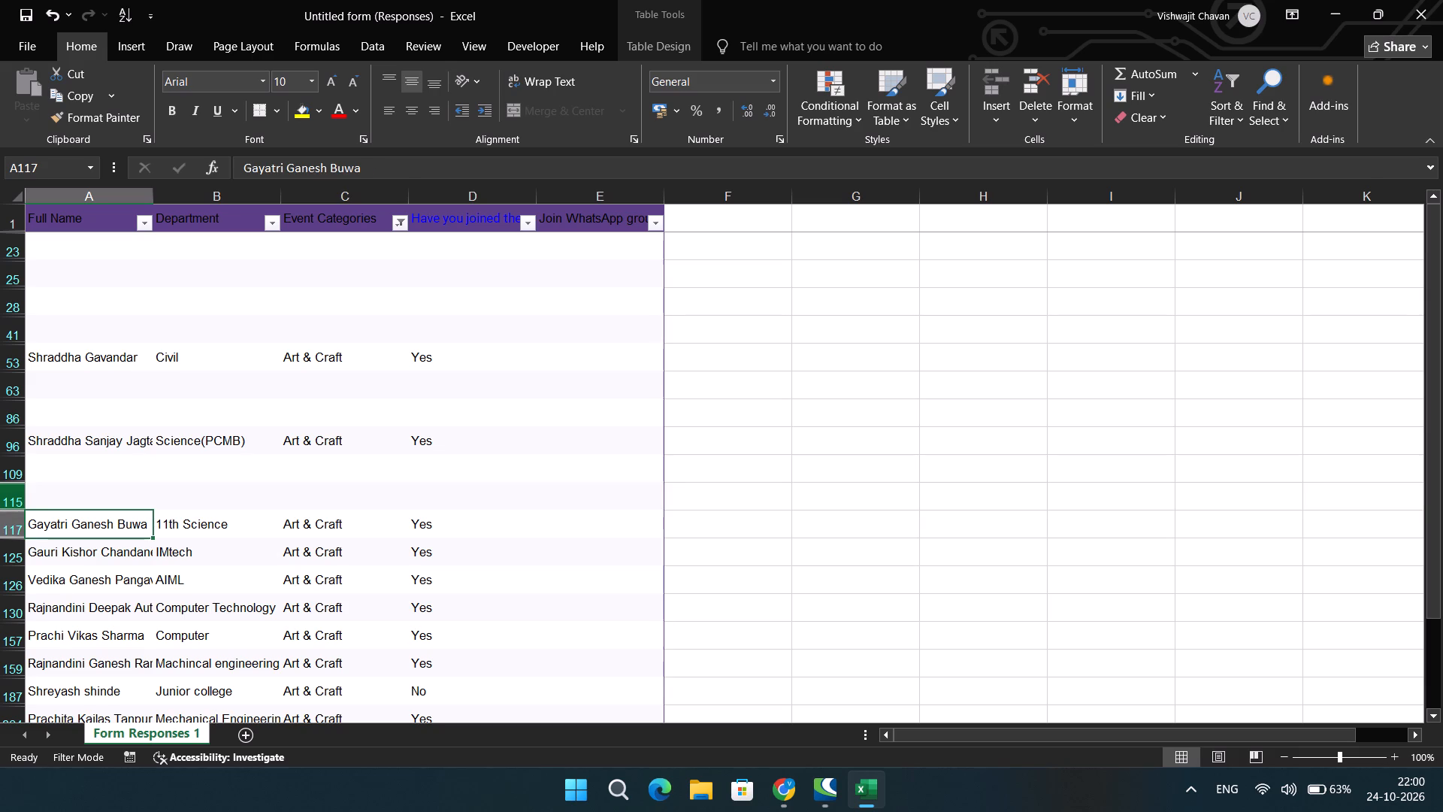
{"action": "key", "text": "Down"}
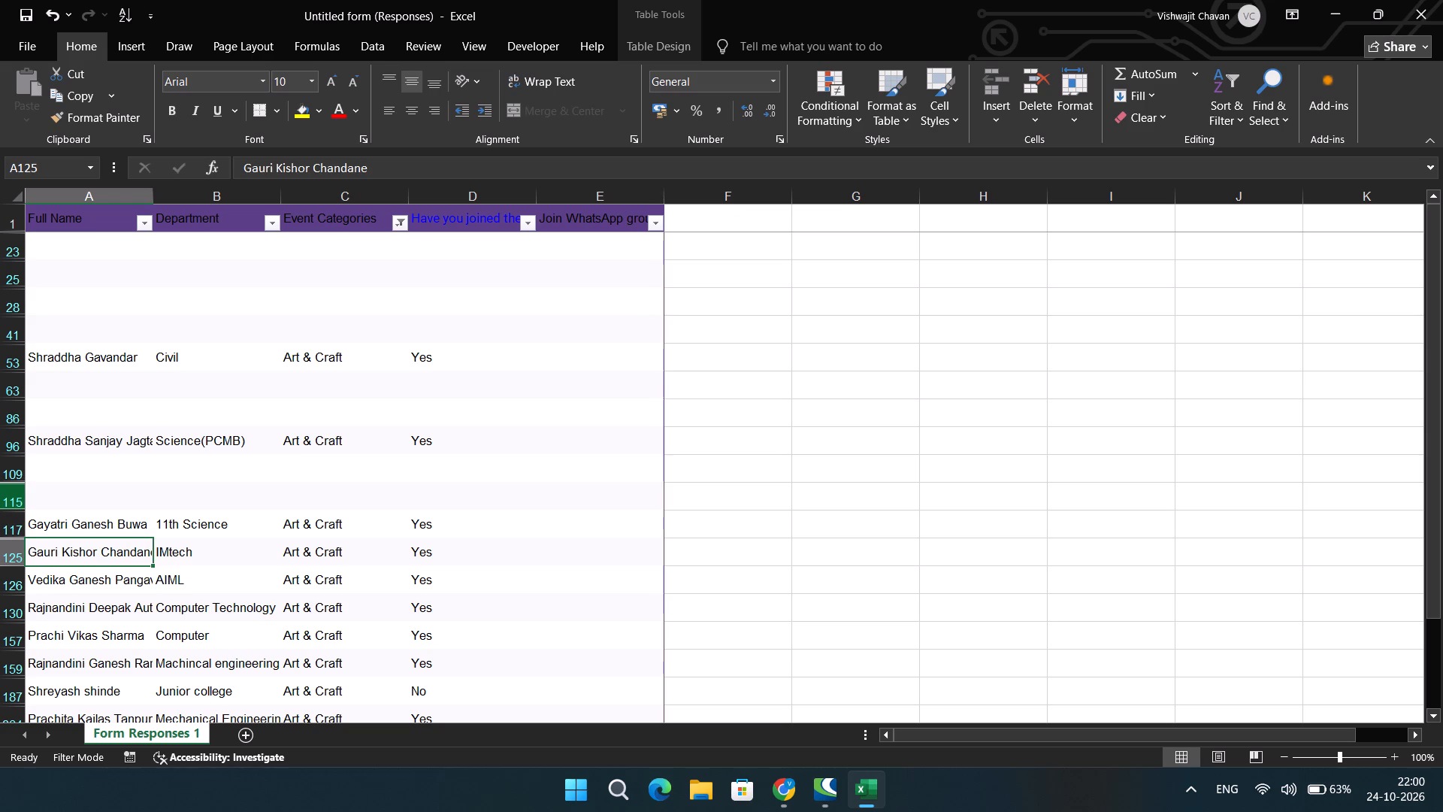
{"action": "key", "text": "Delete"}
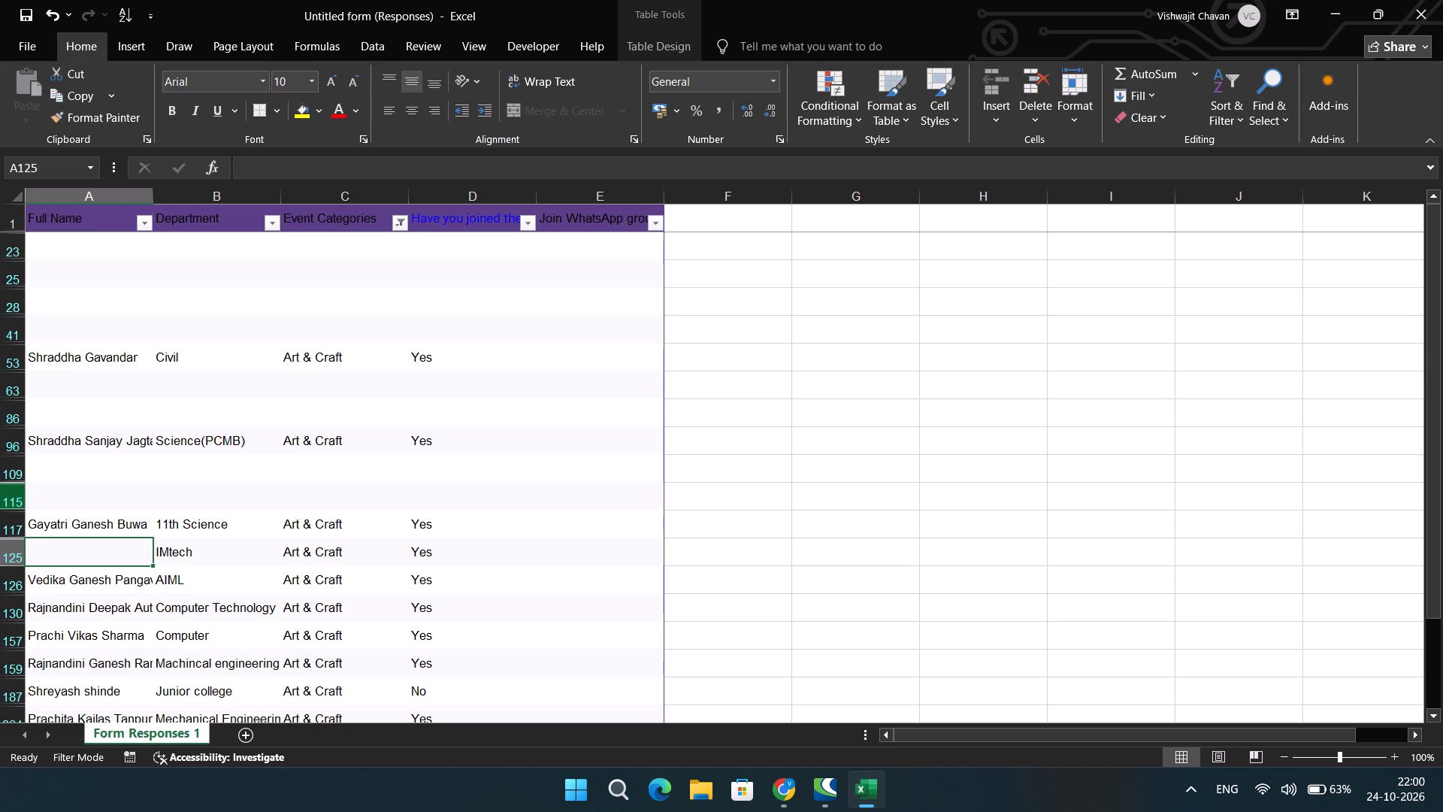
{"action": "key", "text": "Down"}
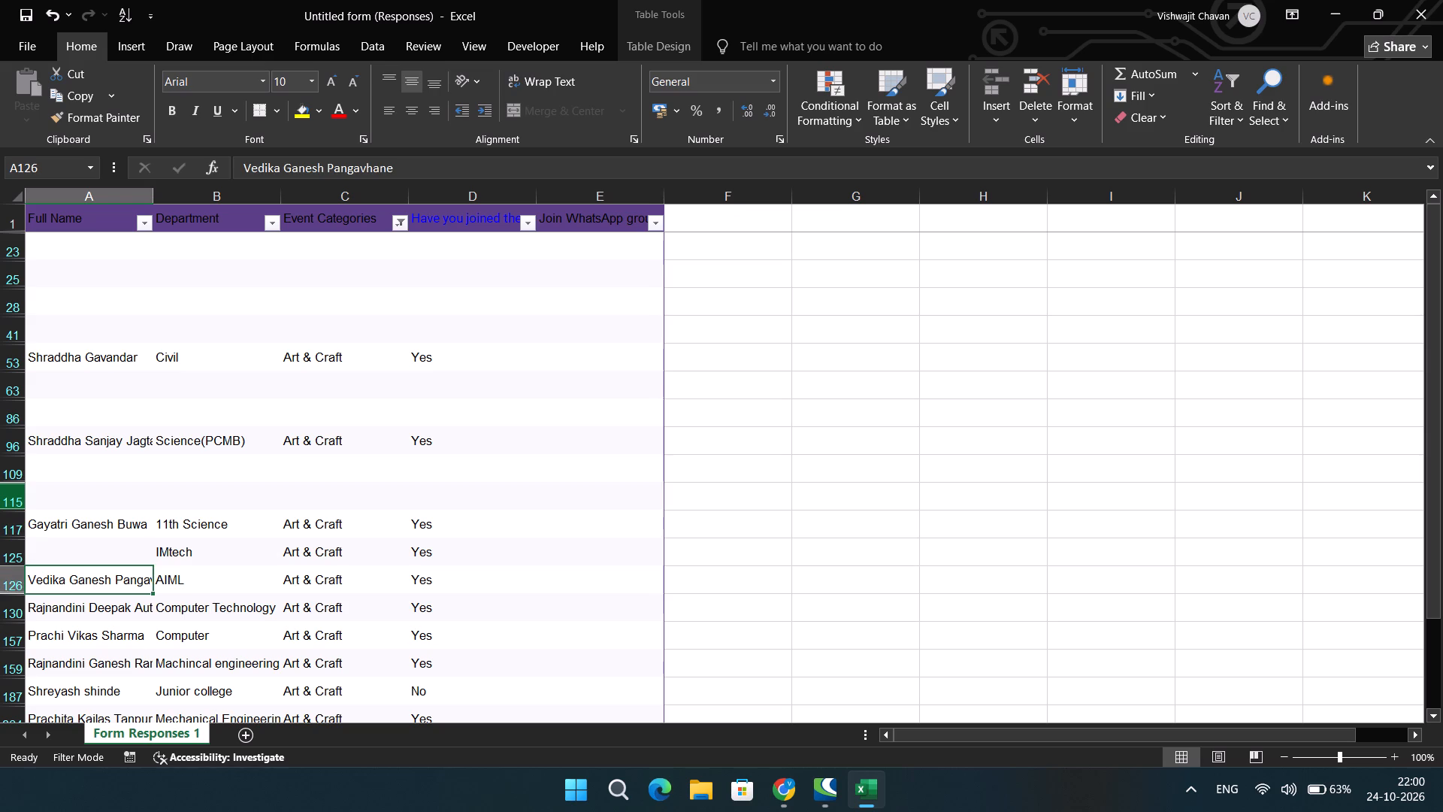
{"action": "key", "text": "Delete"}
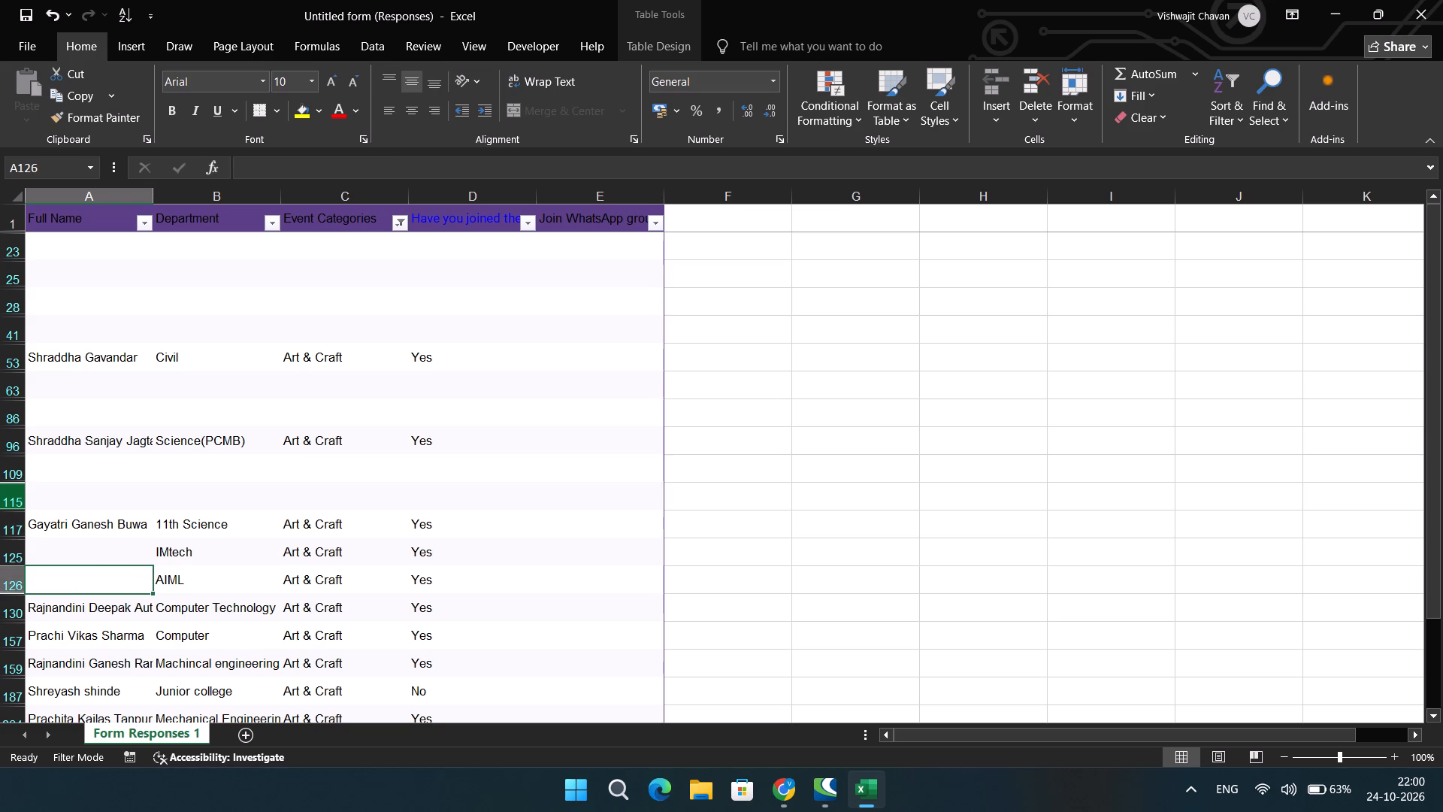
{"action": "key", "text": "Down"}
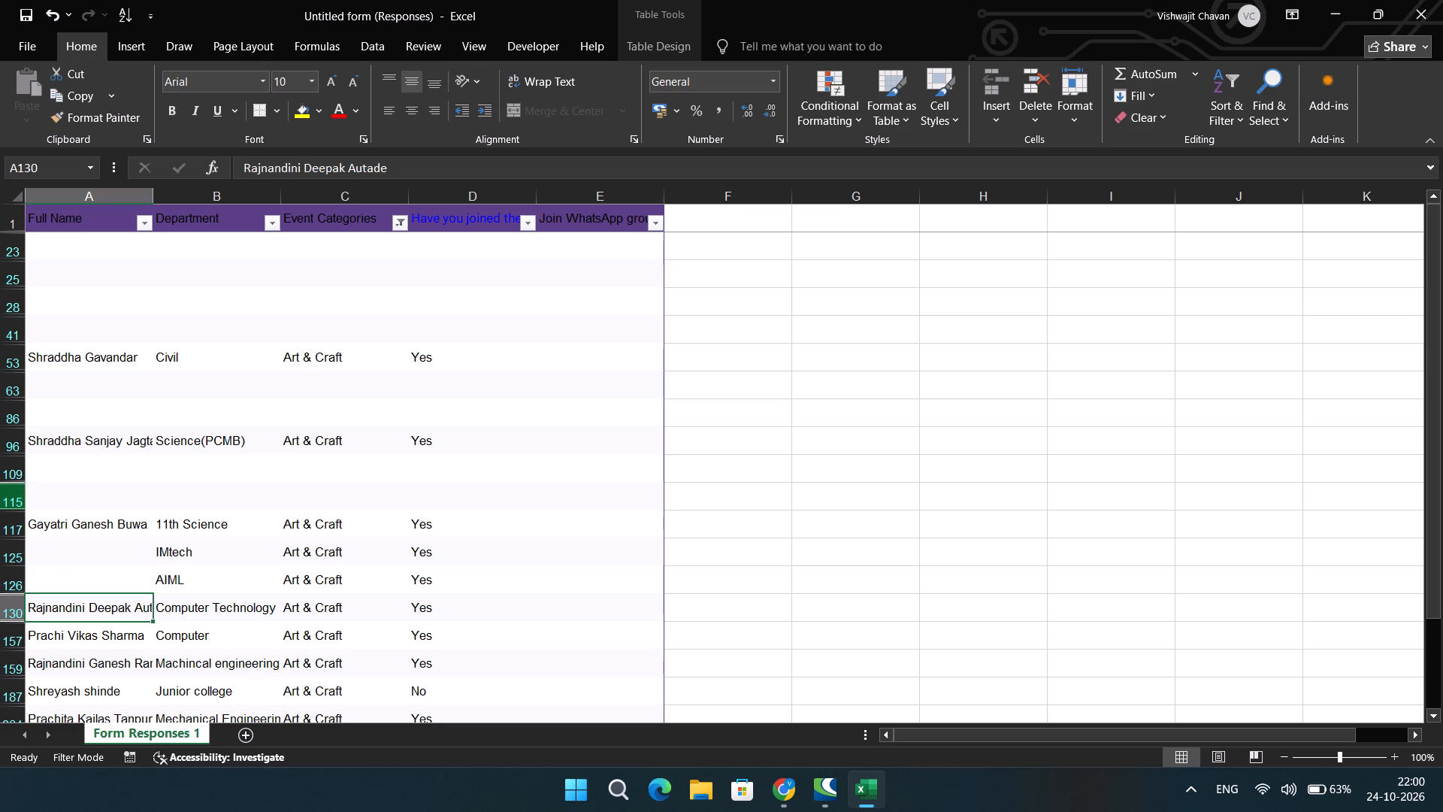
{"action": "key", "text": "Delete"}
{"action": "key", "text": "Down"}
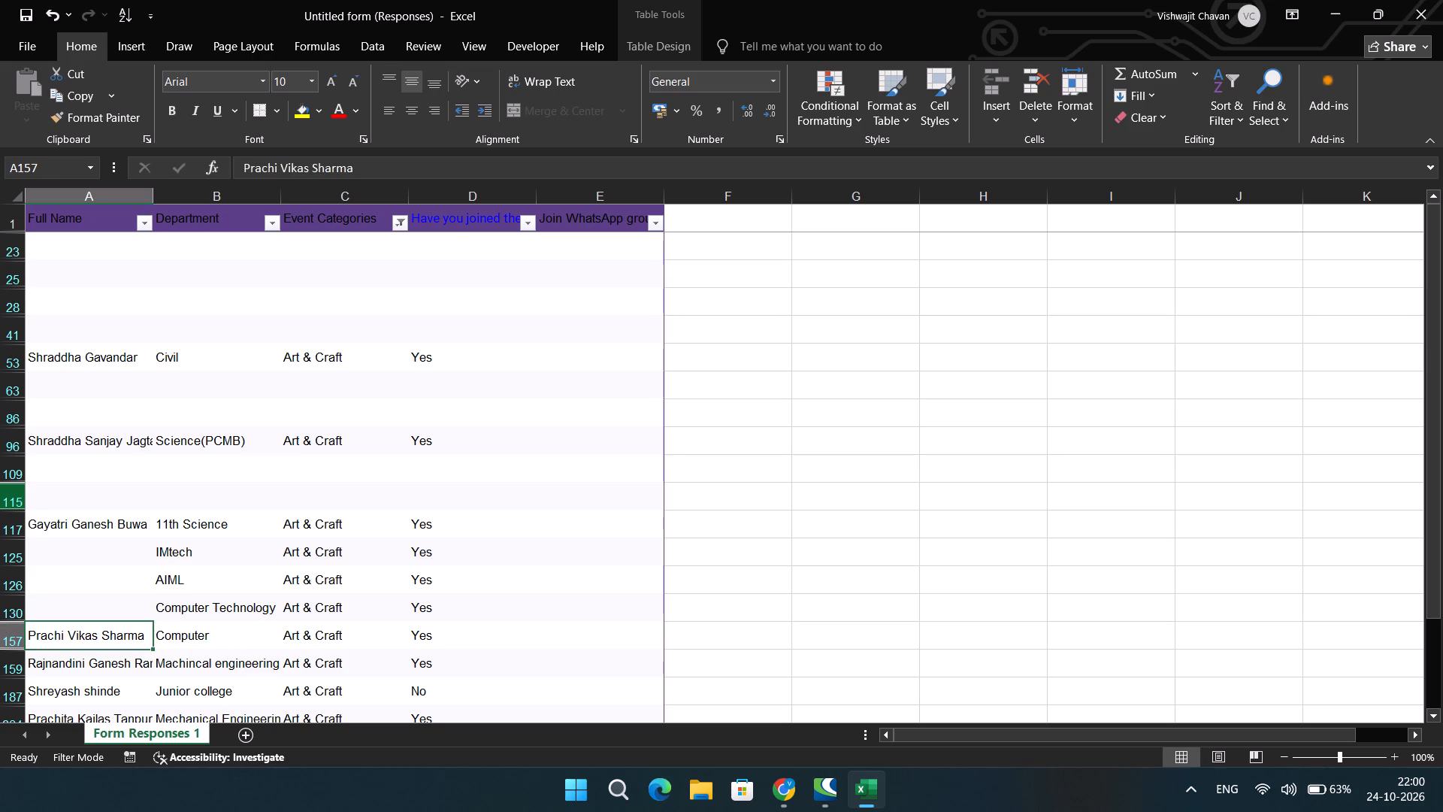
{"action": "key", "text": "Delete"}
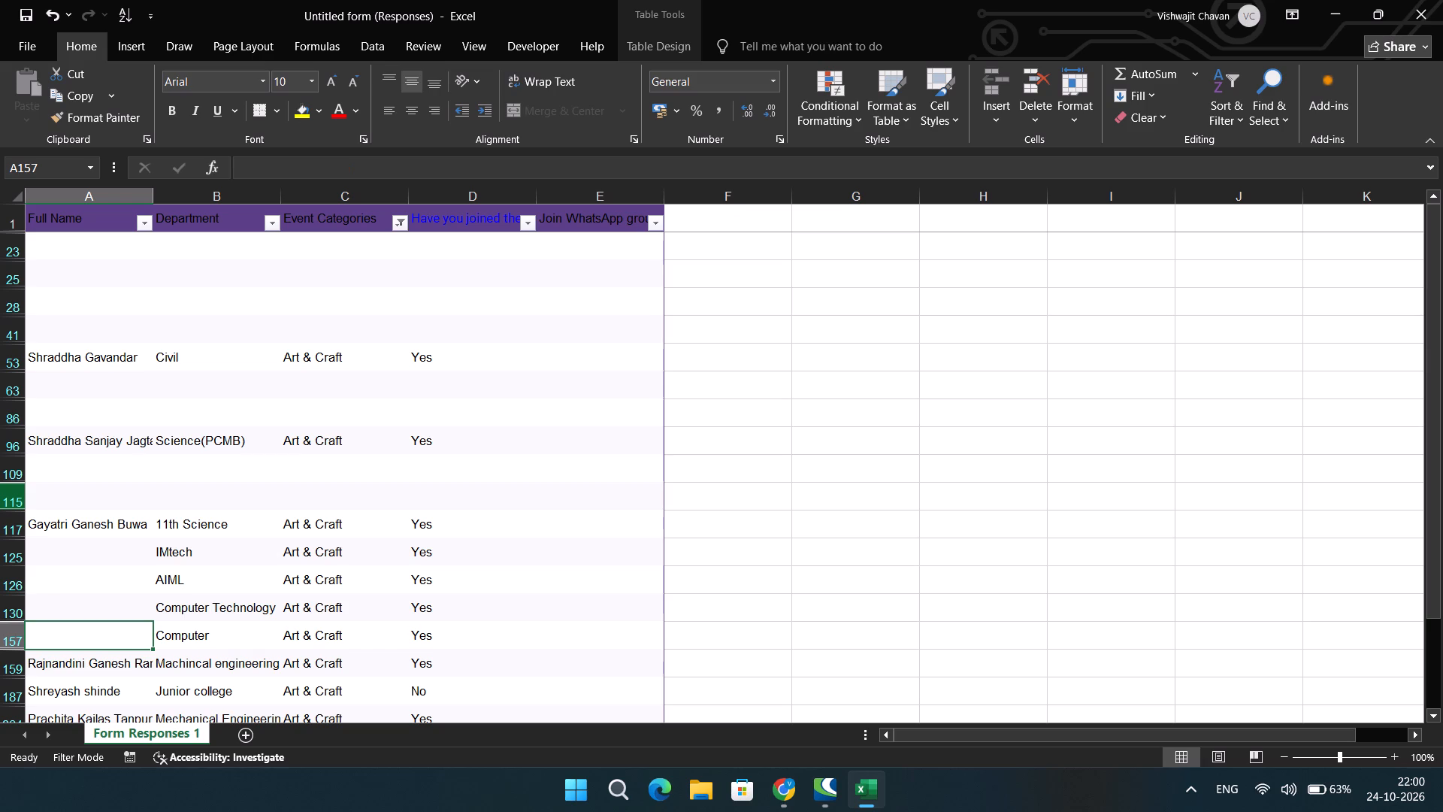
{"action": "key", "text": "Down"}
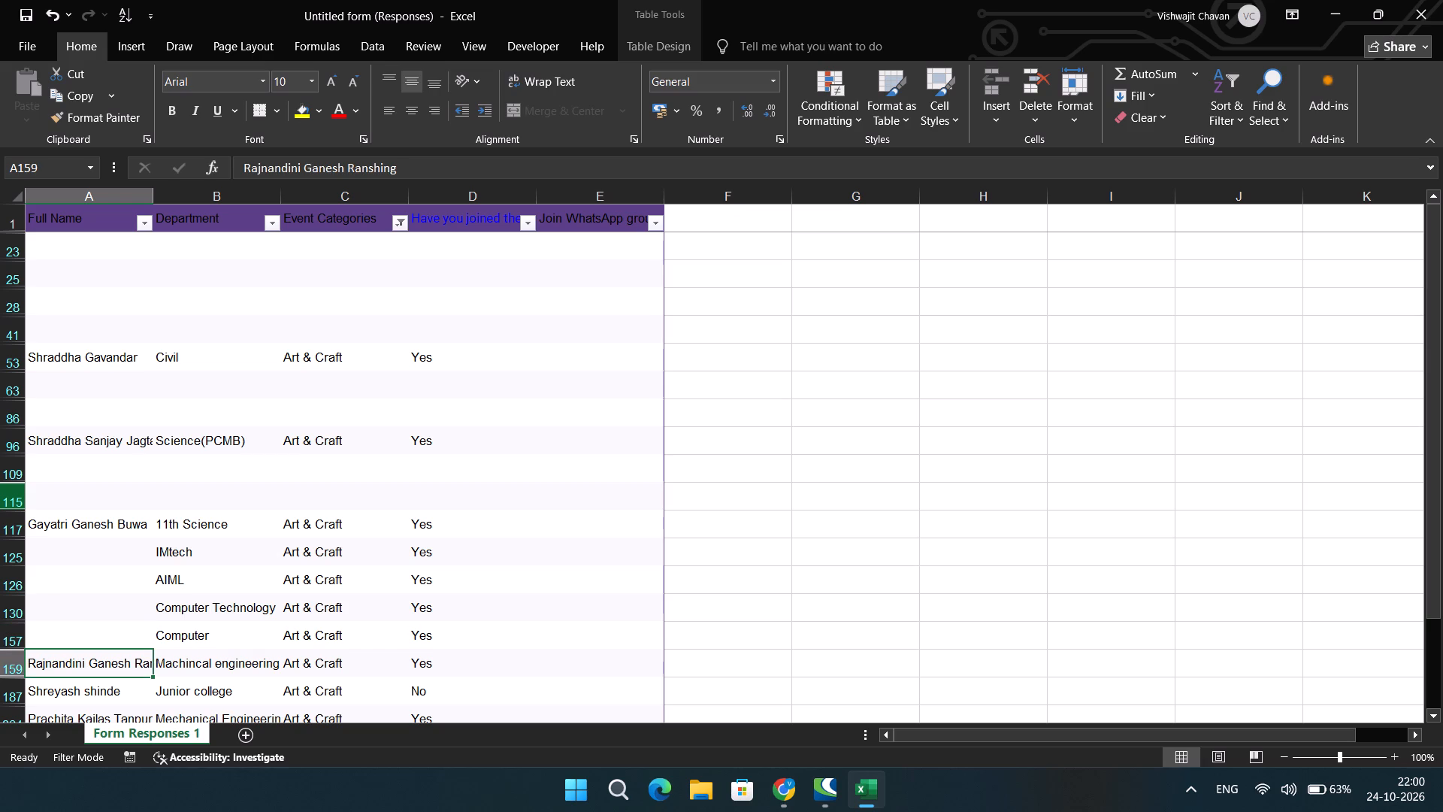
{"action": "key", "text": "Delete"}
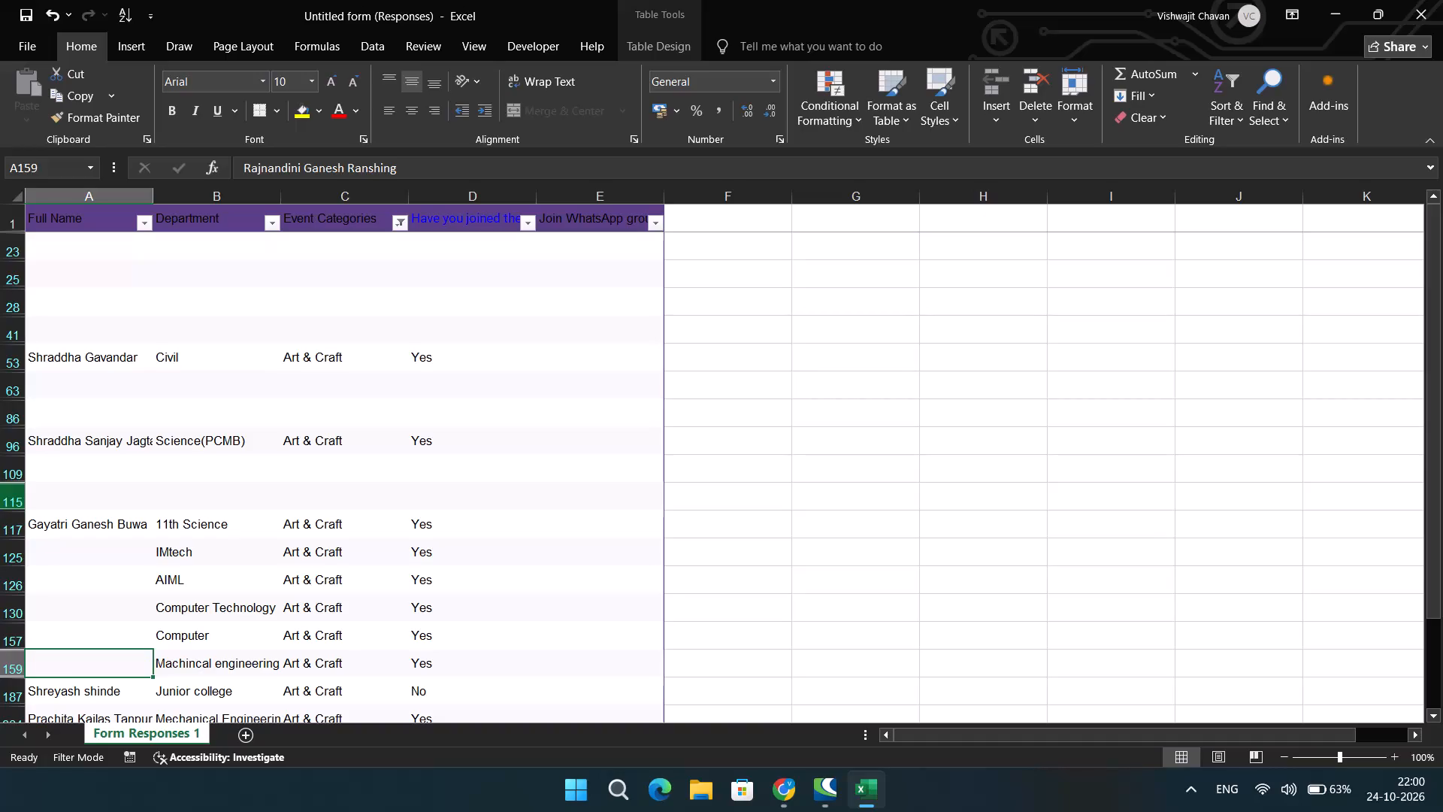
Clear only the Full Name cells in the filtered Art & Craft rows 187 and 204.
{"action": "key", "text": "Down"}
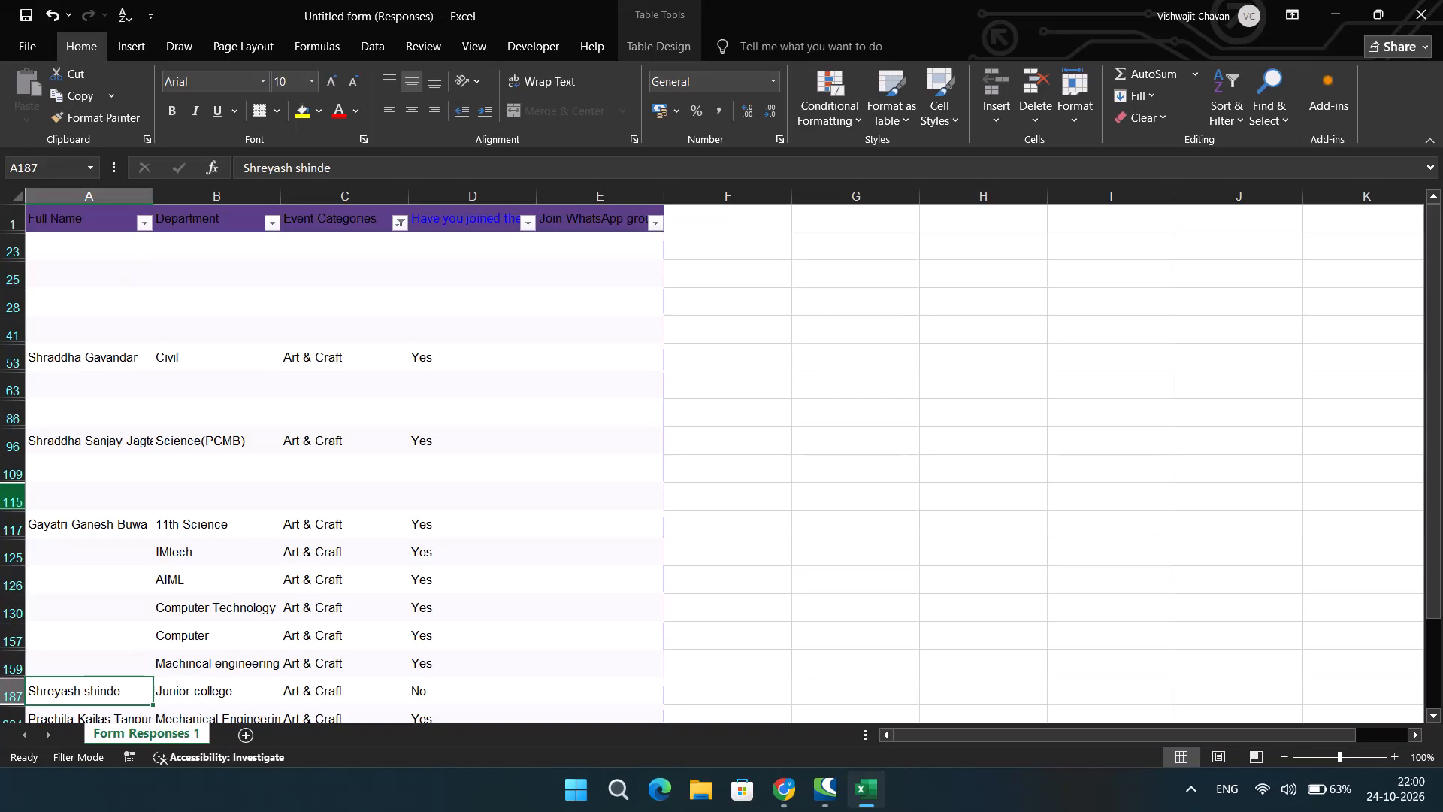
{"action": "scroll", "coordinate": [4, 492], "scroll_direction": "down", "scroll_amount": 2}
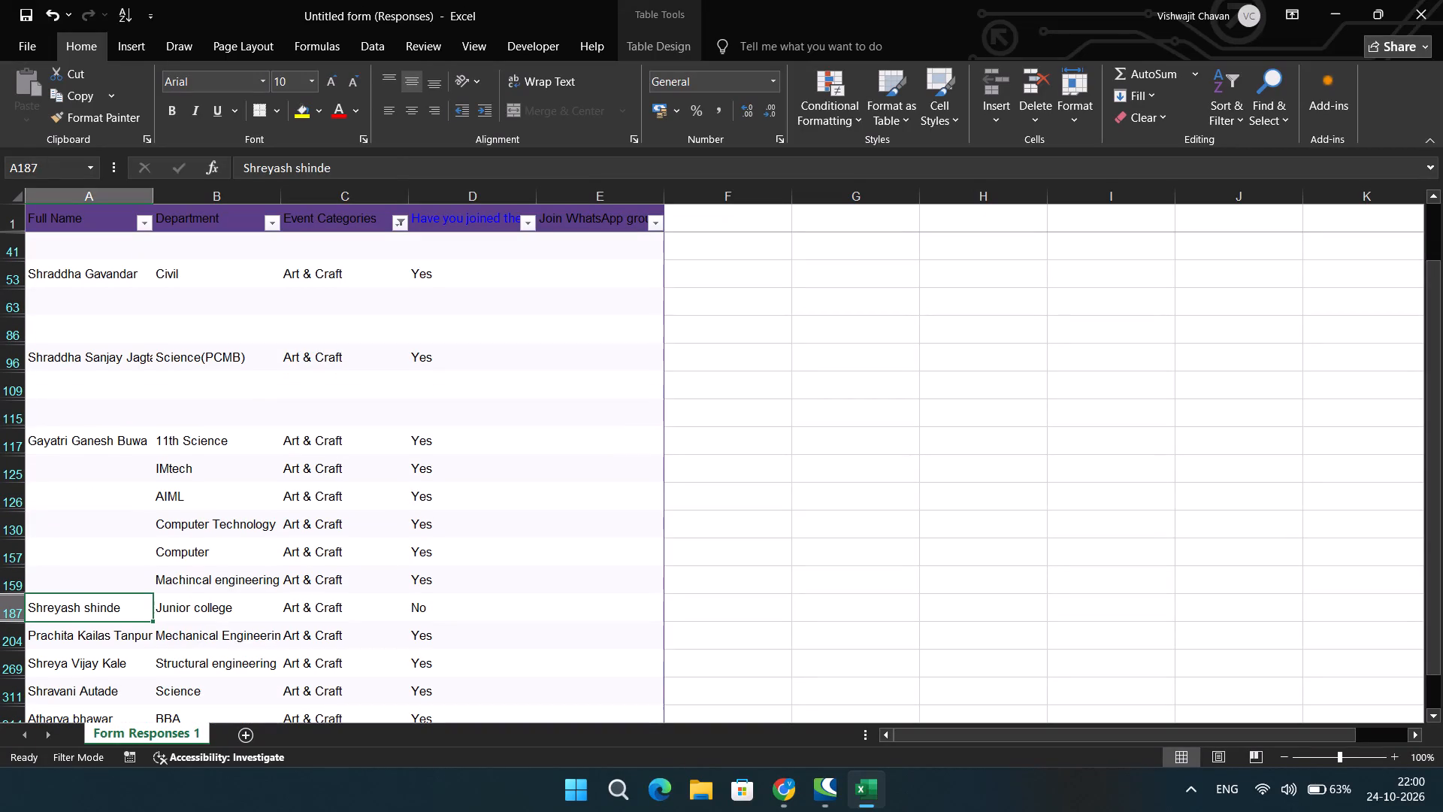
{"action": "scroll", "coordinate": [186, 520], "scroll_direction": "down", "scroll_amount": 2}
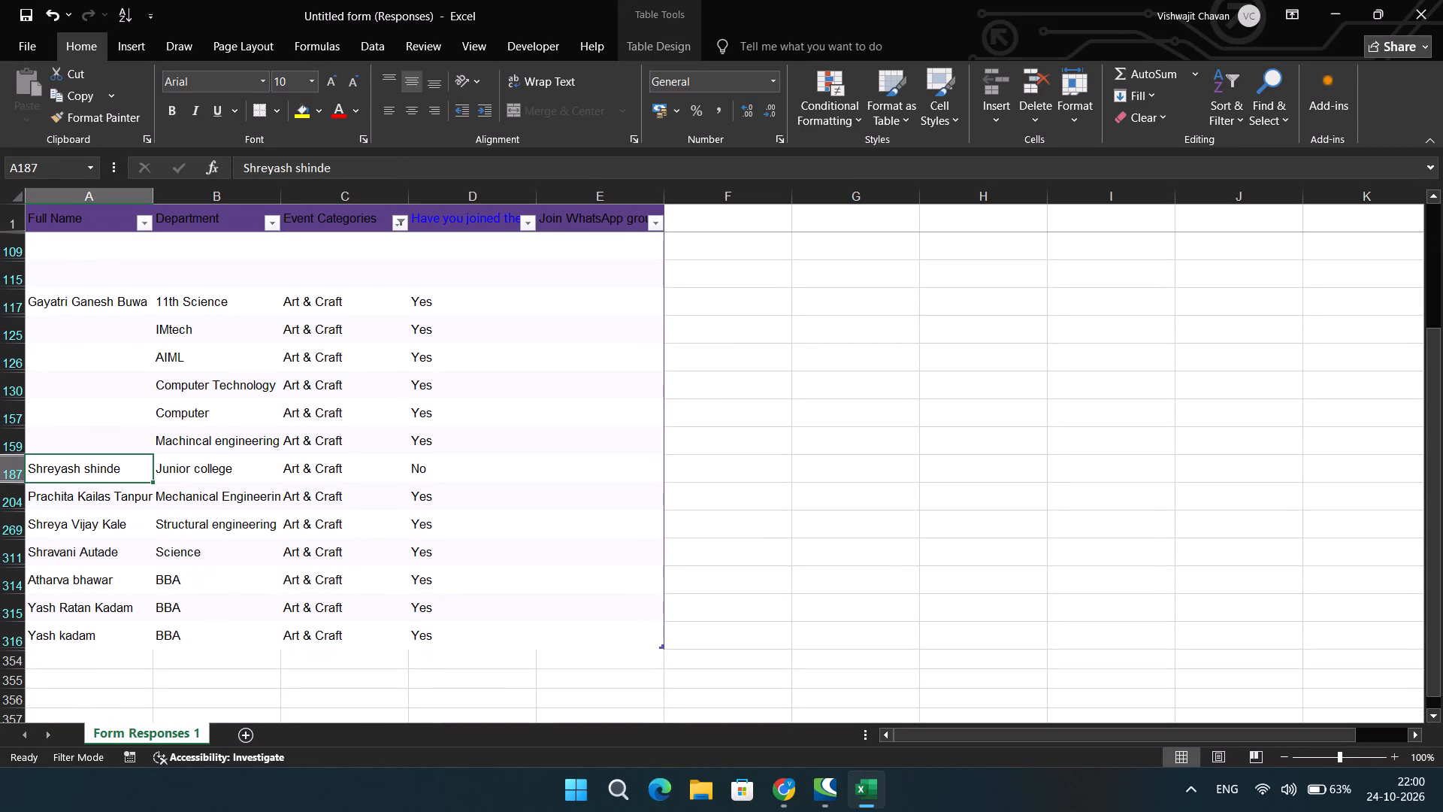
{"action": "key", "text": "Delete"}
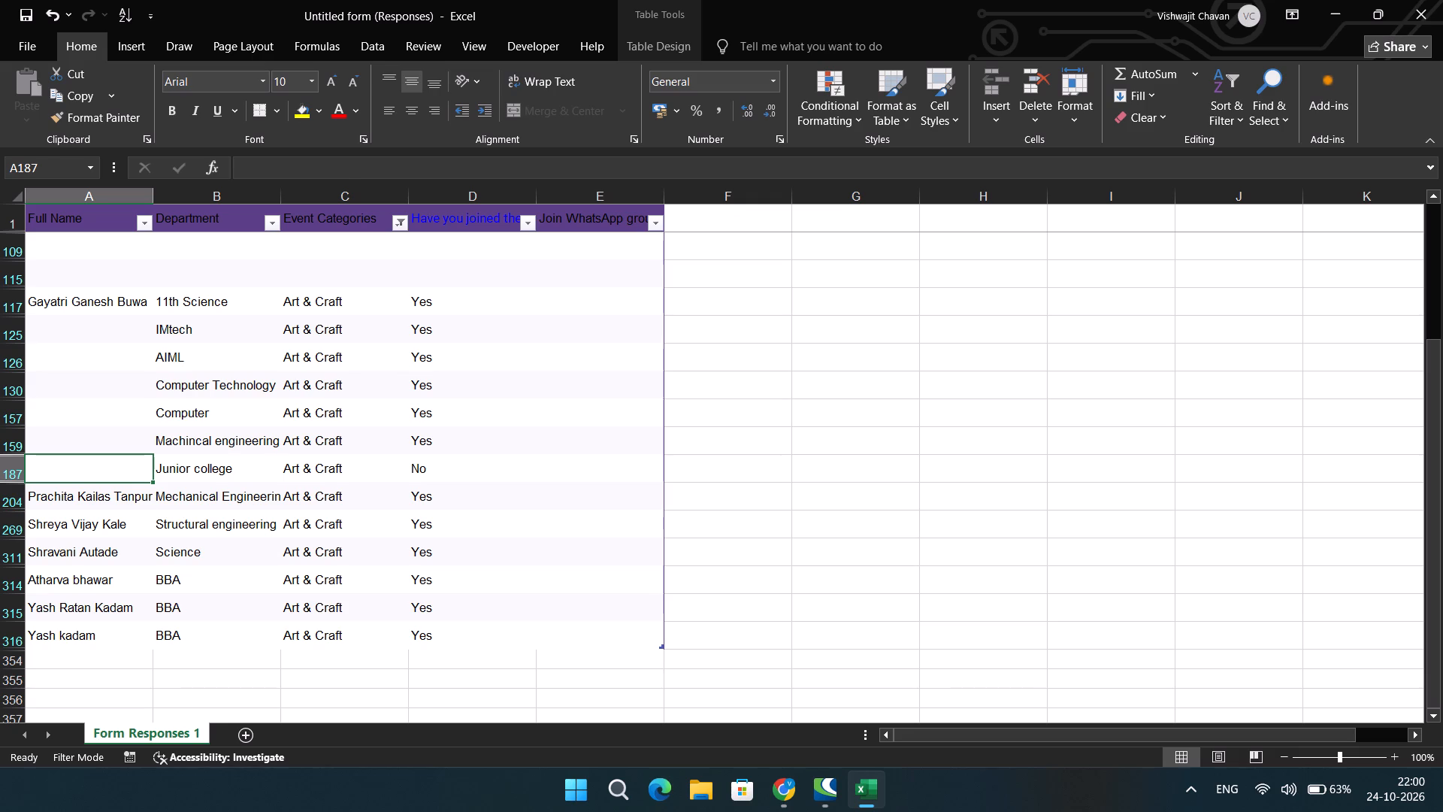
{"action": "key", "text": "Down"}
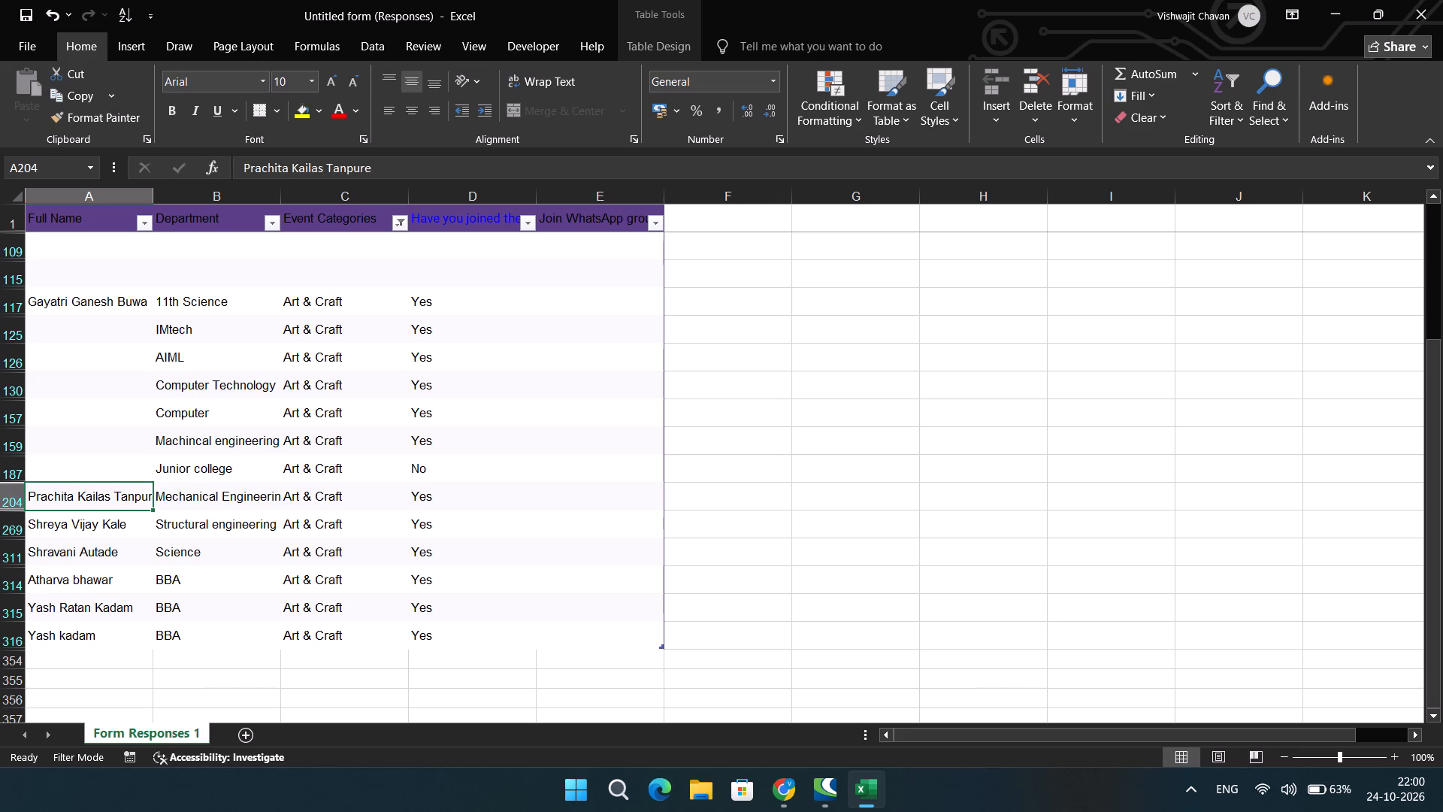
{"action": "key", "text": "Delete"}
Skip row 269 and clear only the Full Name cells in rows 311, 314, 315 and 316.
{"action": "key", "text": "Down"}
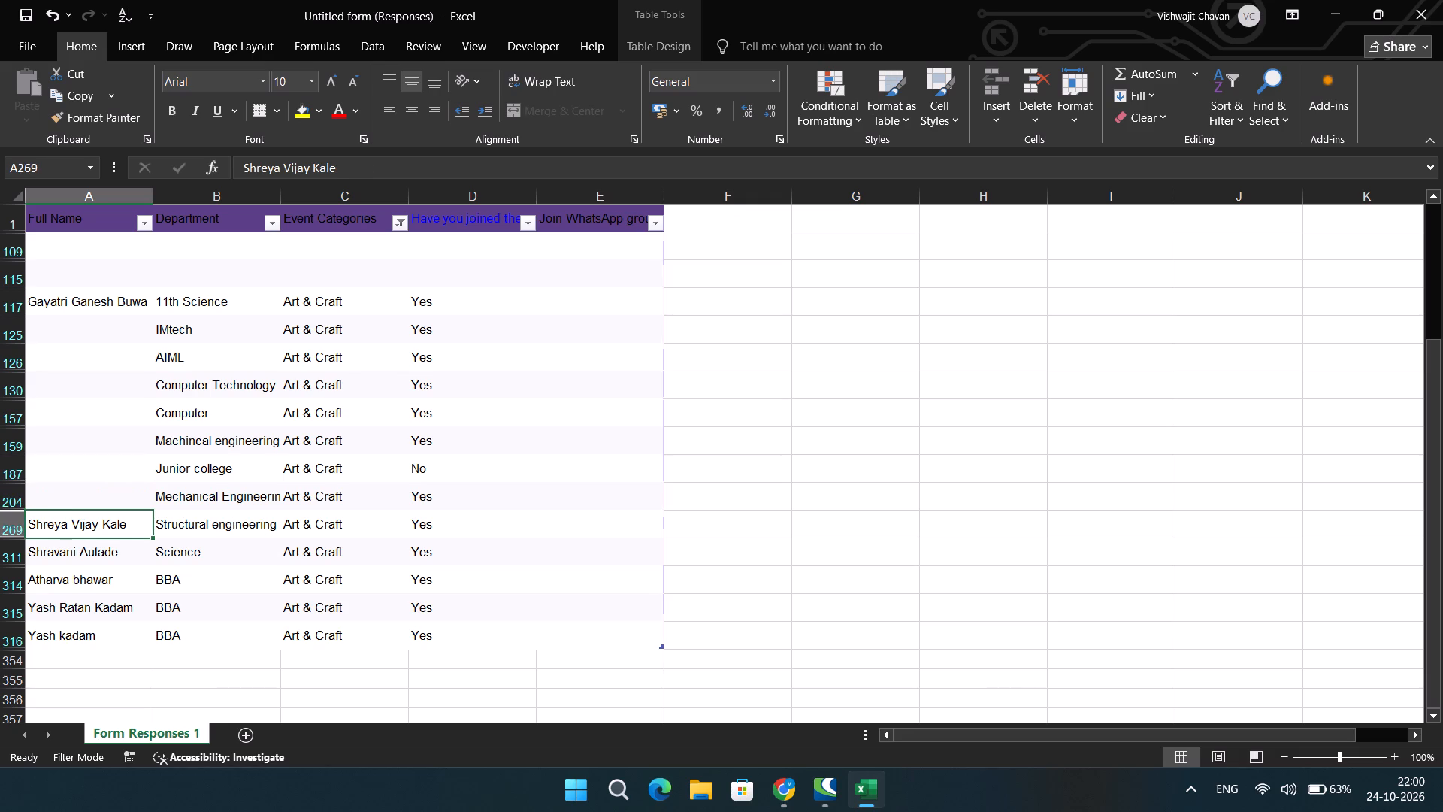
{"action": "key", "text": "Down"}
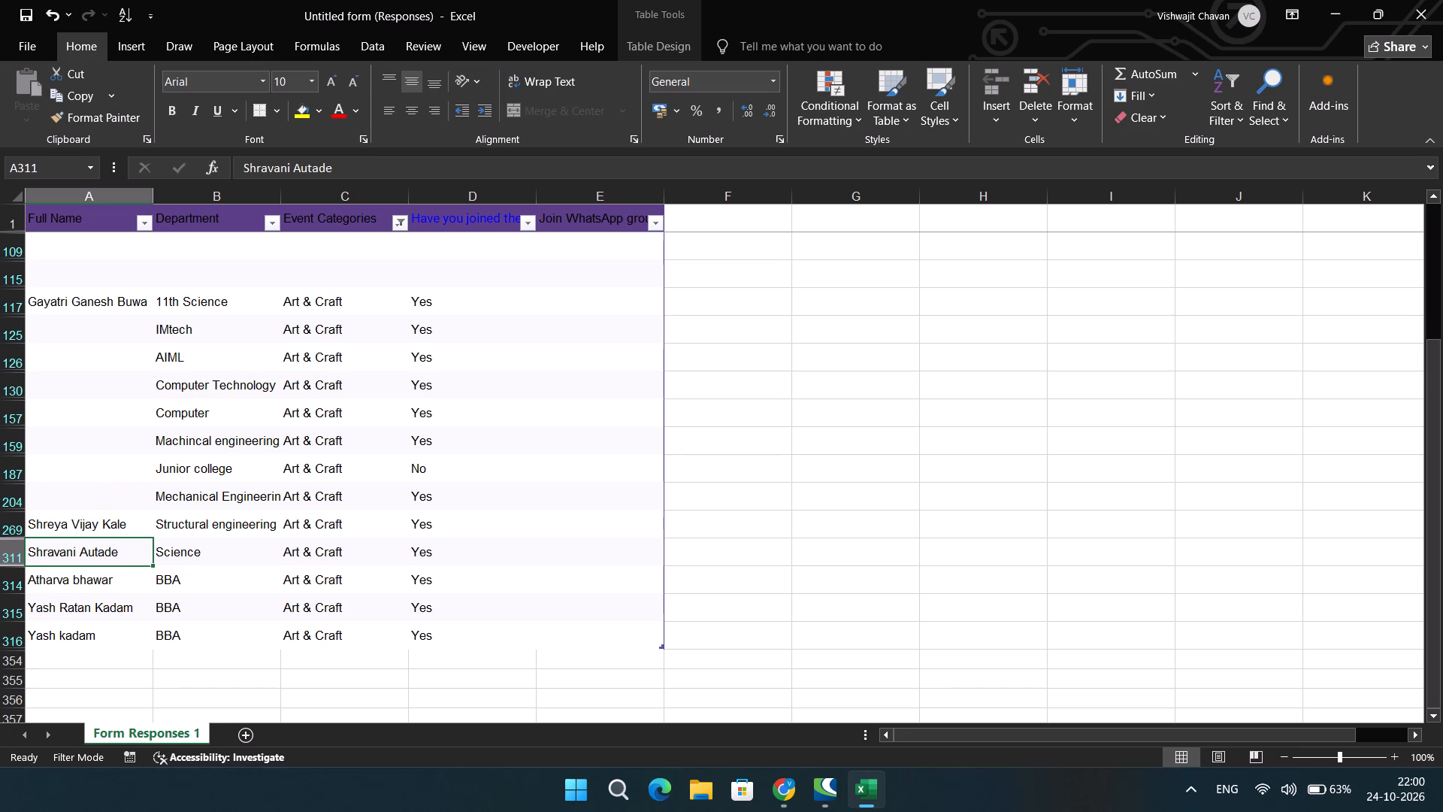
{"action": "key", "text": "Delete"}
{"action": "key", "text": "Down"}
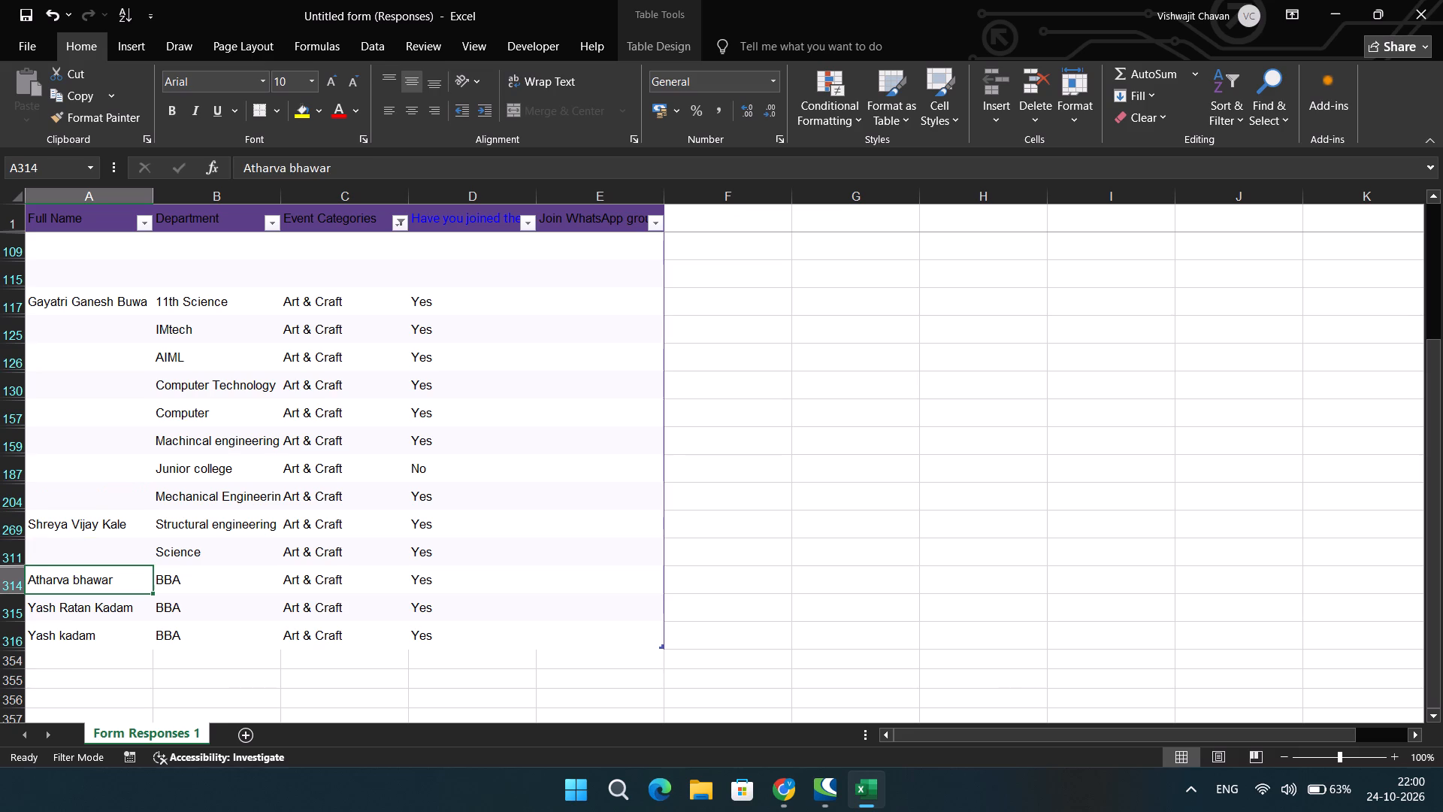
{"action": "key", "text": "Delete"}
{"action": "key", "text": "Down"}
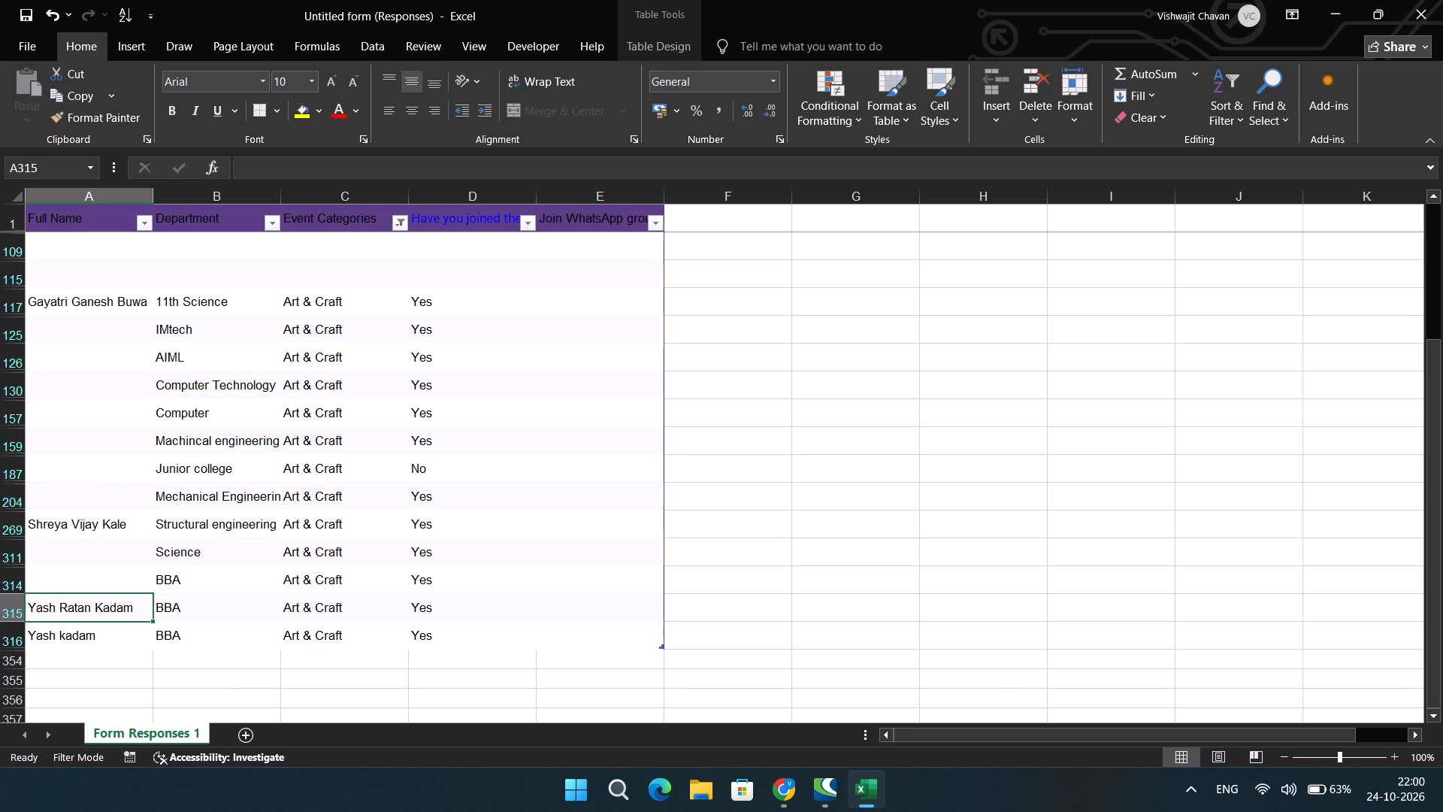
{"action": "key", "text": "Delete"}
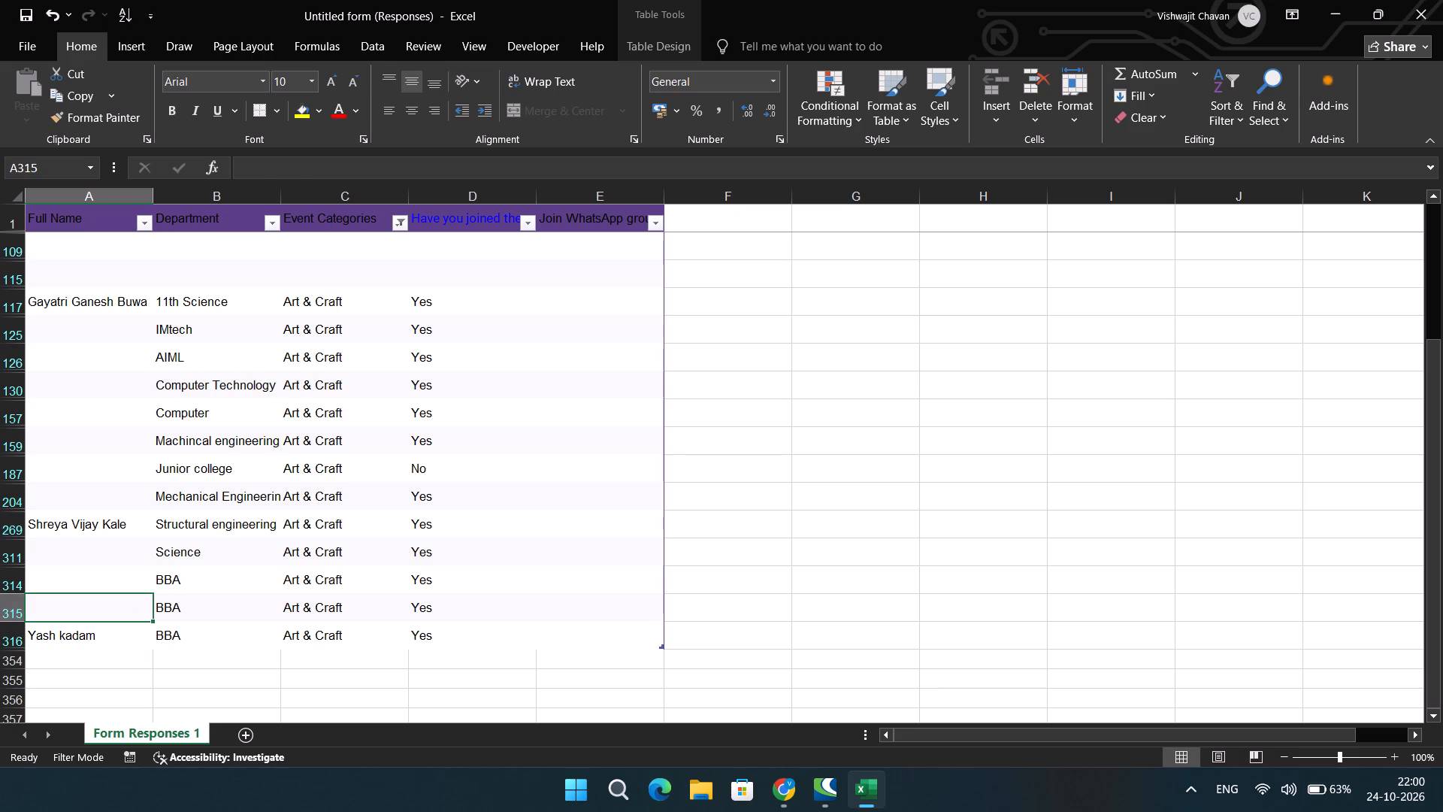
{"action": "key", "text": "Down"}
{"action": "key", "text": "Delete"}
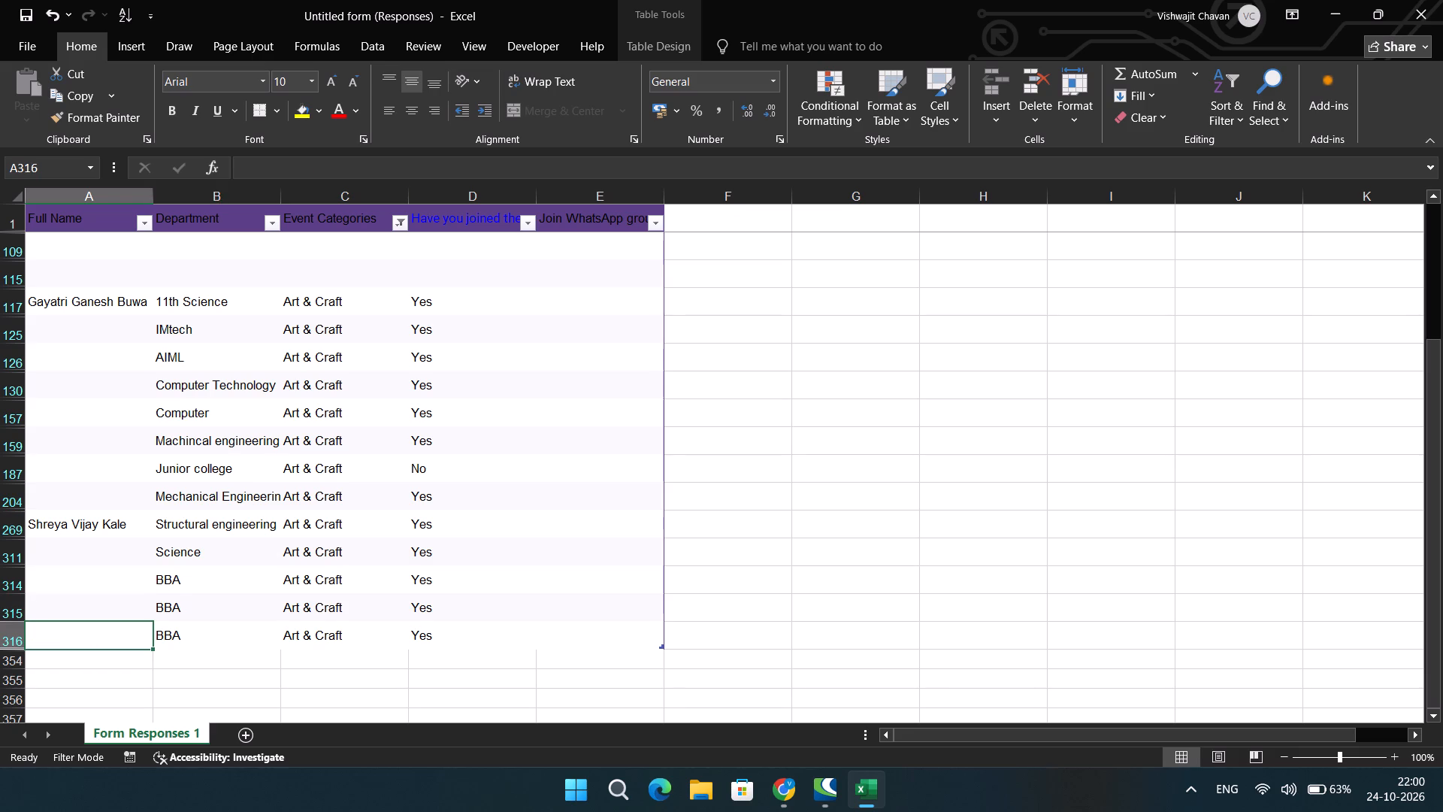
Clear the contents of the Event Categories column and delete the whole column from the responses sheet.
{"action": "left_click", "coordinate": [331, 215]}
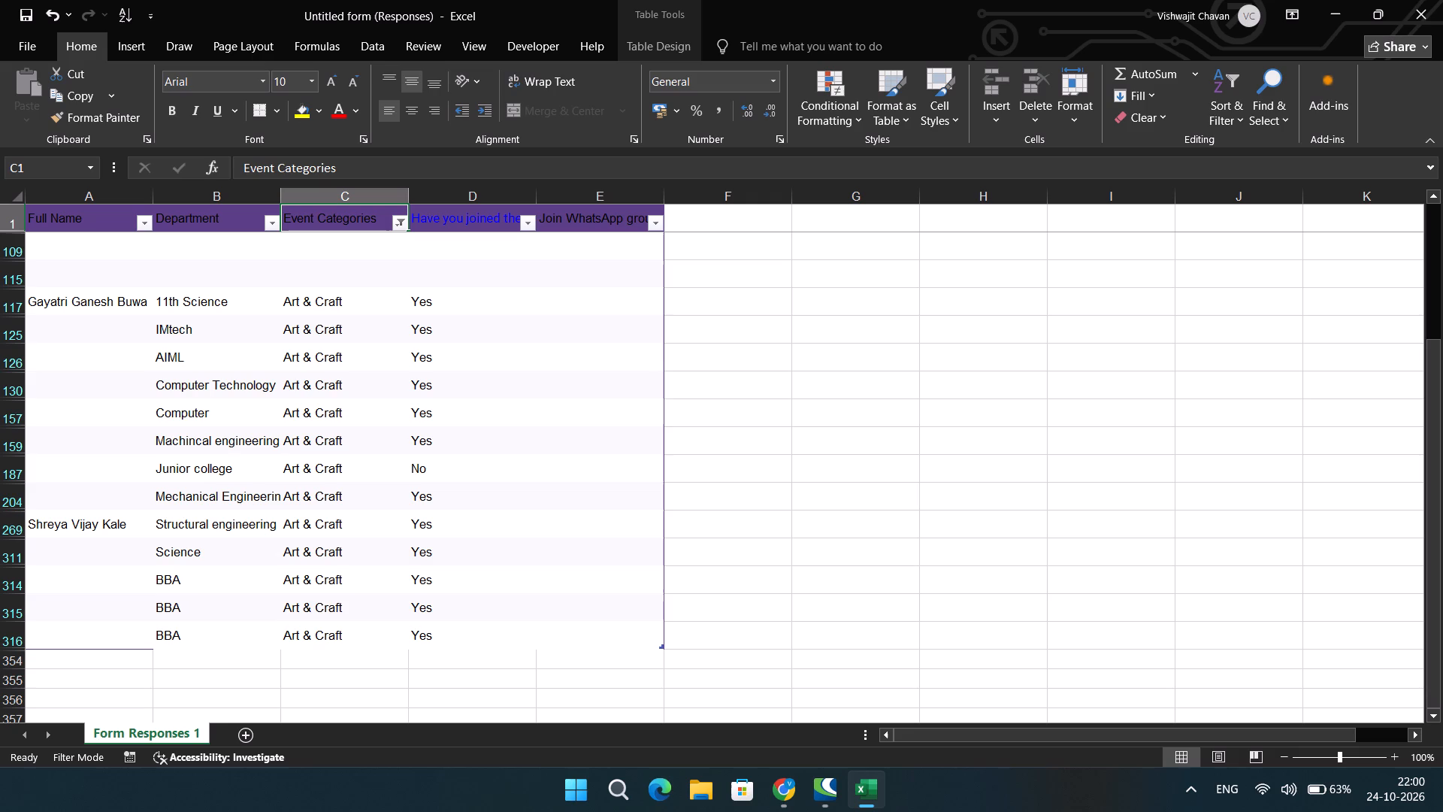
{"action": "left_click", "coordinate": [360, 201]}
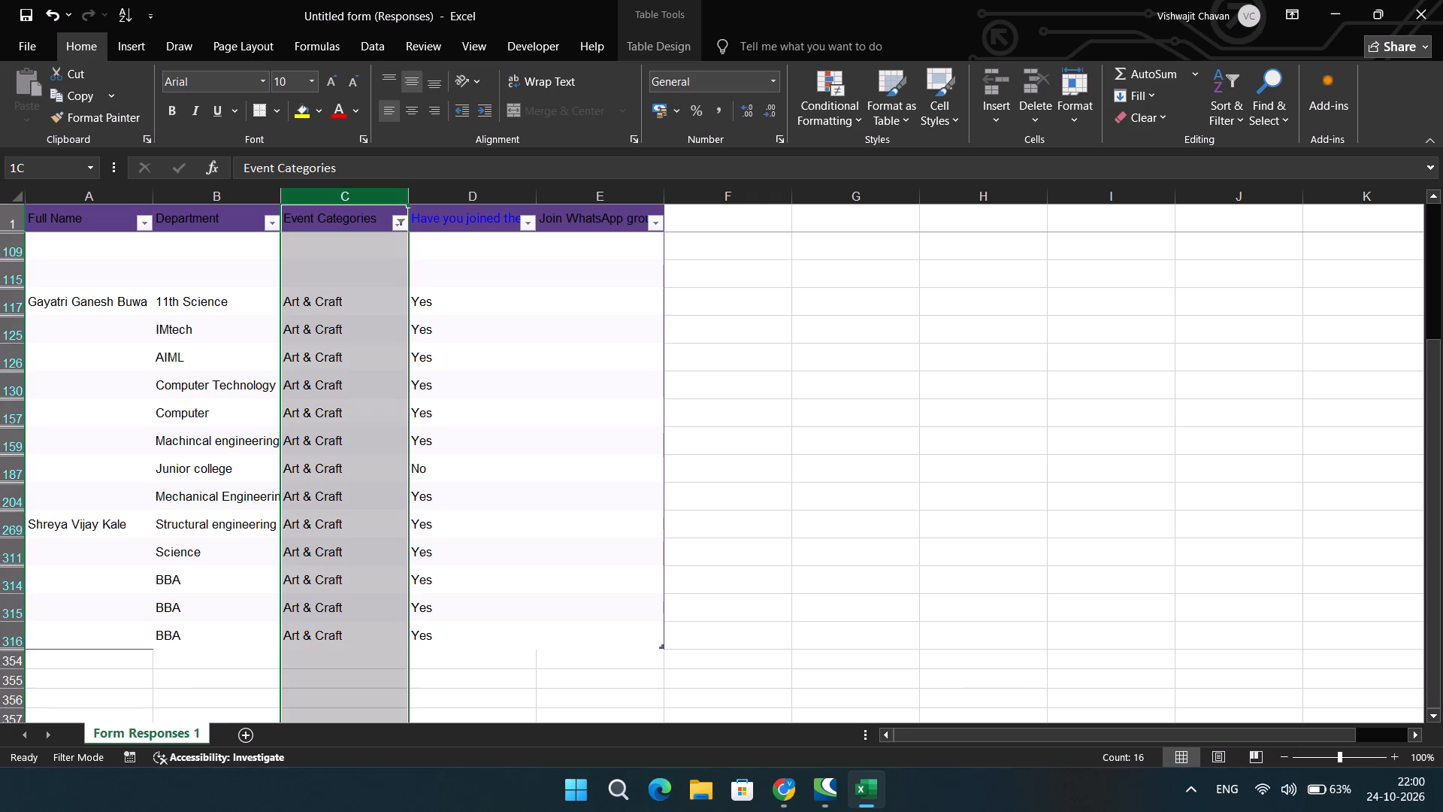
{"action": "key", "text": "Delete"}
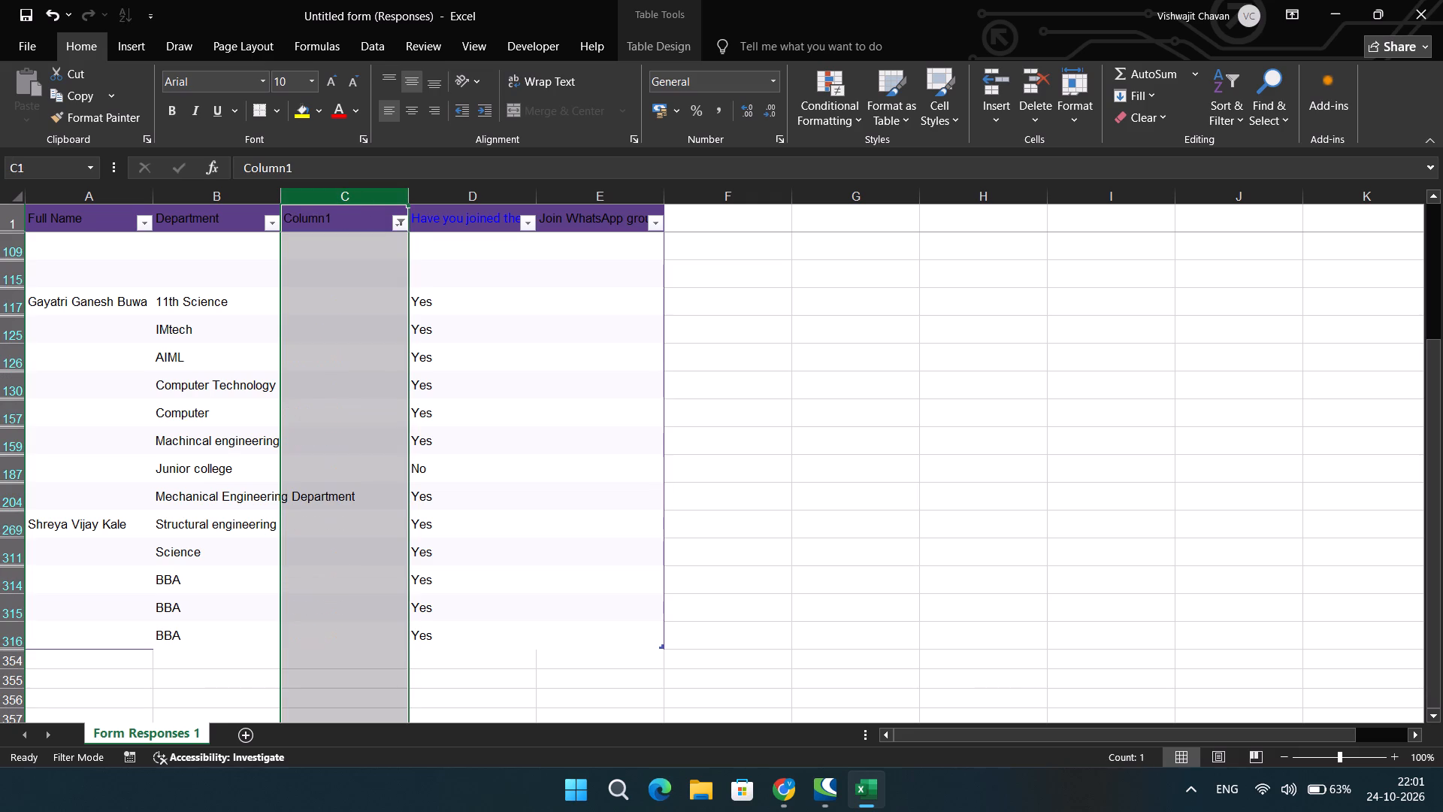
{"action": "left_click", "coordinate": [355, 195]}
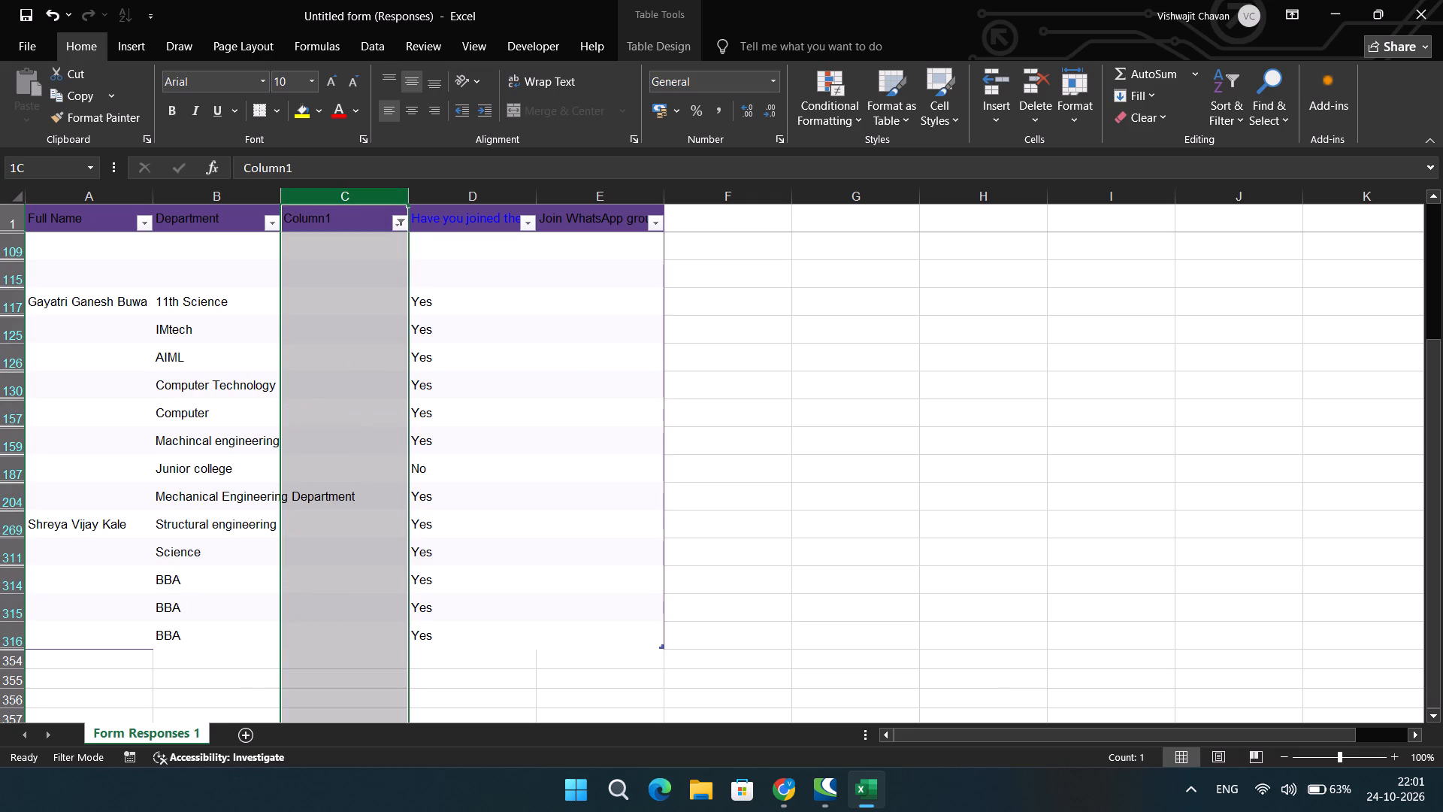
{"action": "right_click", "coordinate": [355, 195]}
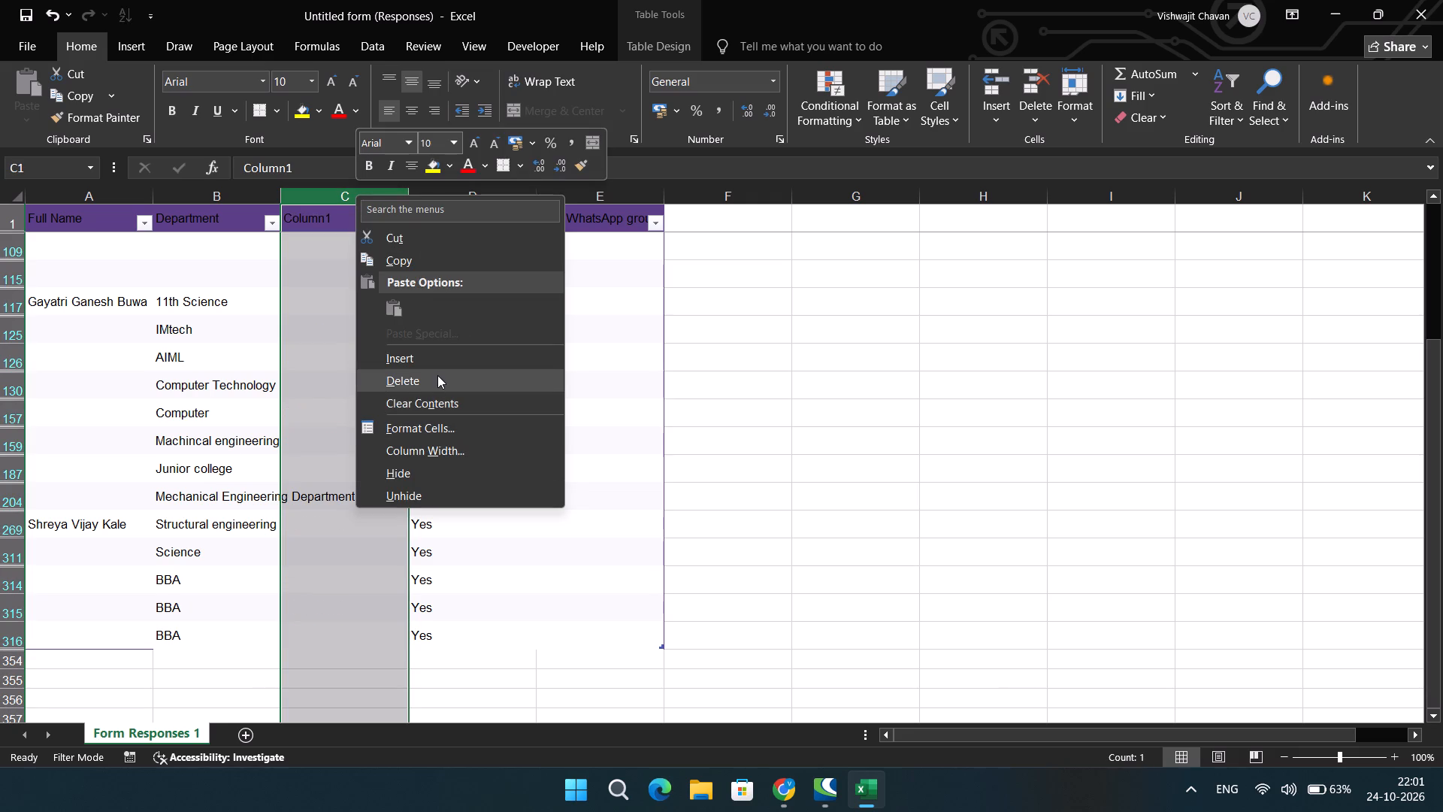
{"action": "left_click", "coordinate": [436, 377]}
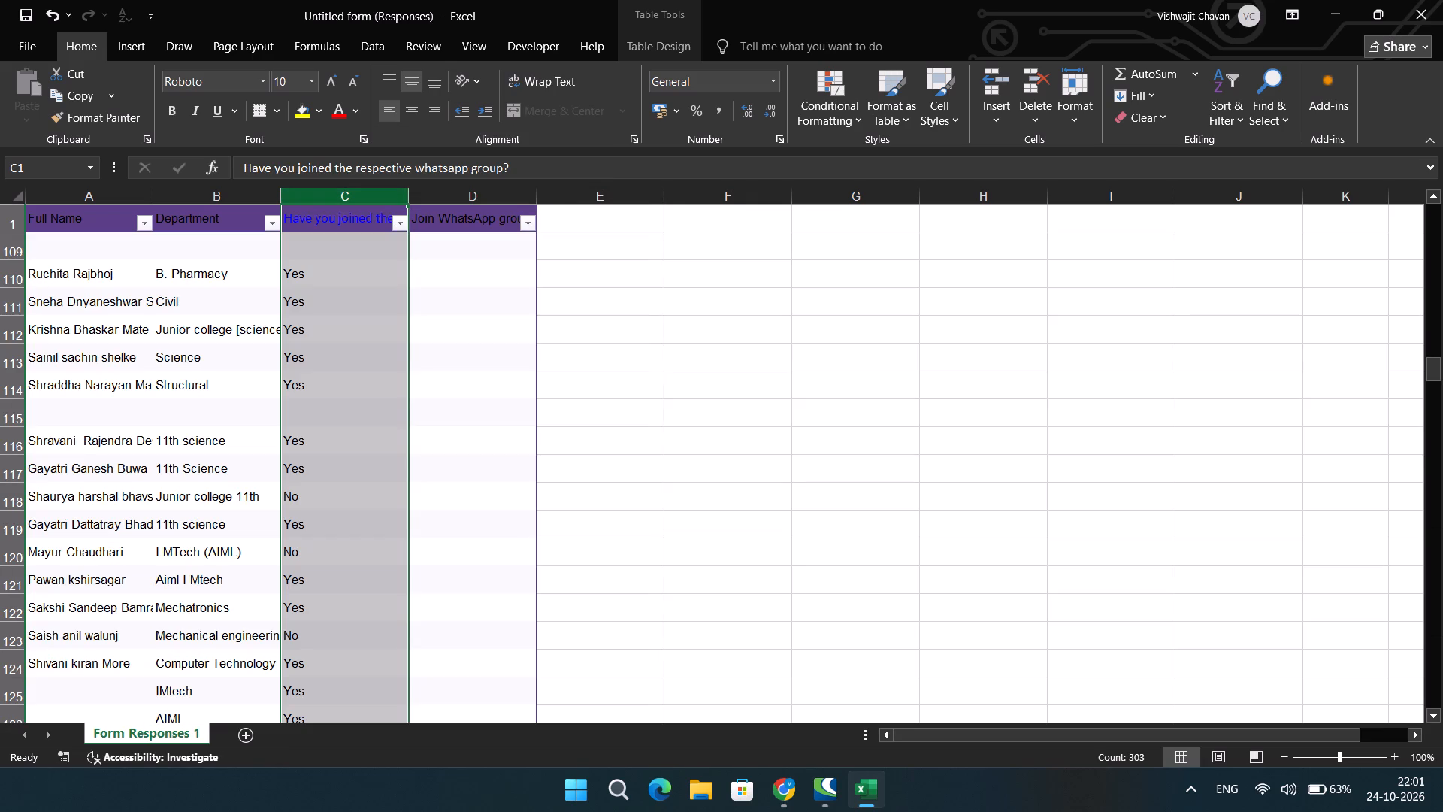
Delete the "Have you joined the respective whatsapp group?" column from the responses sheet.
{"action": "left_click", "coordinate": [349, 195]}
{"action": "right_click", "coordinate": [349, 195]}
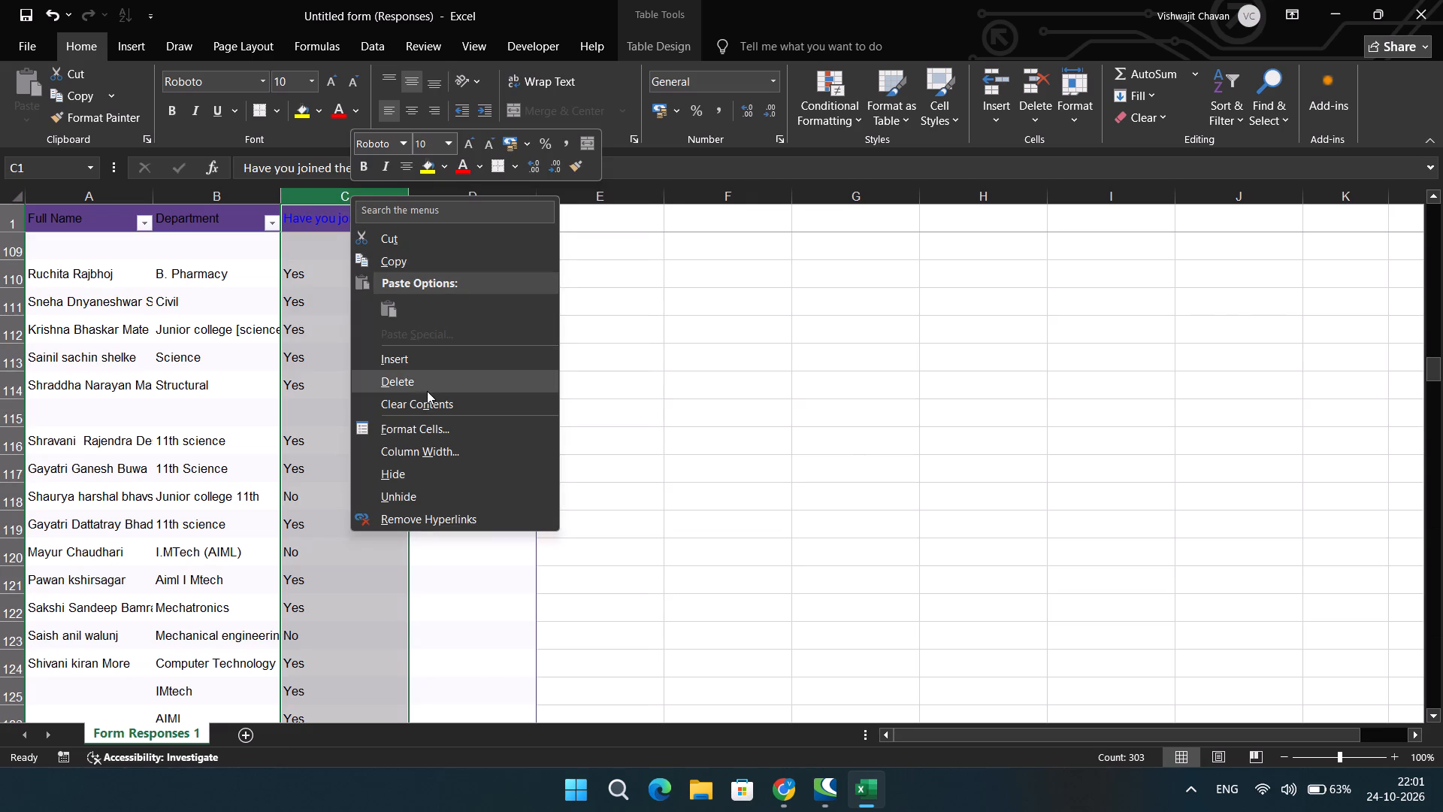
{"action": "left_click", "coordinate": [427, 391]}
Delete the Department column, keeping the Full Name and Join WhatsApp group columns.
{"action": "scroll", "coordinate": [222, 285], "scroll_direction": "down", "scroll_amount": 1}
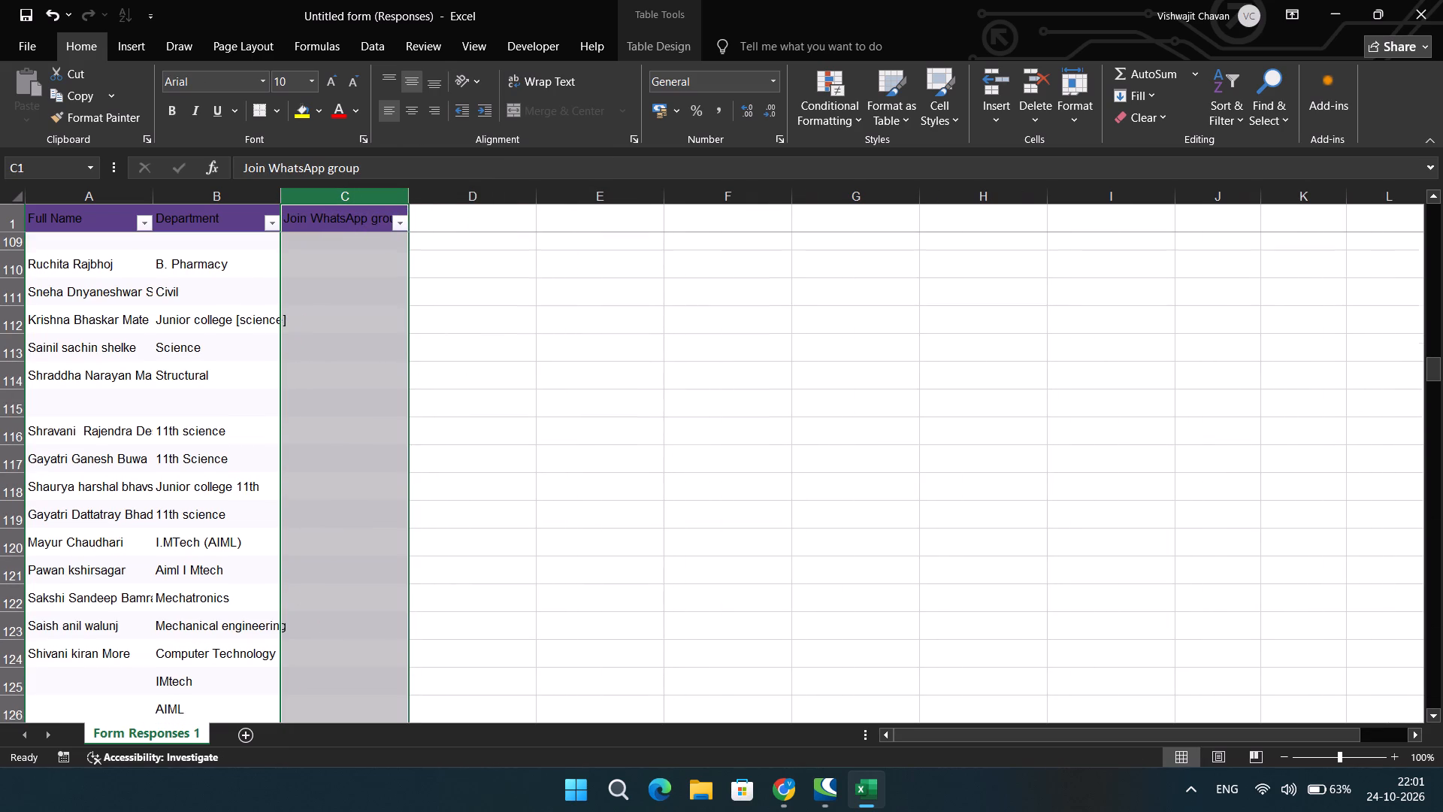
{"action": "scroll", "coordinate": [222, 285], "scroll_direction": "down", "scroll_amount": 1}
{"action": "left_click", "coordinate": [219, 195]}
{"action": "right_click", "coordinate": [219, 195]}
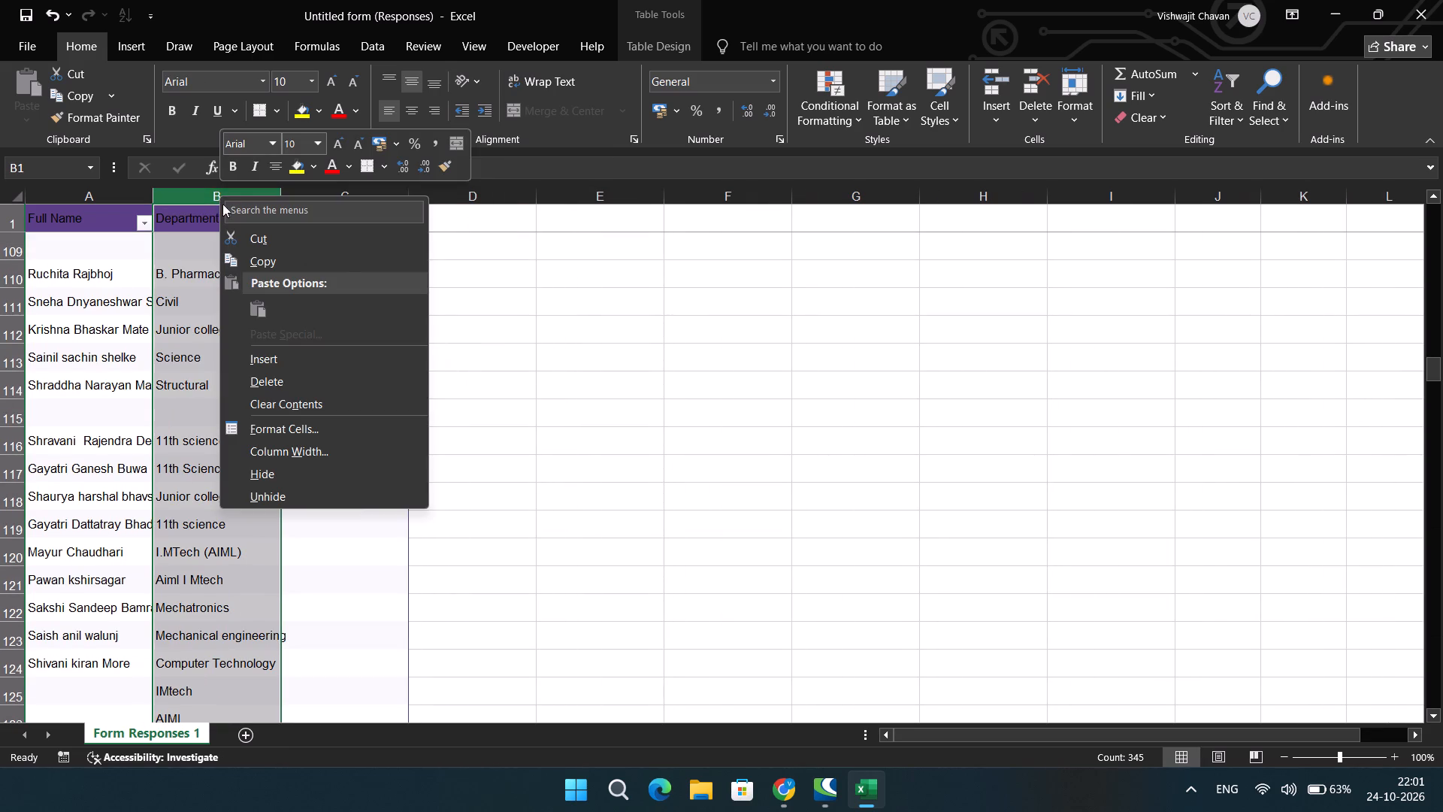
{"action": "left_click", "coordinate": [344, 380]}
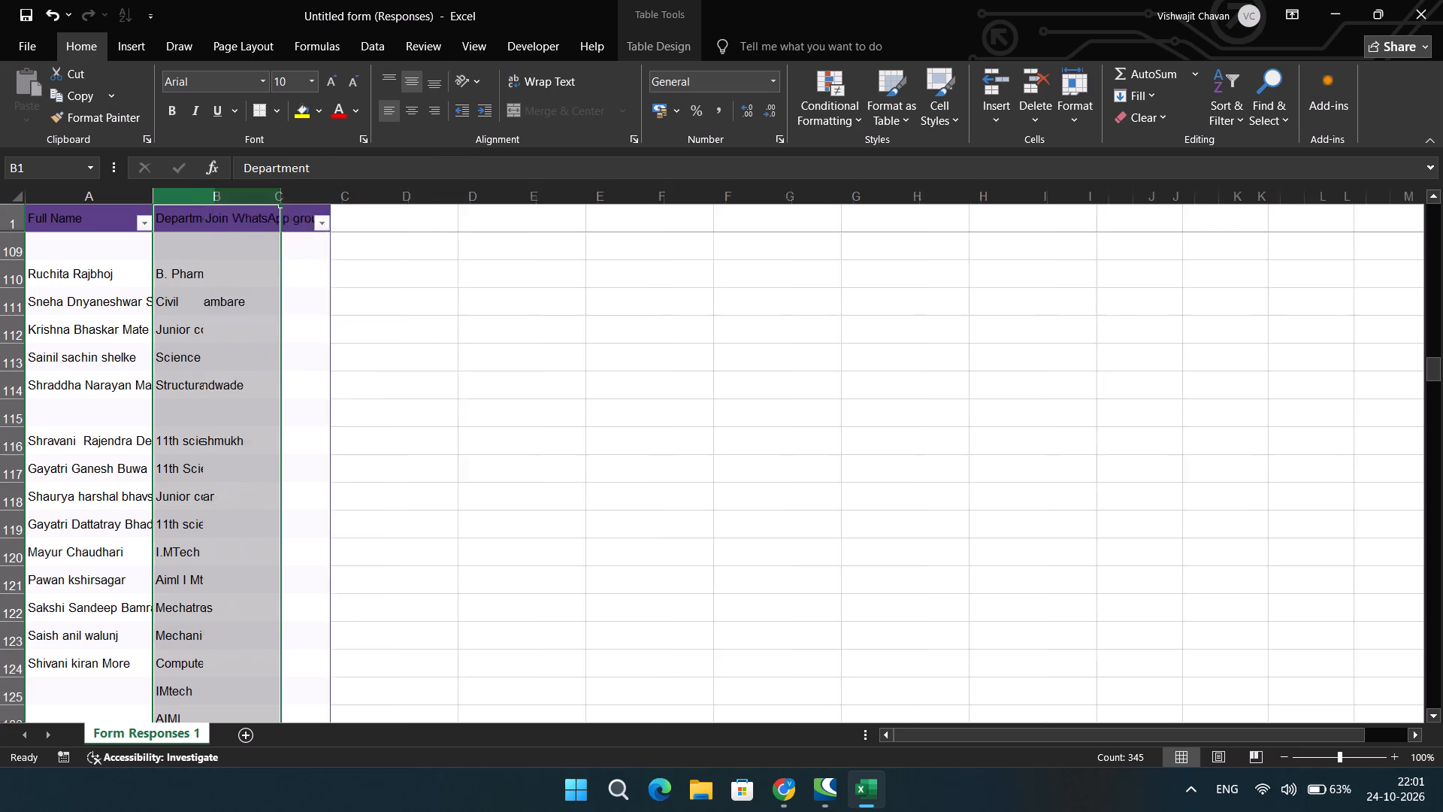
Widen the Full Name column to fit the longer participant names.
{"action": "left_click", "coordinate": [156, 259]}
{"action": "left_click", "coordinate": [144, 253]}
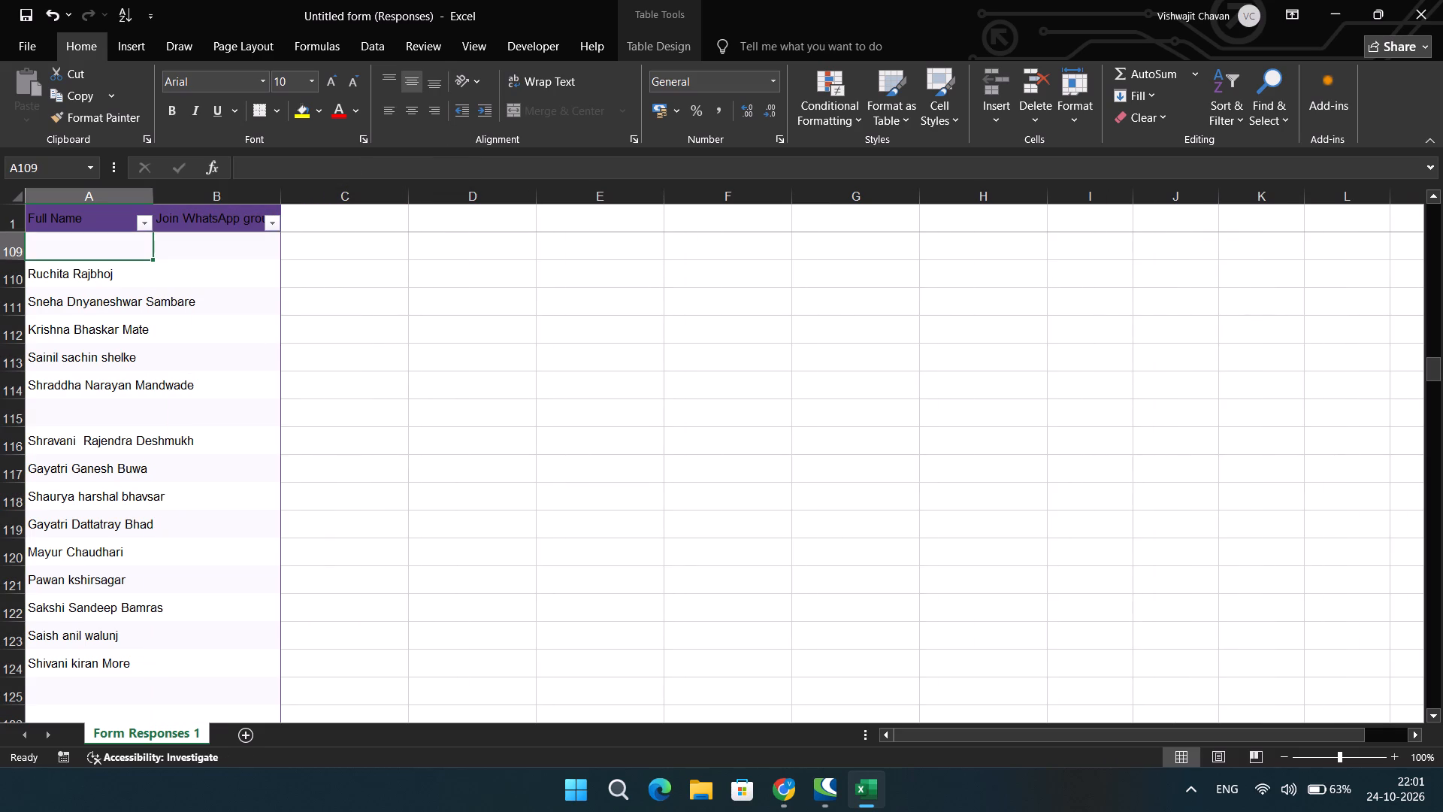
{"action": "left_click_drag", "start_coordinate": [154, 217], "coordinate": [144, 195]}
{"action": "left_click", "coordinate": [144, 195]}
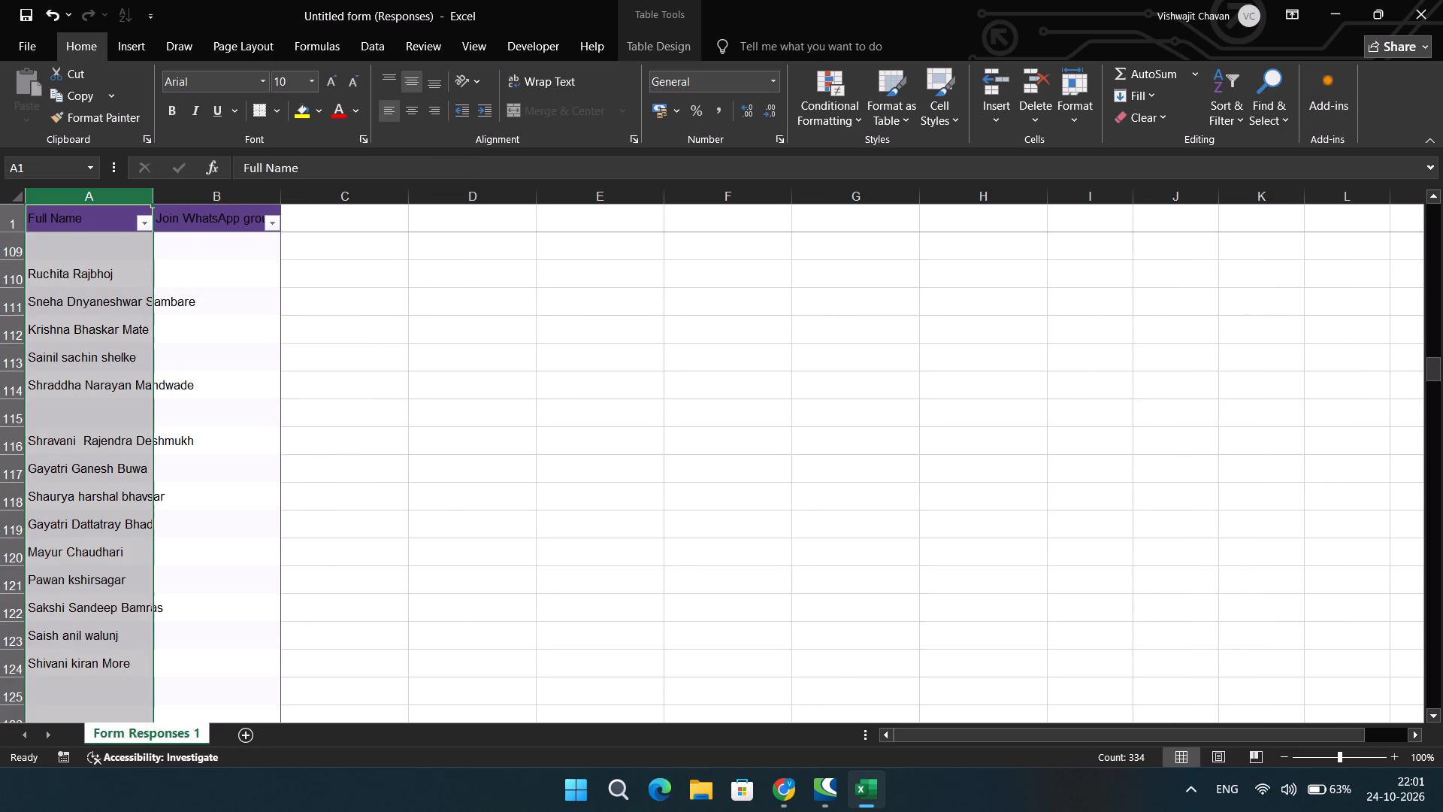
{"action": "left_click_drag", "start_coordinate": [154, 192], "coordinate": [253, 210]}
{"action": "left_click", "coordinate": [253, 210]}
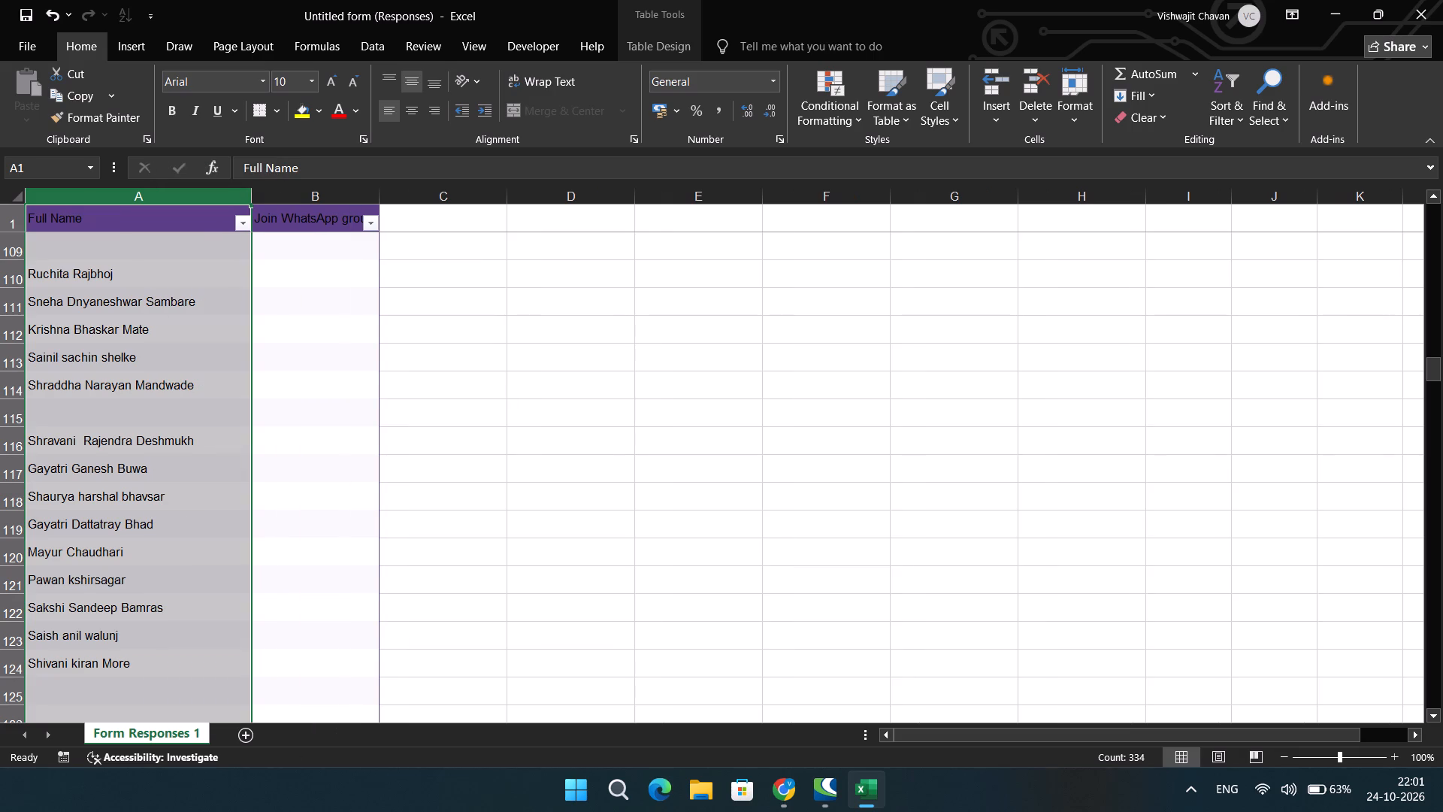
{"action": "left_click", "coordinate": [381, 326]}
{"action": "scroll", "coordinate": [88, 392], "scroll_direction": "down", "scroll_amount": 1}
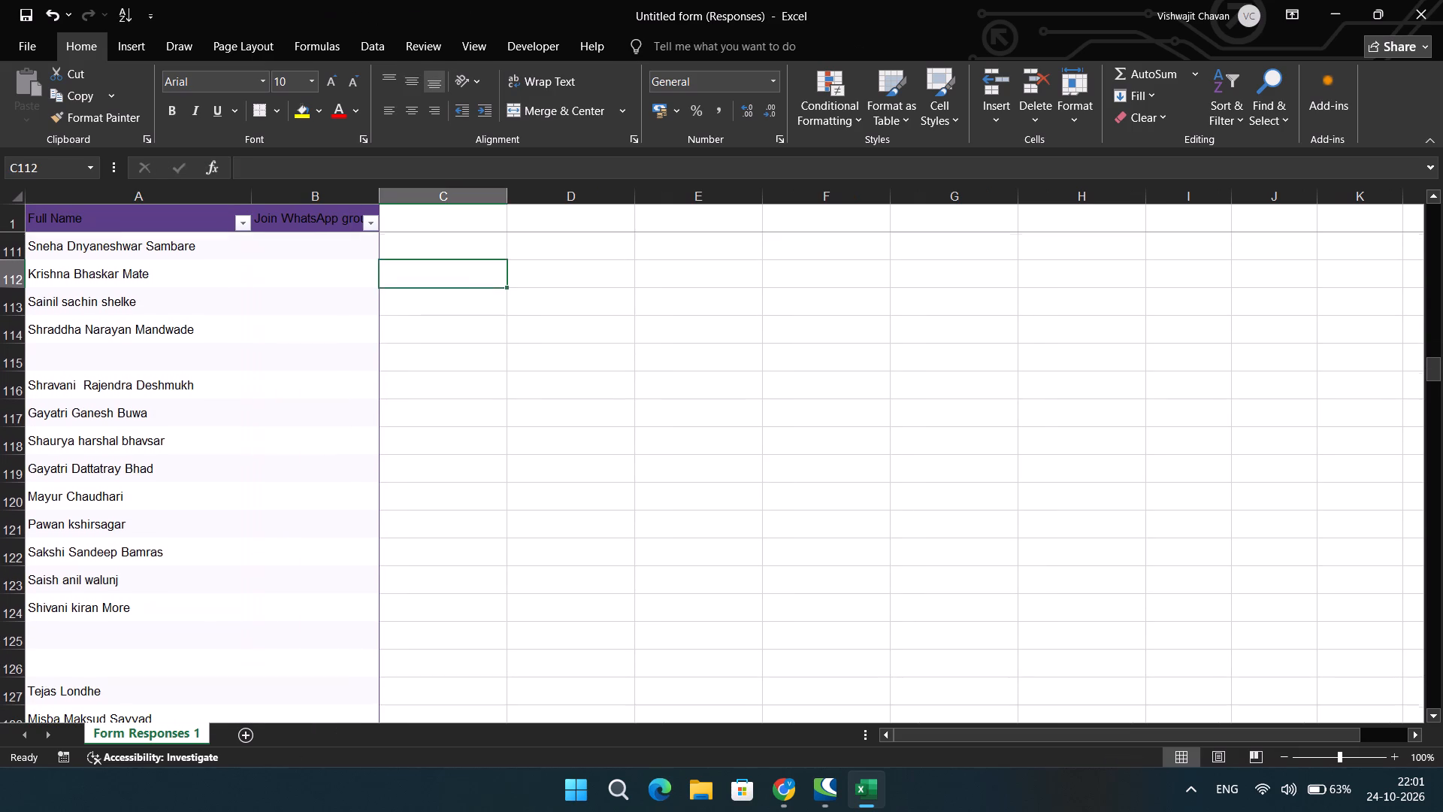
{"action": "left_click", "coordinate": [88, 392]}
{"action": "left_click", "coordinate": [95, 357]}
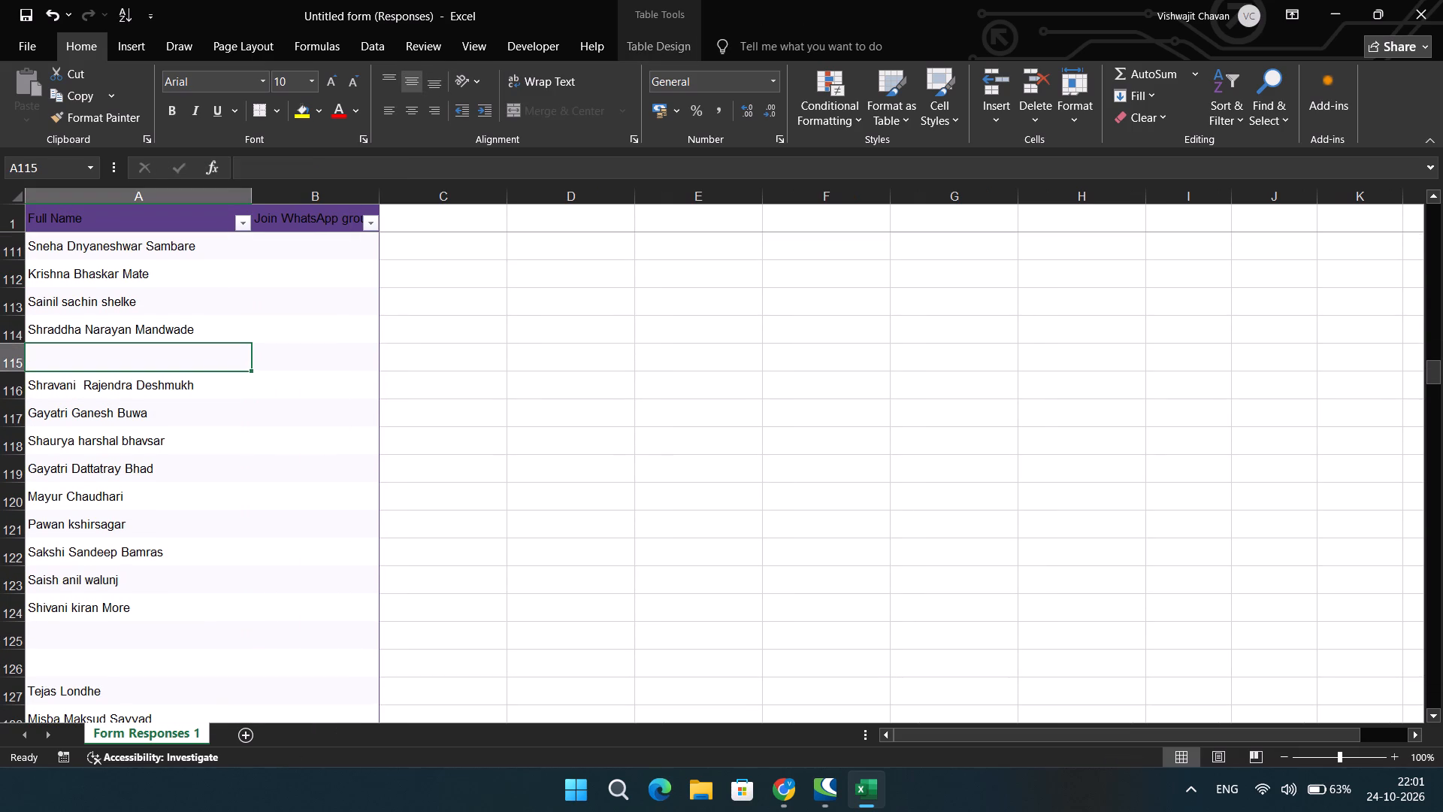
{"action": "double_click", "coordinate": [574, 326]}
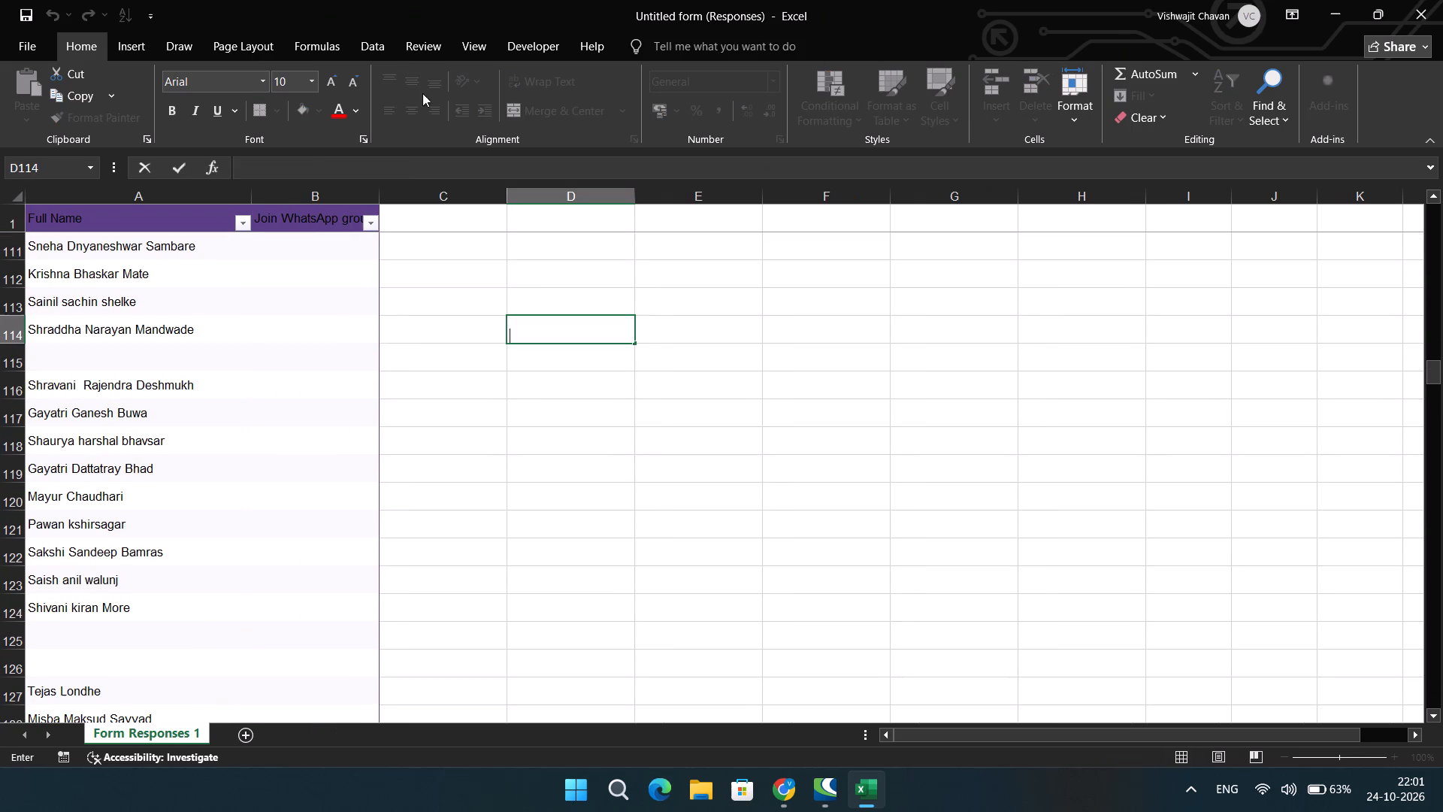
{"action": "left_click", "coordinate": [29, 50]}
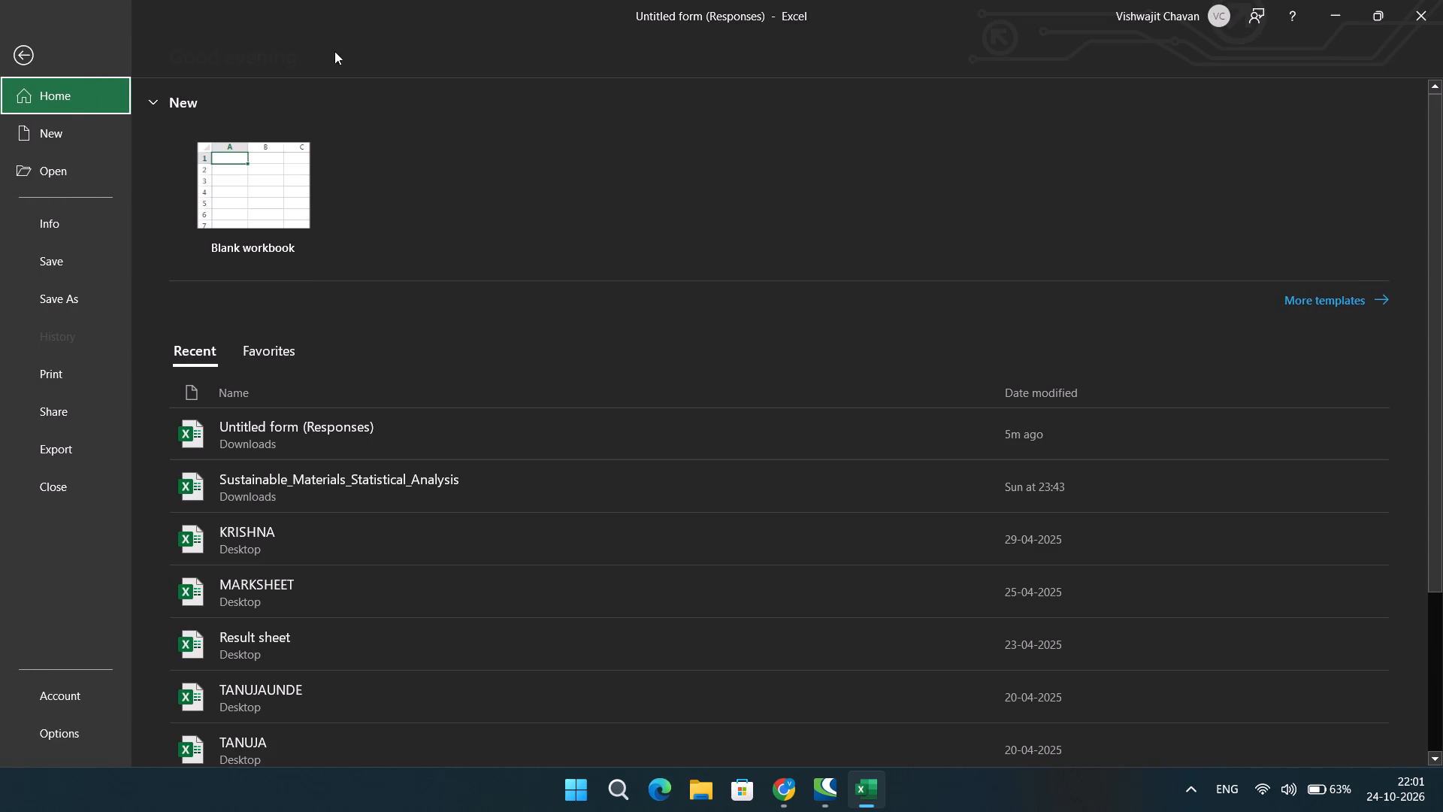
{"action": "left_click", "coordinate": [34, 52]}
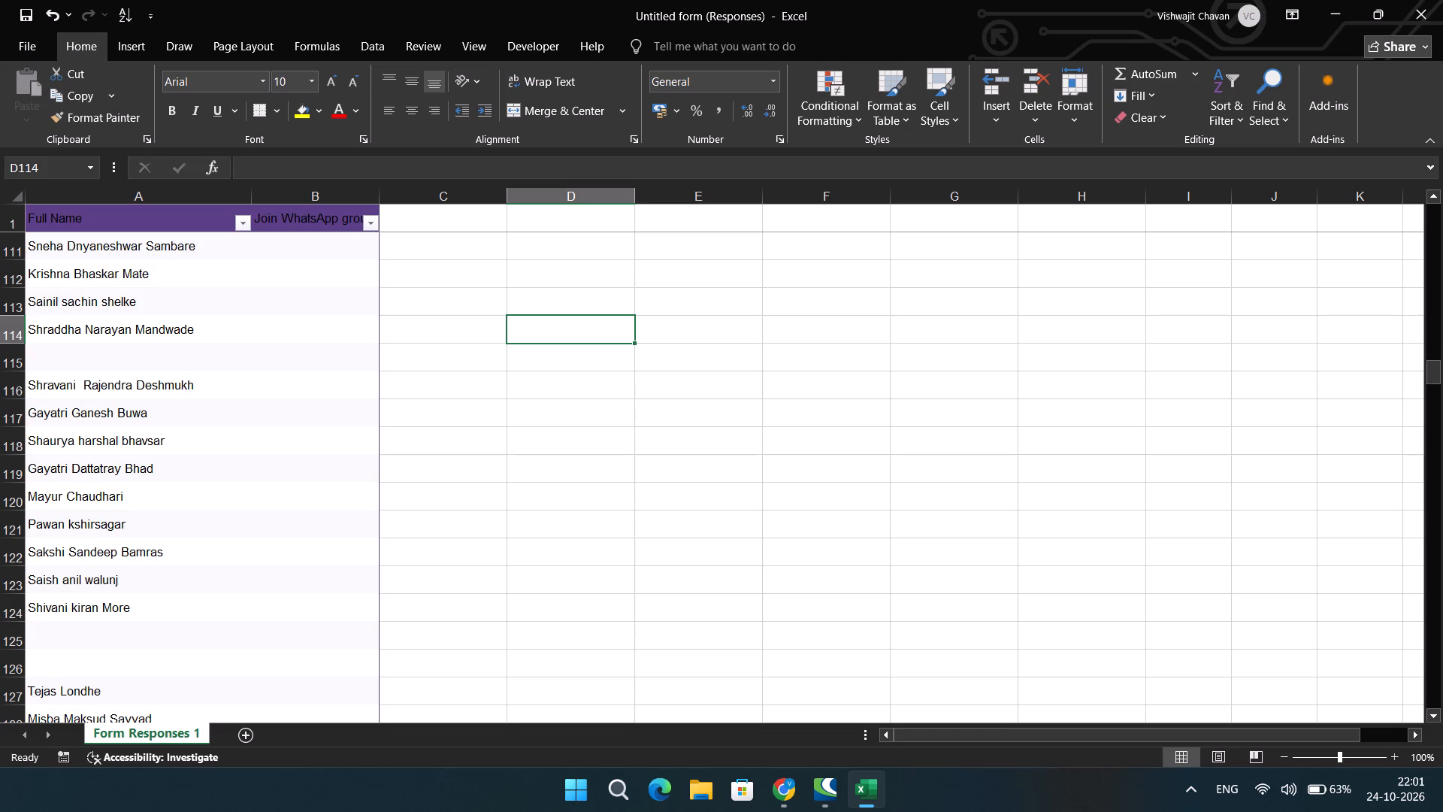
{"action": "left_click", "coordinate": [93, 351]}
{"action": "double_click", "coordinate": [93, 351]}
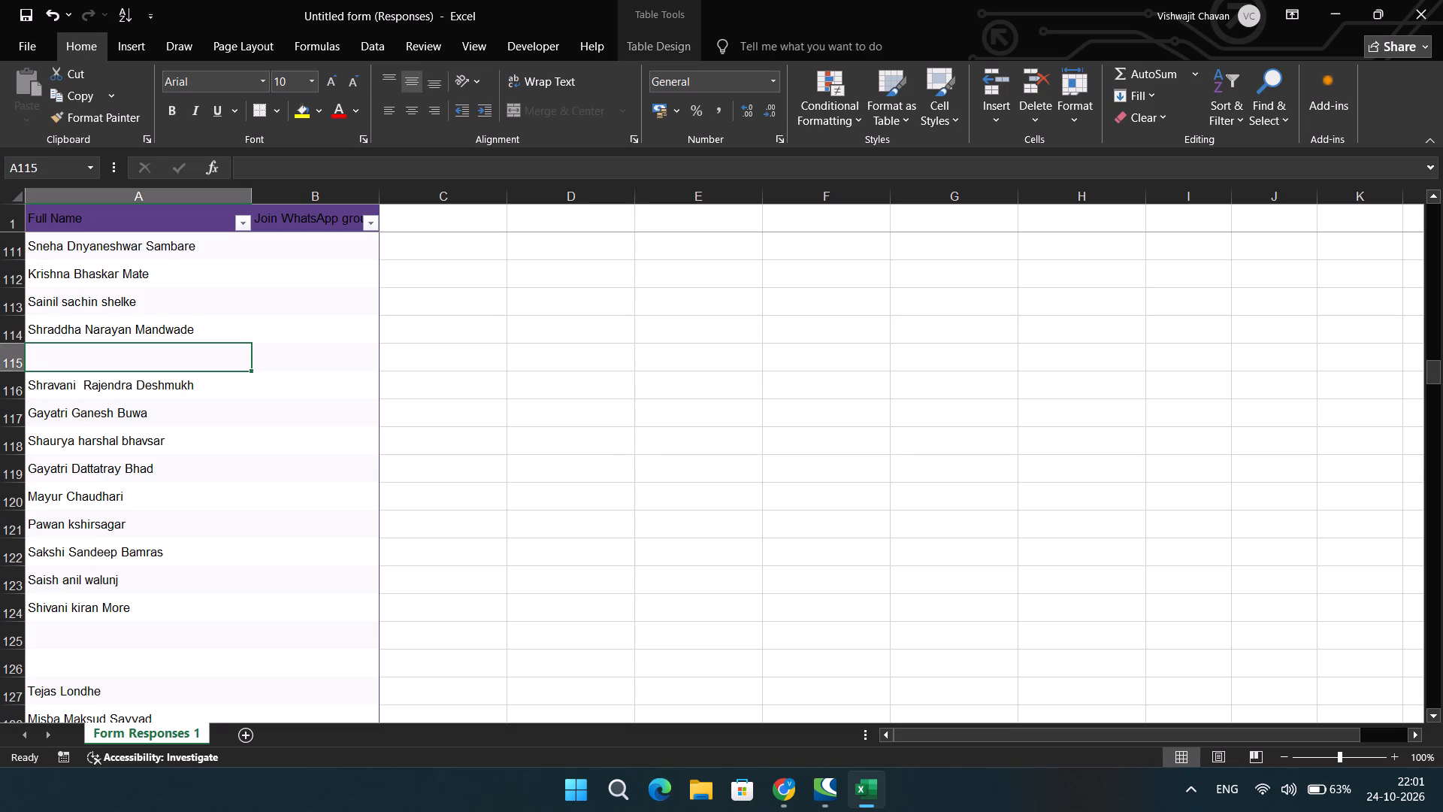
Look through the Full Name column from the first row to below the table for remaining names and blank rows.
{"action": "scroll", "coordinate": [93, 351], "scroll_direction": "up", "scroll_amount": 5}
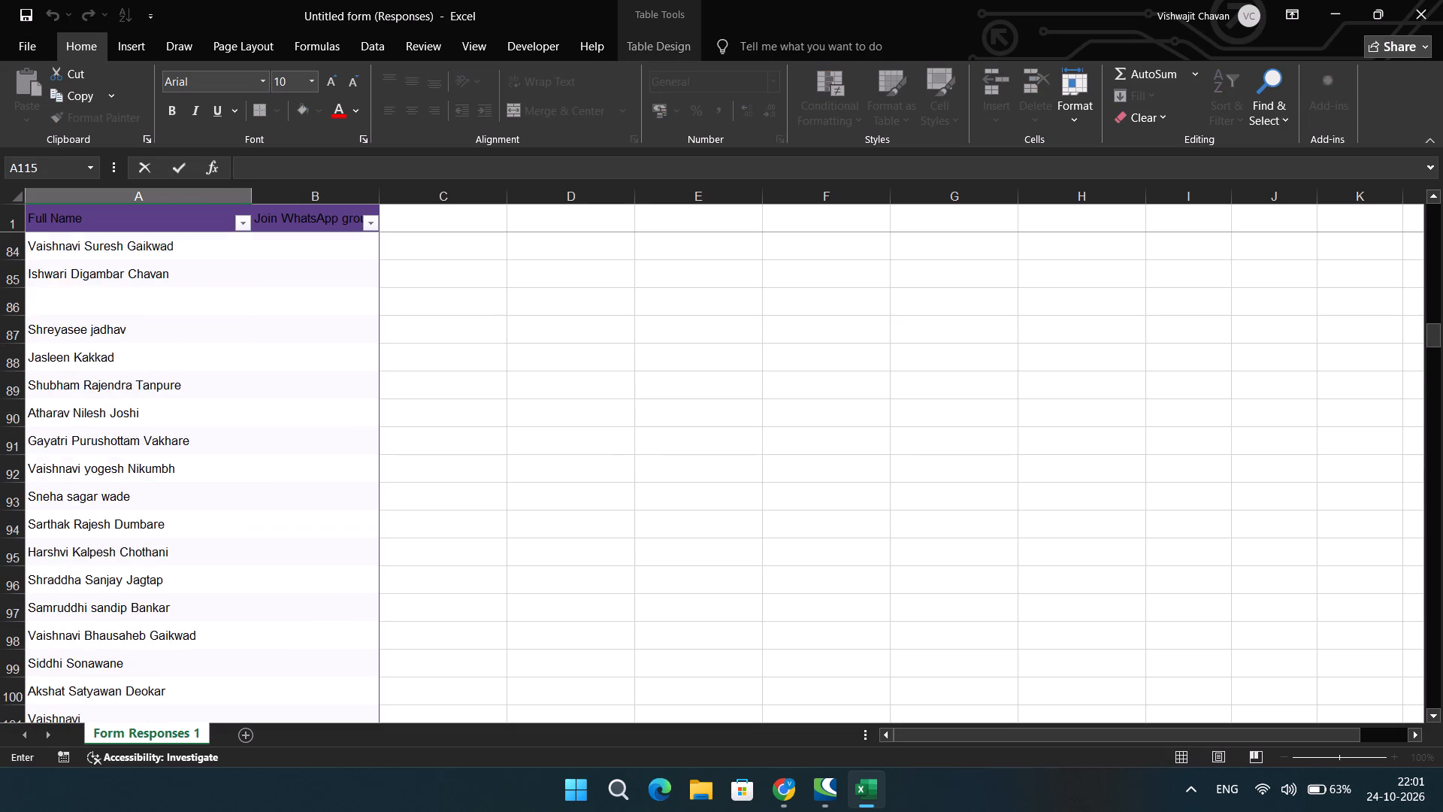
{"action": "scroll", "coordinate": [93, 351], "scroll_direction": "up", "scroll_amount": 9}
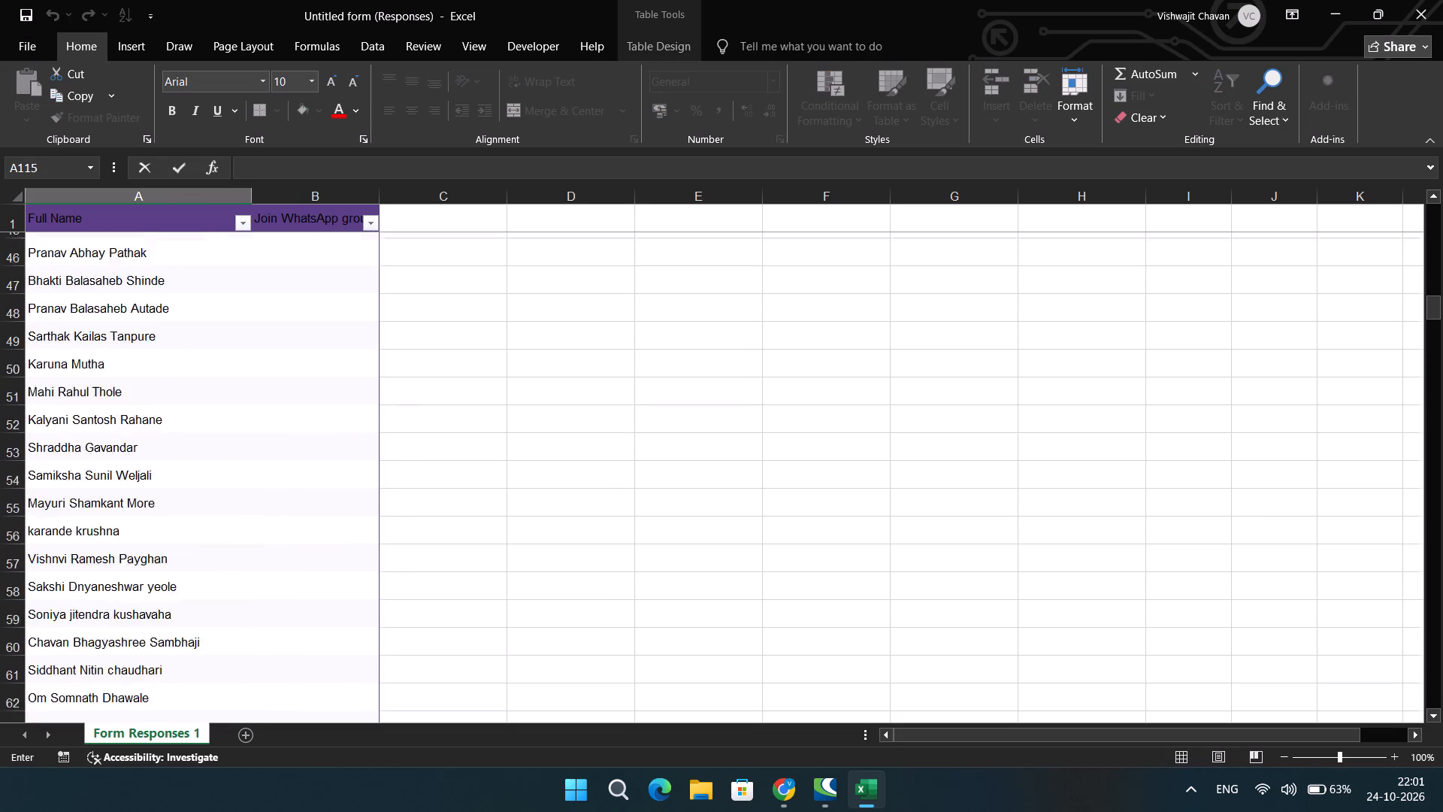
{"action": "scroll", "coordinate": [93, 351], "scroll_direction": "up", "scroll_amount": 3}
{"action": "scroll", "coordinate": [93, 351], "scroll_direction": "down", "scroll_amount": 2}
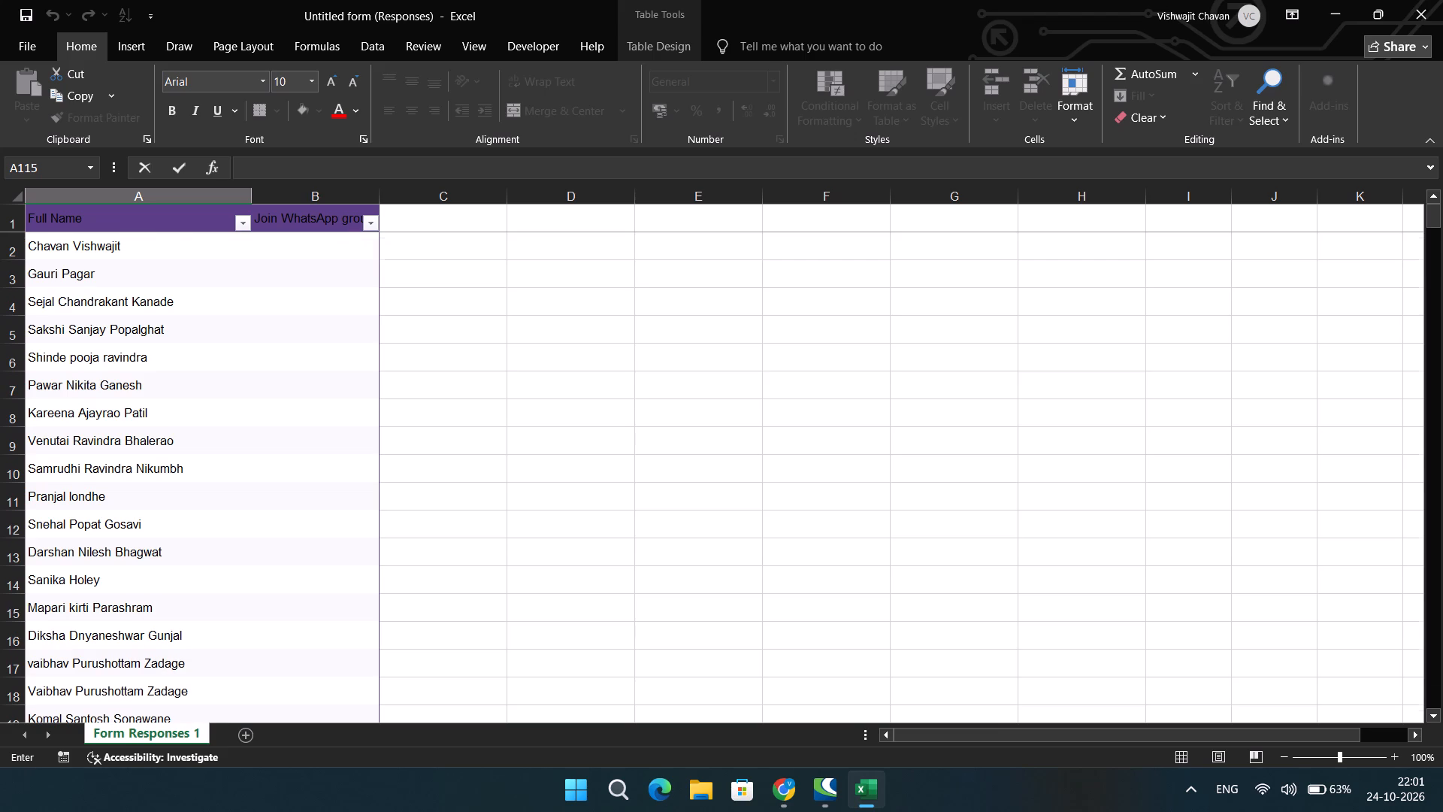
{"action": "scroll", "coordinate": [93, 351], "scroll_direction": "down", "scroll_amount": 20}
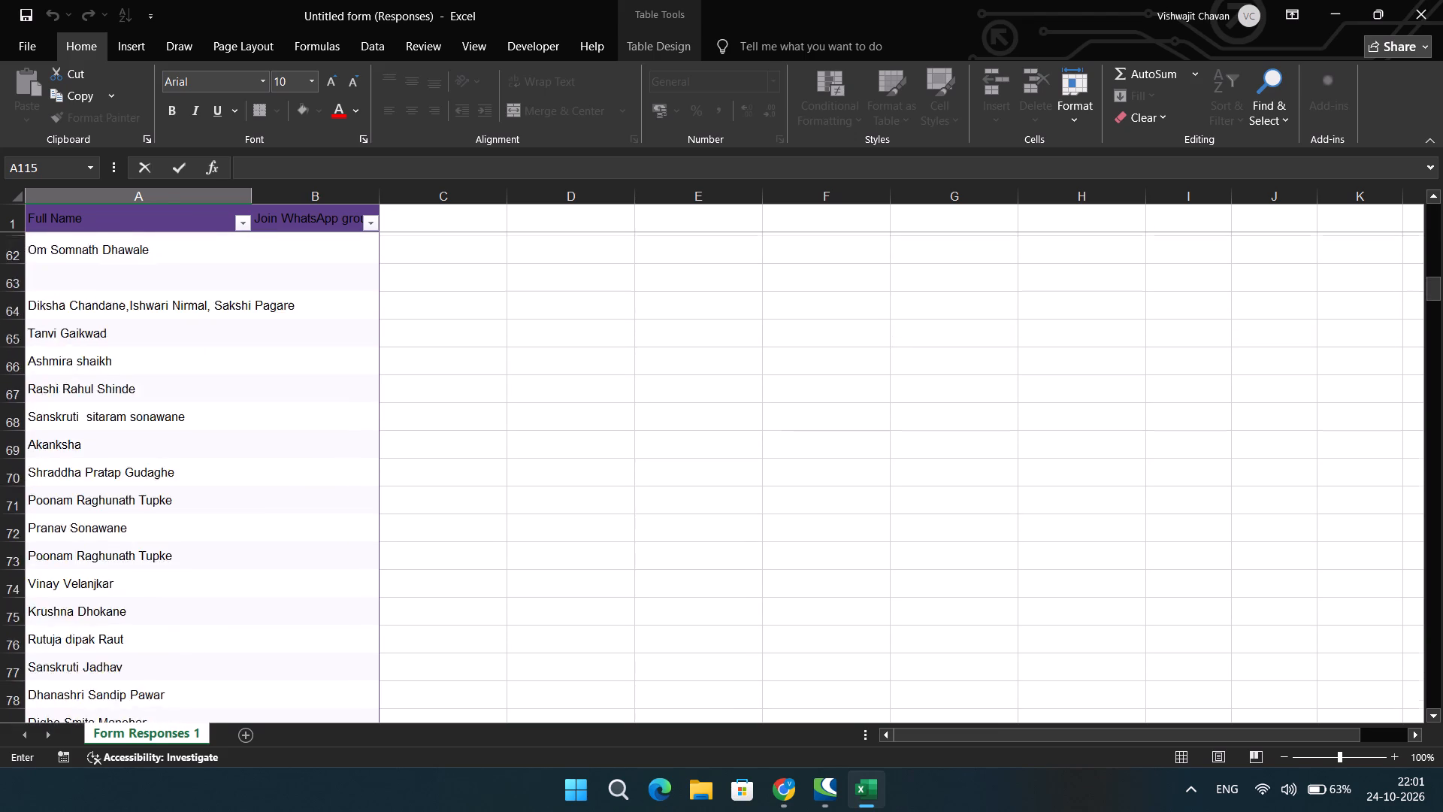
{"action": "scroll", "coordinate": [93, 351], "scroll_direction": "down", "scroll_amount": 15}
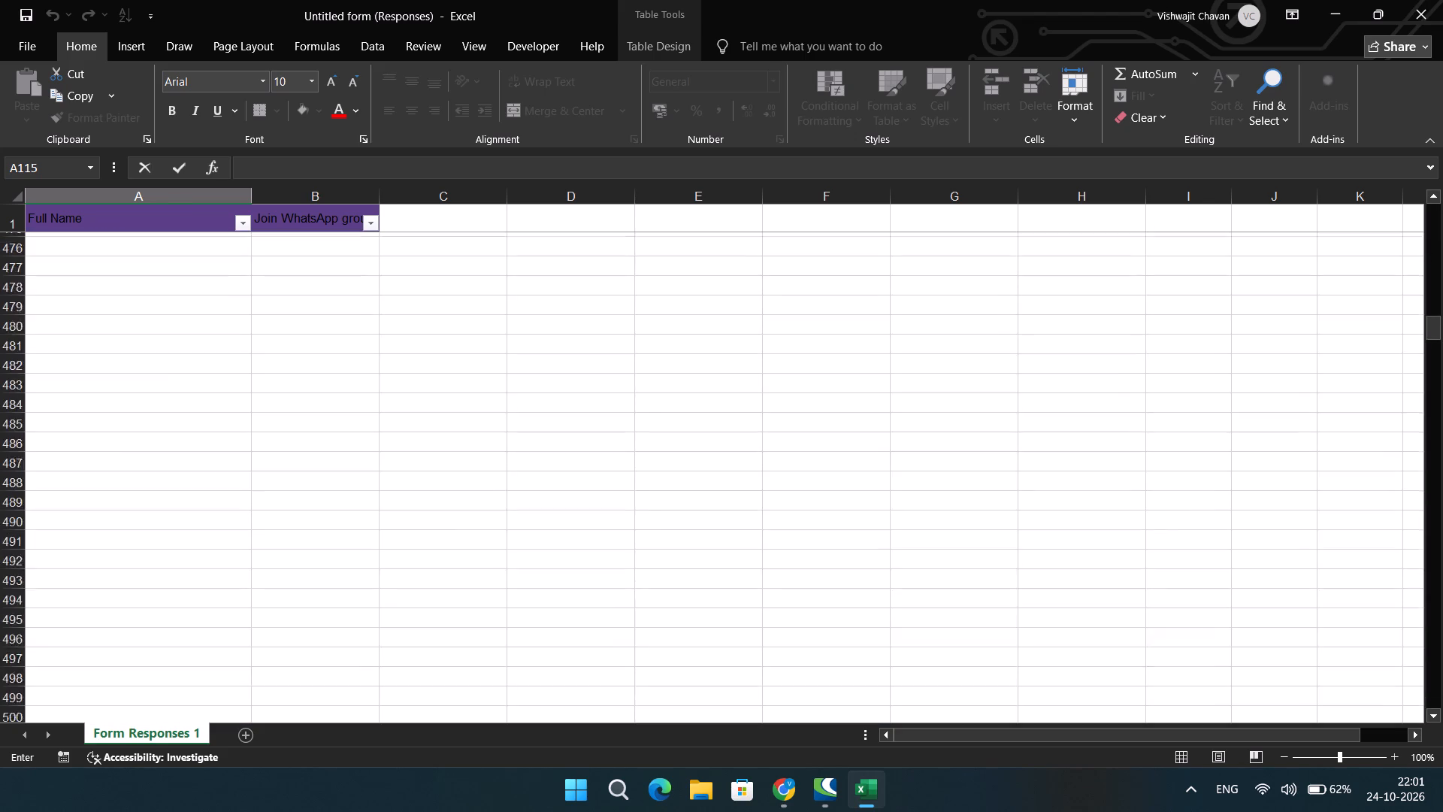
{"action": "scroll", "coordinate": [93, 351], "scroll_direction": "up", "scroll_amount": 16}
{"action": "scroll", "coordinate": [93, 351], "scroll_direction": "up", "scroll_amount": 6}
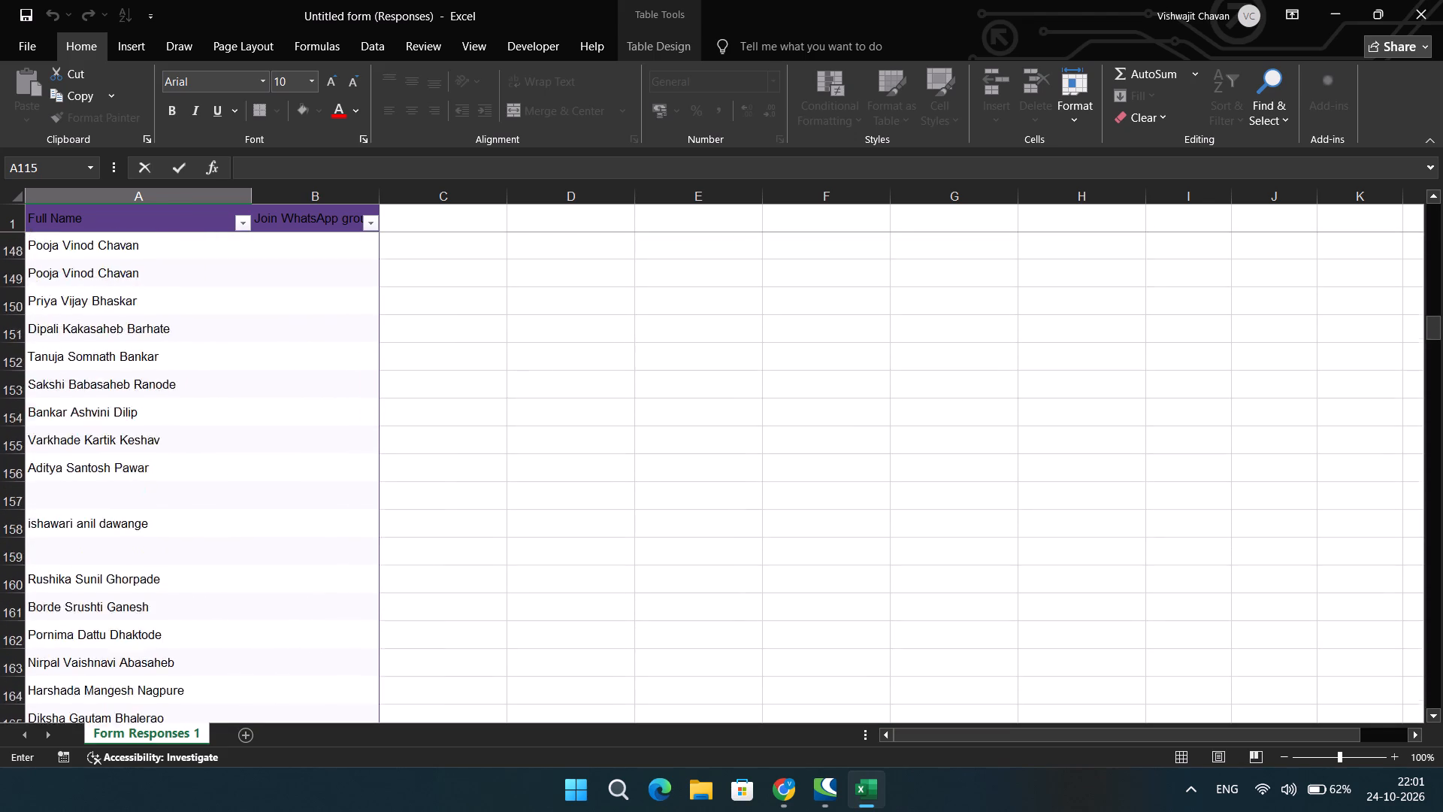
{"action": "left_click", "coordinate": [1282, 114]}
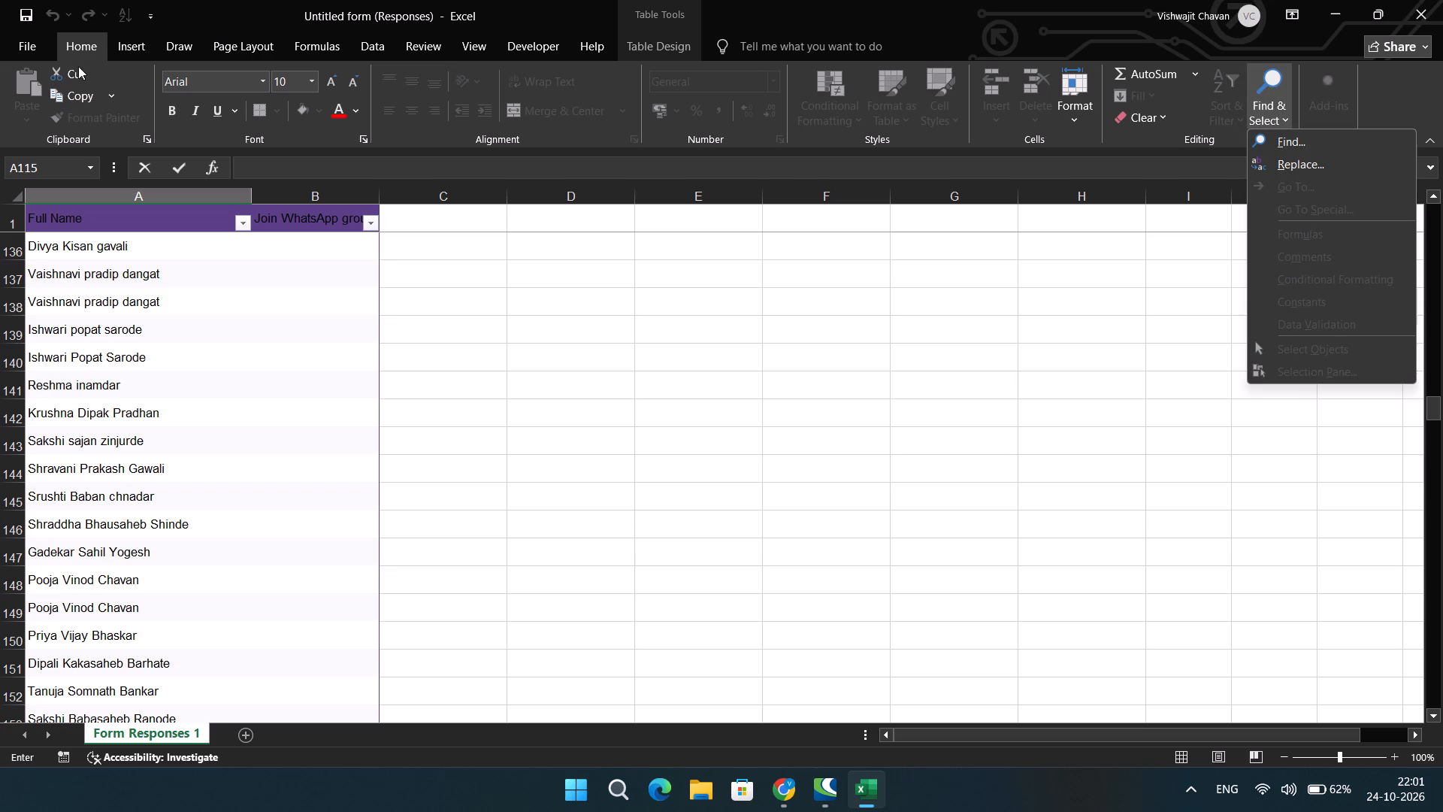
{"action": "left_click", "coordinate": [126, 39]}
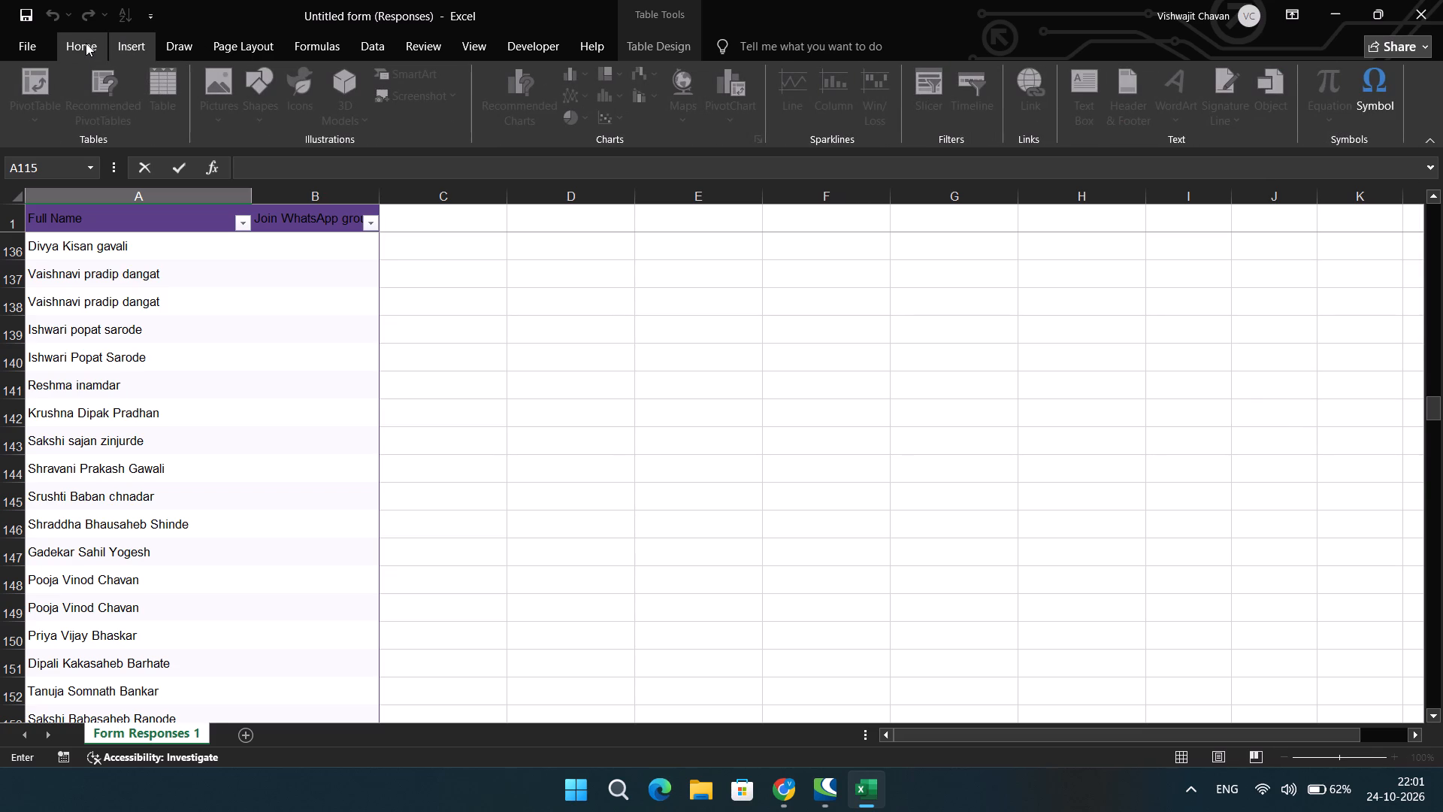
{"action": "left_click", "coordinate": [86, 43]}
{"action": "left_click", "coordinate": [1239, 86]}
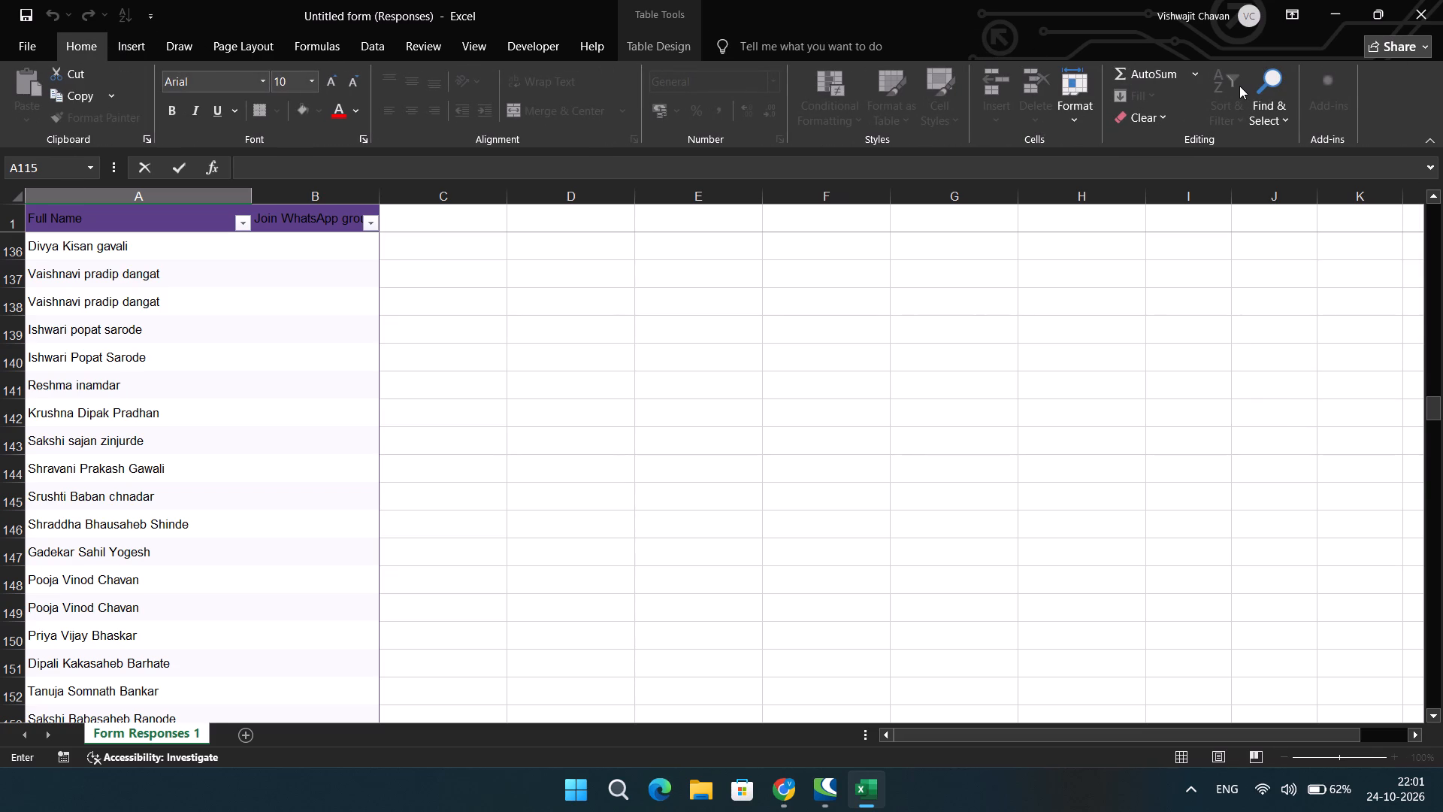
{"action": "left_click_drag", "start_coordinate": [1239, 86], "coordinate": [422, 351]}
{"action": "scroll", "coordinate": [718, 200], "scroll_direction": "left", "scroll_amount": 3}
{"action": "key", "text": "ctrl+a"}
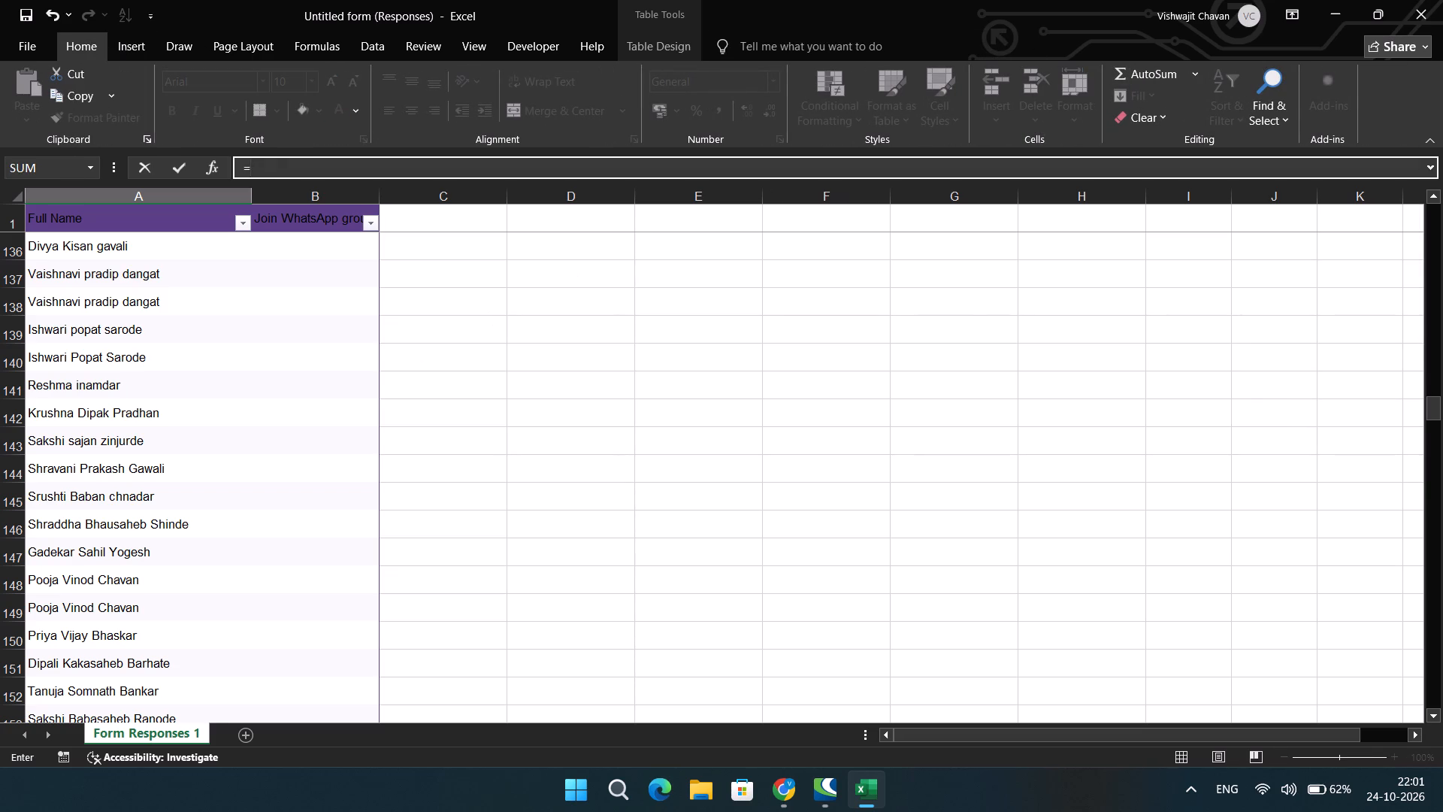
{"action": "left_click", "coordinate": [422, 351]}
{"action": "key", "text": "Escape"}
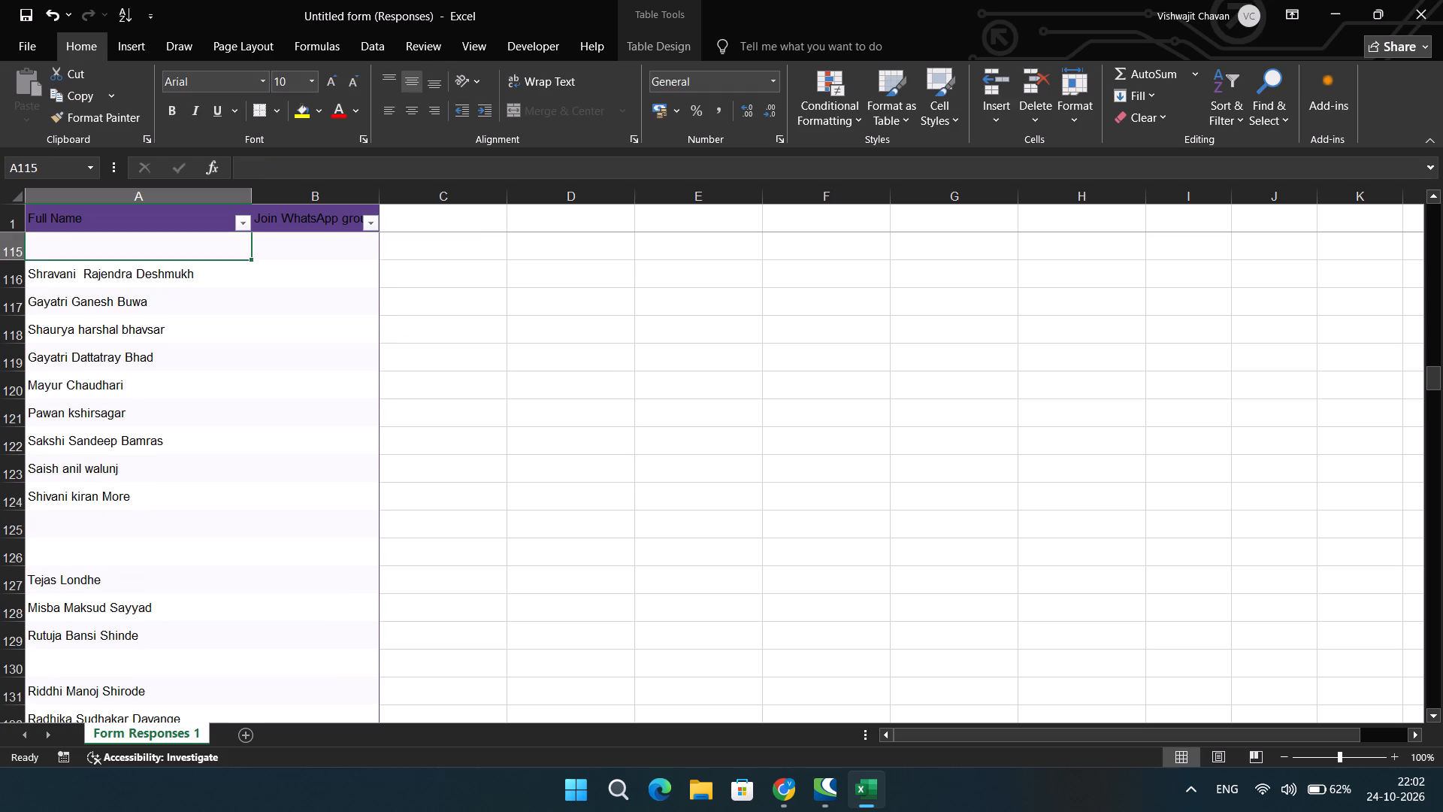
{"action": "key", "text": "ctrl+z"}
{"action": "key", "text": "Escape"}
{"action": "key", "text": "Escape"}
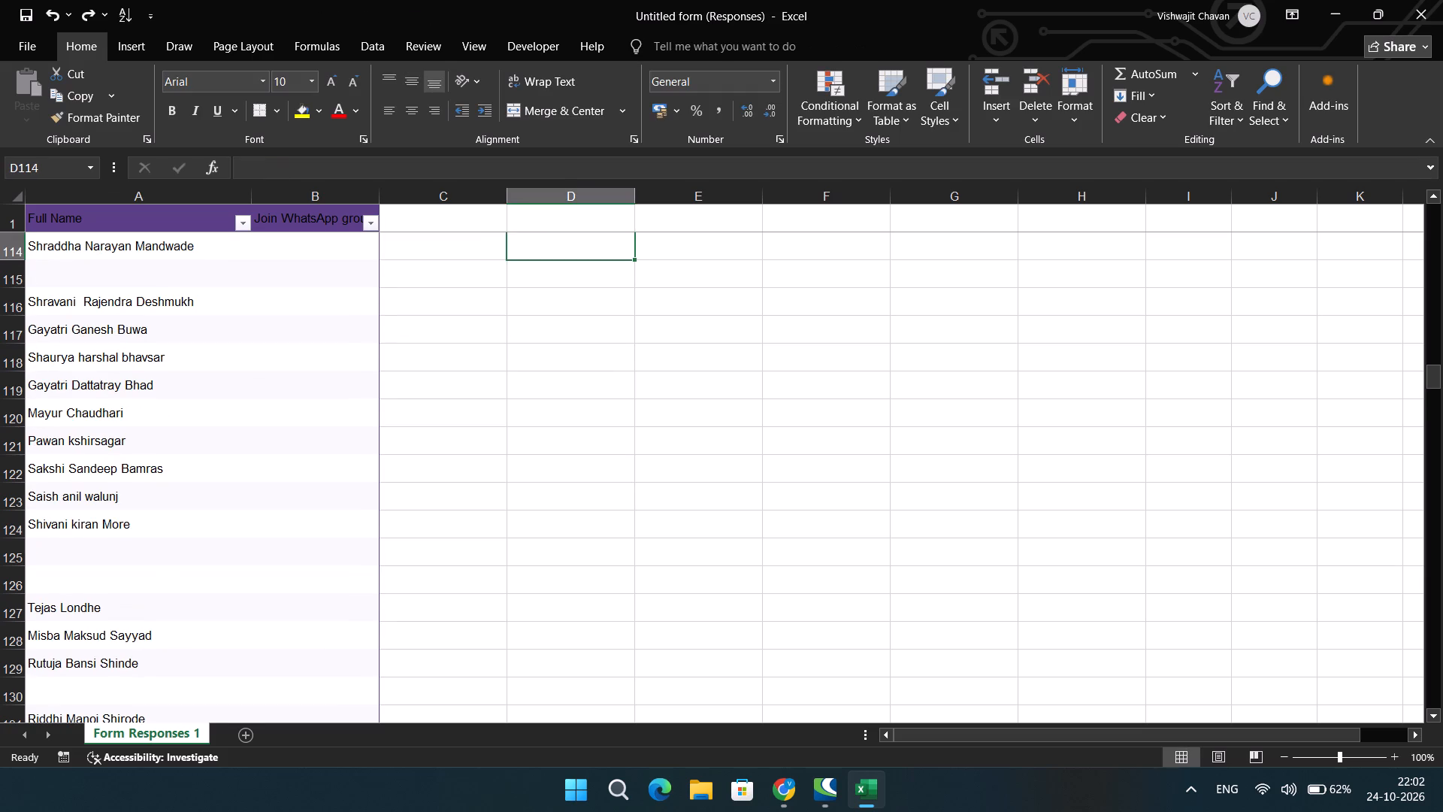
Select all the table data and turn off the header filter for the Full Name and Join WhatsApp group columns.
{"action": "left_click", "coordinate": [307, 383]}
{"action": "key", "text": "ctrl+a"}
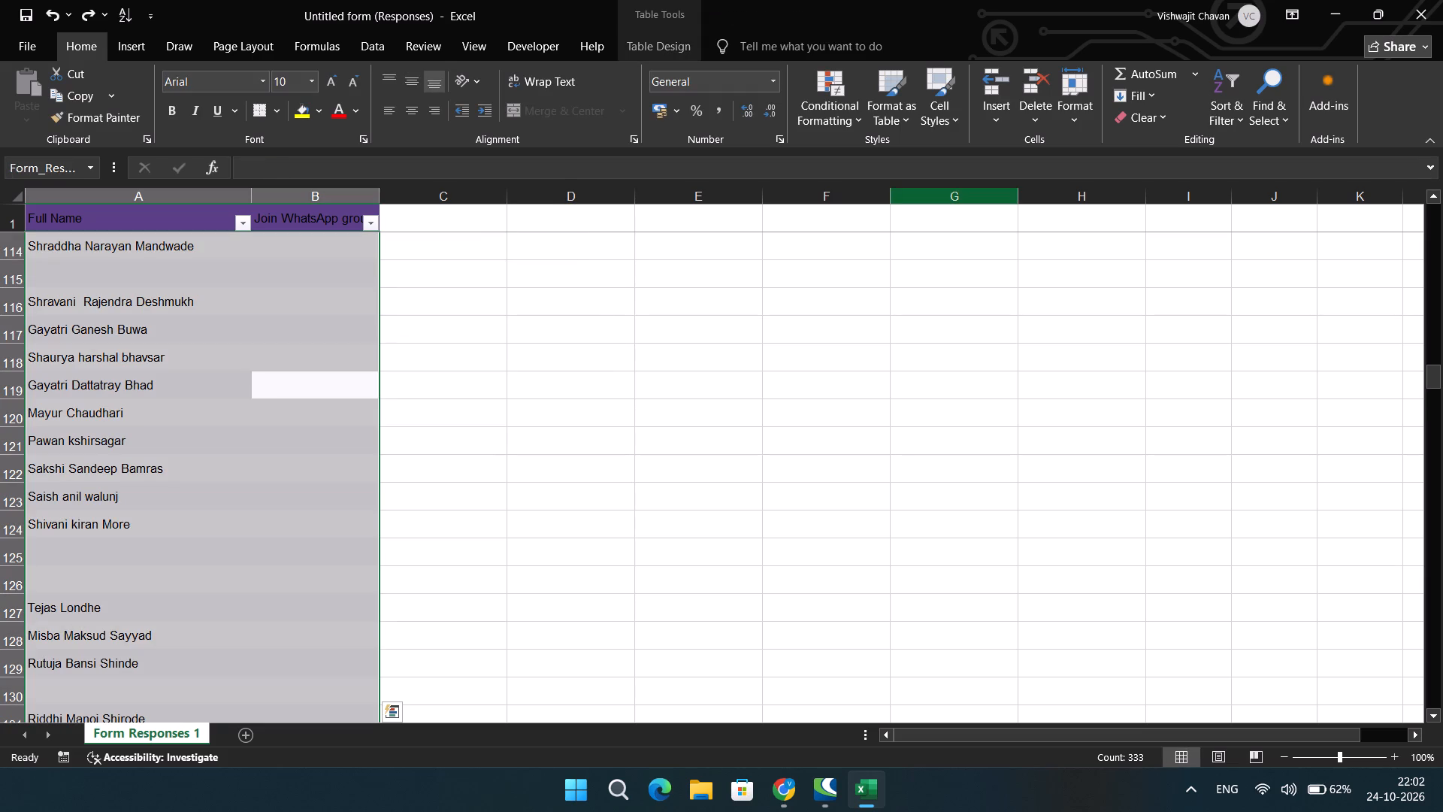
{"action": "left_click", "coordinate": [1236, 86]}
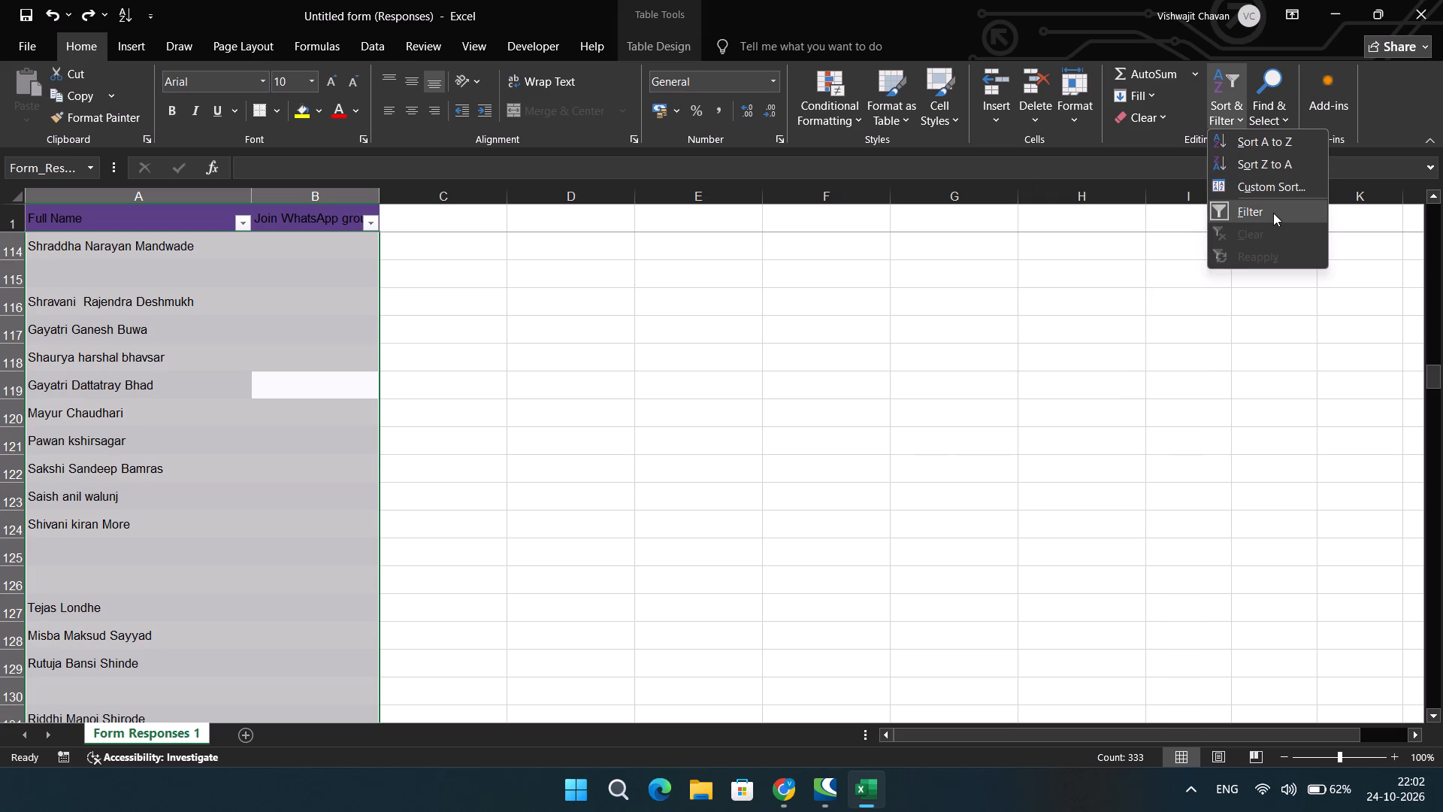
{"action": "left_click", "coordinate": [1273, 211]}
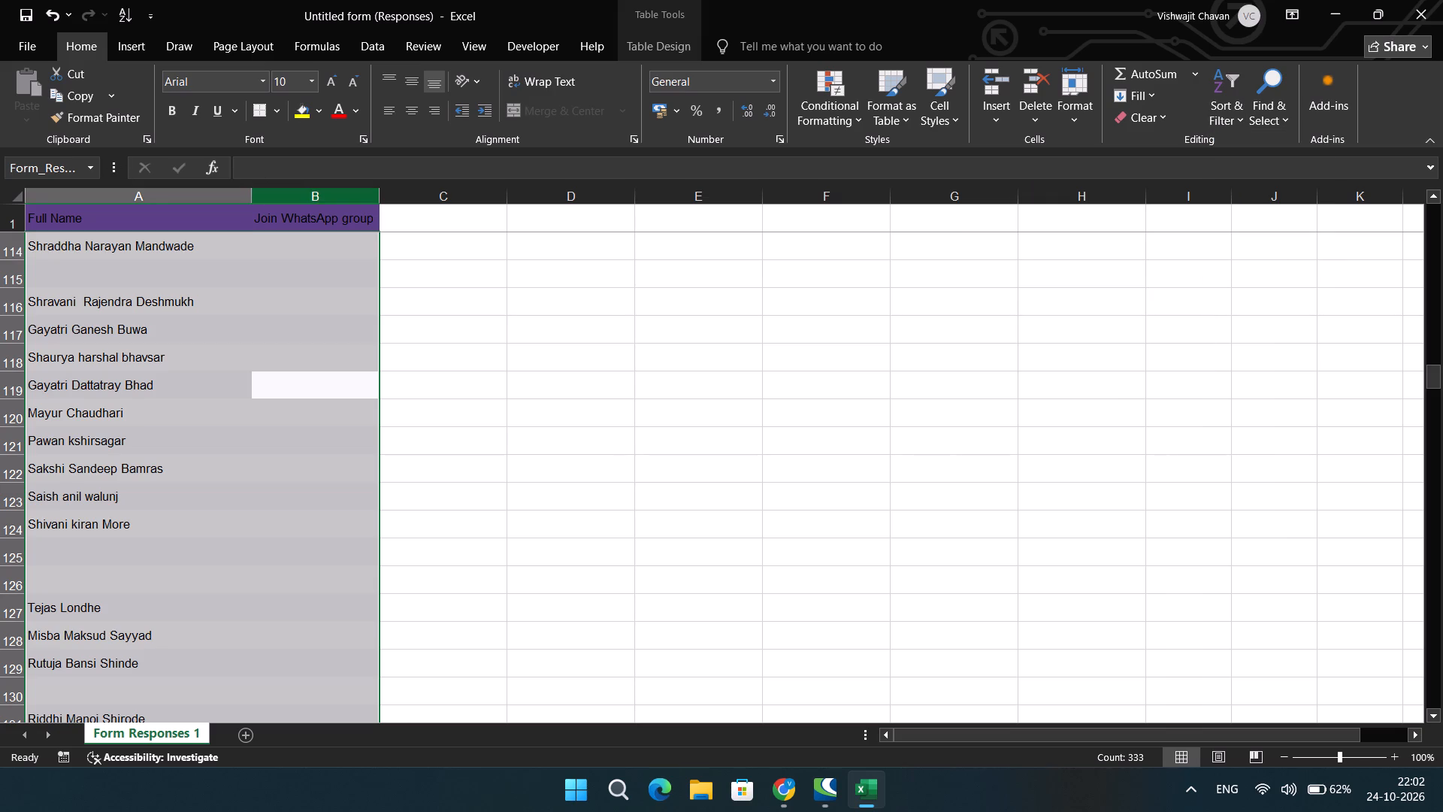
{"action": "left_click", "coordinate": [544, 272]}
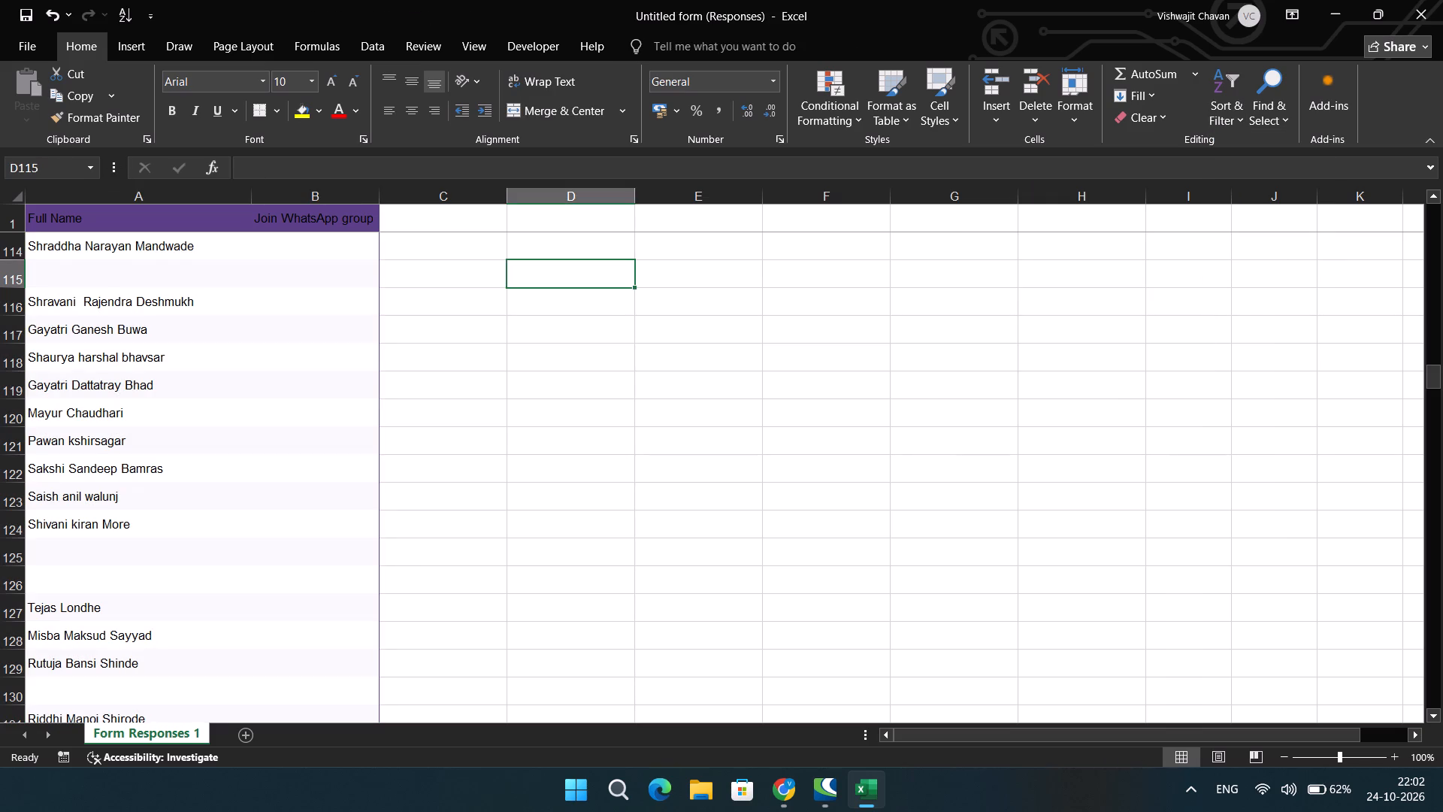
Undo the recent filter, width and column deletion changes back to the filtered table with Department and Event Categories restored.
{"action": "key", "text": "ctrl+z"}
{"action": "key", "text": "ctrl+z"}
{"action": "key", "text": "ctrl+z"}
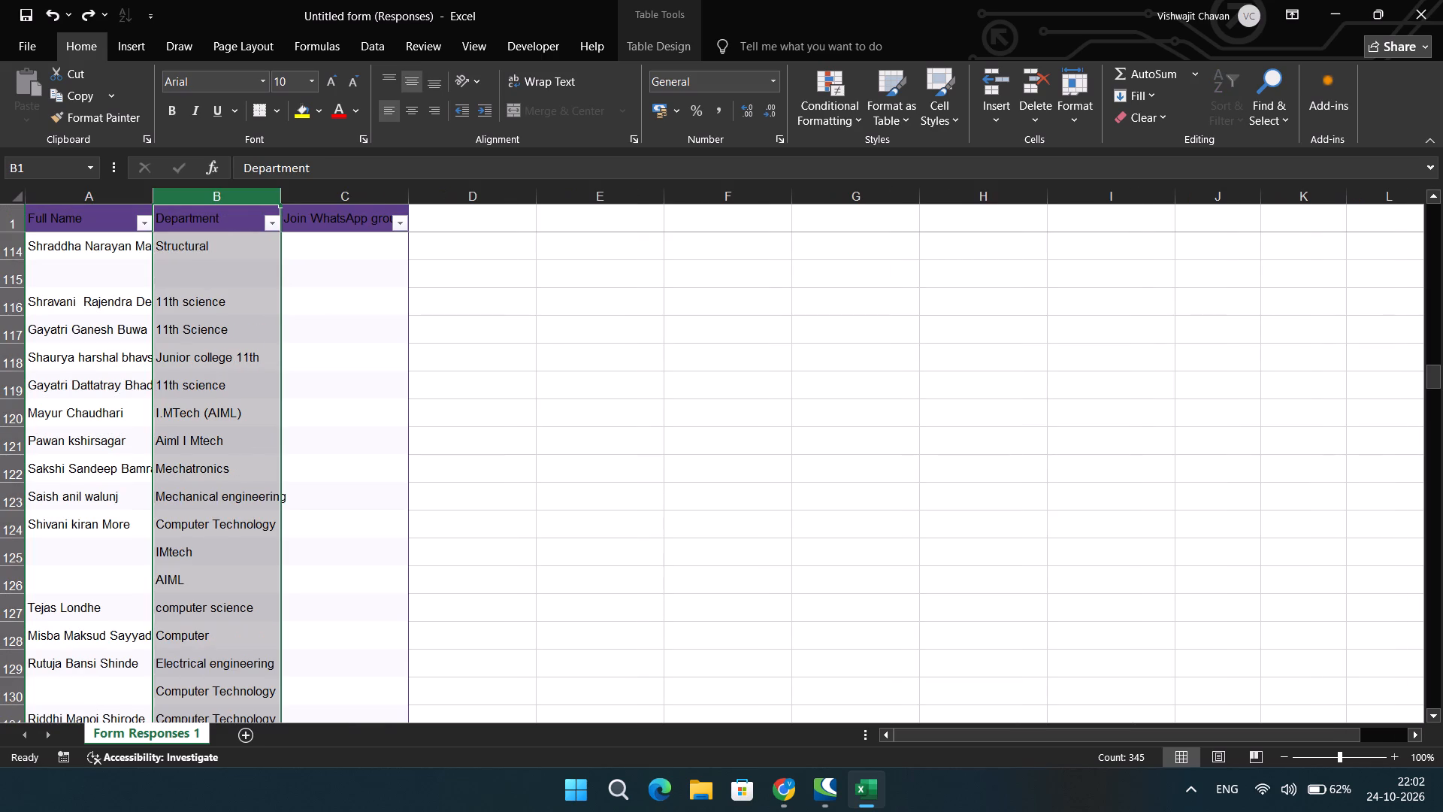
{"action": "key", "text": "ctrl+z"}
{"action": "key", "text": "ctrl+z"}
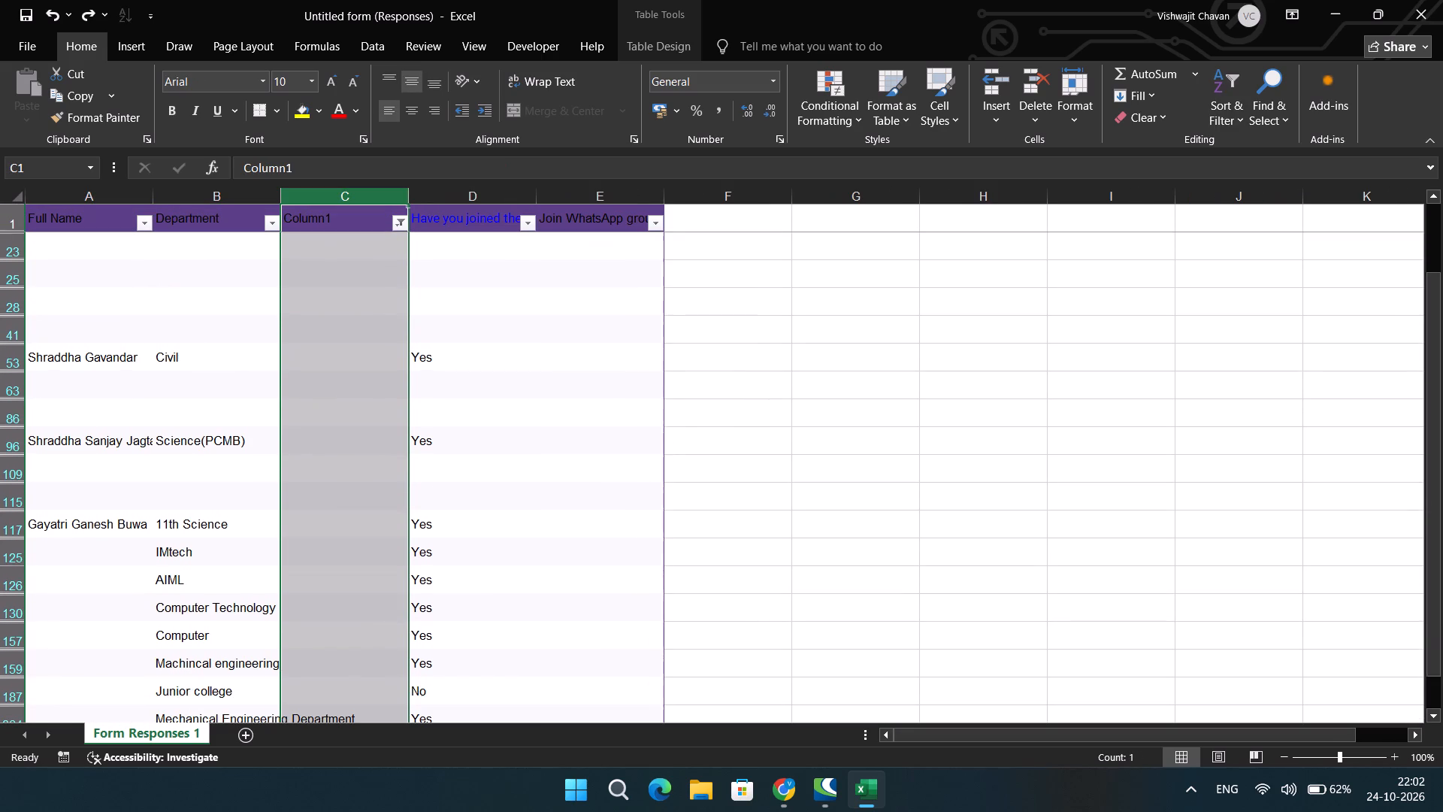
{"action": "key", "text": "ctrl+z"}
Delete the entire Department column, keeping the Full Name and Event Categories columns.
{"action": "left_click", "coordinate": [208, 222]}
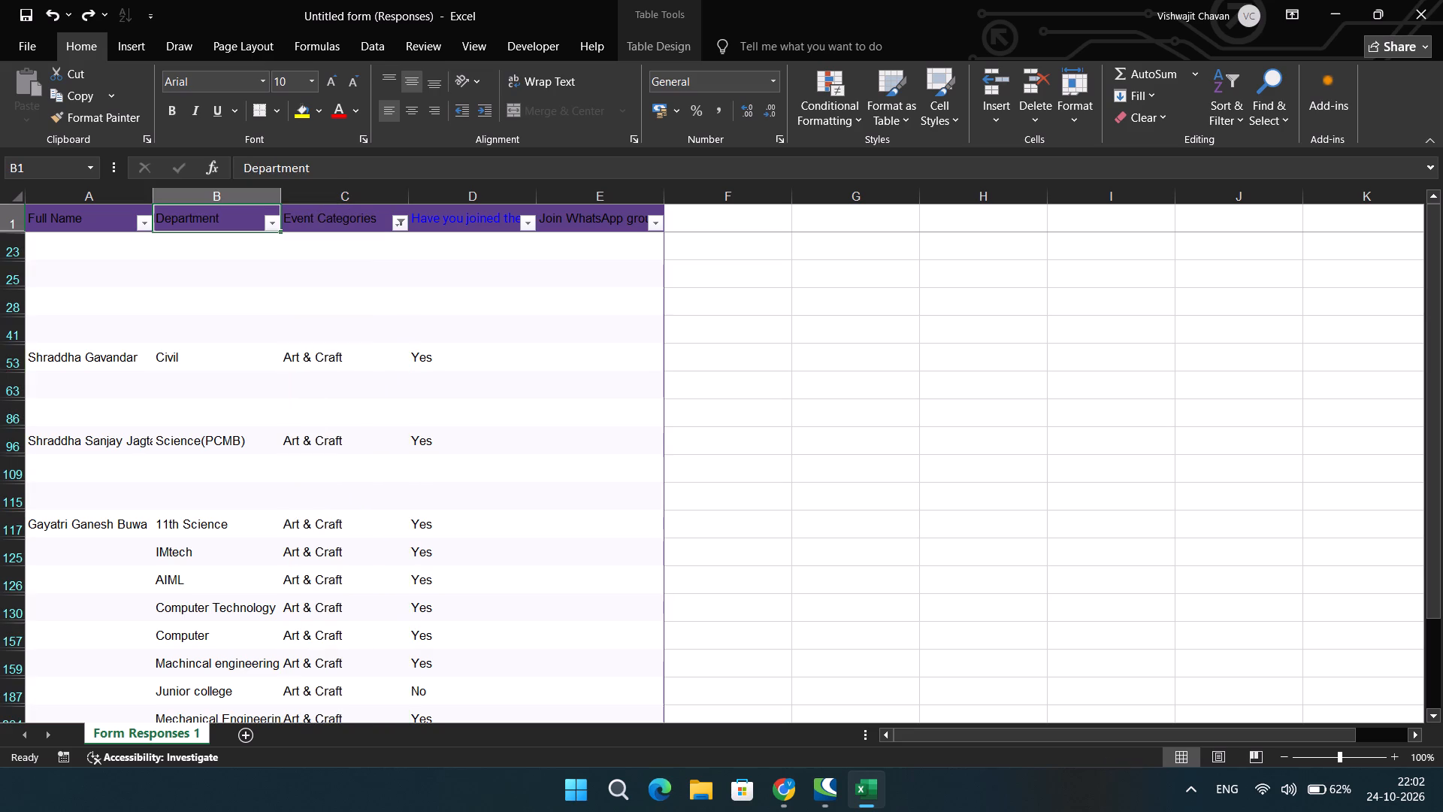
{"action": "left_click", "coordinate": [219, 195]}
{"action": "key", "text": "Delete"}
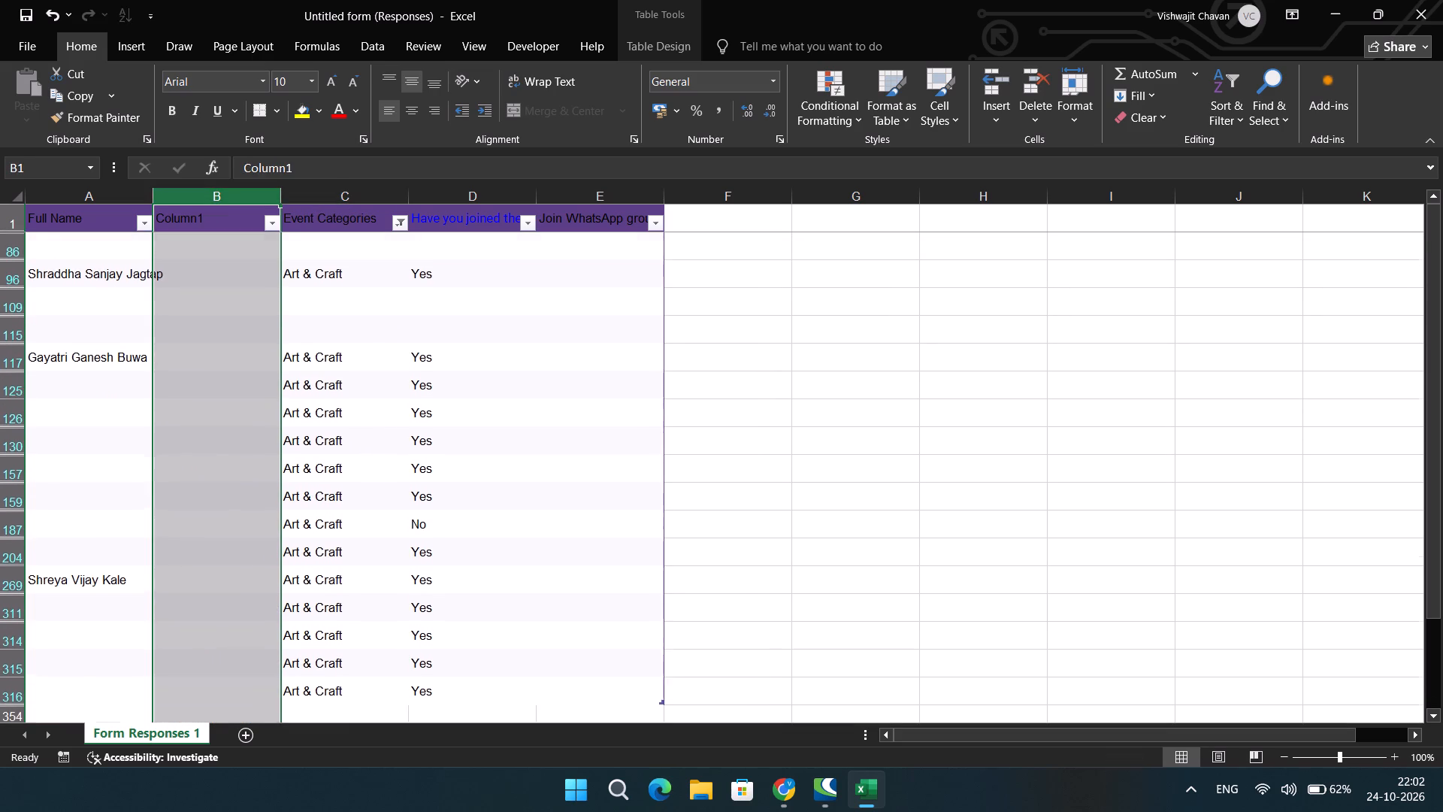
{"action": "right_click", "coordinate": [240, 188]}
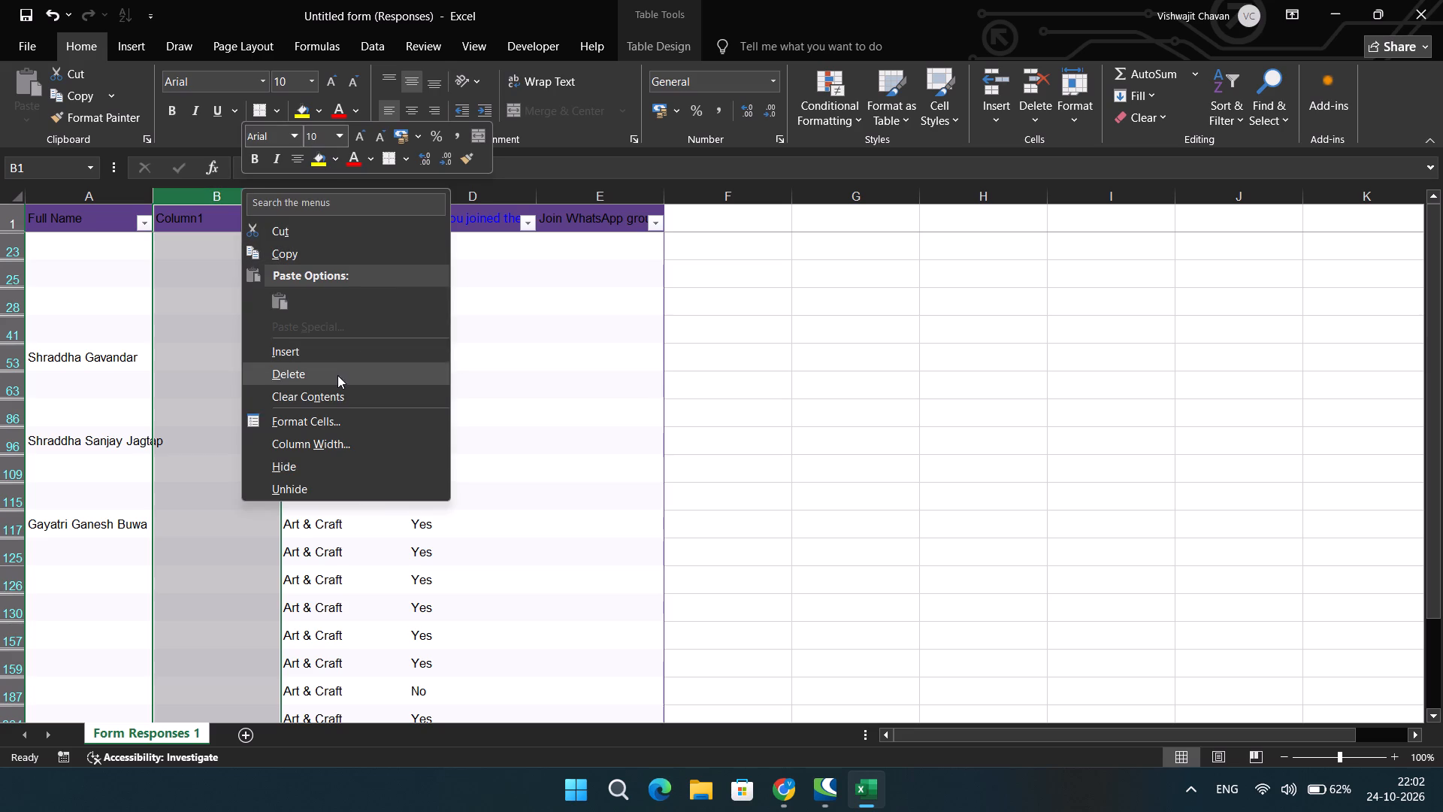
{"action": "left_click", "coordinate": [337, 375]}
Delete the "Have you joined the respective whatsapp group?" column.
{"action": "left_click", "coordinate": [362, 203]}
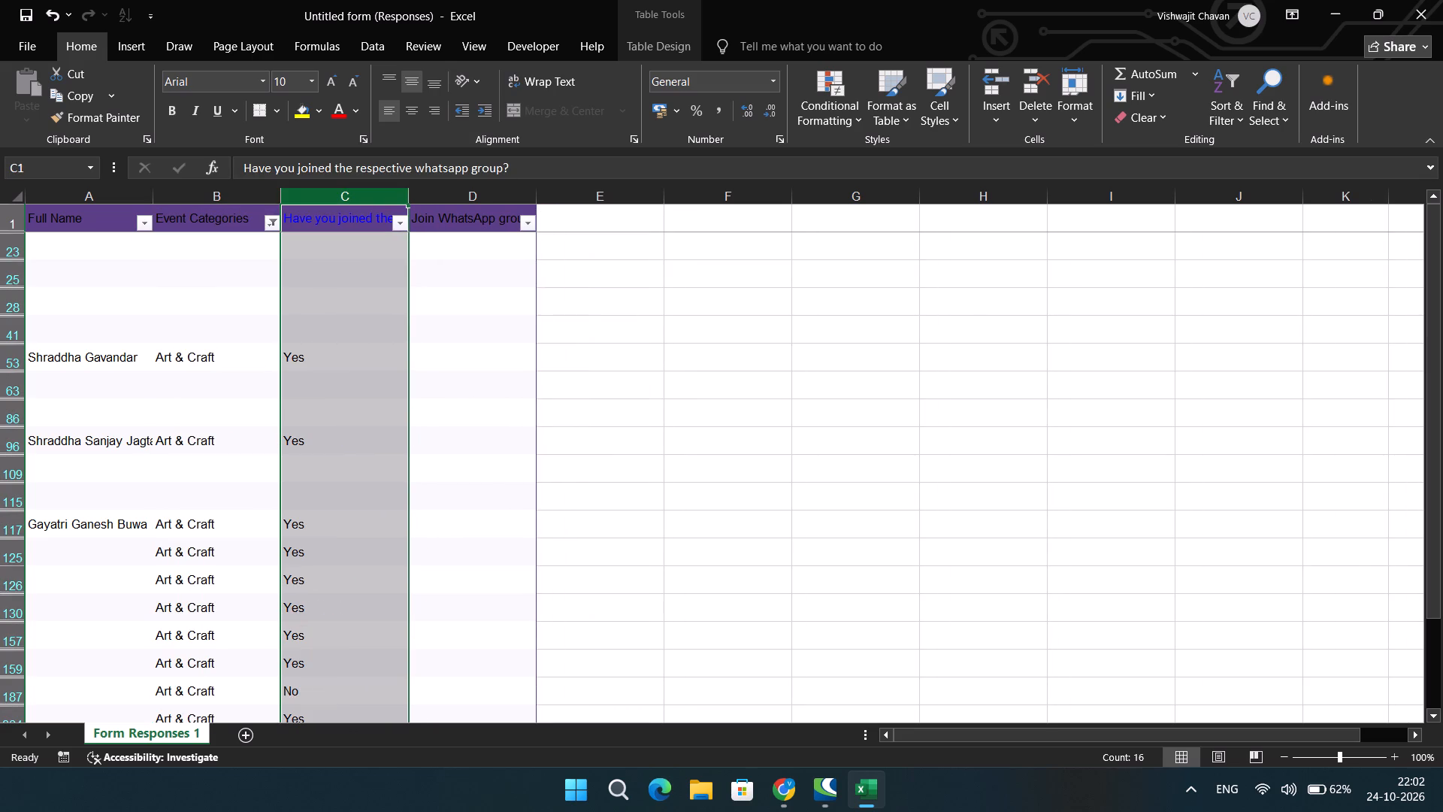
{"action": "left_click", "coordinate": [362, 190]}
{"action": "right_click", "coordinate": [362, 190]}
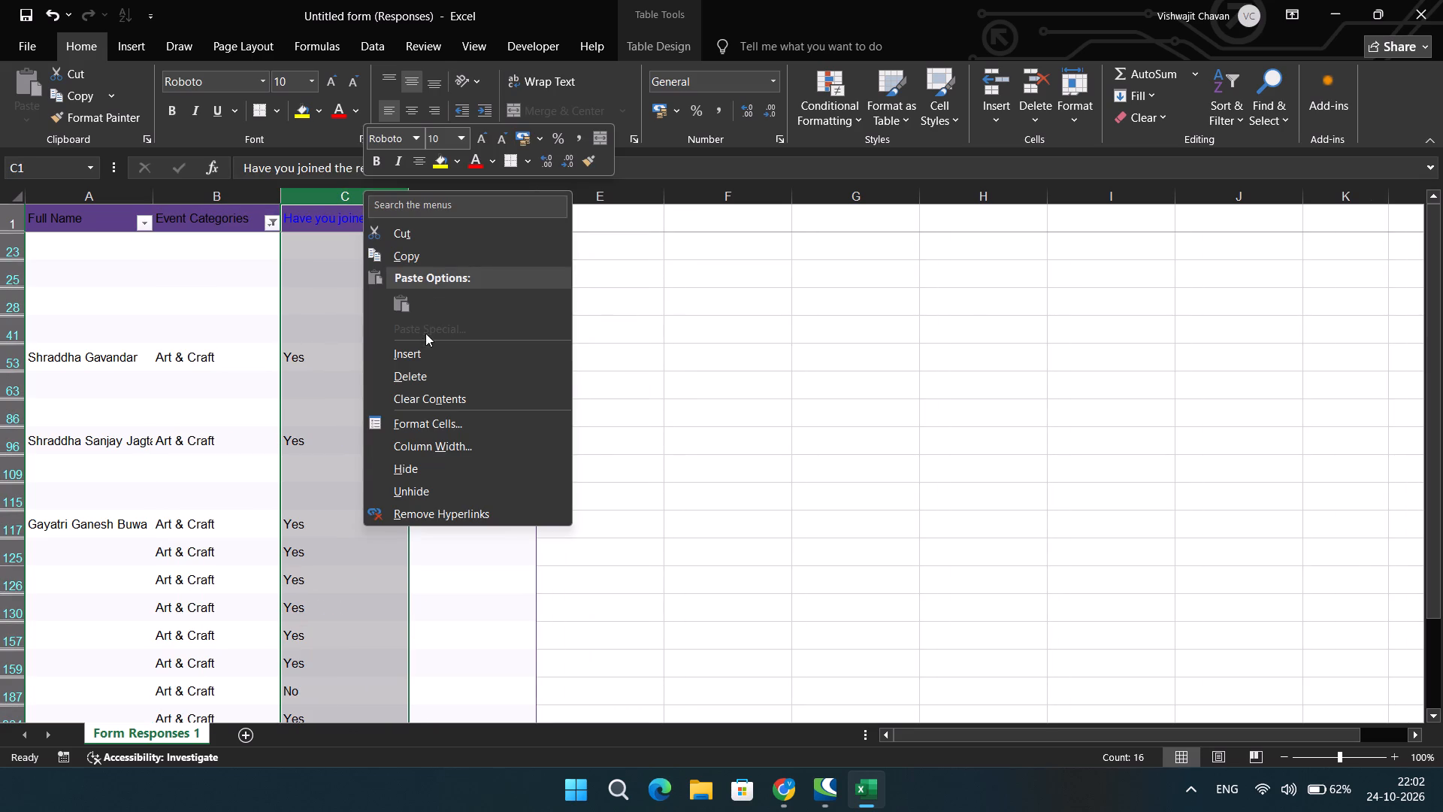
{"action": "left_click", "coordinate": [425, 370]}
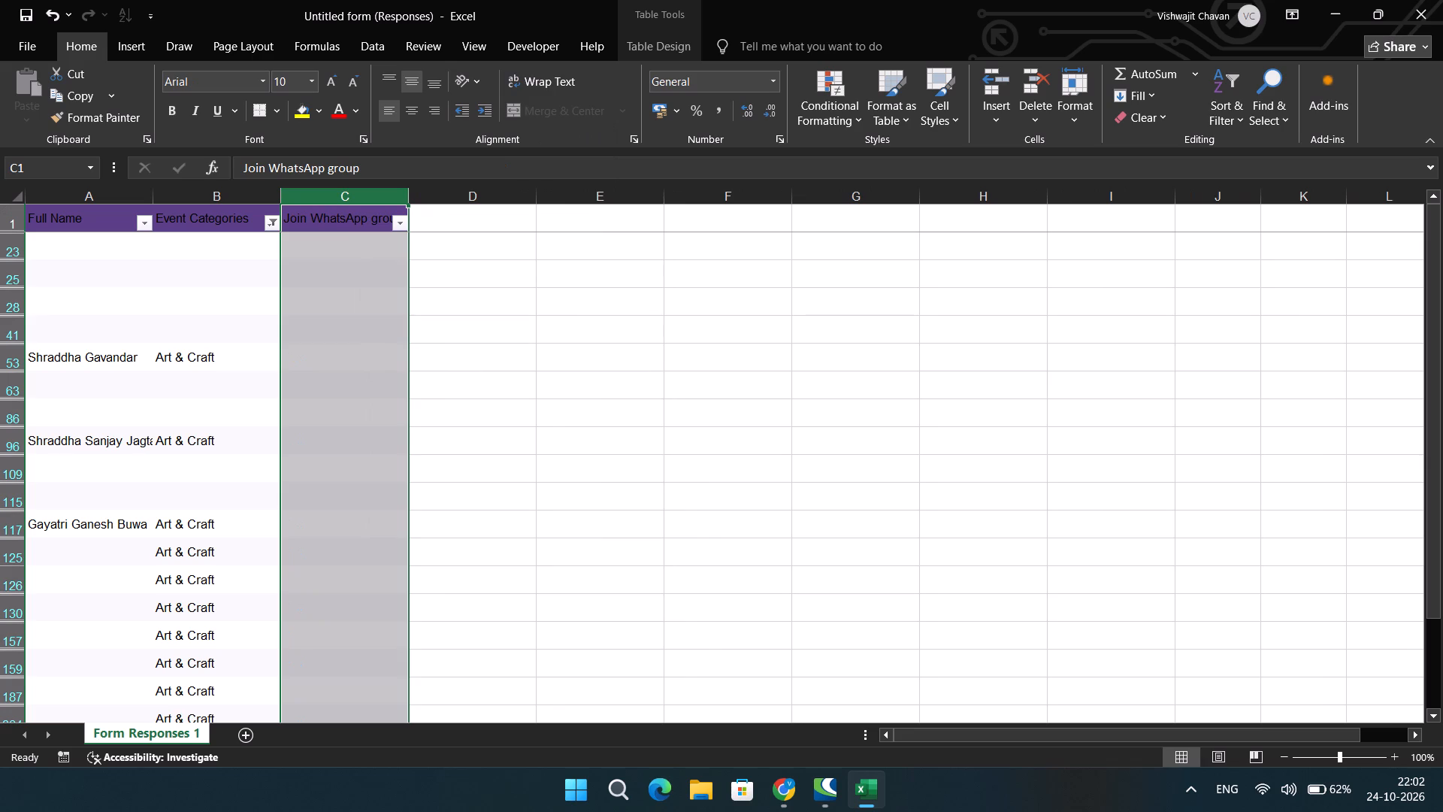
Delete the blank row 23 directly below the header in the filtered list.
{"action": "left_click", "coordinate": [22, 252]}
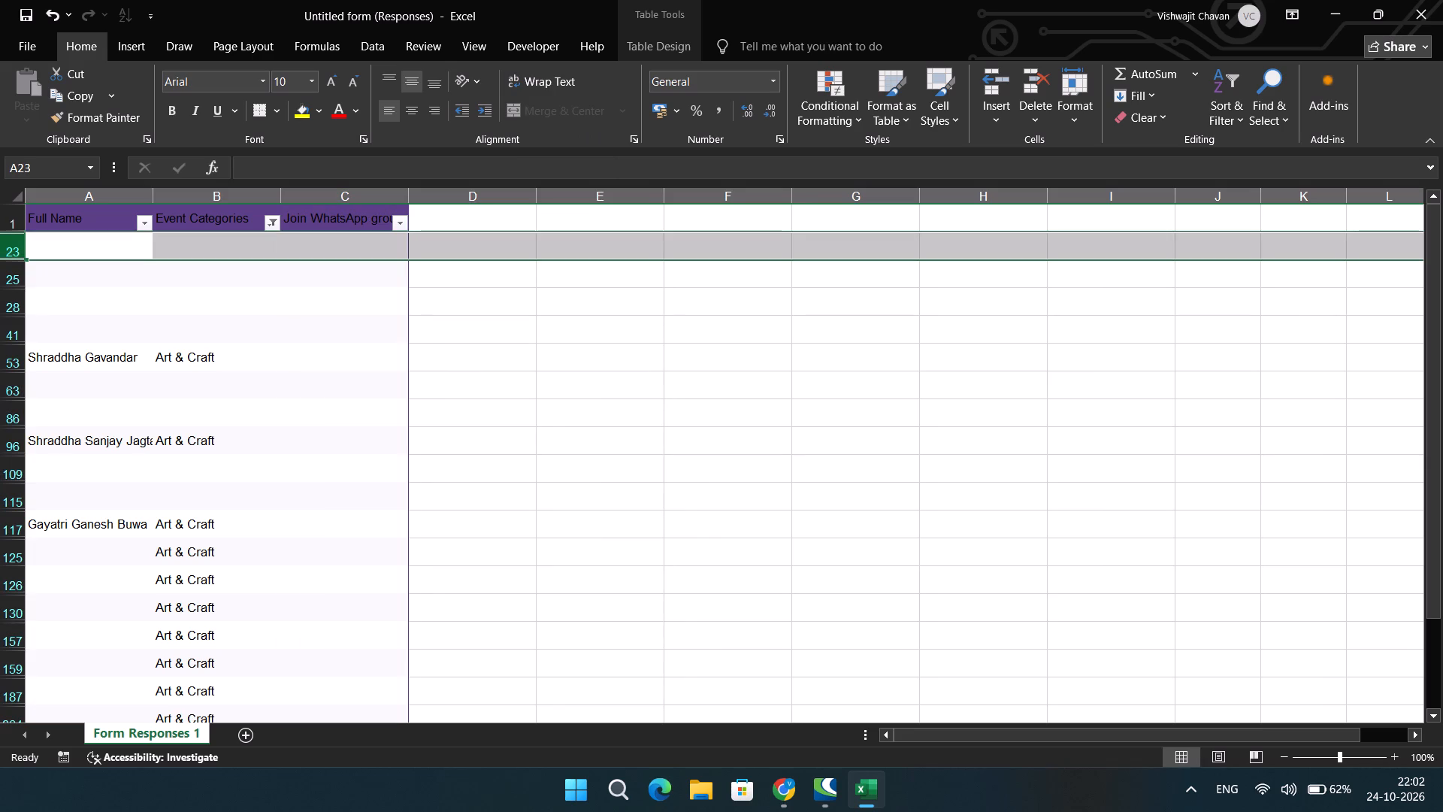
{"action": "key", "text": "Delete"}
{"action": "left_click", "coordinate": [10, 256]}
{"action": "key", "text": "Delete"}
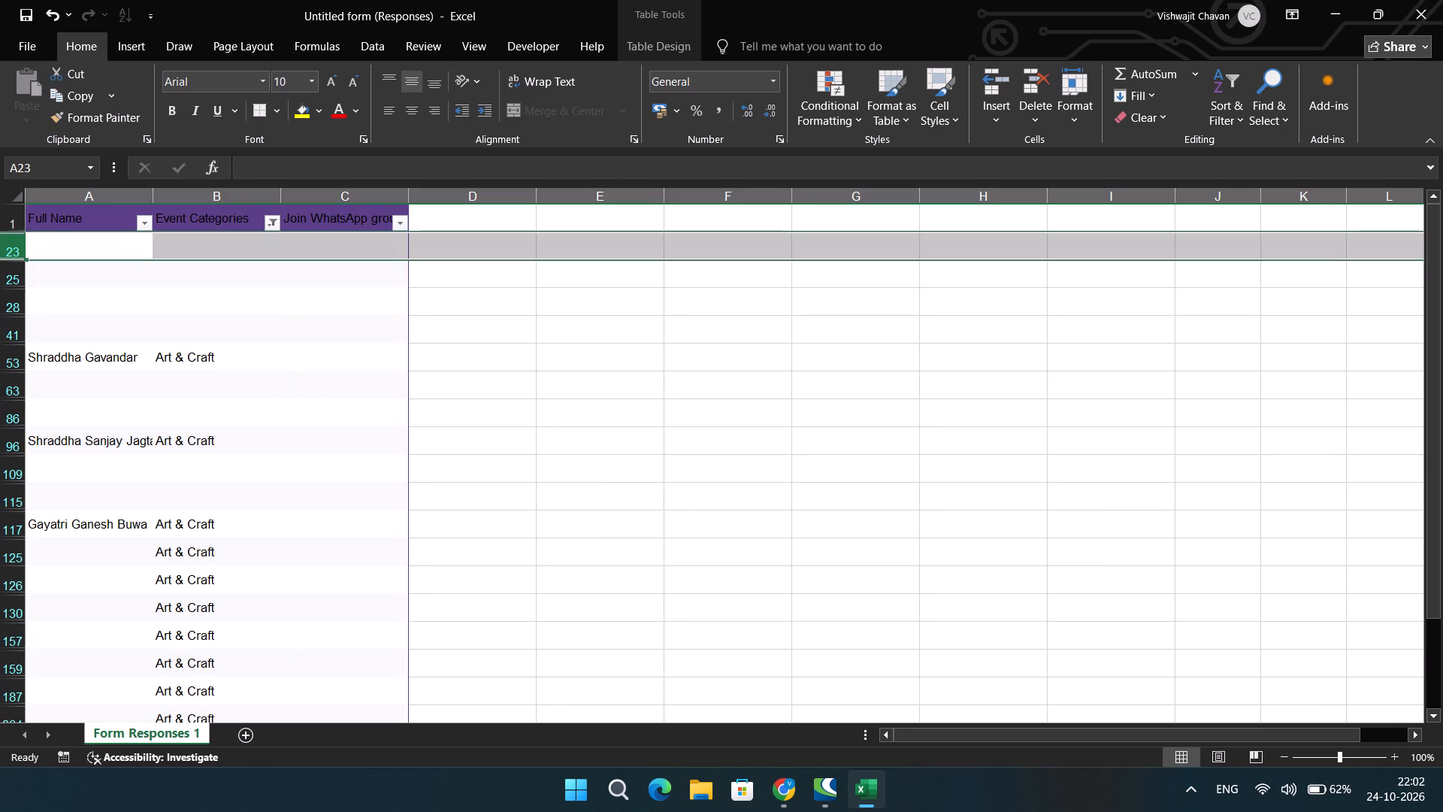
{"action": "right_click", "coordinate": [10, 256]}
{"action": "left_click", "coordinate": [67, 438]}
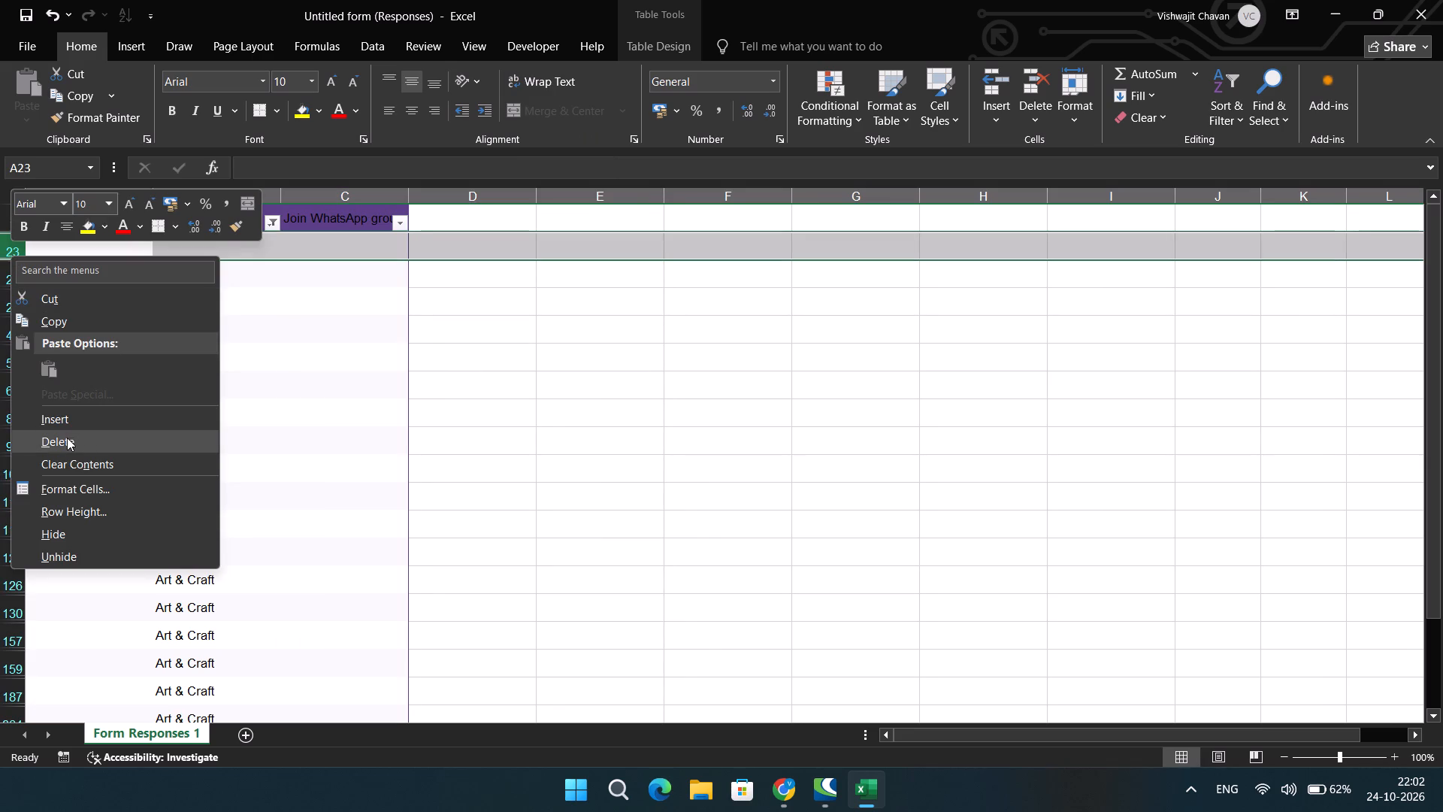
Select the blank table row 24 directly below the header and bring up its editing options.
{"action": "left_click", "coordinate": [8, 252]}
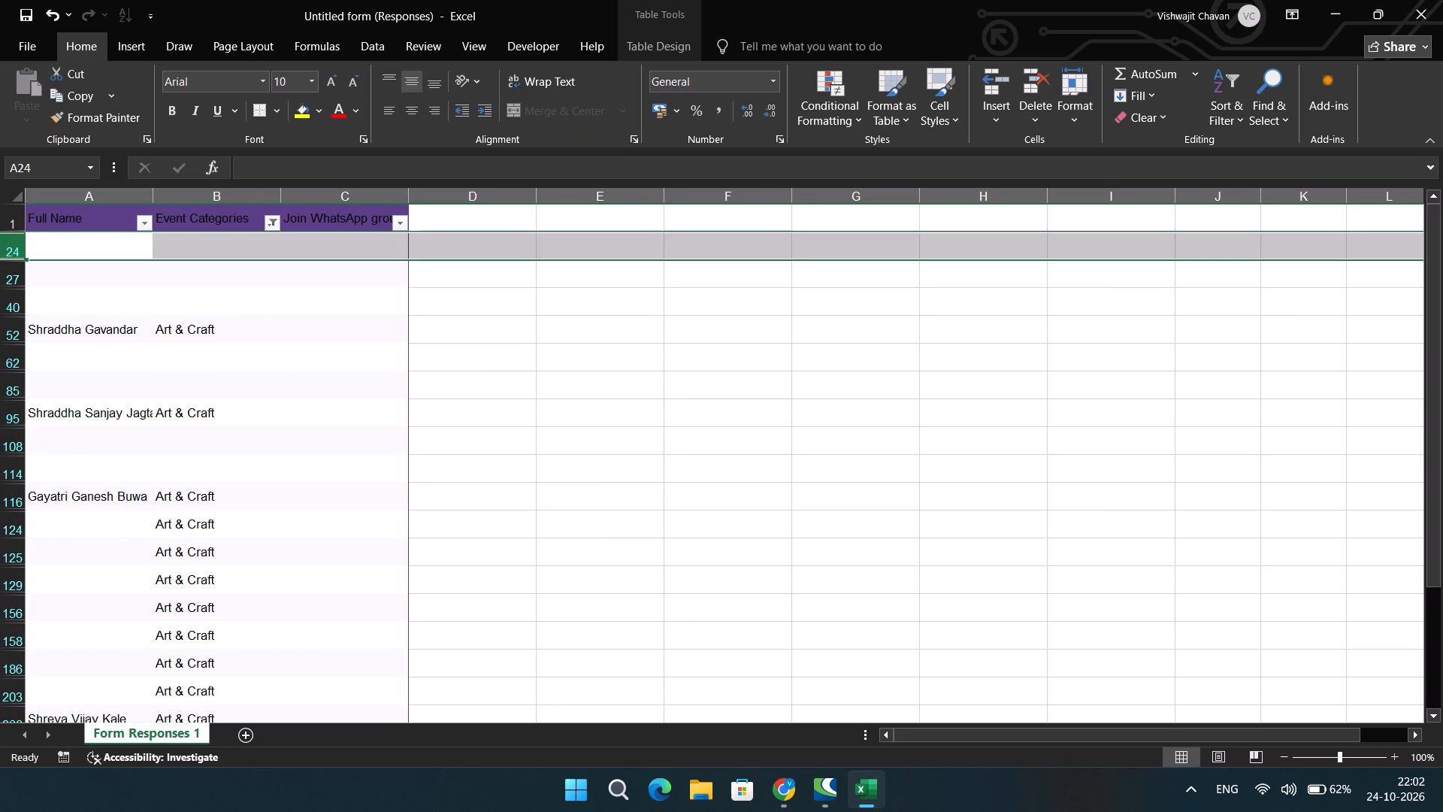
{"action": "left_click_drag", "start_coordinate": [56, 304], "coordinate": [35, 271]}
{"action": "left_click_drag", "start_coordinate": [35, 271], "coordinate": [35, 264]}
{"action": "left_click_drag", "start_coordinate": [64, 309], "coordinate": [61, 307]}
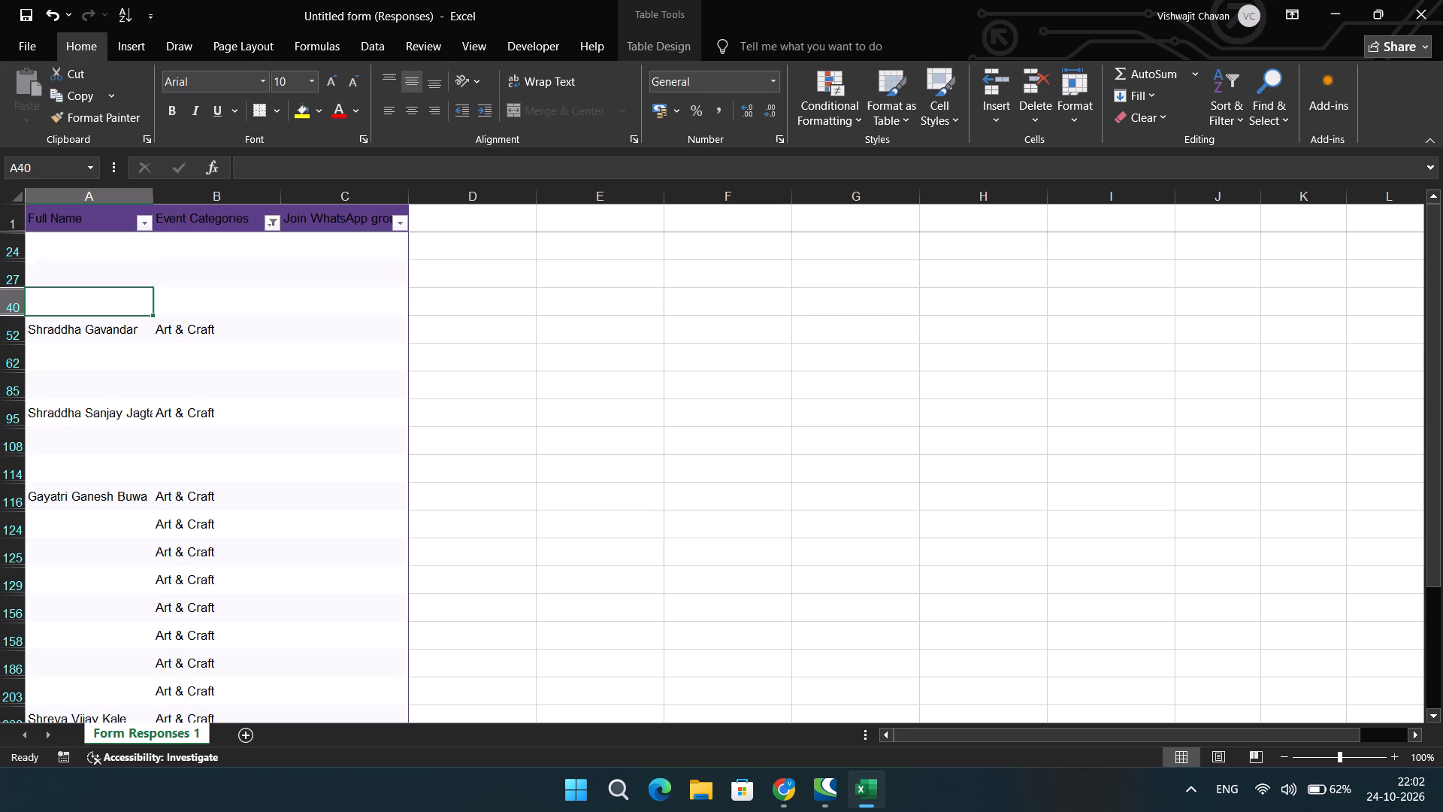
{"action": "left_click_drag", "start_coordinate": [61, 307], "coordinate": [39, 250]}
{"action": "right_click", "coordinate": [39, 250]}
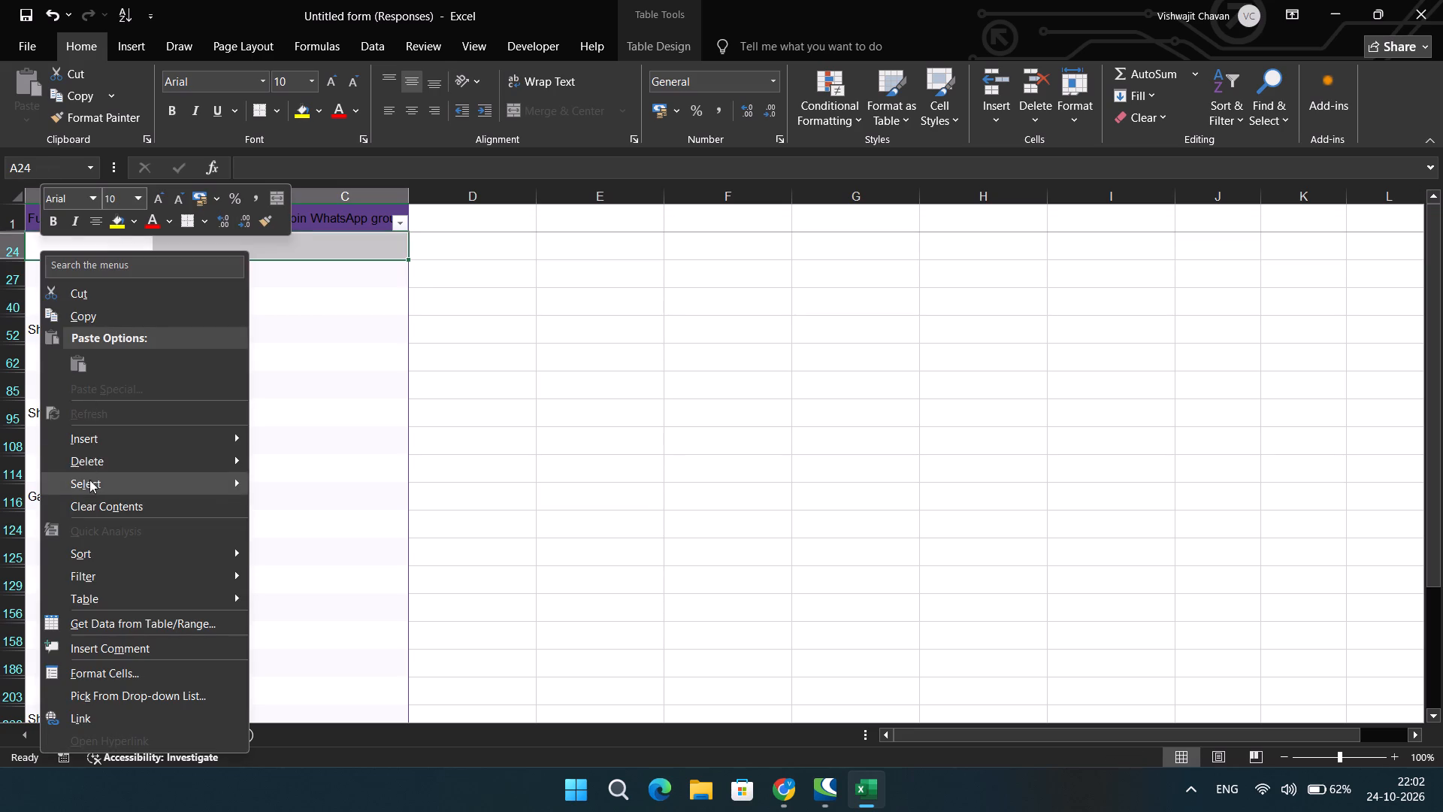
Delete the blank filtered sheet row 24, and the blank row 61 below the row 51 entry.
{"action": "left_click", "coordinate": [102, 462]}
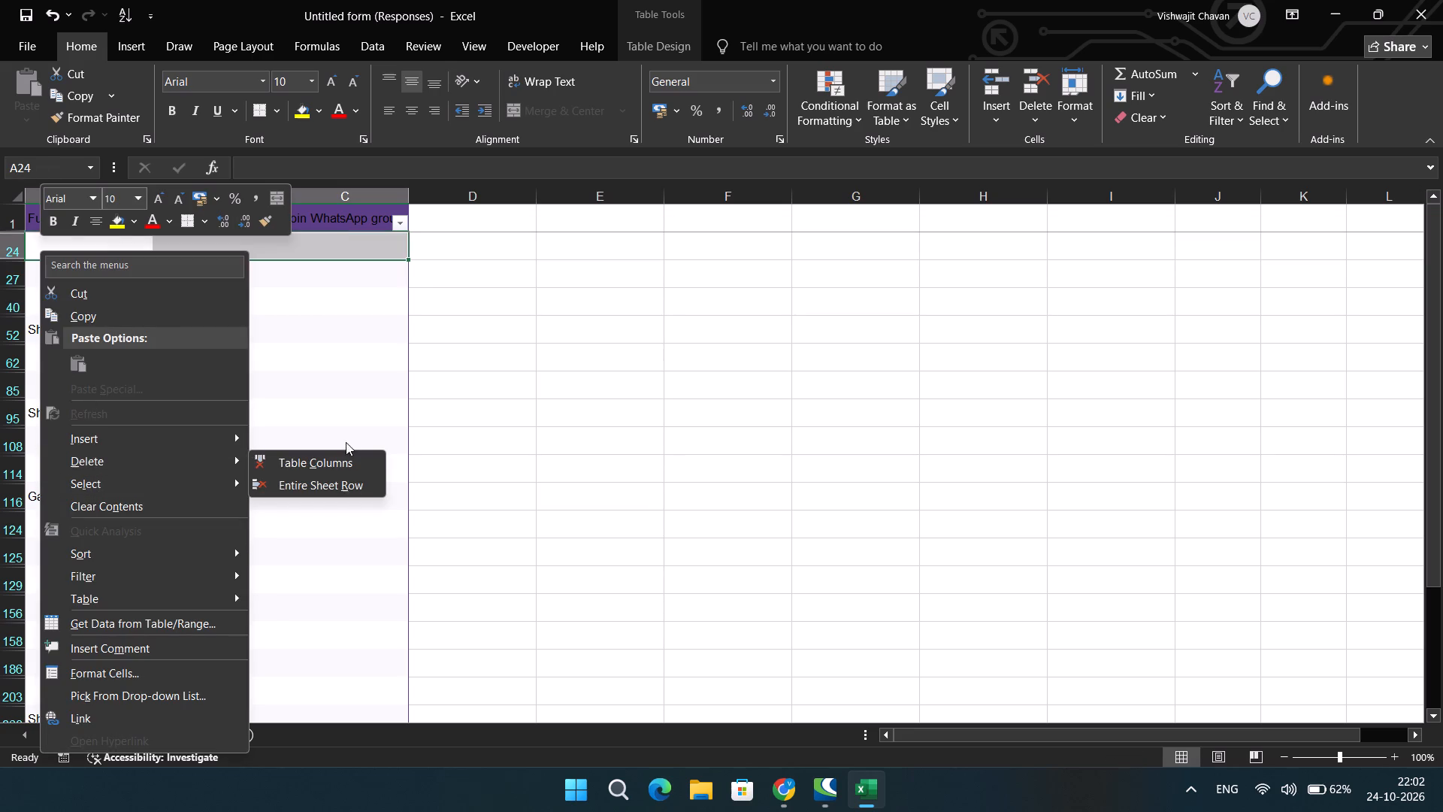
{"action": "left_click", "coordinate": [295, 485]}
{"action": "left_click_drag", "start_coordinate": [48, 369], "coordinate": [9, 334]}
{"action": "right_click", "coordinate": [11, 334]}
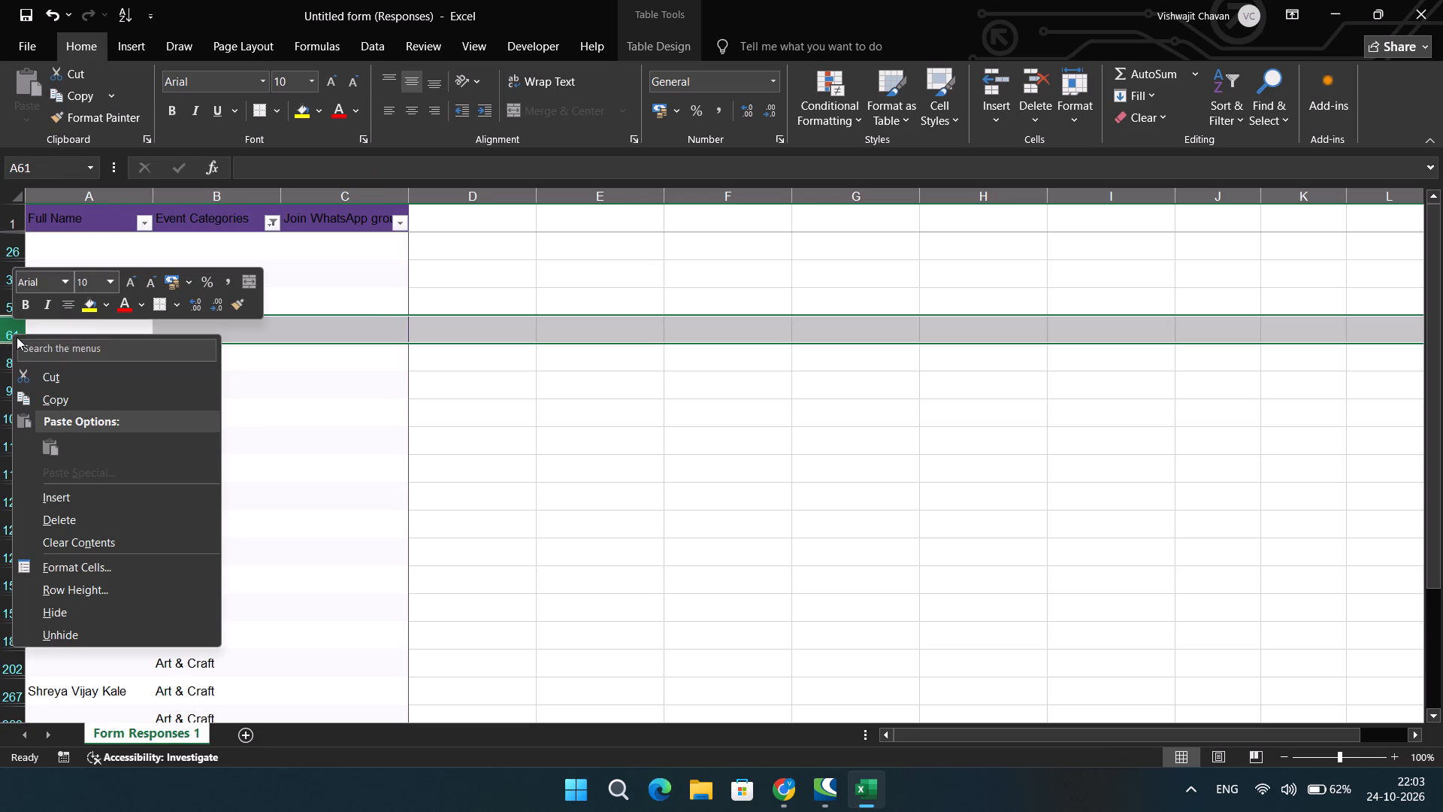
{"action": "left_click", "coordinate": [99, 520]}
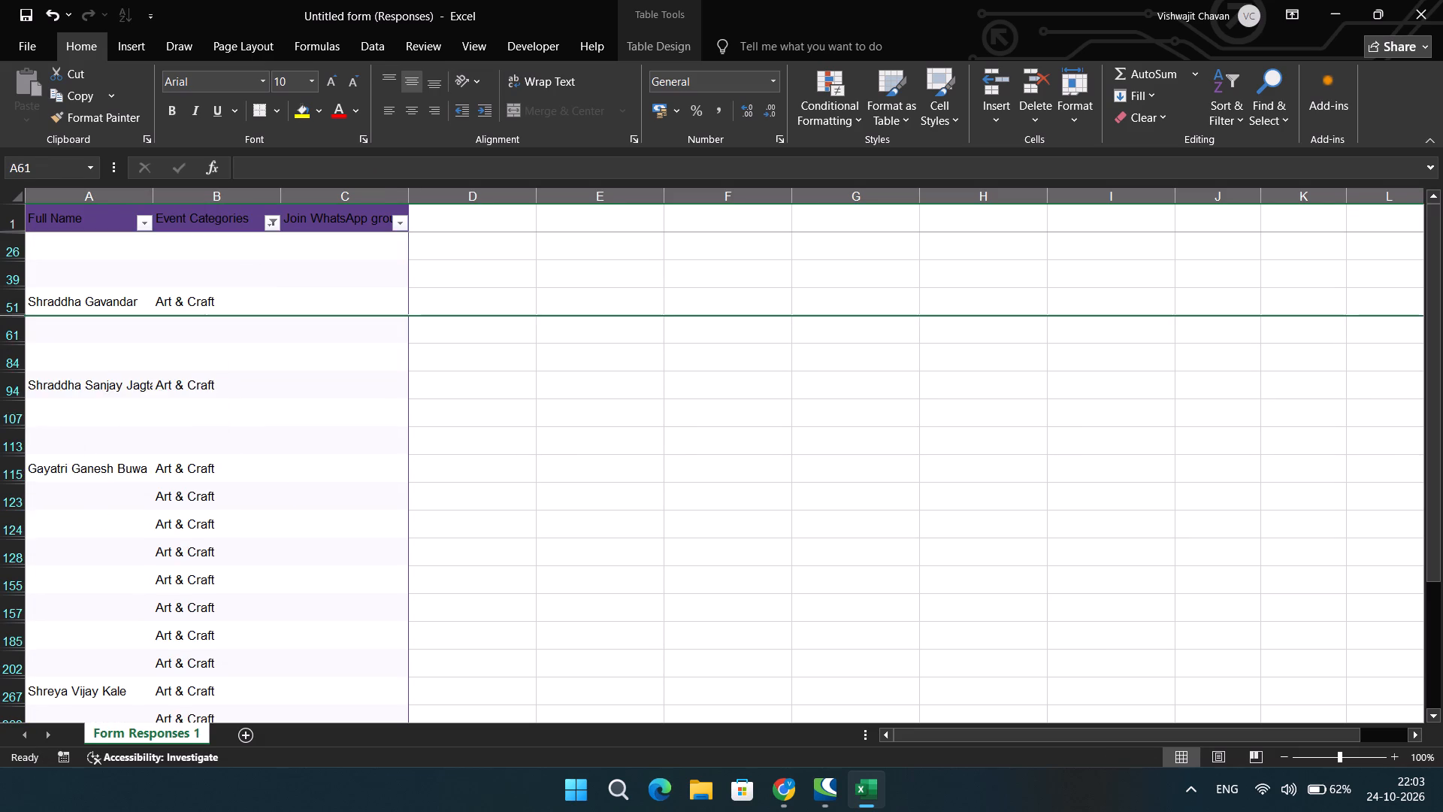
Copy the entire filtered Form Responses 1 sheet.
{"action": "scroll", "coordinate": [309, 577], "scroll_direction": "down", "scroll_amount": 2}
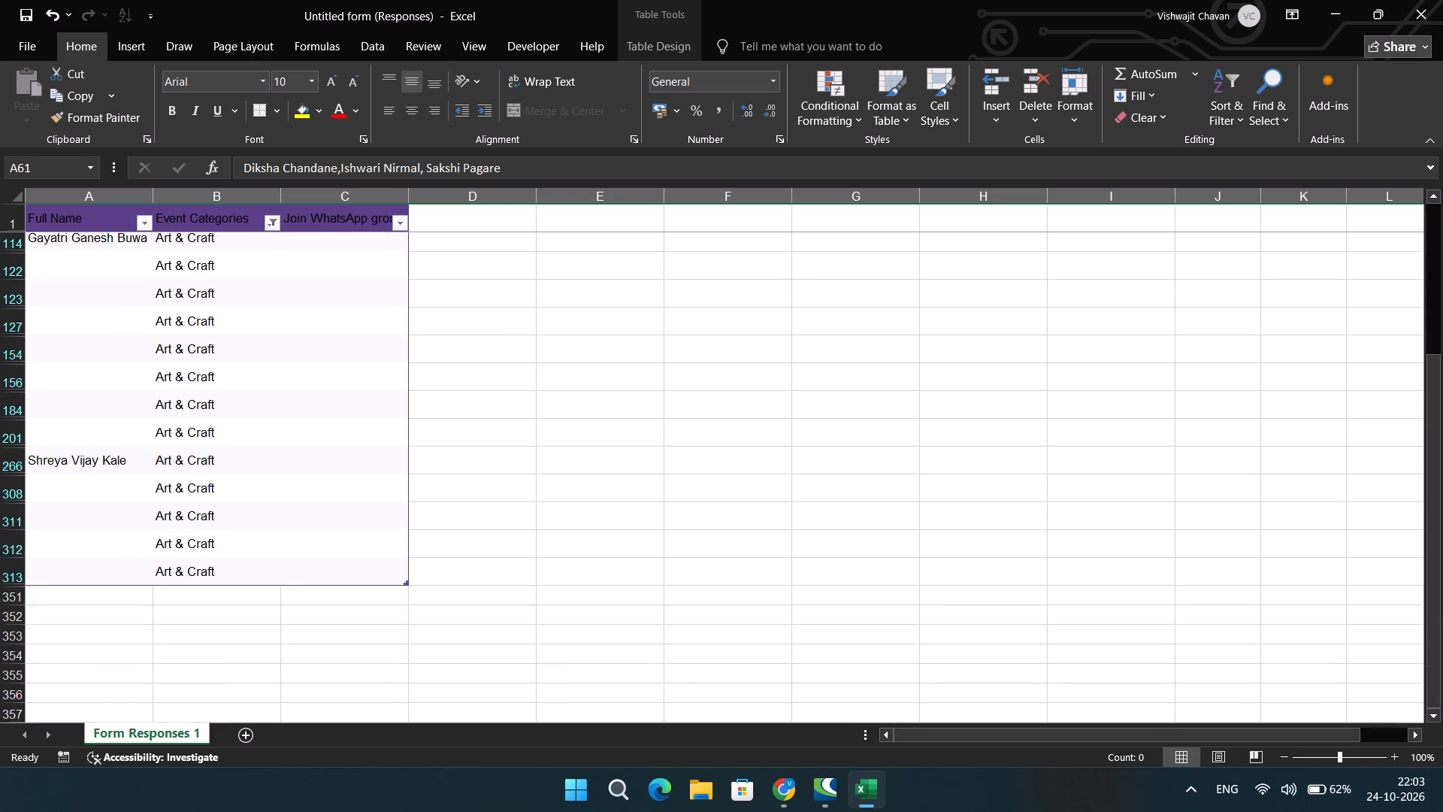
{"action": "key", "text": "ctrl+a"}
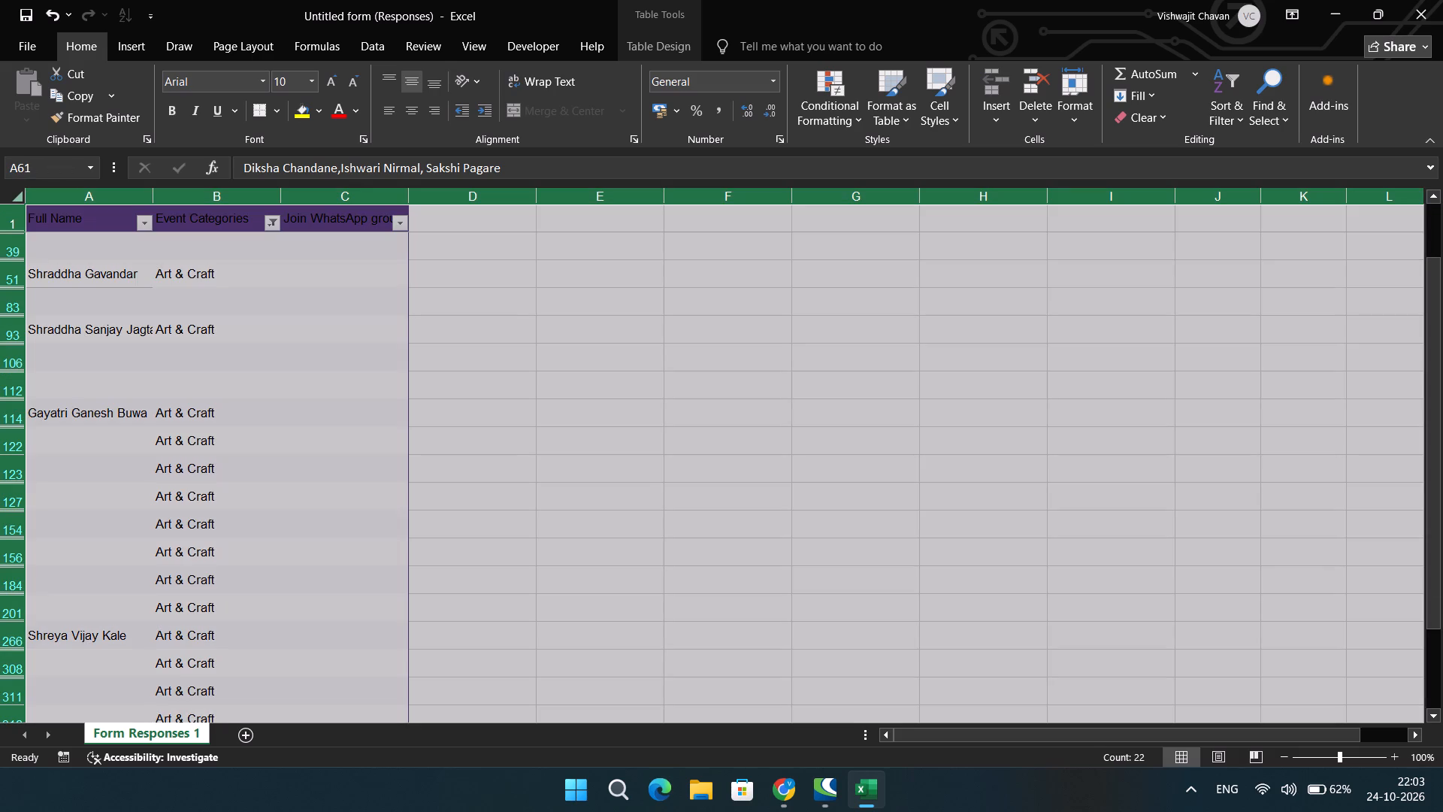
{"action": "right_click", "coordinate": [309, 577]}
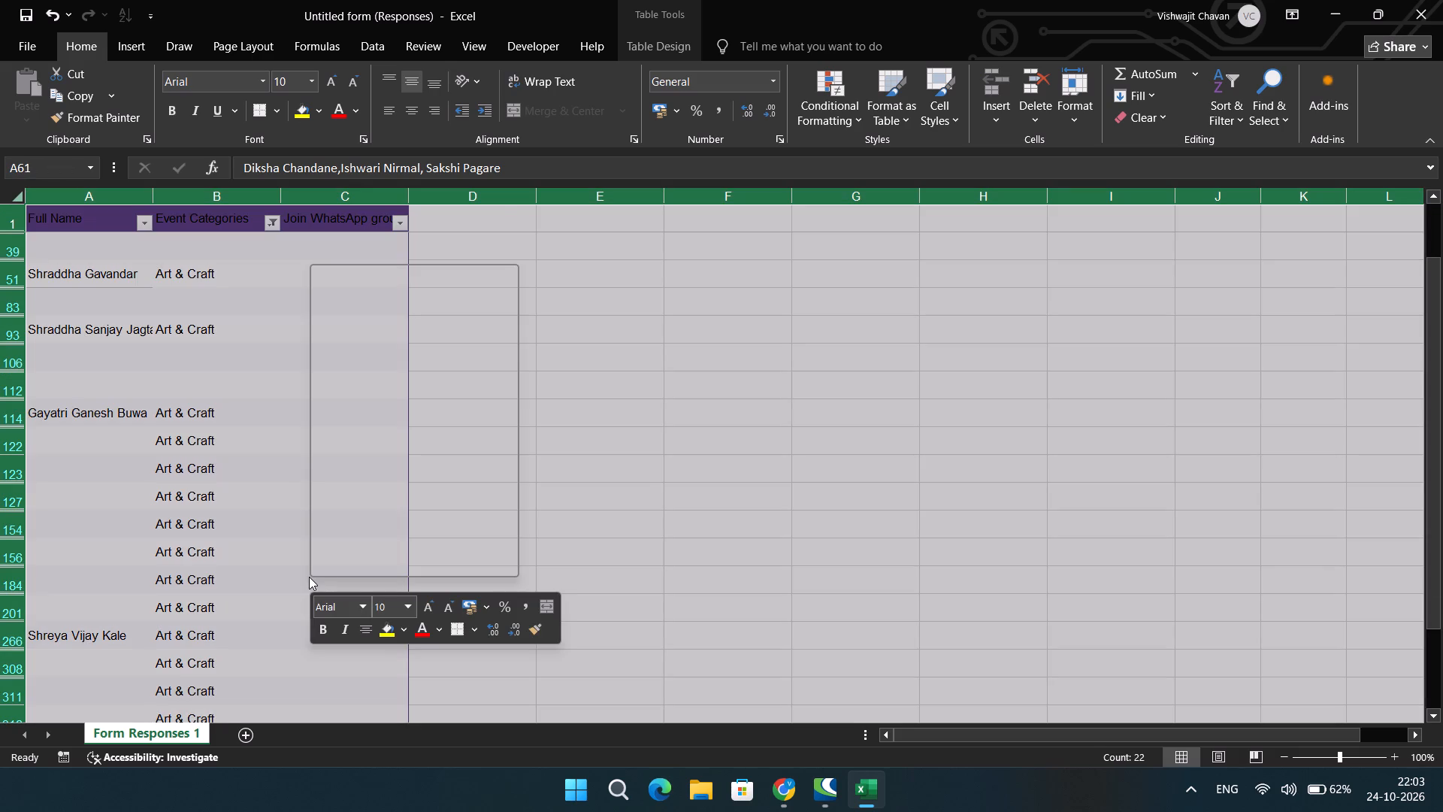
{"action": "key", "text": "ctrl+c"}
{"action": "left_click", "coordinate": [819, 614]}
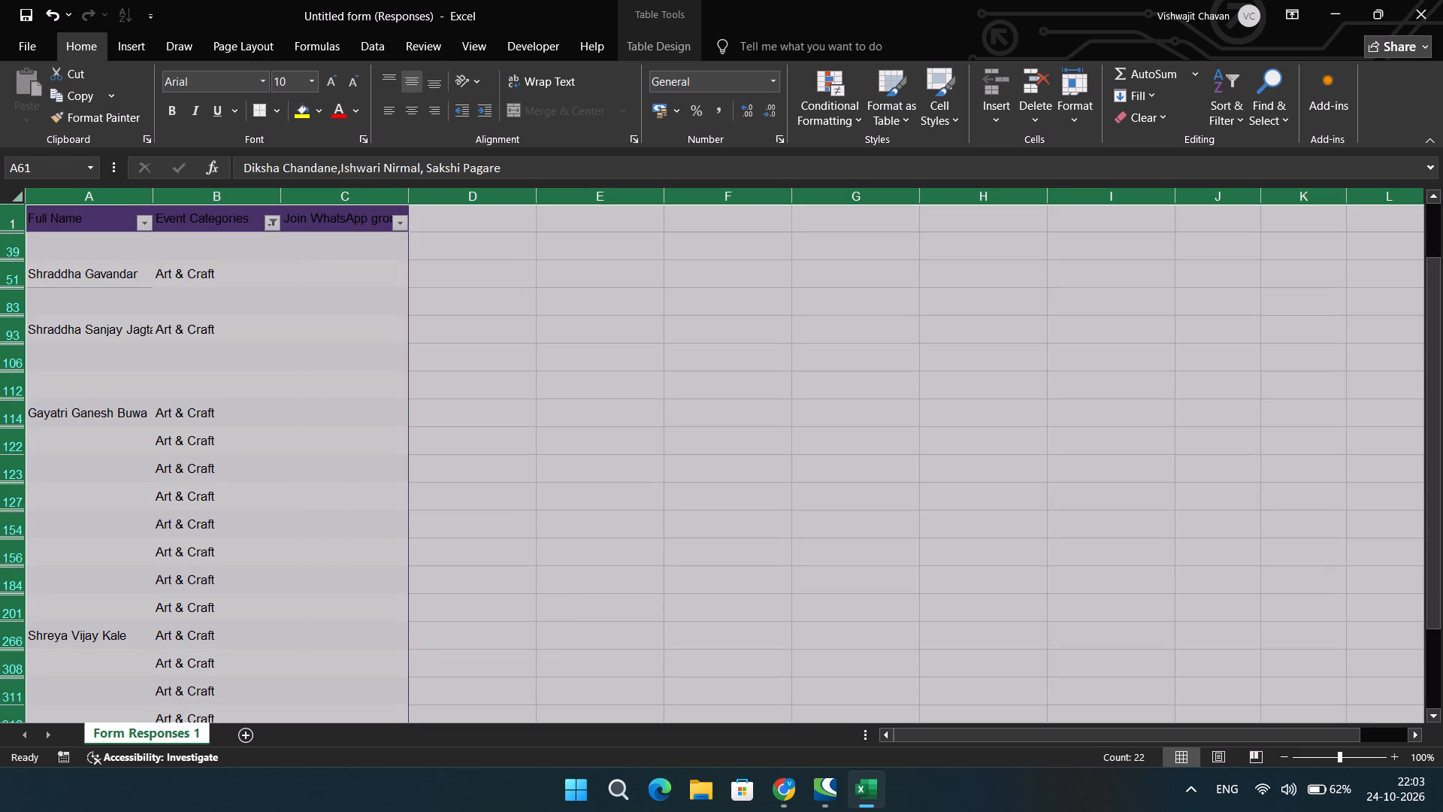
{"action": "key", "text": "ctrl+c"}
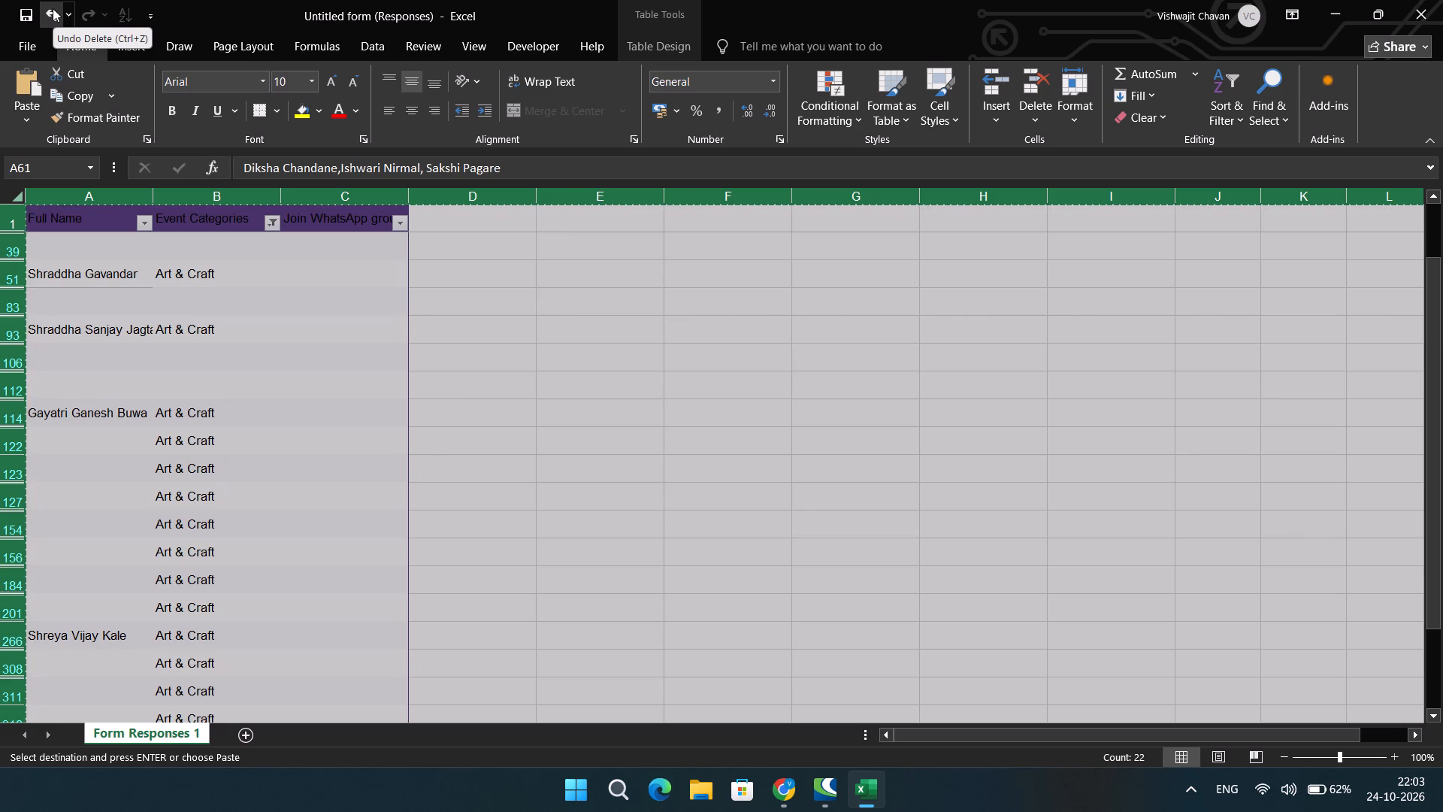
Copy only the filtered table's data rows and paste them into a new worksheet starting at A1.
{"action": "left_click", "coordinate": [169, 352]}
{"action": "left_click", "coordinate": [110, 272]}
{"action": "scroll", "coordinate": [253, 527], "scroll_direction": "down", "scroll_amount": 1}
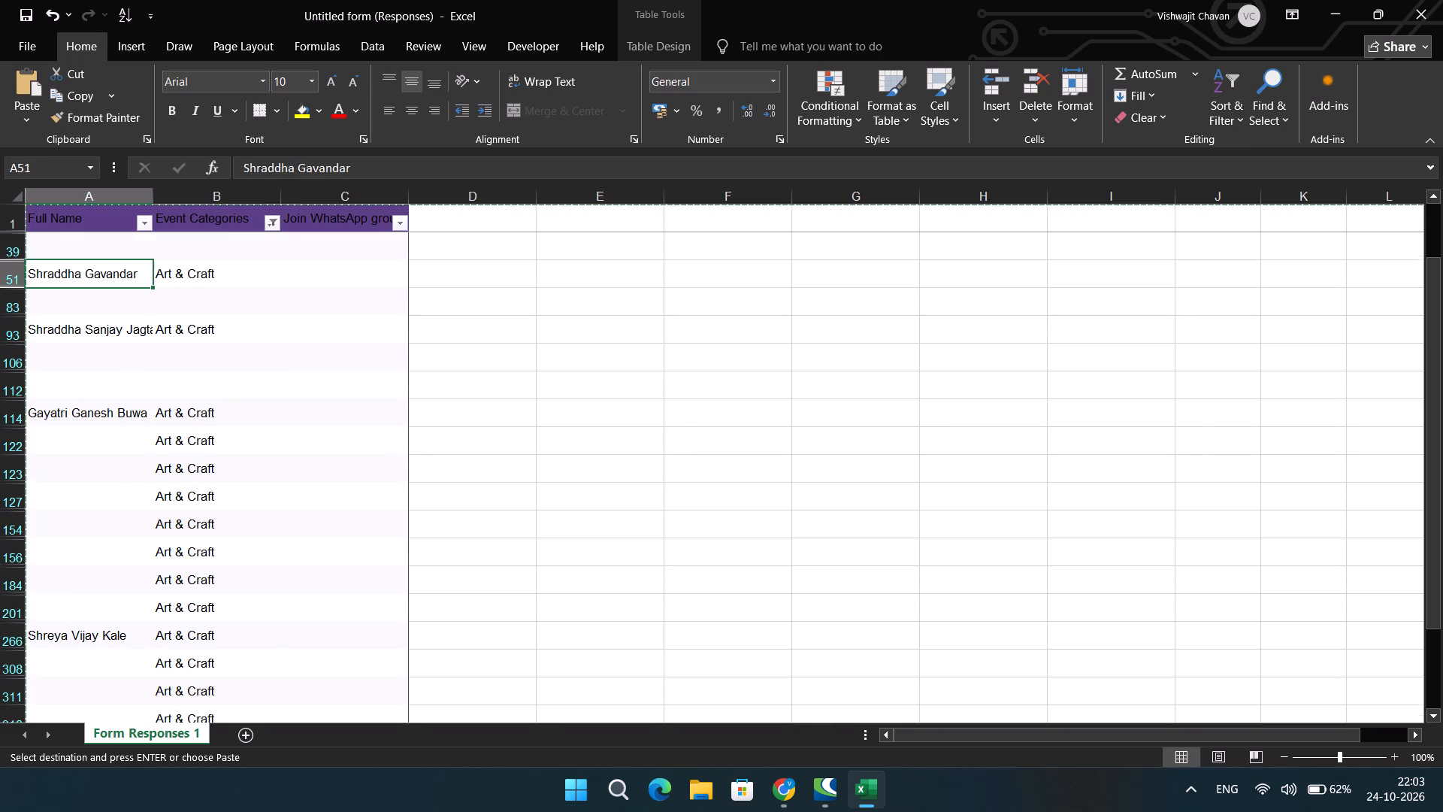
{"action": "scroll", "coordinate": [253, 527], "scroll_direction": "down", "scroll_amount": 1}
{"action": "scroll", "coordinate": [253, 527], "scroll_direction": "up", "scroll_amount": 1}
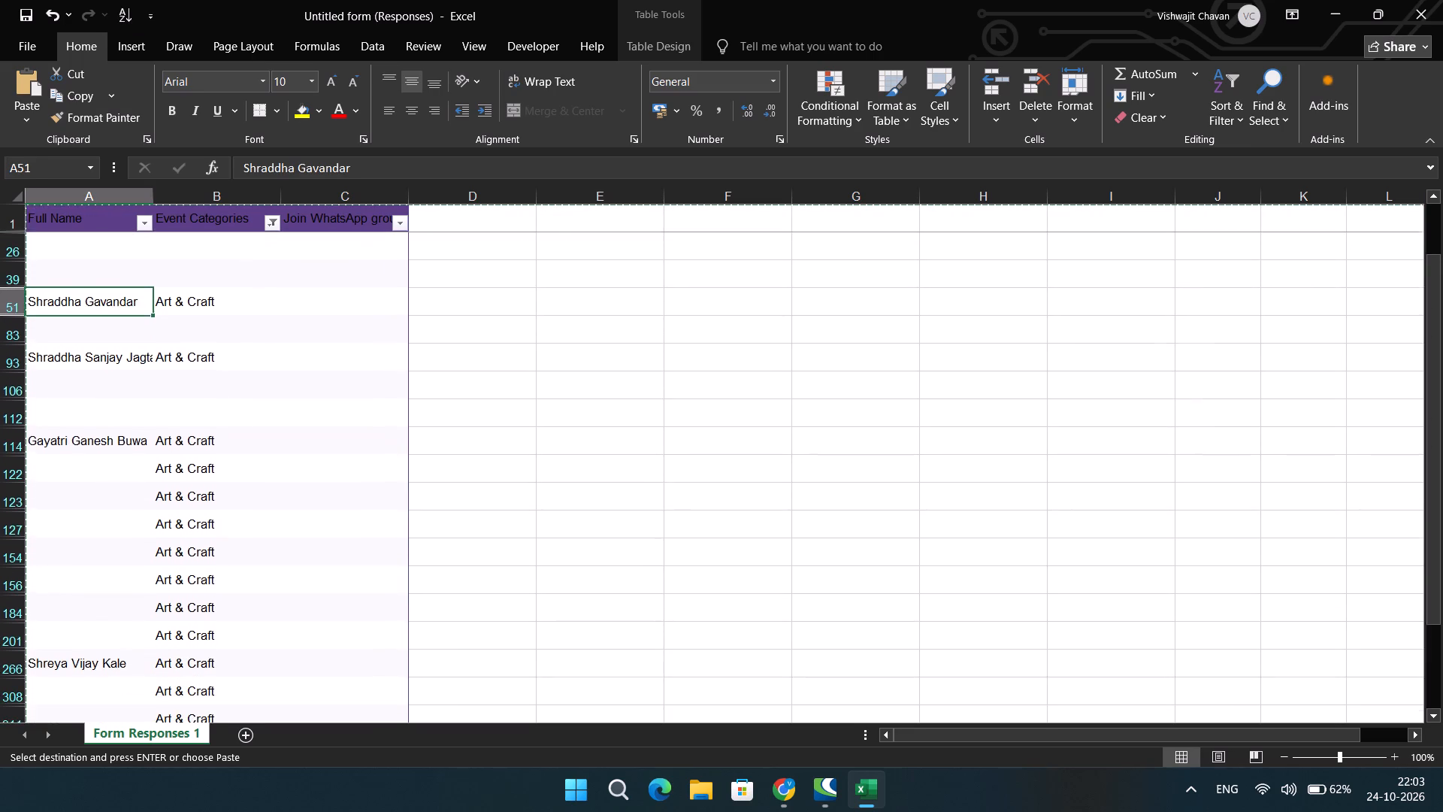
{"action": "scroll", "coordinate": [253, 527], "scroll_direction": "down", "scroll_amount": 2}
{"action": "key", "text": "ctrl+a"}
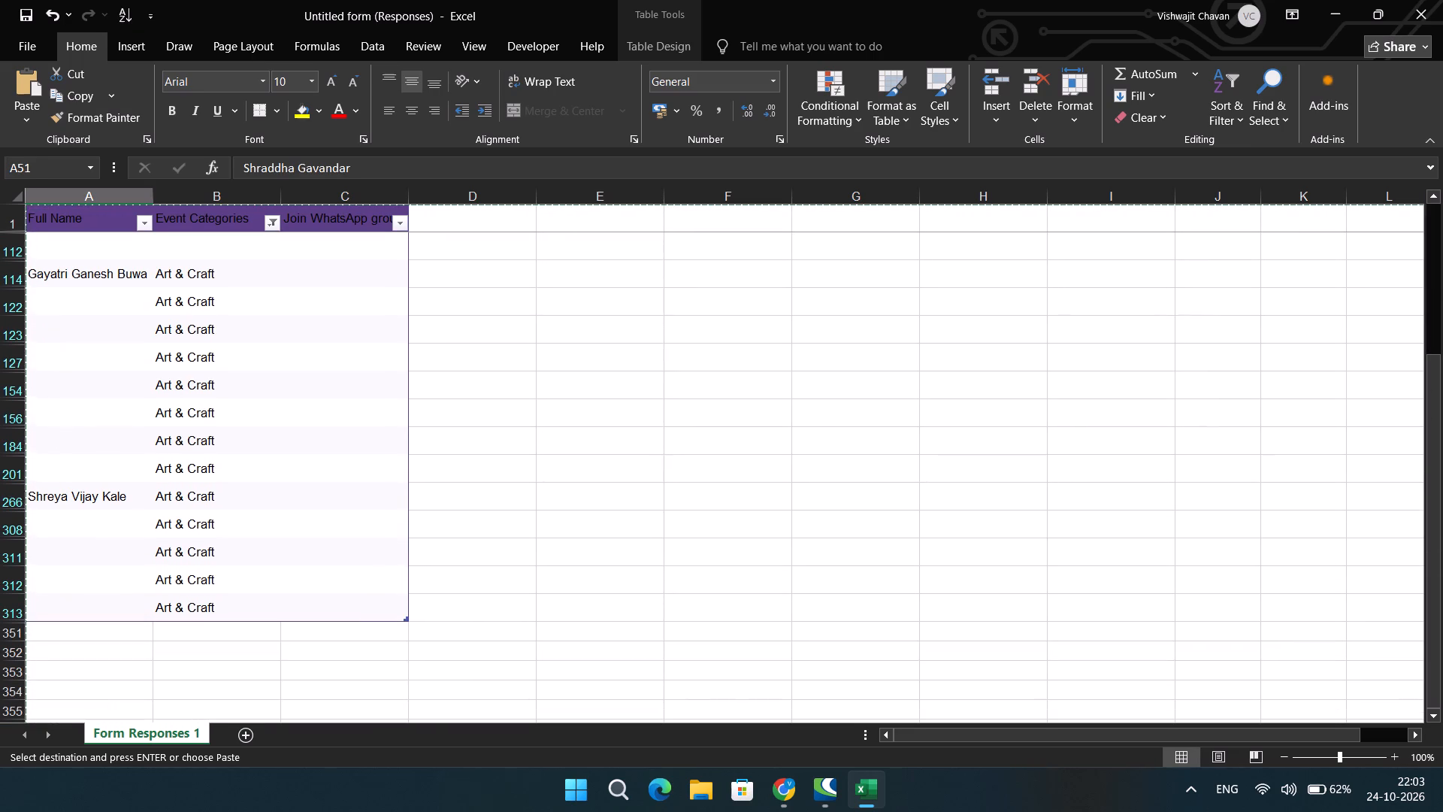
{"action": "key", "text": "ctrl+c"}
{"action": "key", "text": "ctrl+c"}
{"action": "key", "text": "ctrl+c"}
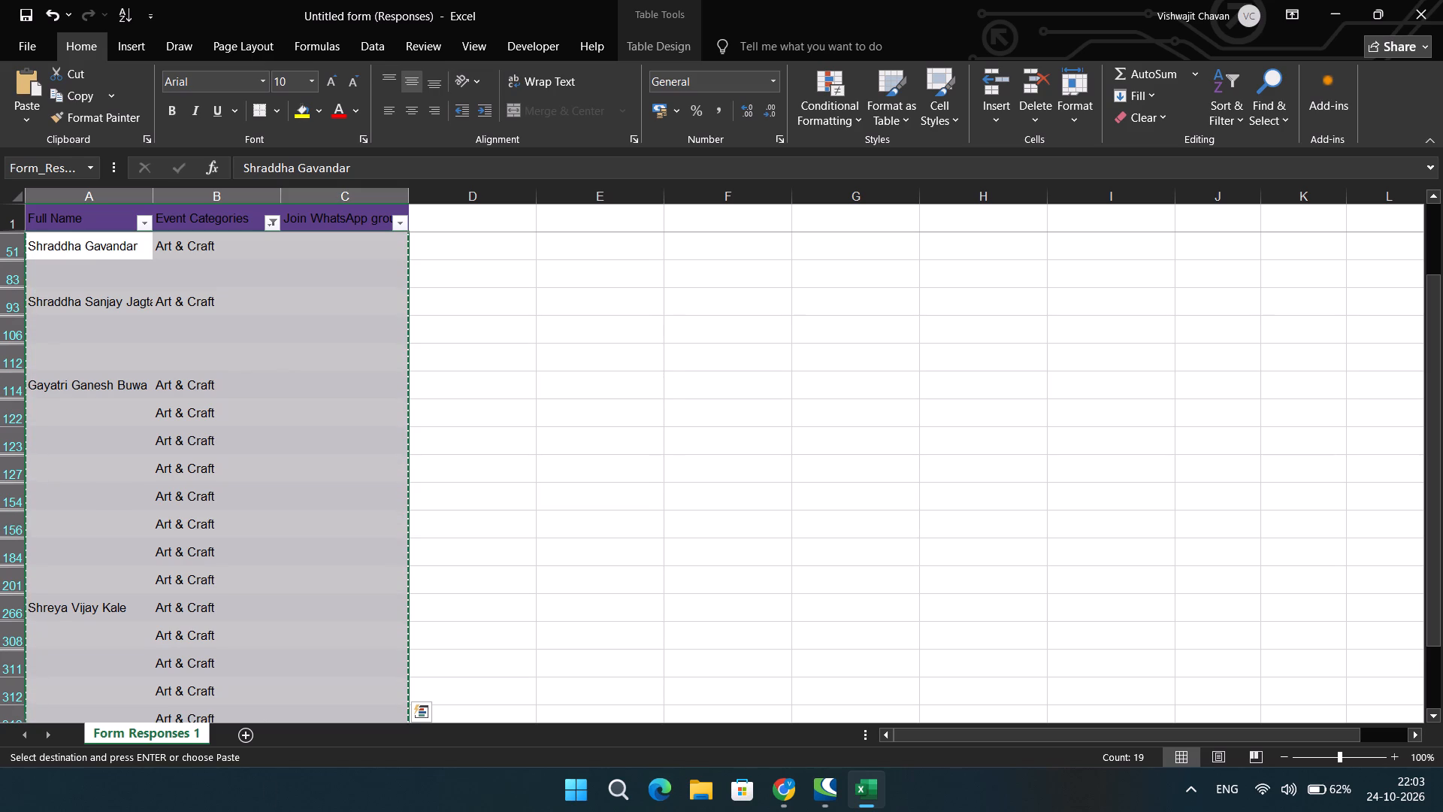
{"action": "left_click", "coordinate": [244, 740]}
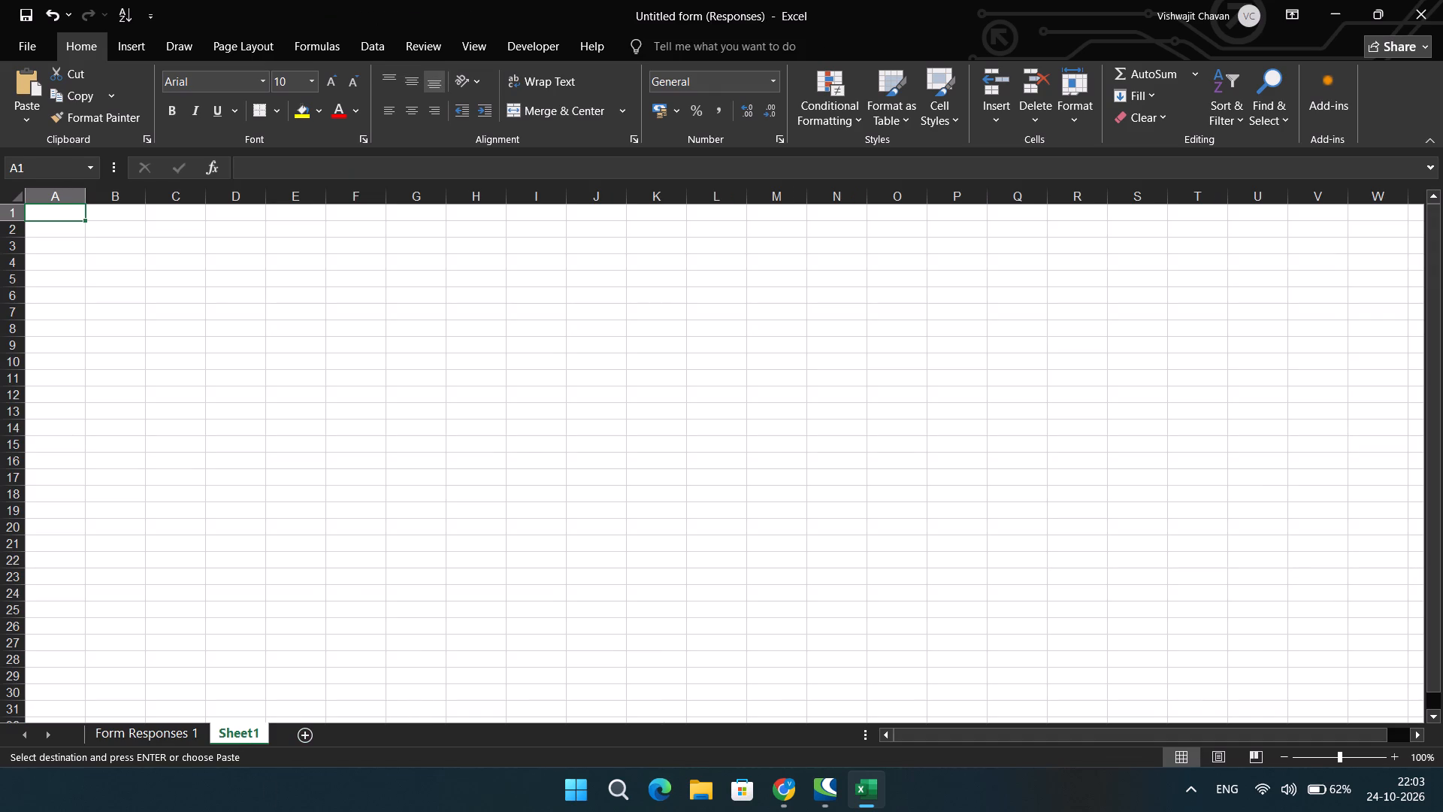
{"action": "key", "text": "ctrl+v"}
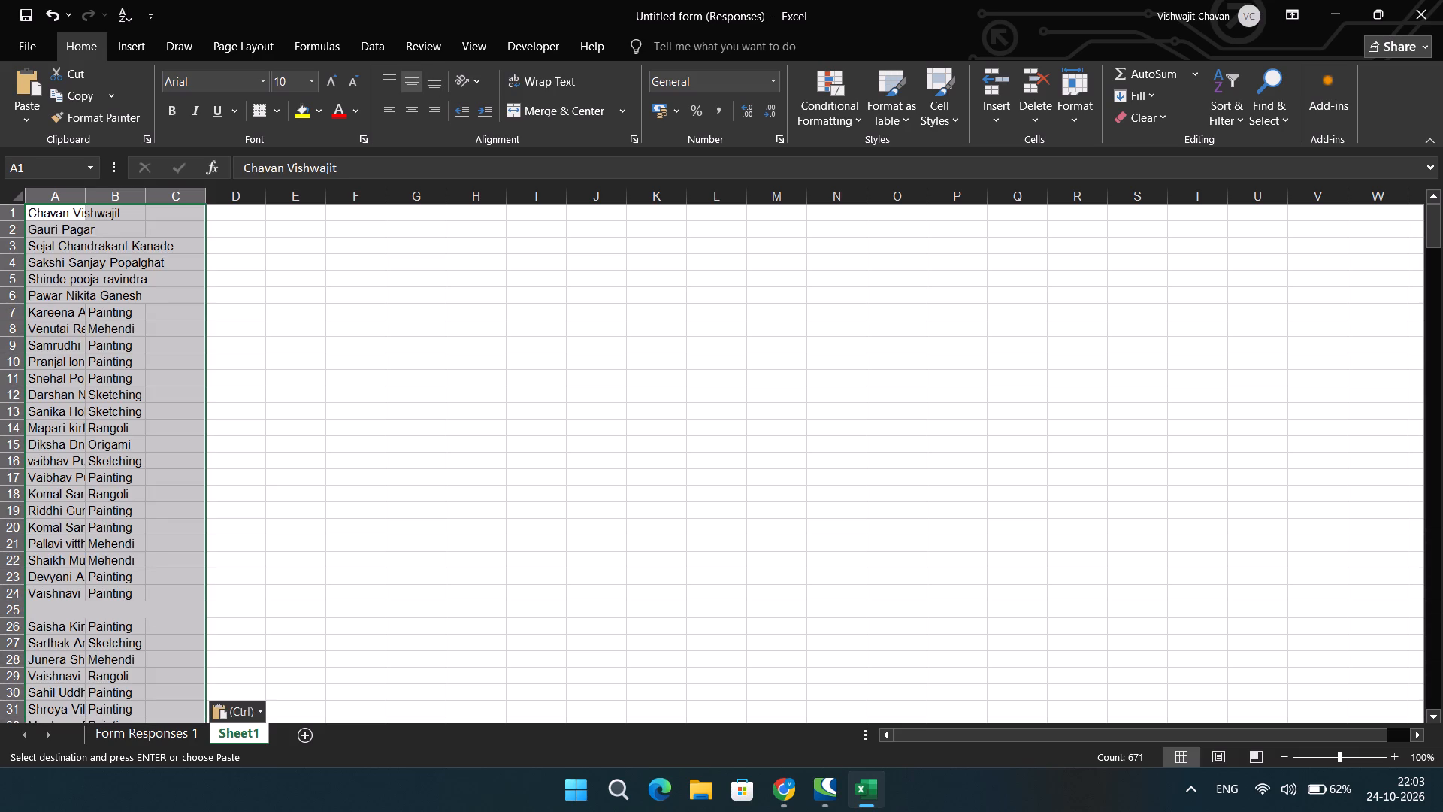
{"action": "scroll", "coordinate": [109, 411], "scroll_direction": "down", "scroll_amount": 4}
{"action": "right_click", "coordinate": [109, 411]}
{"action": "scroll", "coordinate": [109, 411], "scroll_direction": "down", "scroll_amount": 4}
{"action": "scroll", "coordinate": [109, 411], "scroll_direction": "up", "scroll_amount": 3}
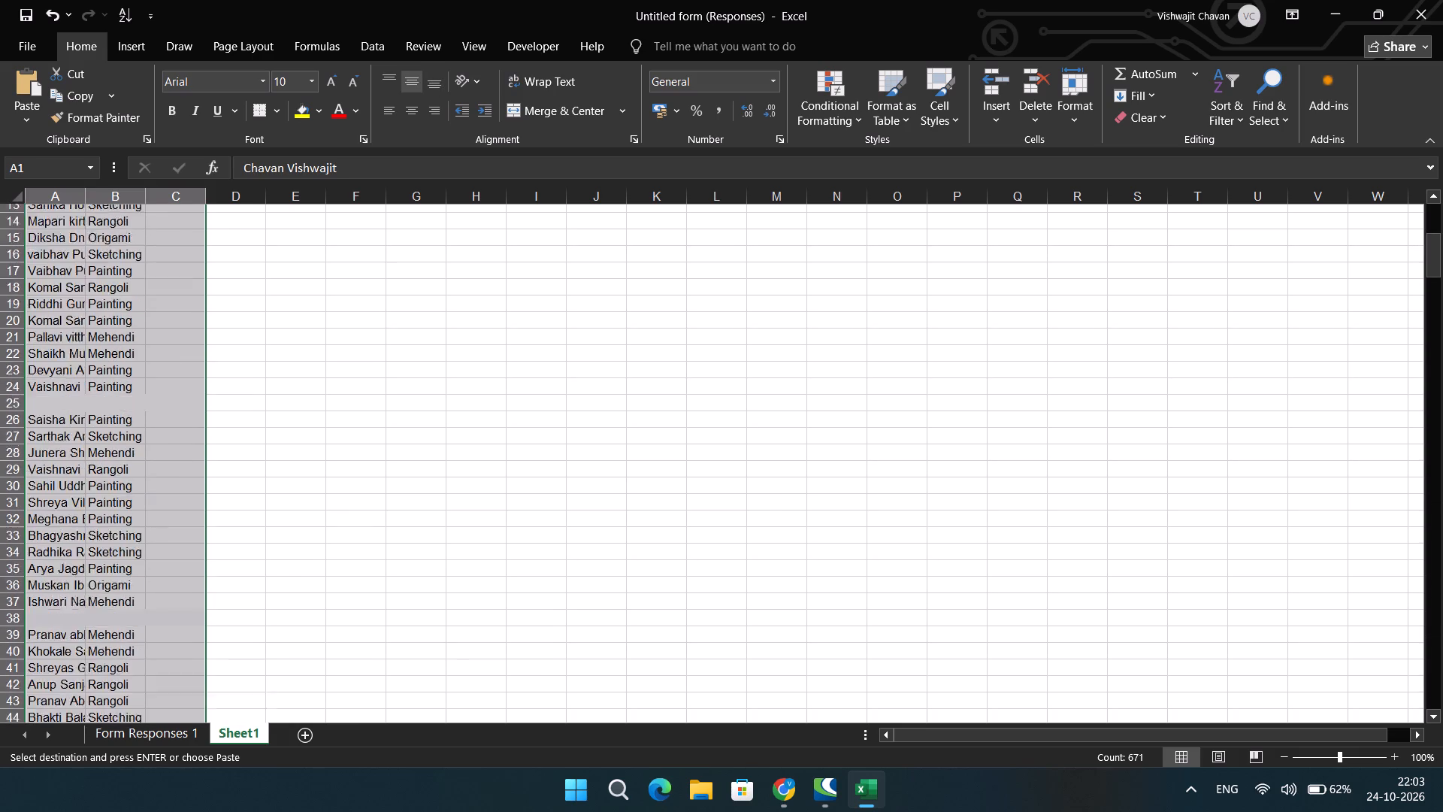
Undo the paste of the table data in Sheet1.
{"action": "scroll", "coordinate": [109, 411], "scroll_direction": "up", "scroll_amount": 8}
{"action": "key", "text": "ctrl+z"}
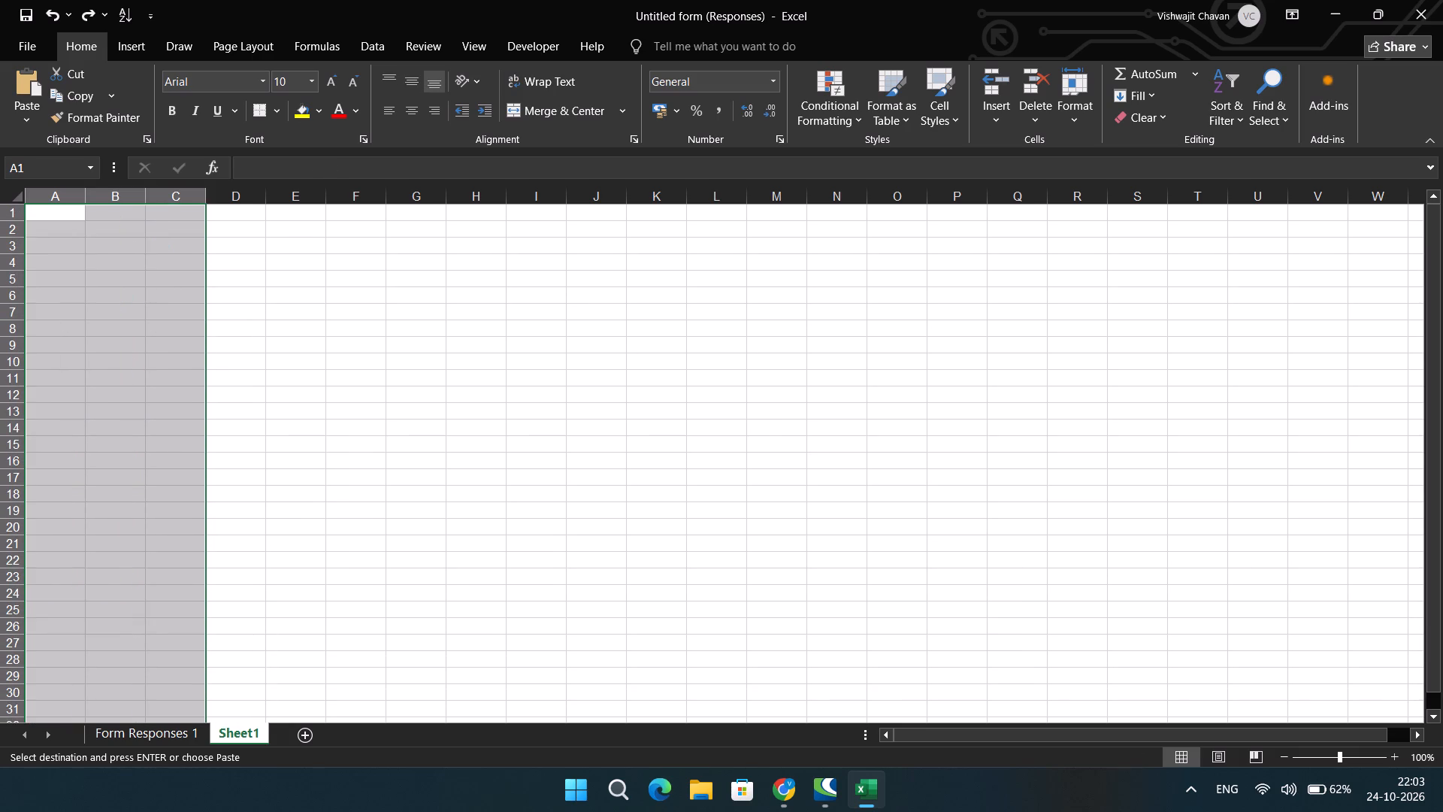
In Form Responses 1, open the Full Name cell of row 51 for editing and select its entire text.
{"action": "left_click", "coordinate": [187, 734]}
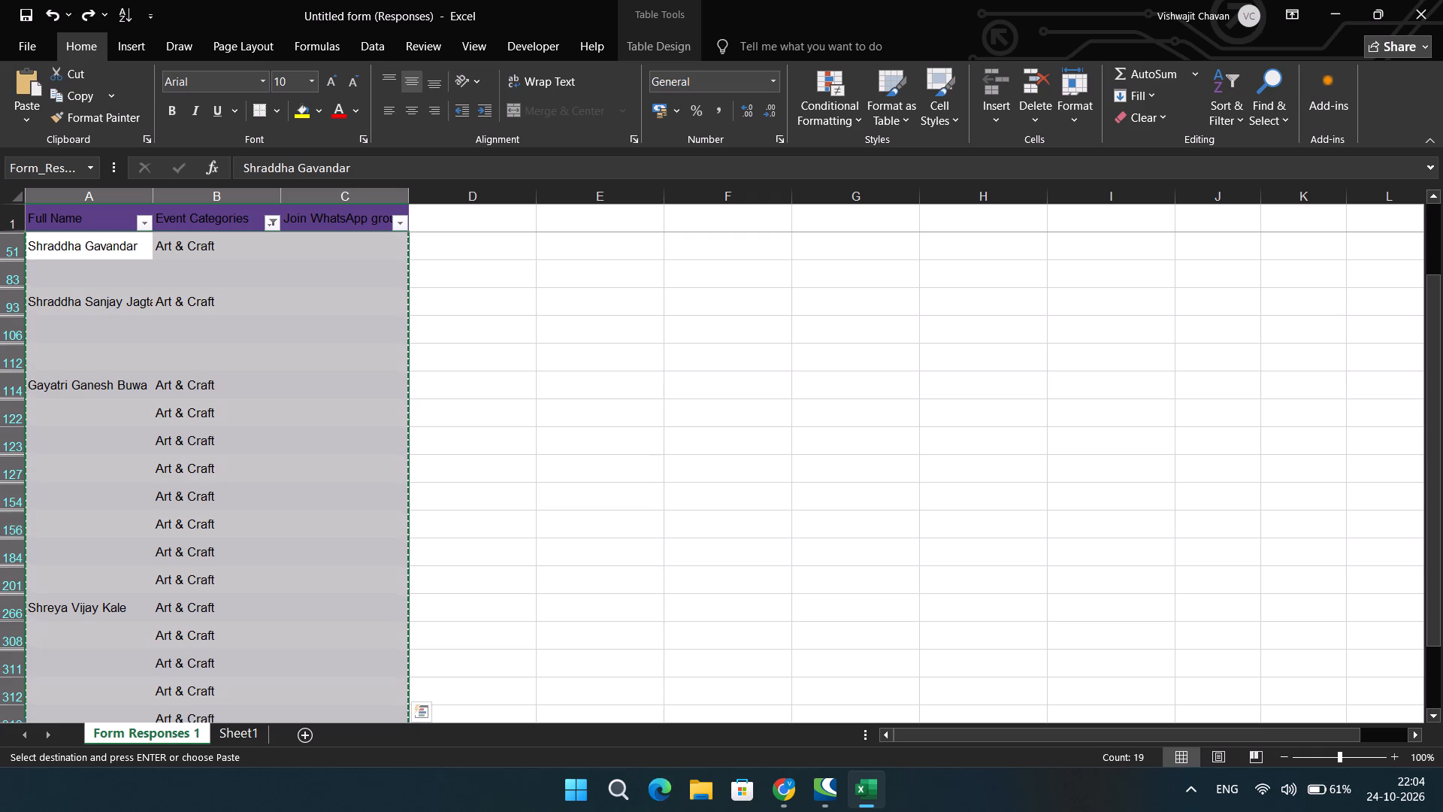
{"action": "left_click", "coordinate": [393, 550]}
{"action": "scroll", "coordinate": [159, 404], "scroll_direction": "up", "scroll_amount": 3}
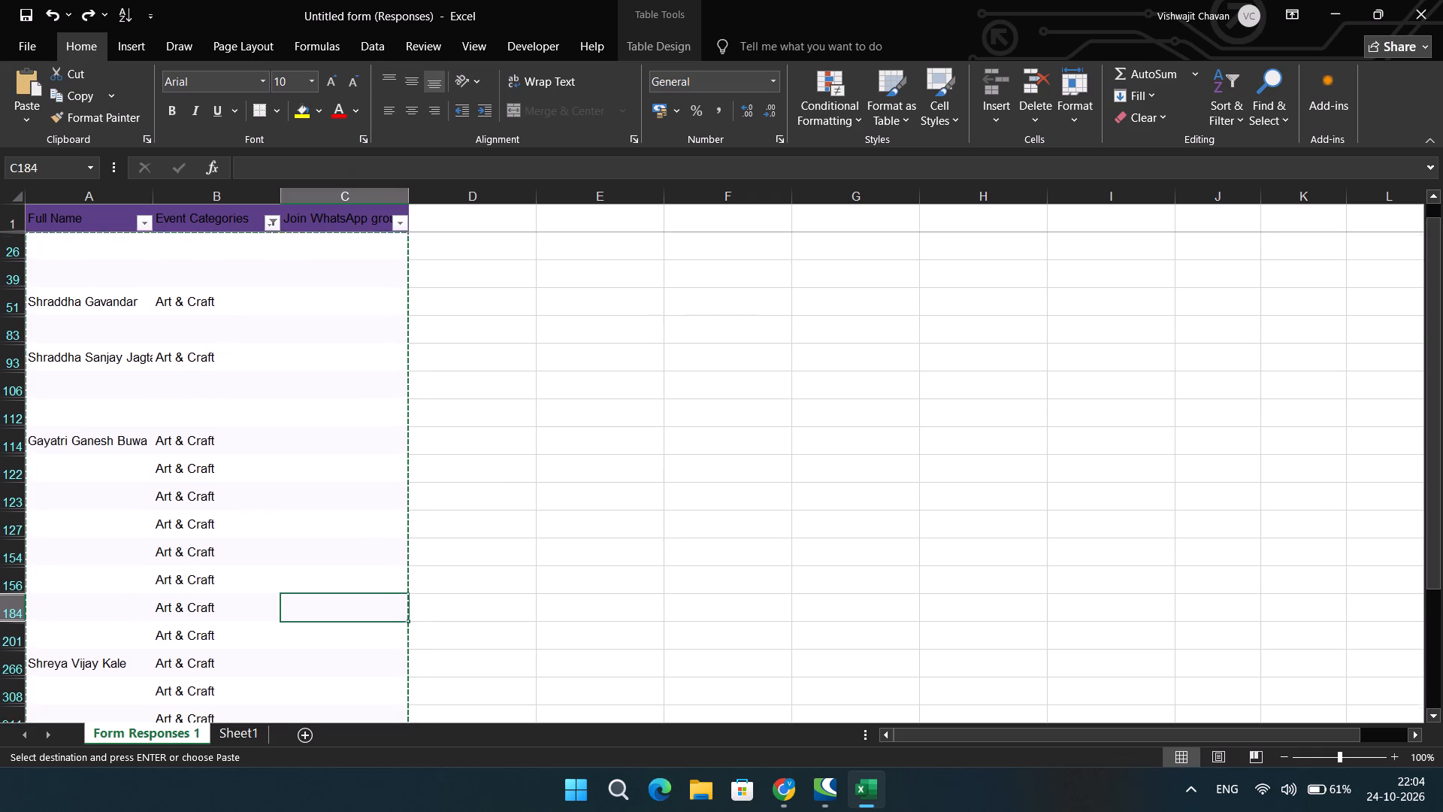
{"action": "scroll", "coordinate": [159, 404], "scroll_direction": "up", "scroll_amount": 4}
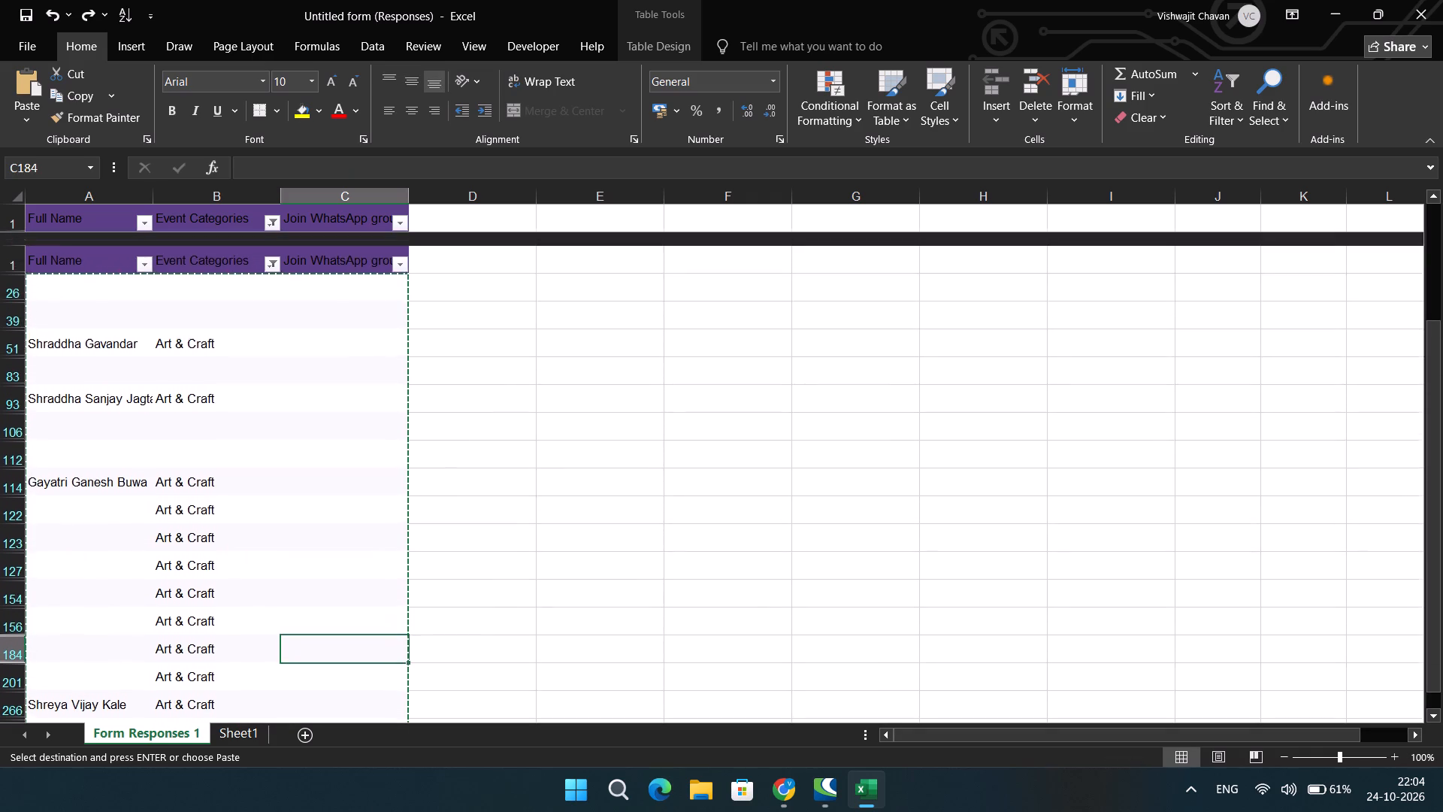
{"action": "scroll", "coordinate": [159, 404], "scroll_direction": "up", "scroll_amount": 1}
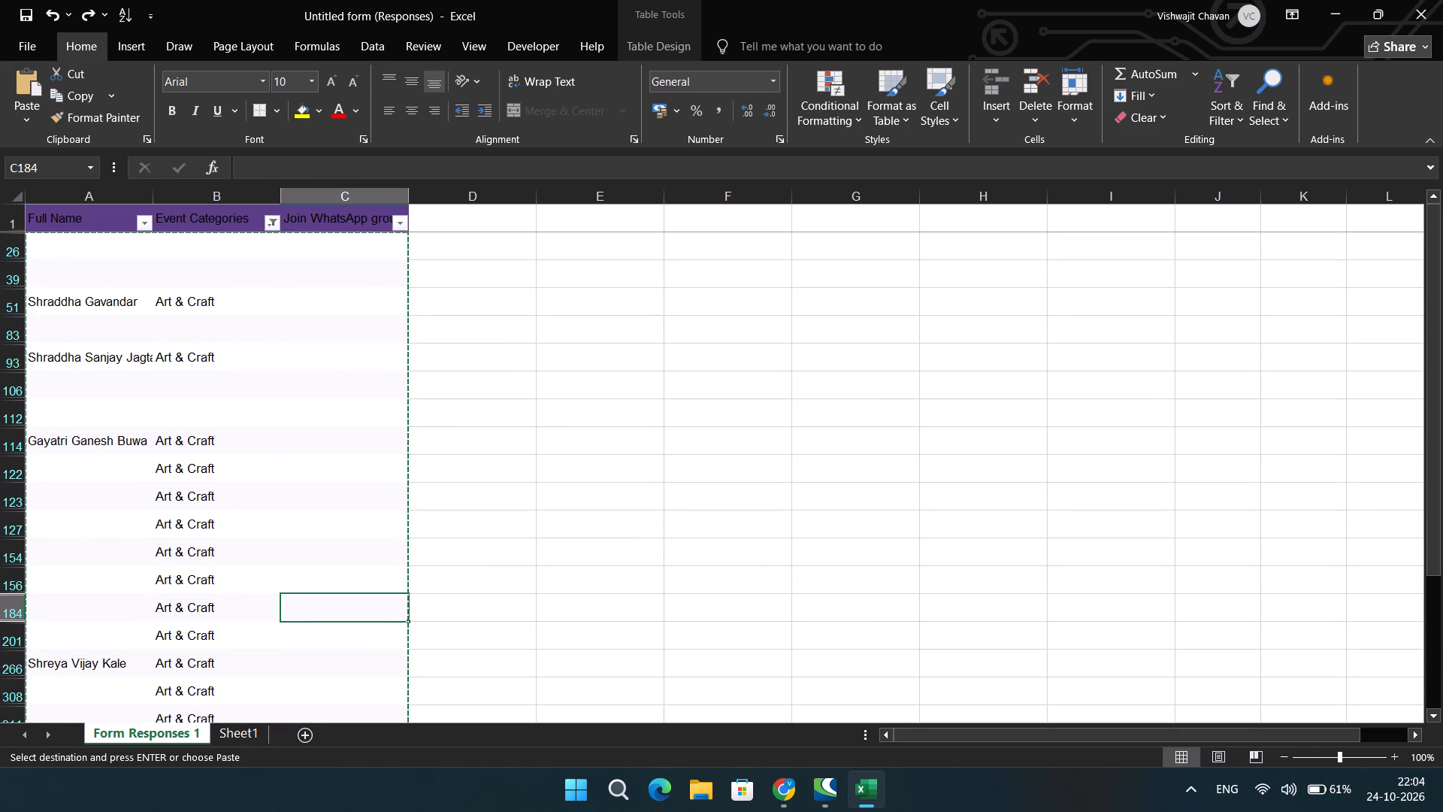
{"action": "left_click", "coordinate": [69, 304]}
{"action": "double_click", "coordinate": [69, 304]}
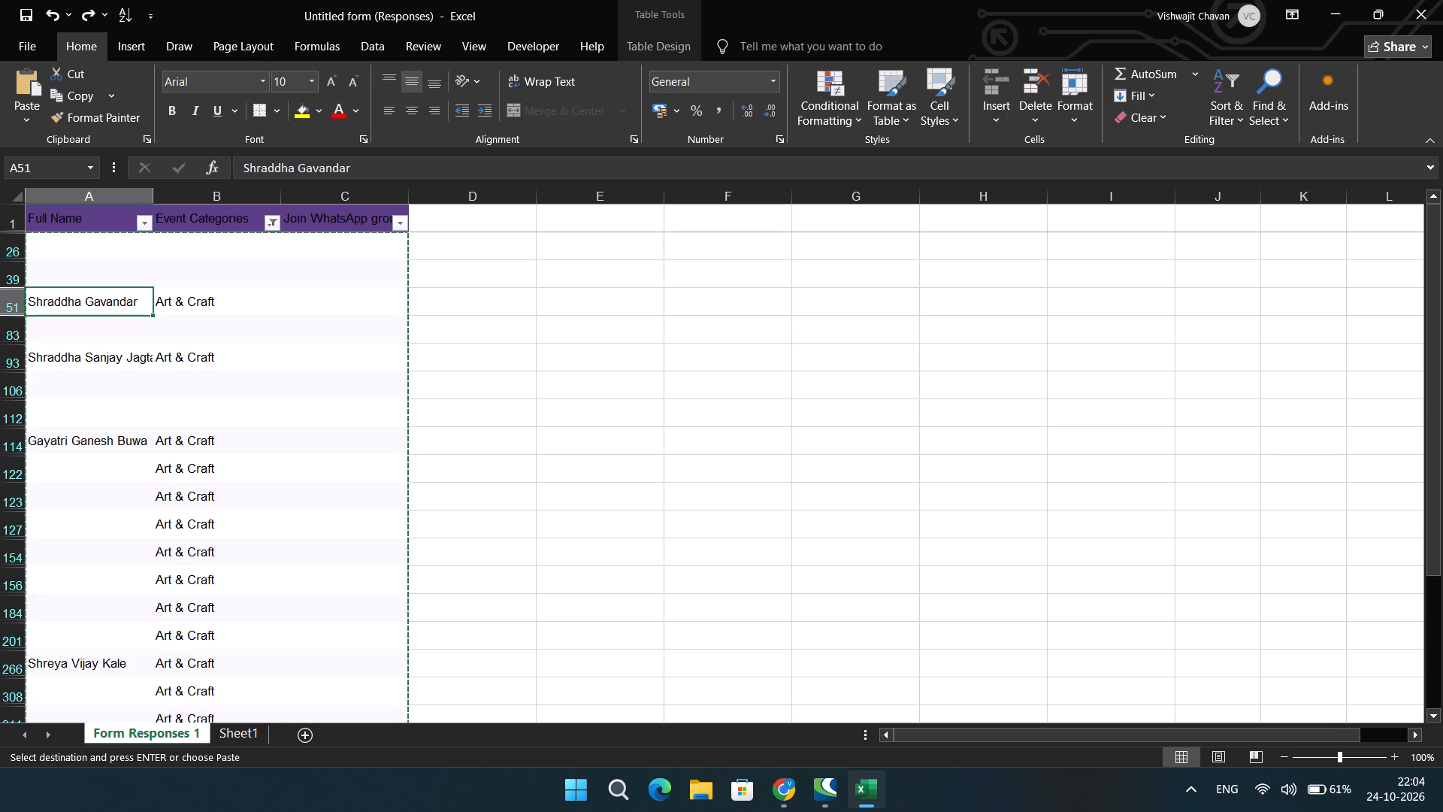
{"action": "left_click_drag", "start_coordinate": [141, 298], "coordinate": [53, 296]}
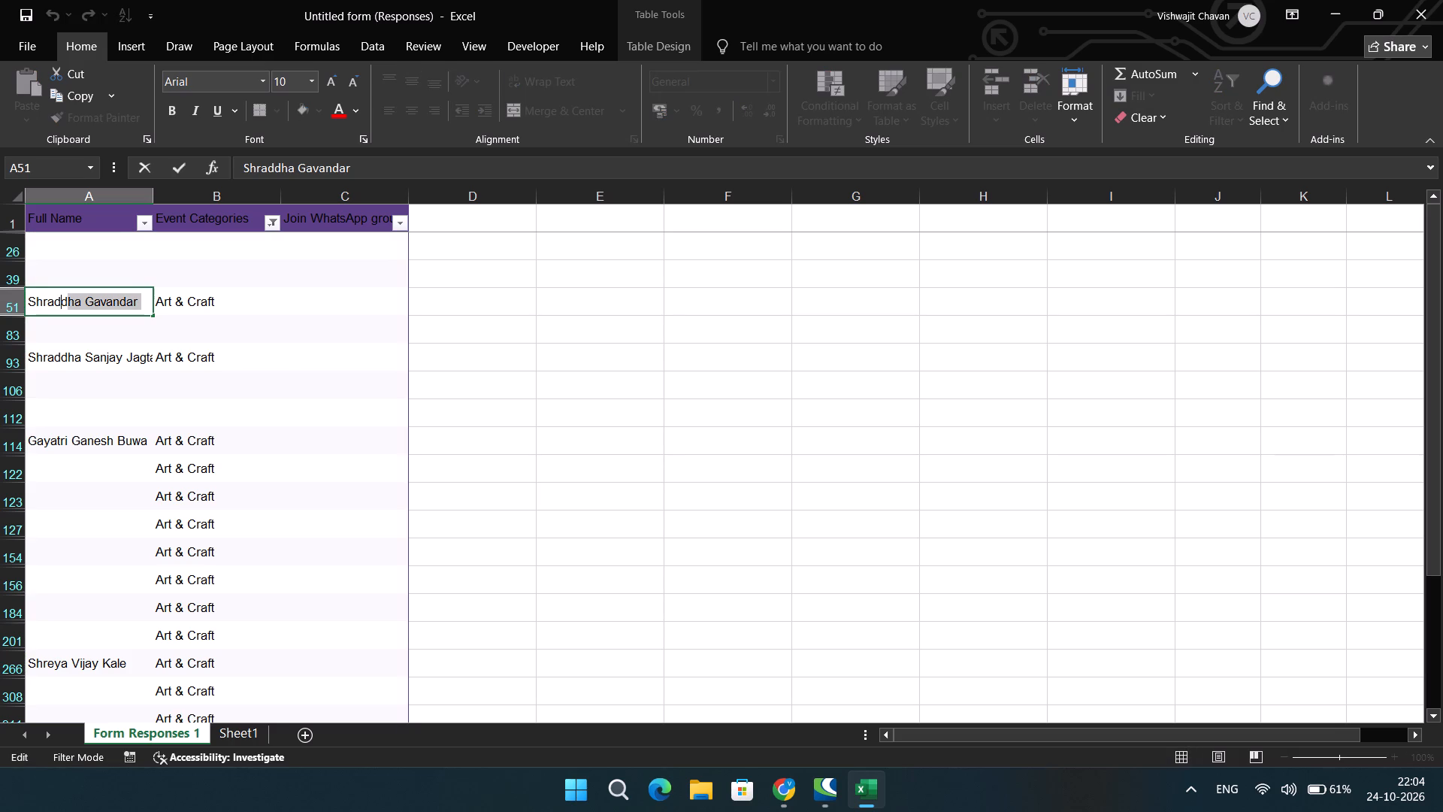
{"action": "left_click_drag", "start_coordinate": [53, 296], "coordinate": [0, 301]}
Enter the first participant's full name in cell A1 of Sheet1.
{"action": "scroll", "coordinate": [72, 532], "scroll_direction": "down", "scroll_amount": 4}
{"action": "scroll", "coordinate": [72, 532], "scroll_direction": "up", "scroll_amount": 6}
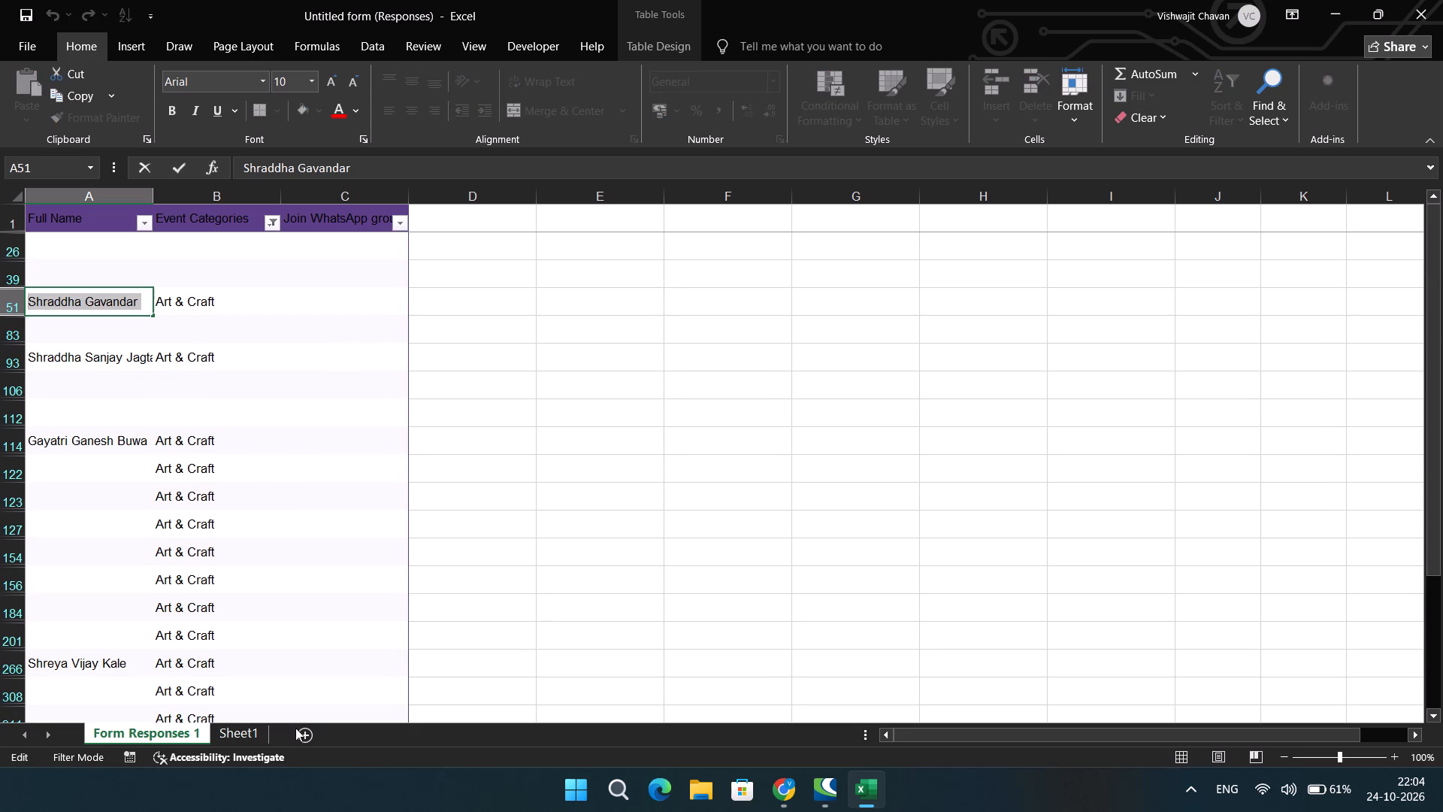
{"action": "left_click", "coordinate": [244, 741]}
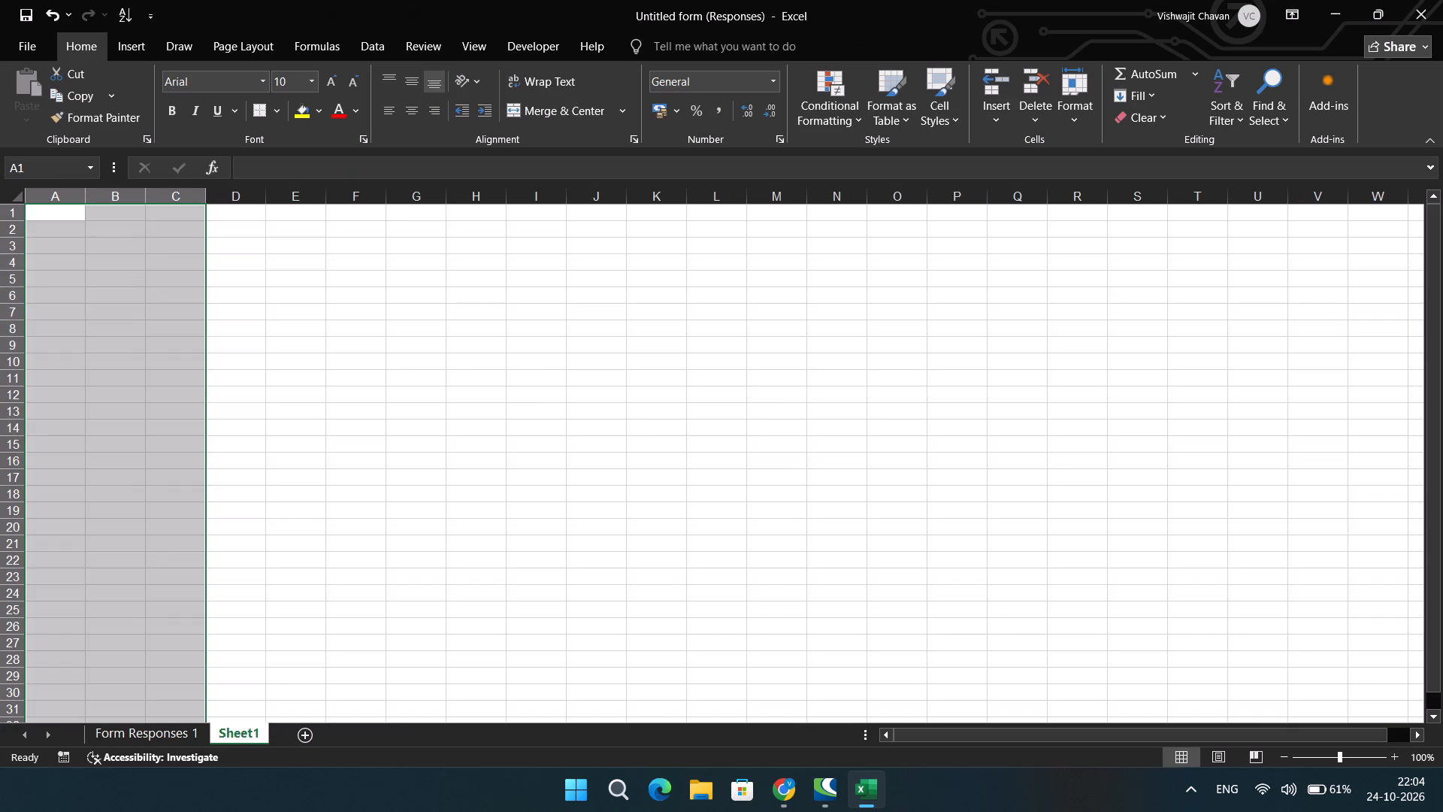
{"action": "left_click", "coordinate": [71, 217]}
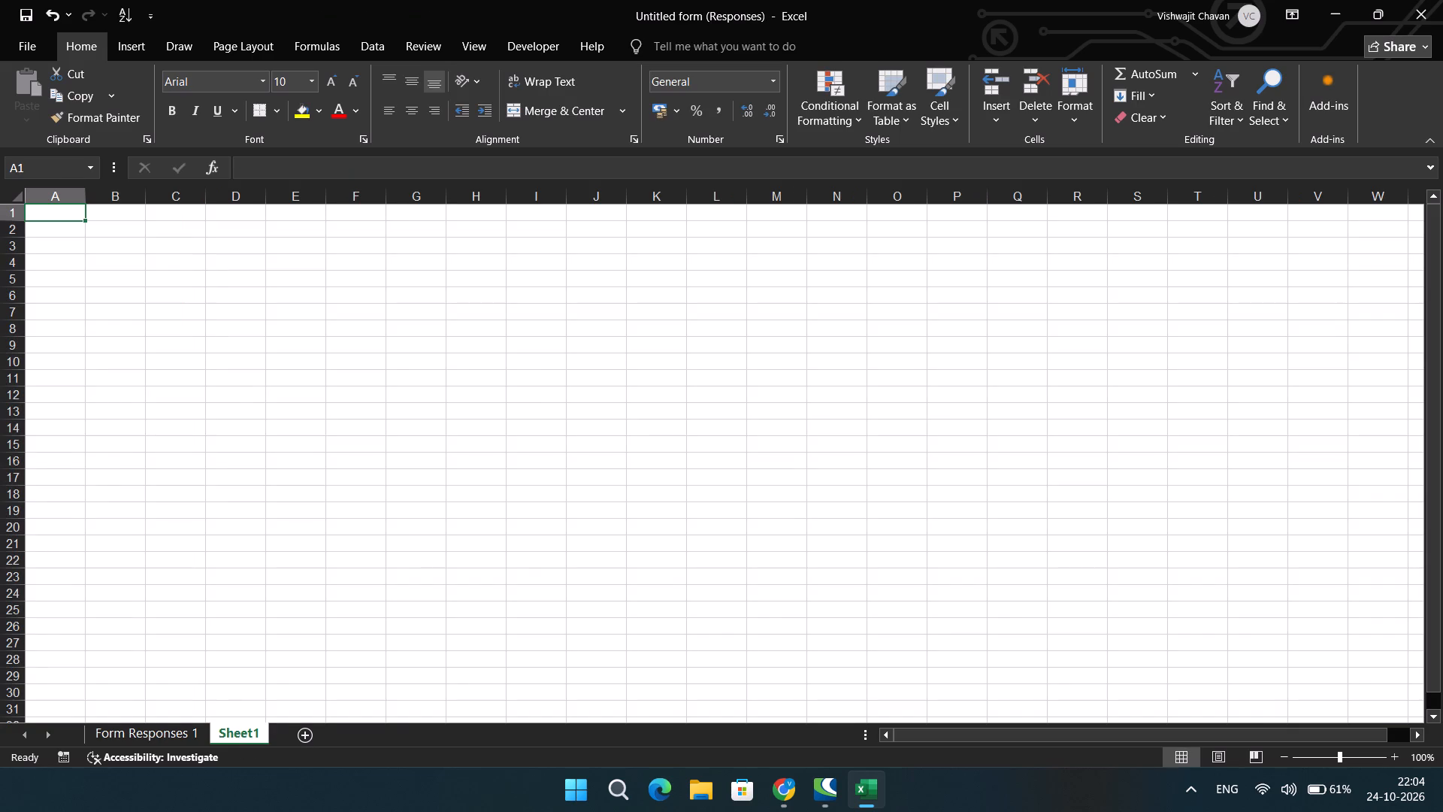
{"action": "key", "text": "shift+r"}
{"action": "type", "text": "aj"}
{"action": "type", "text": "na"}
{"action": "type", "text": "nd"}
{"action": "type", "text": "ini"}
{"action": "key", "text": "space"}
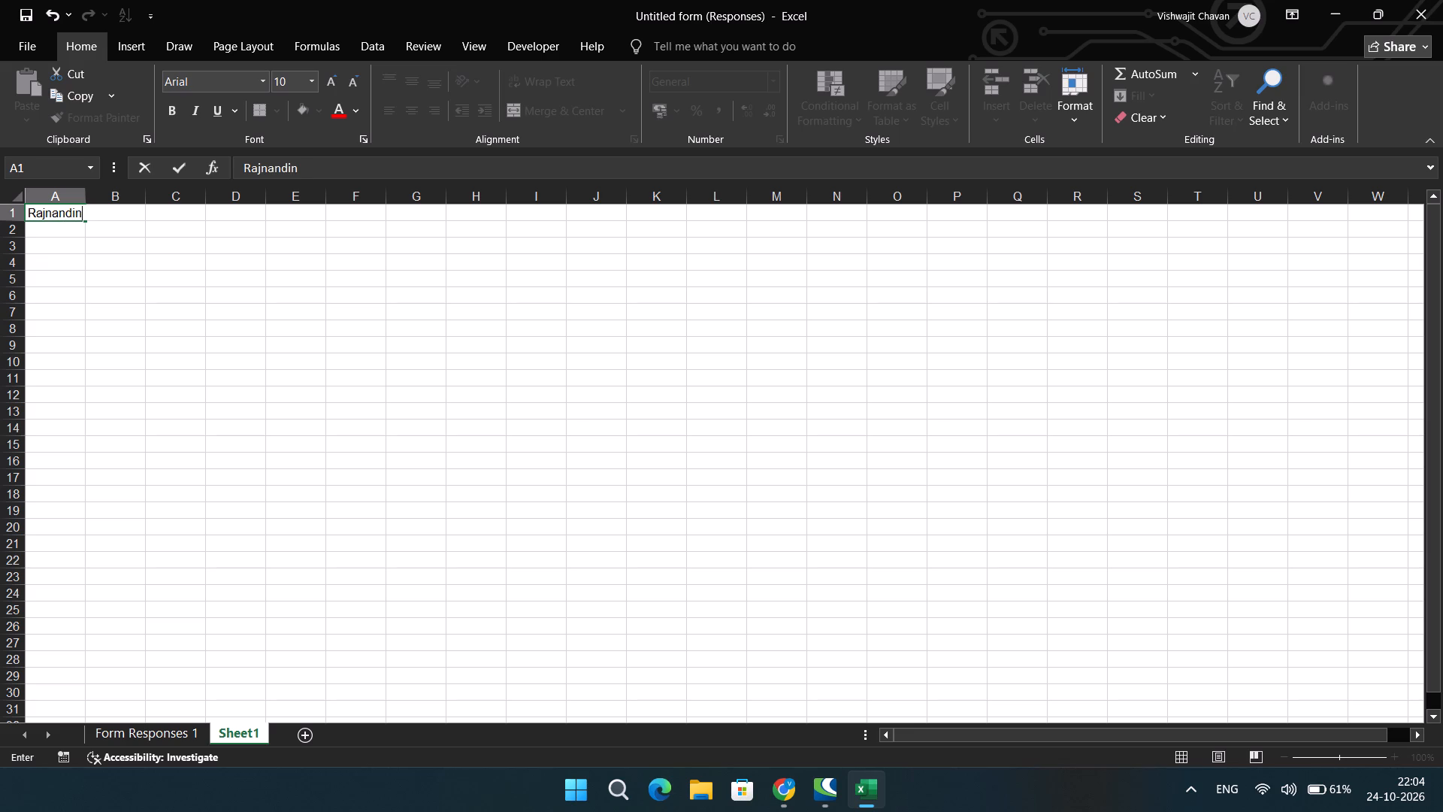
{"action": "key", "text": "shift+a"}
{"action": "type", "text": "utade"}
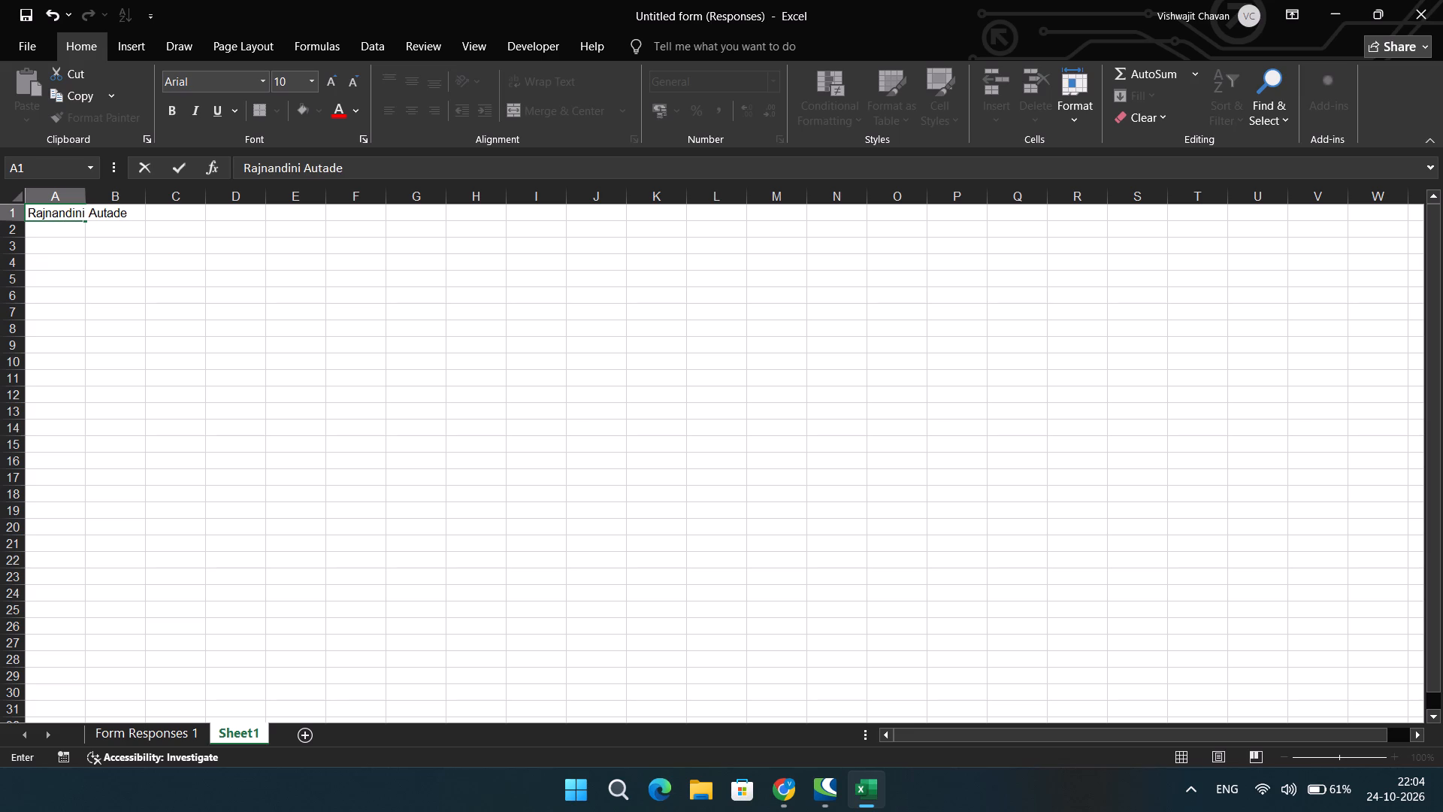
{"action": "left_click", "coordinate": [71, 217]}
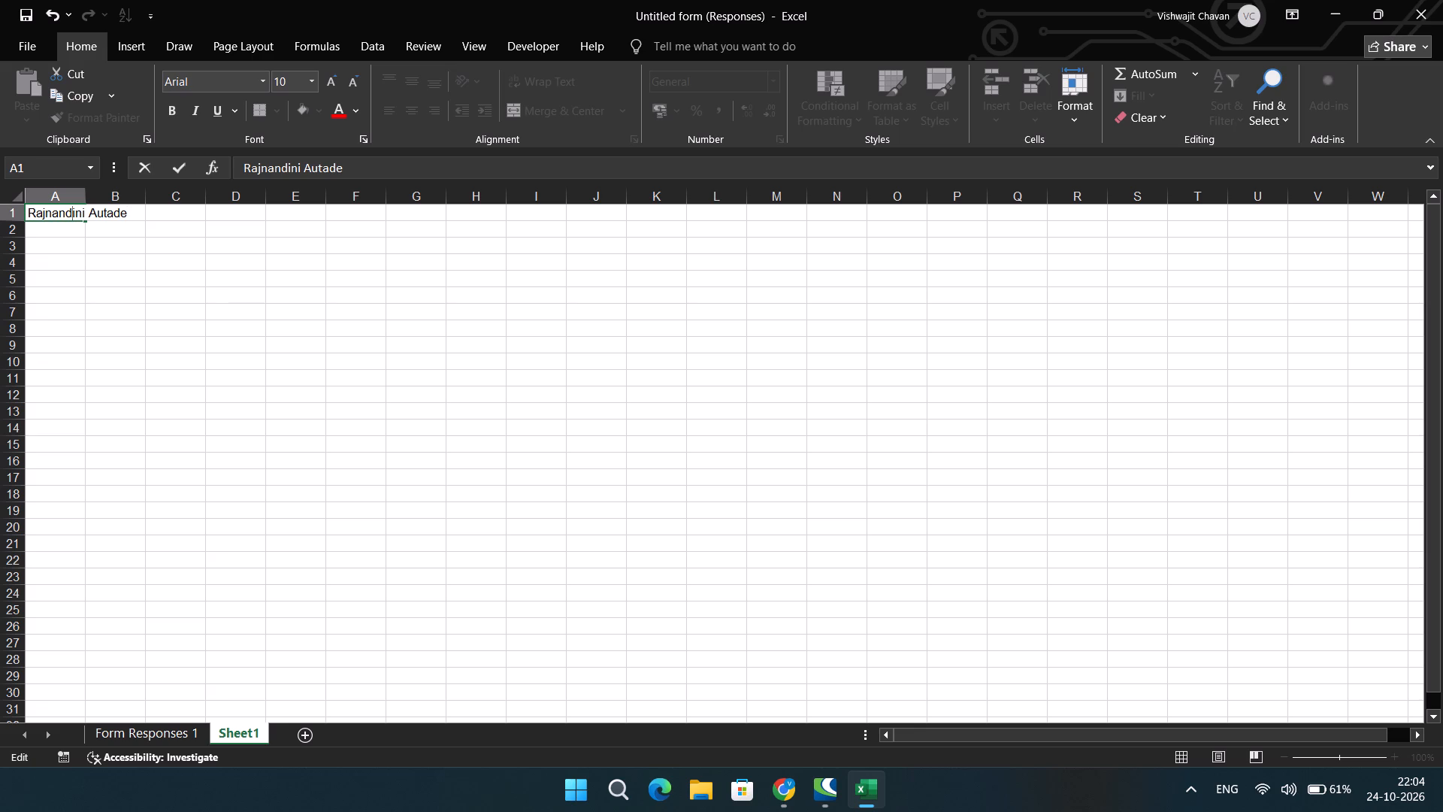
Enter the second and third participants' first names and surnames in cells A2 and A3 of Sheet1.
{"action": "left_click", "coordinate": [61, 230]}
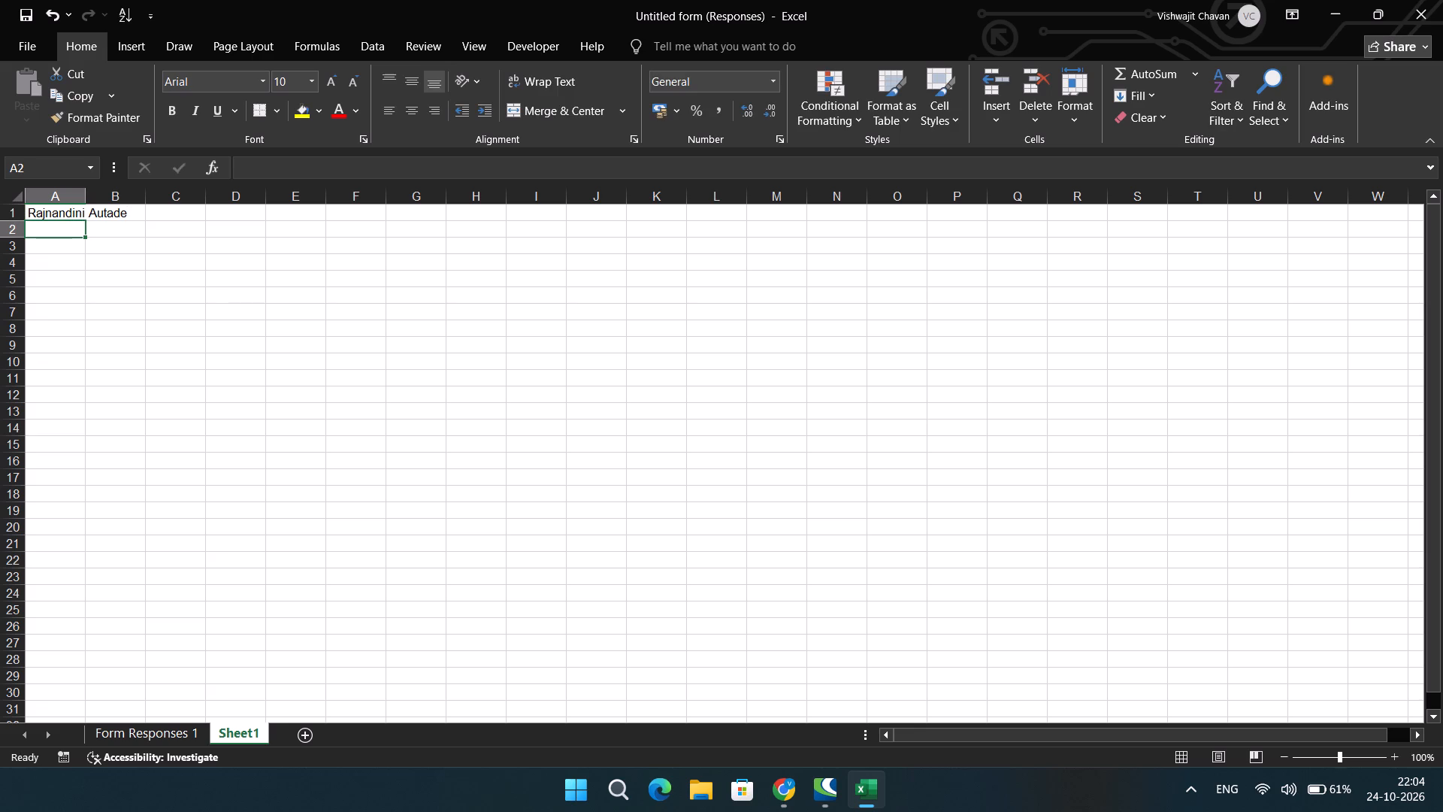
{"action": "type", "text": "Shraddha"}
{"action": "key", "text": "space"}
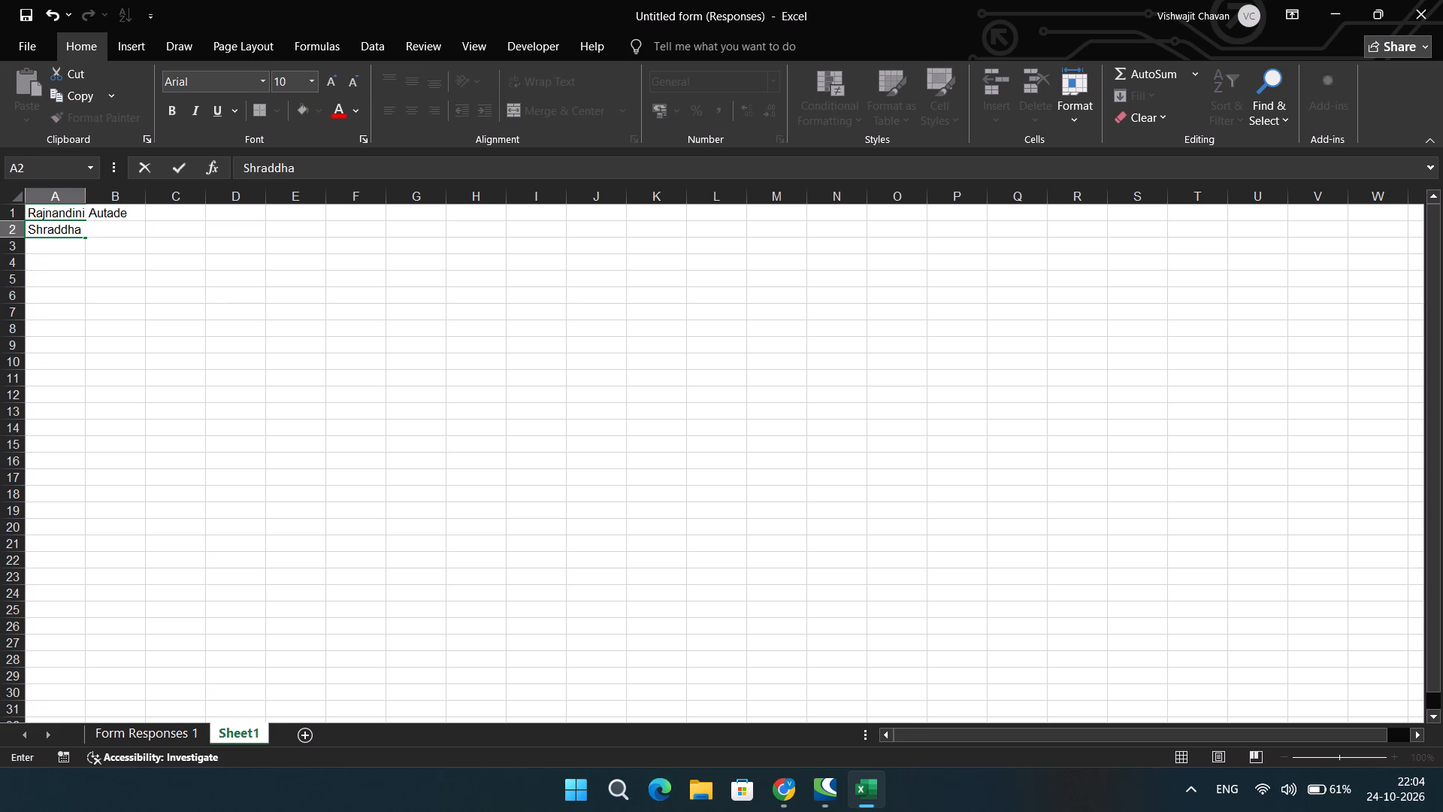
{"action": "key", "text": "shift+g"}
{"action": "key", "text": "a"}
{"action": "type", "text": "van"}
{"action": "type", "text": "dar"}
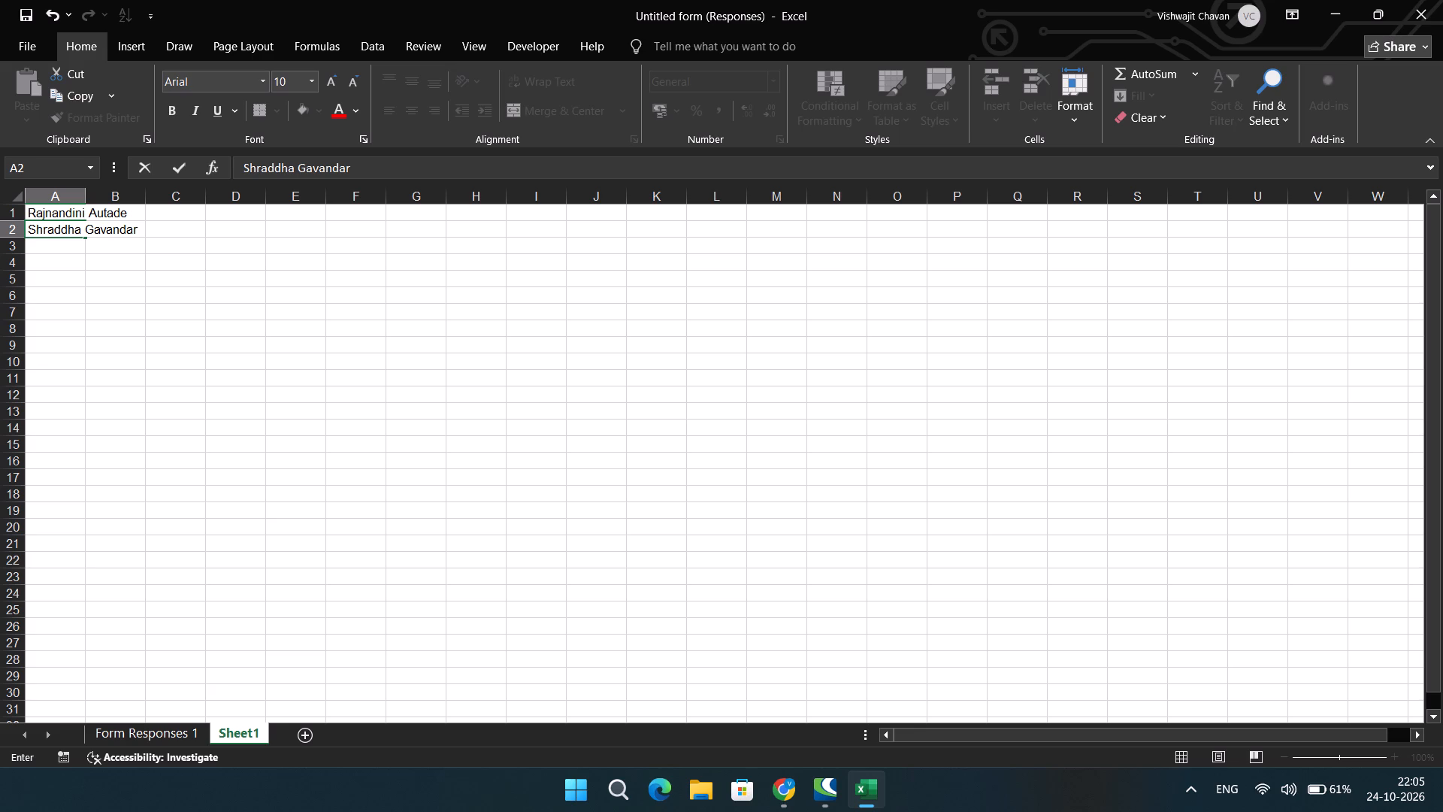
{"action": "left_click", "coordinate": [59, 241]}
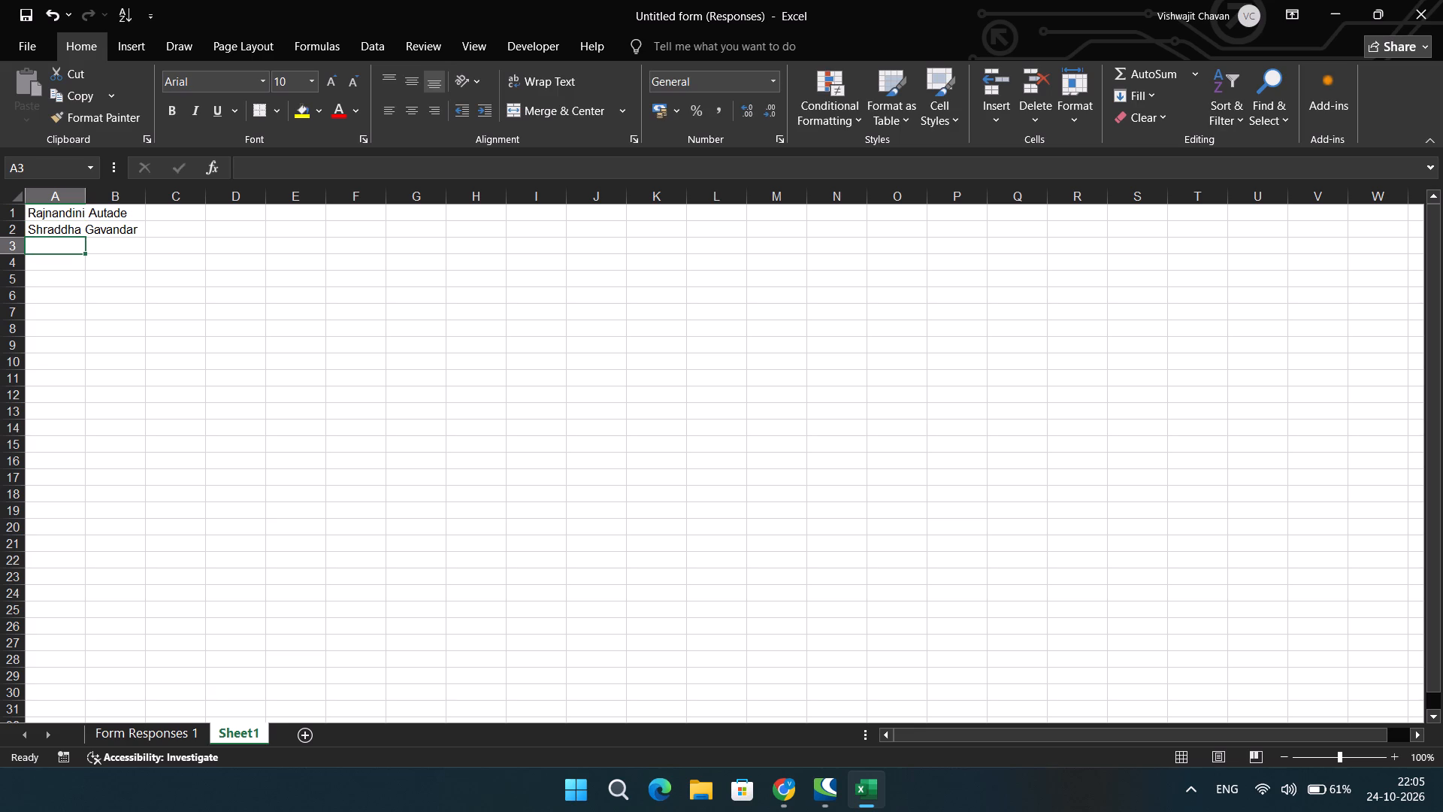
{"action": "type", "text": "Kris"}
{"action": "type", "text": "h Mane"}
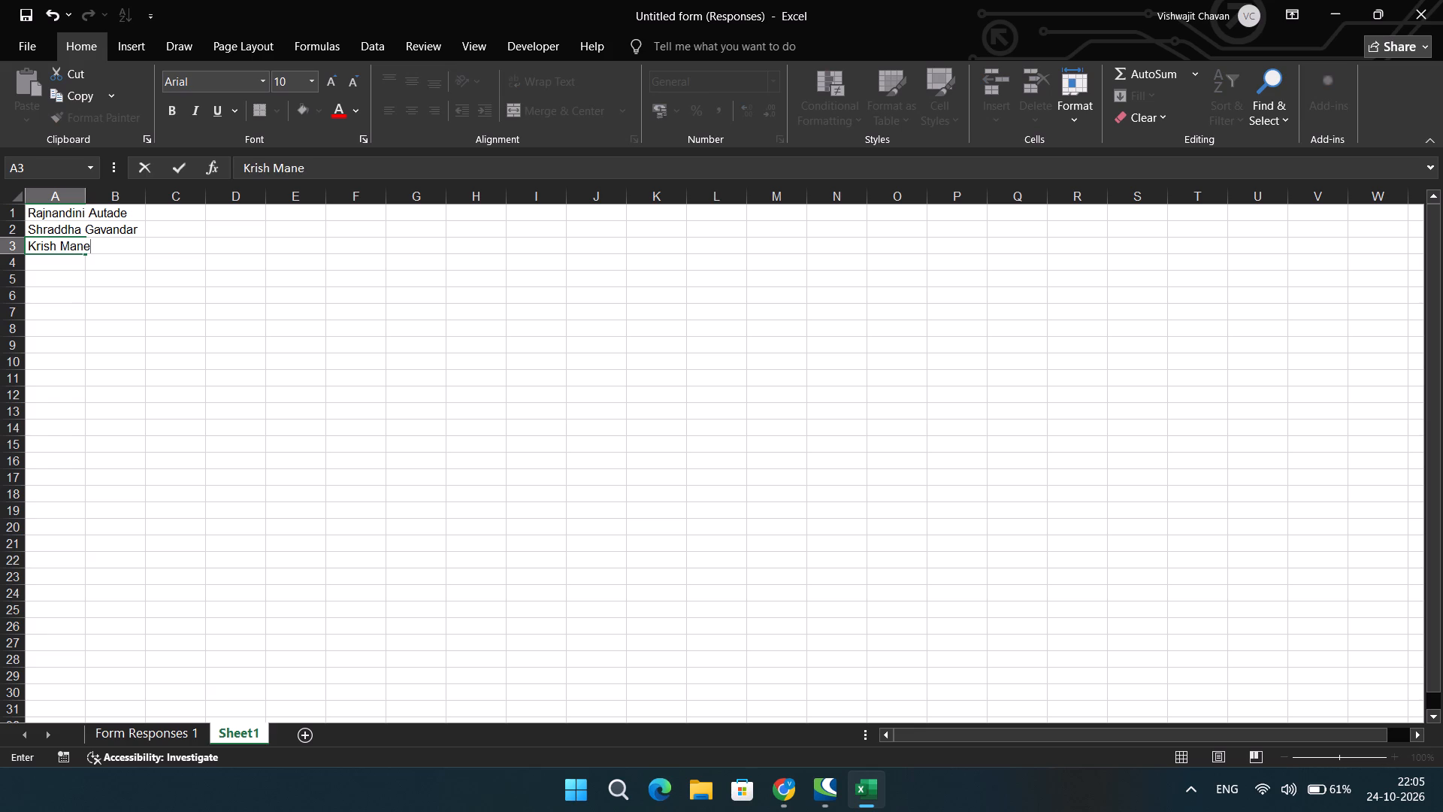
Enter the fourth and fifth participants' first names and surnames in cells A4 and A5.
{"action": "left_click", "coordinate": [62, 256]}
{"action": "left_click", "coordinate": [59, 262]}
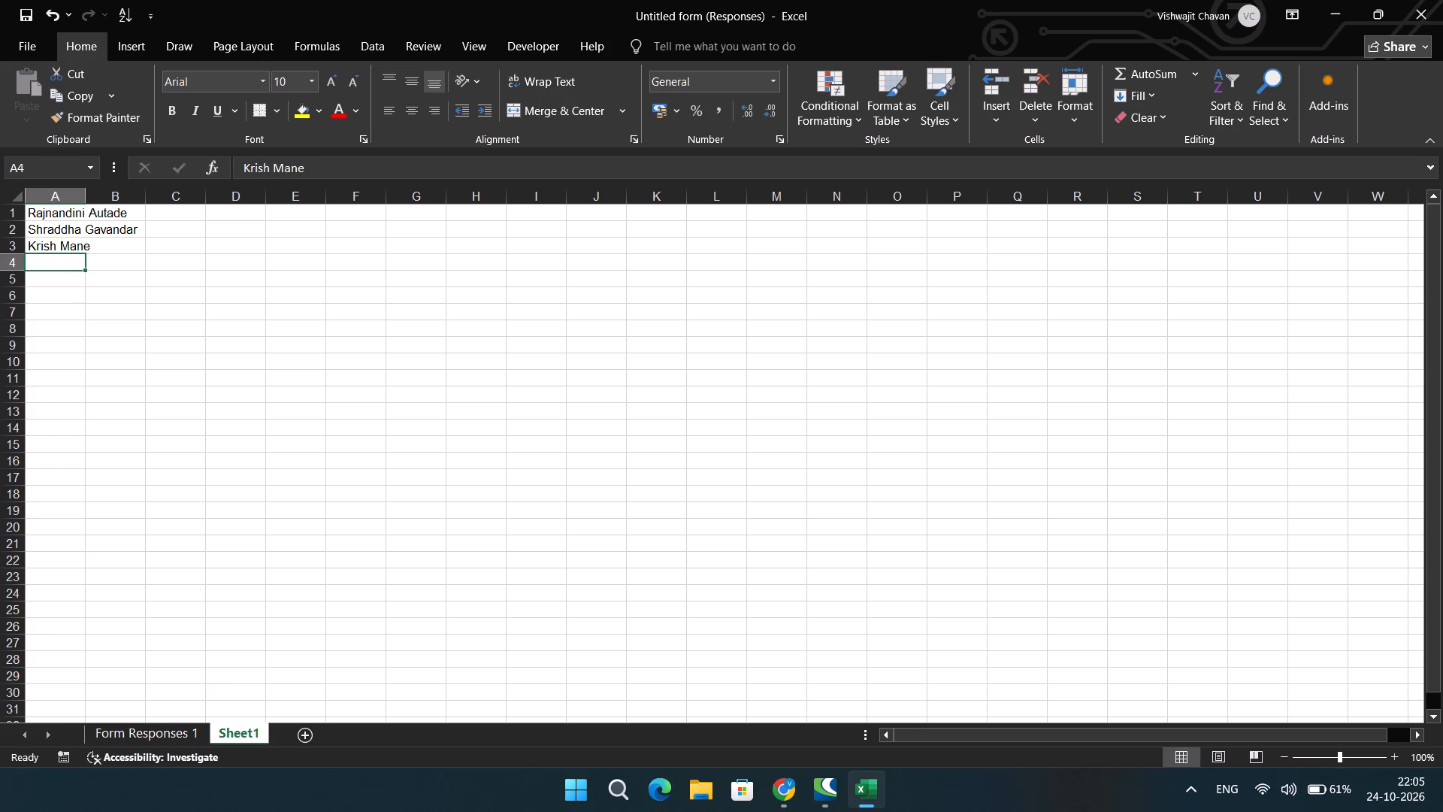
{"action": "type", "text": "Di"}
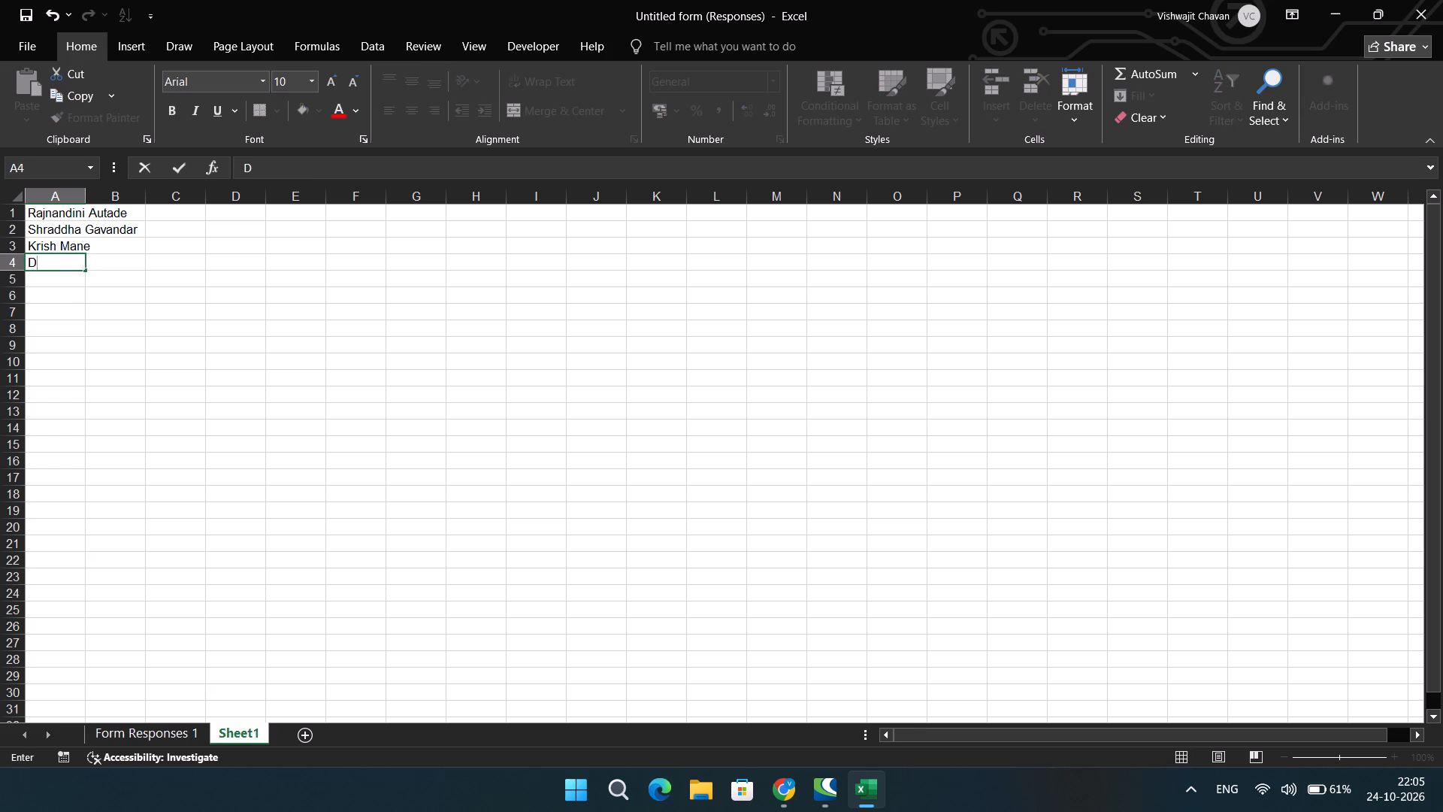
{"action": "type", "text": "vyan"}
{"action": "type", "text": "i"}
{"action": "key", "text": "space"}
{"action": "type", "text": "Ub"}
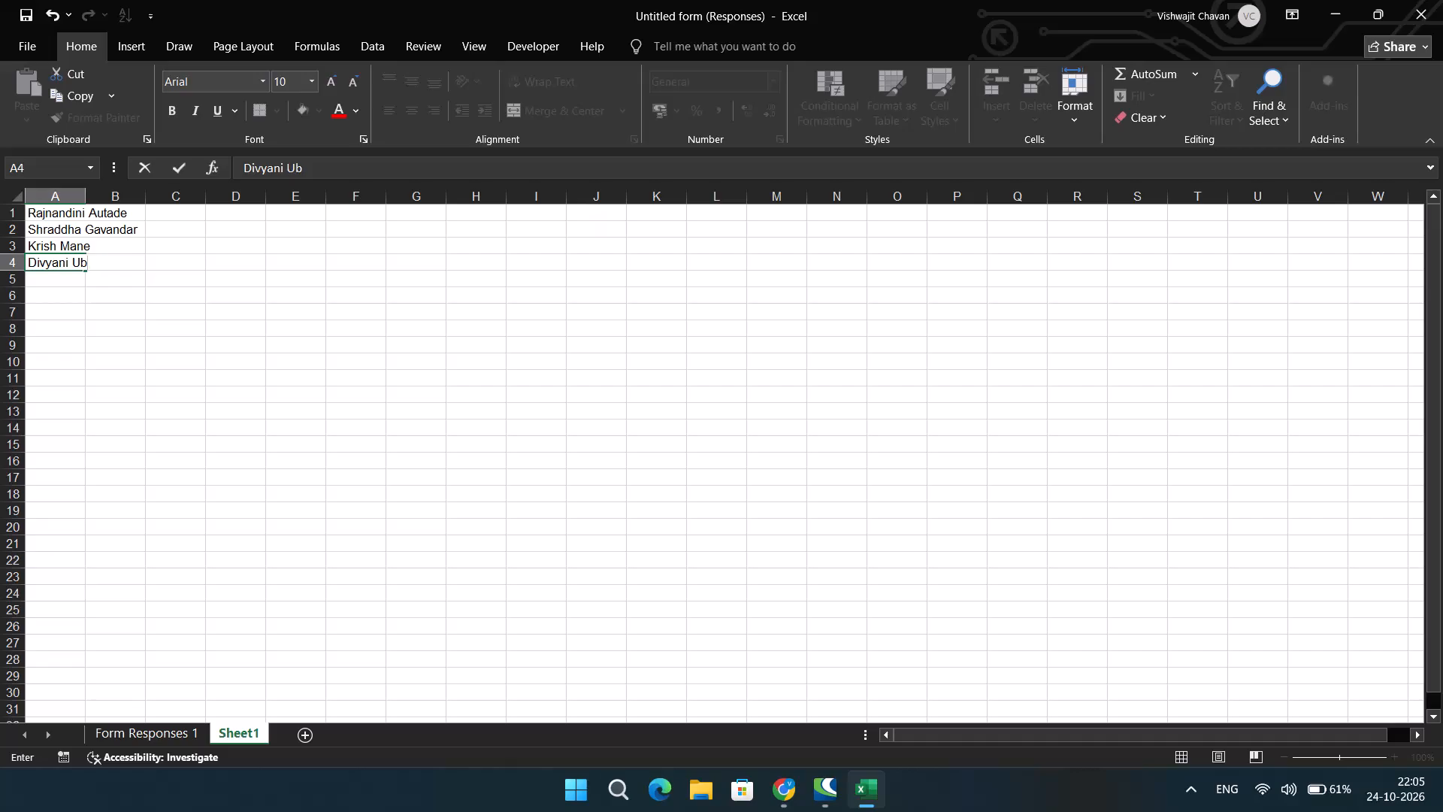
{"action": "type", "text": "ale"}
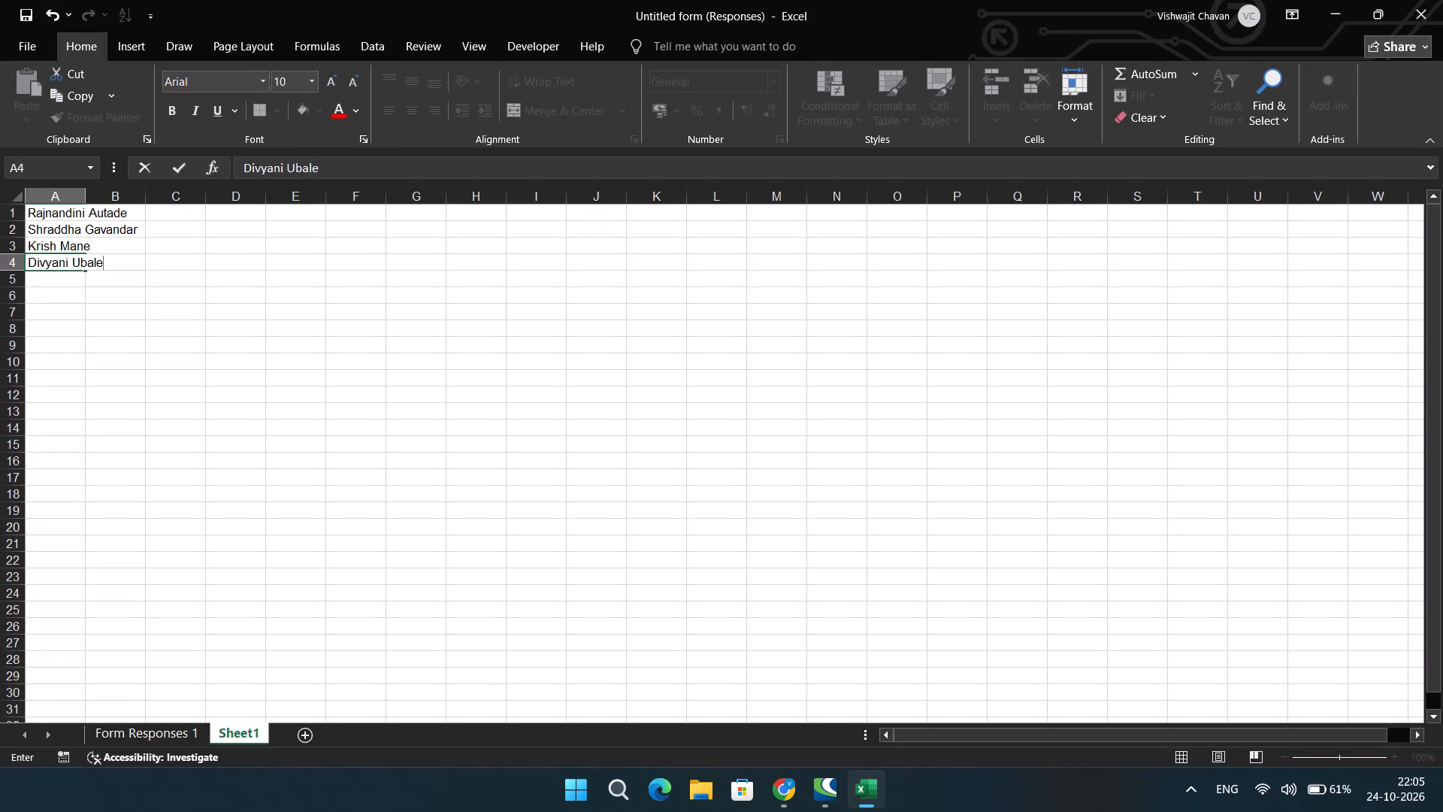
{"action": "left_click", "coordinate": [61, 280]}
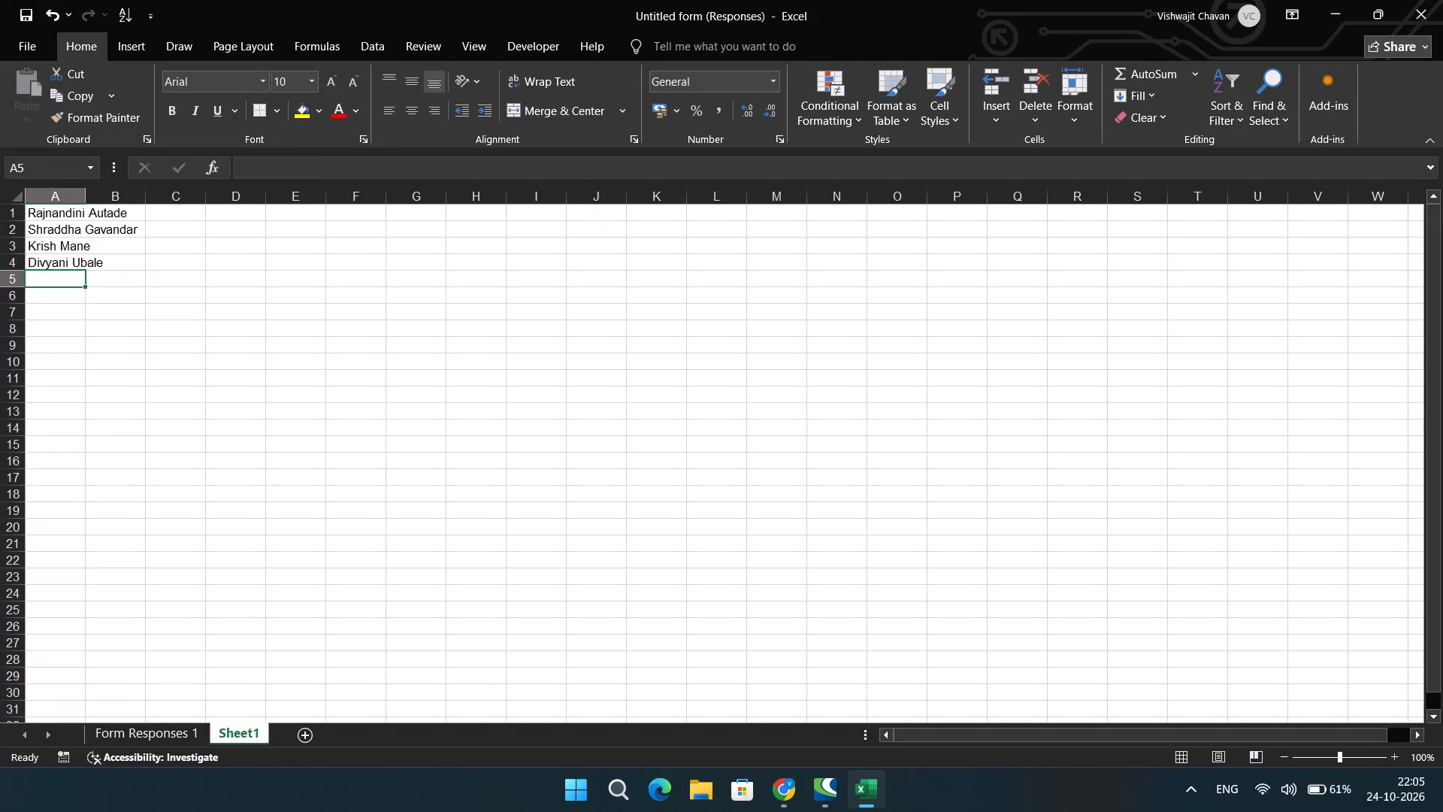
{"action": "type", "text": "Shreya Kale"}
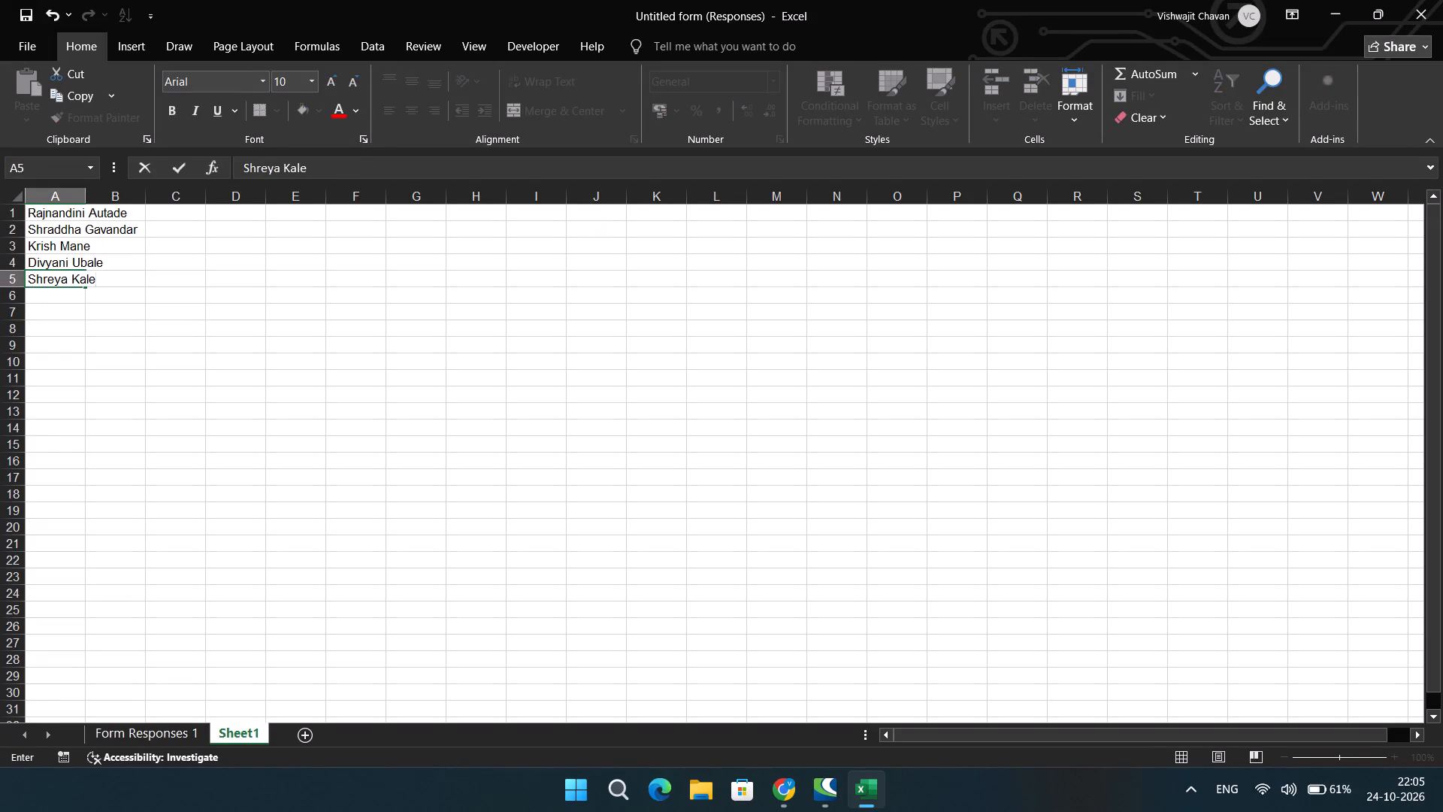
Enter the sixth and seventh participants' first names and surnames in cells A6 and A7.
{"action": "left_click", "coordinate": [53, 298]}
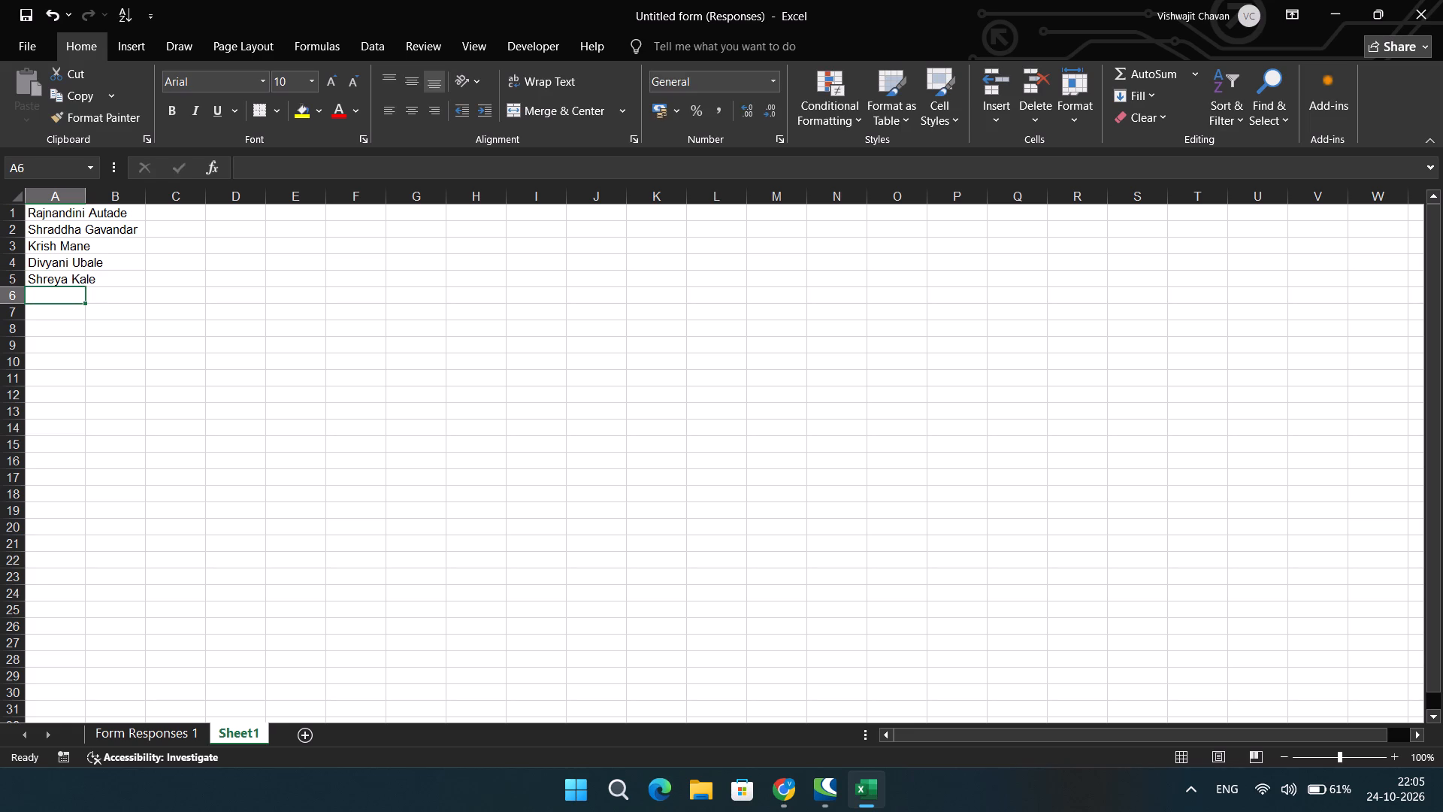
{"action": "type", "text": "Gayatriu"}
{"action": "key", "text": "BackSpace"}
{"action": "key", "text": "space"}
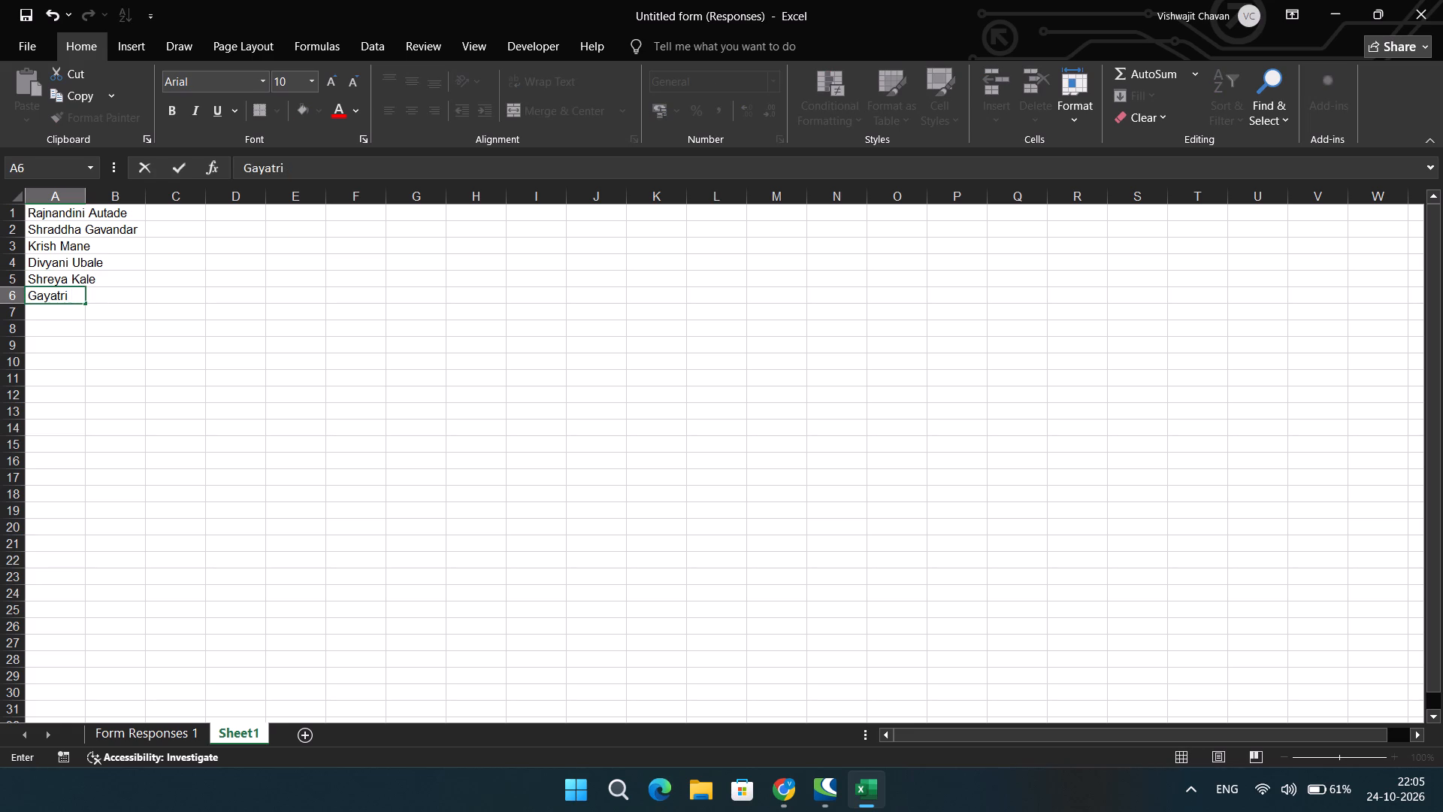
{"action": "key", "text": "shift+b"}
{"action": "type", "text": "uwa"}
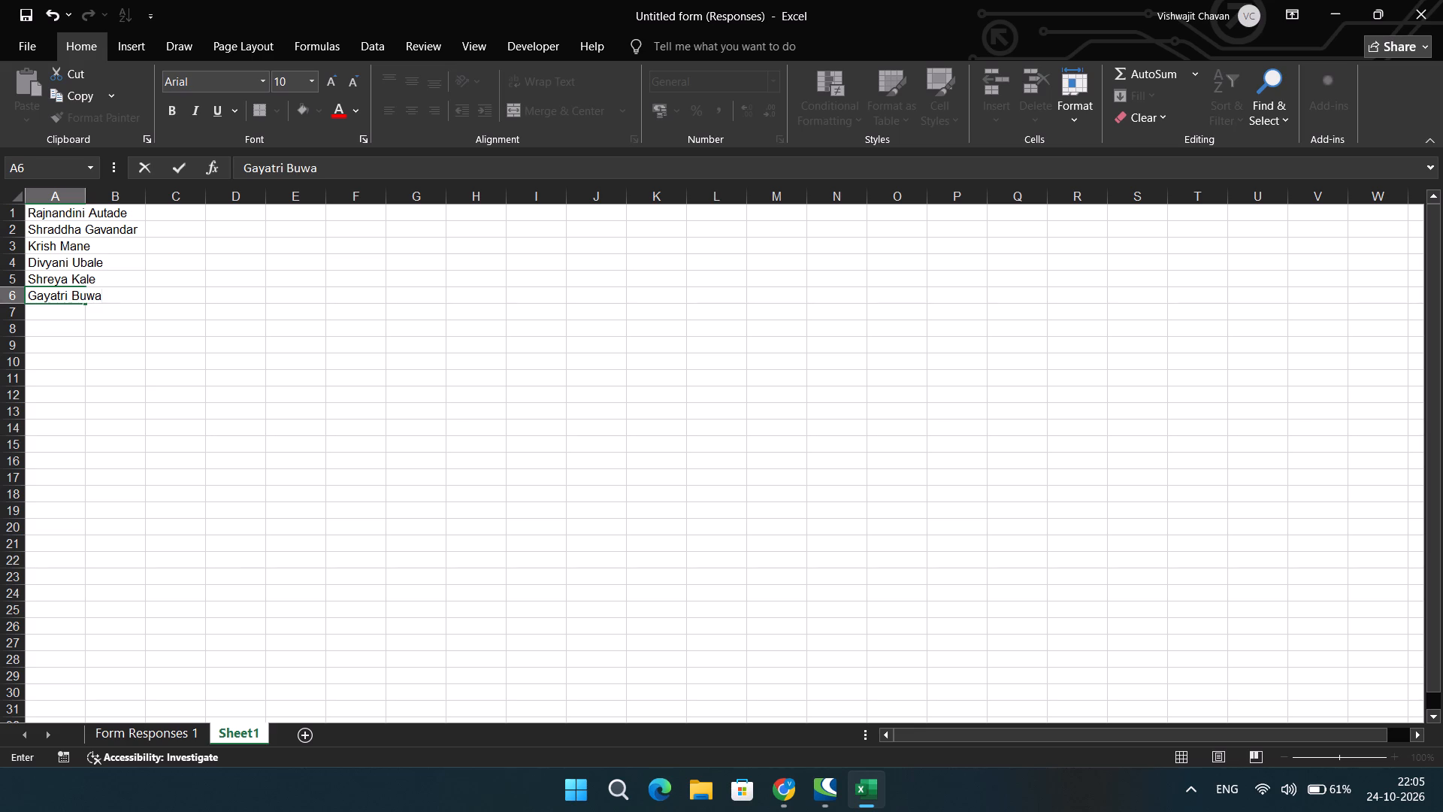
{"action": "left_click", "coordinate": [64, 309]}
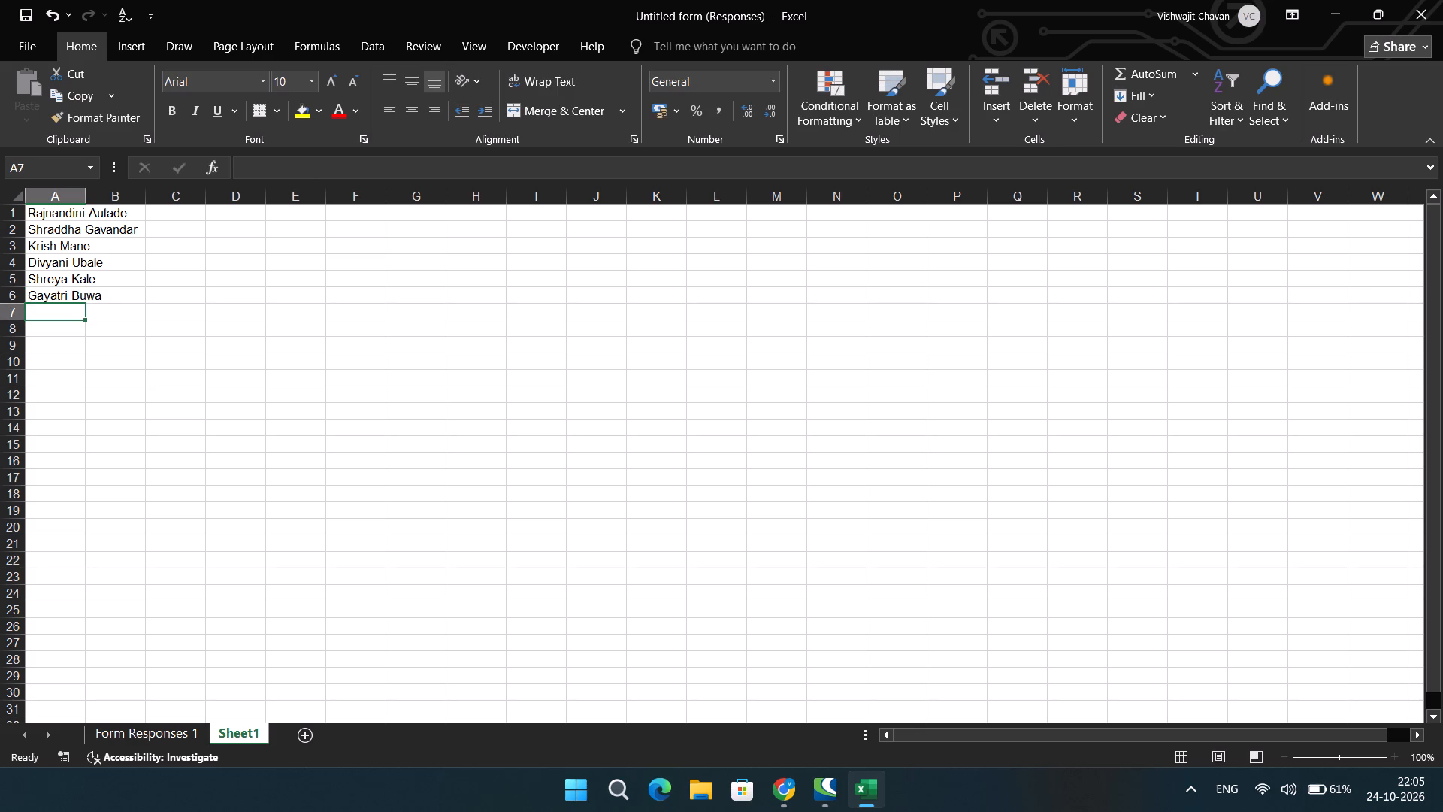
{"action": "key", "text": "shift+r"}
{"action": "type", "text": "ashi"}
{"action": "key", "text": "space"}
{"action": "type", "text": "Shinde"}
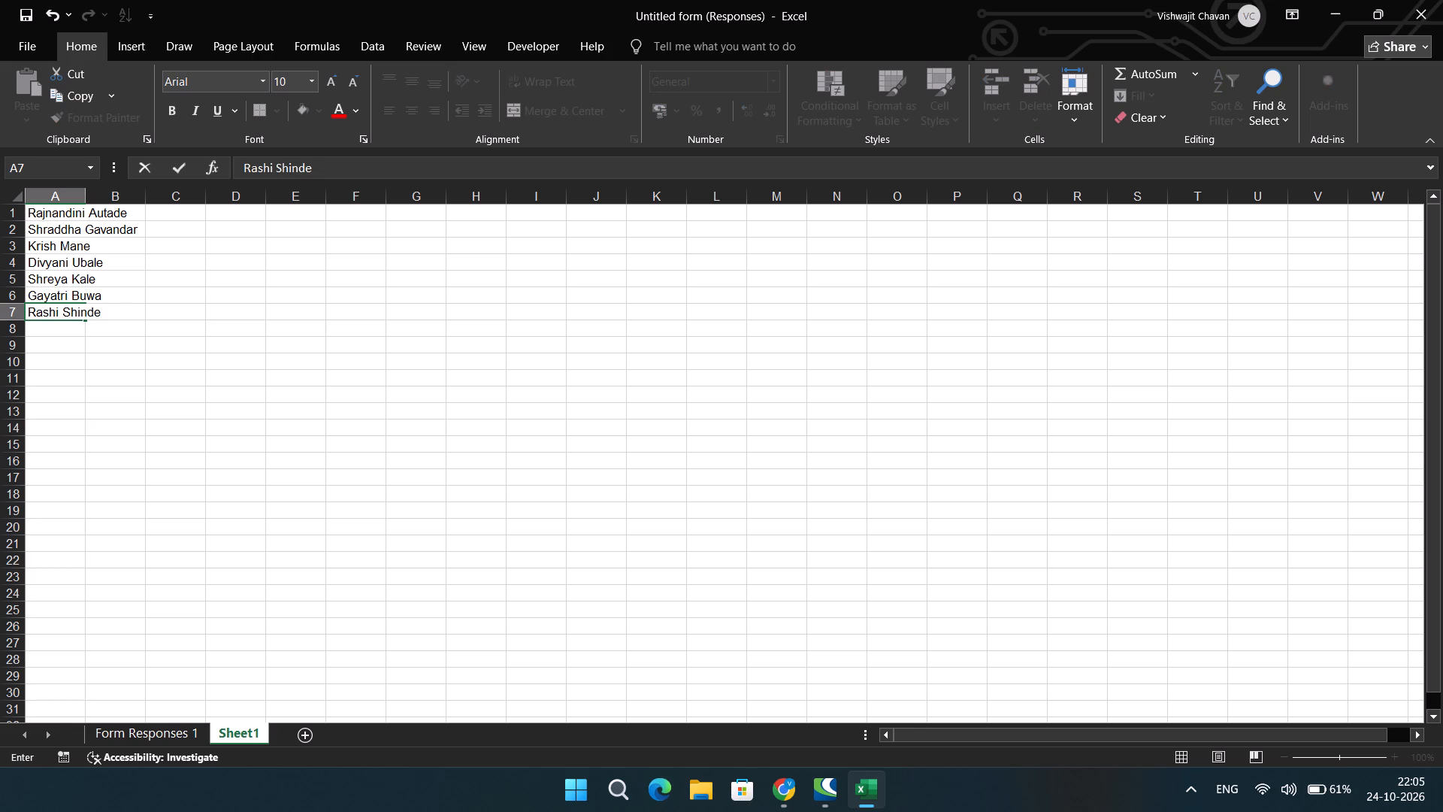
Enter the eighth participant's first name and surname in cell A8.
{"action": "left_click", "coordinate": [65, 332]}
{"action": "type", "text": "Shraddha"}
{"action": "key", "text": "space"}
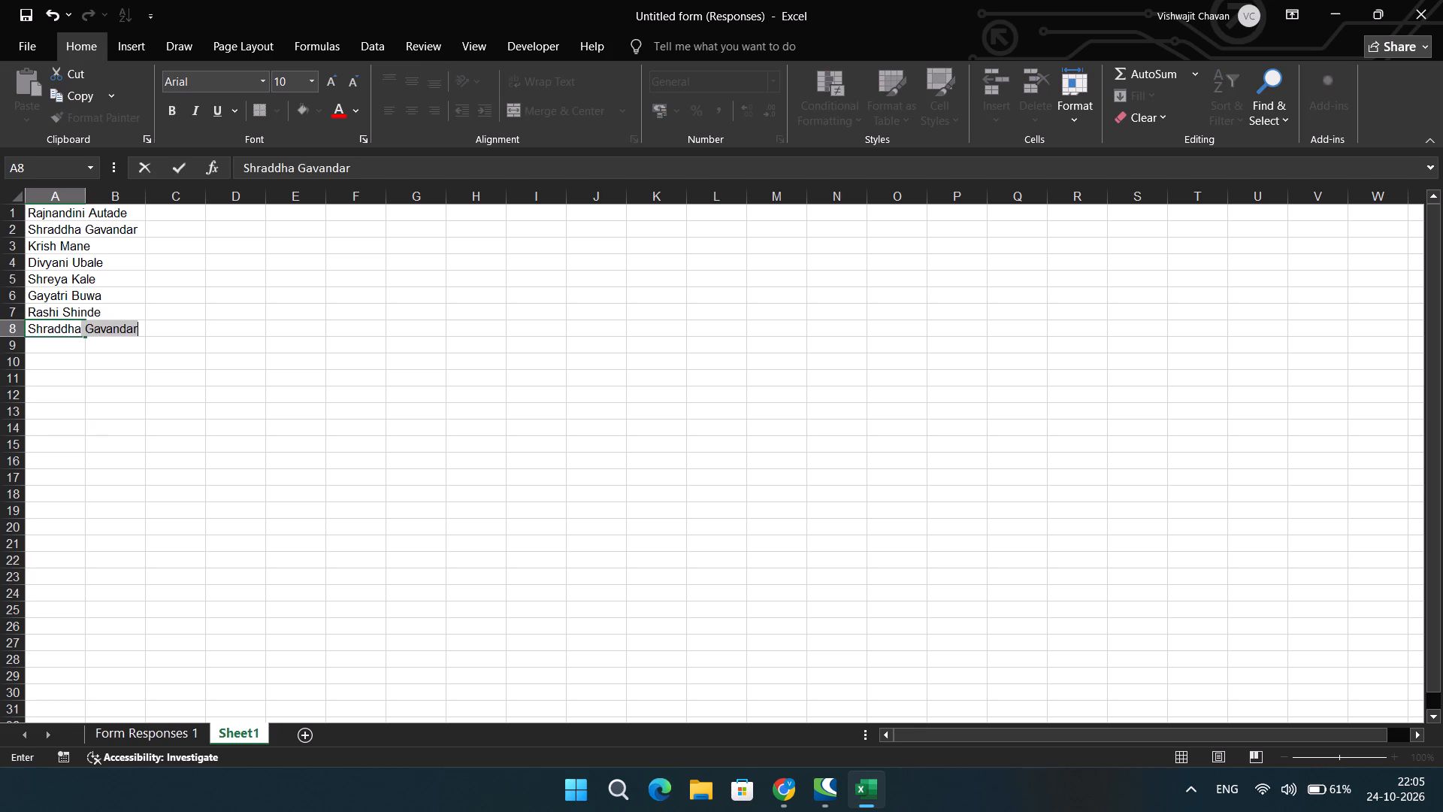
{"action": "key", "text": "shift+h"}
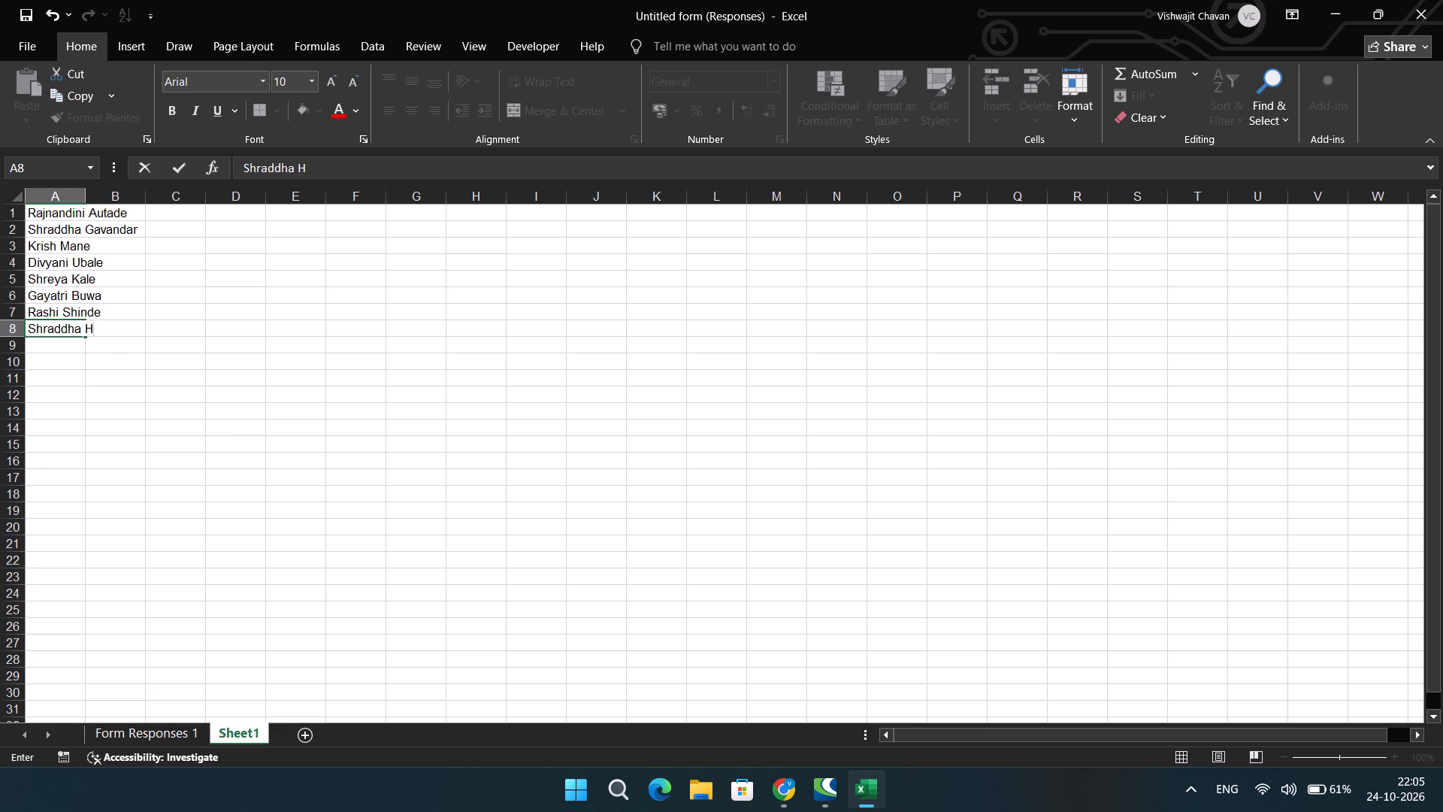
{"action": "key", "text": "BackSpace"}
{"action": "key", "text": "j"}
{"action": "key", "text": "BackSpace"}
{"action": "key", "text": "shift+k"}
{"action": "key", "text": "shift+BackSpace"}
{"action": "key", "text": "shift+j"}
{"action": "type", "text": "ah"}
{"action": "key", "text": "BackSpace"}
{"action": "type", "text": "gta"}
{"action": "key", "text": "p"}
{"action": "left_click", "coordinate": [110, 352]}
{"action": "left_click", "coordinate": [162, 343]}
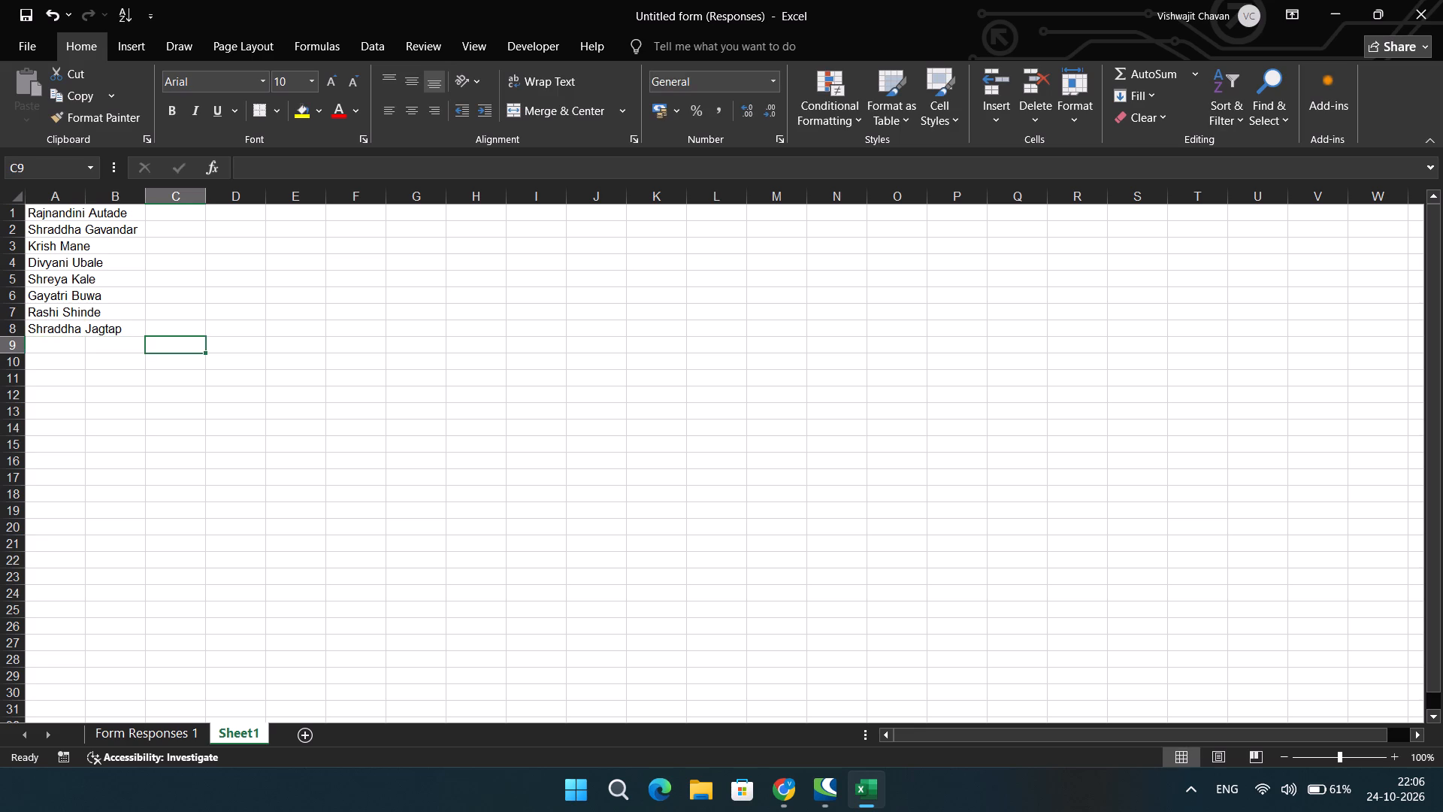
Save the workbook with the participant name list on Sheet1.
{"action": "key", "text": "ctrl+s"}
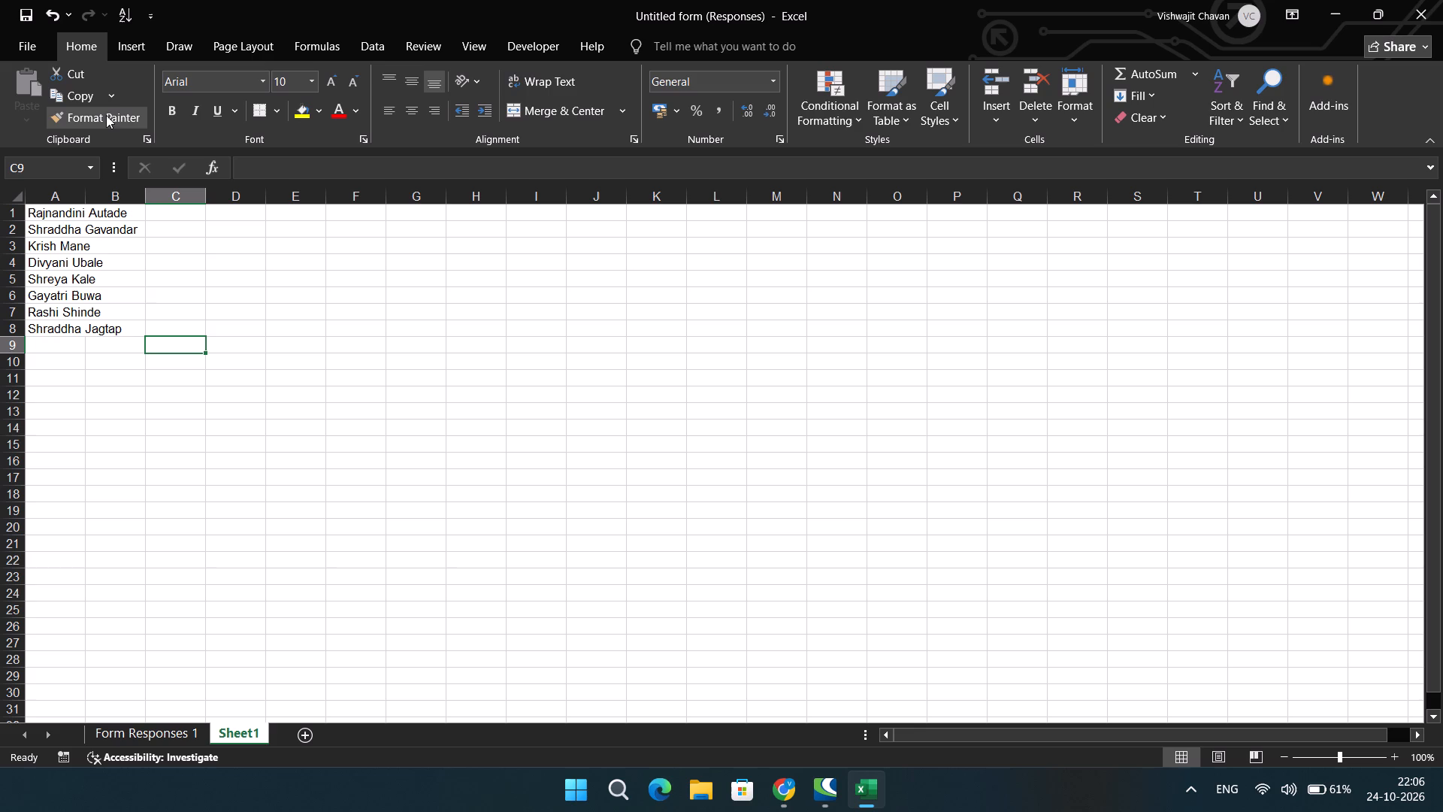
{"action": "left_click", "coordinate": [46, 51]}
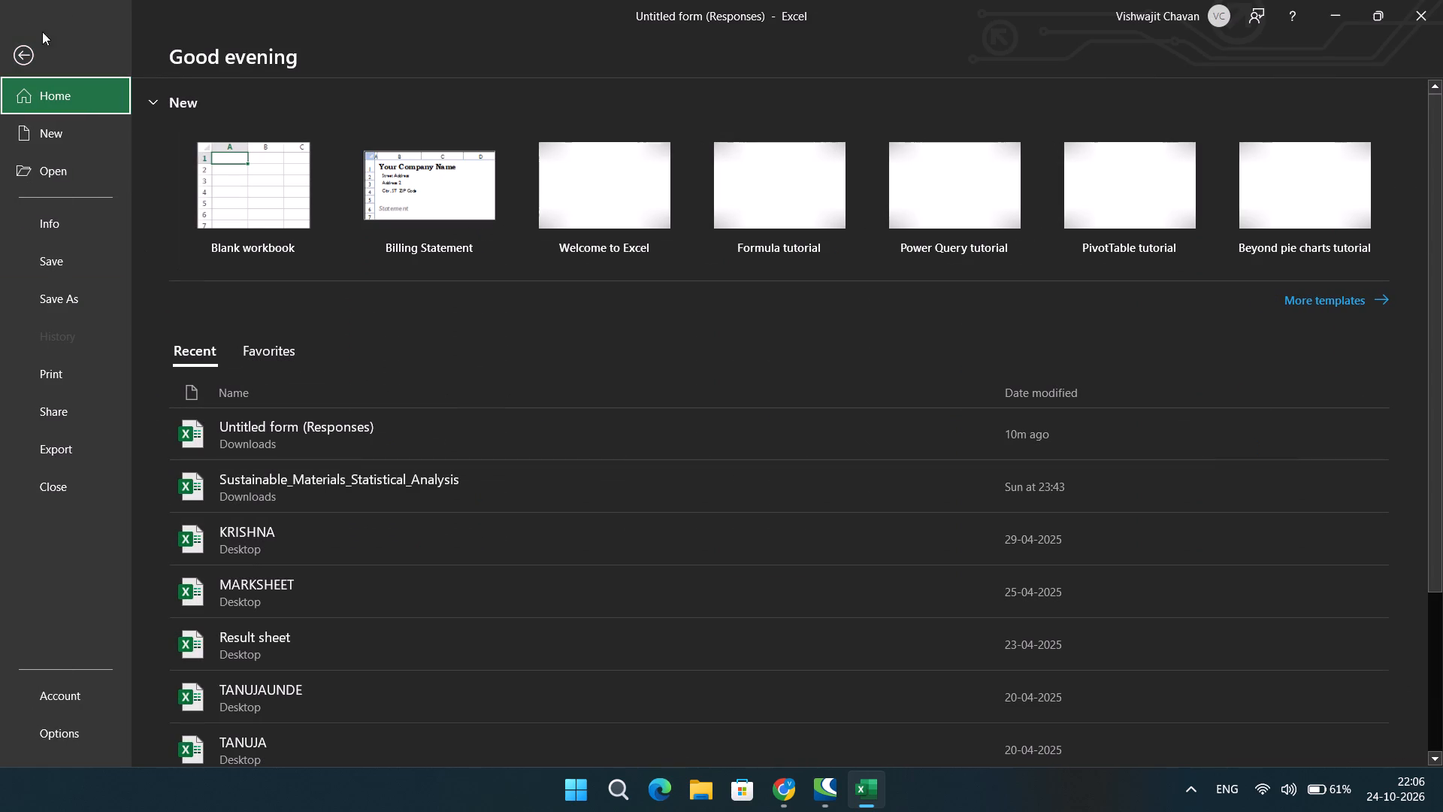
{"action": "left_click", "coordinate": [35, 50]}
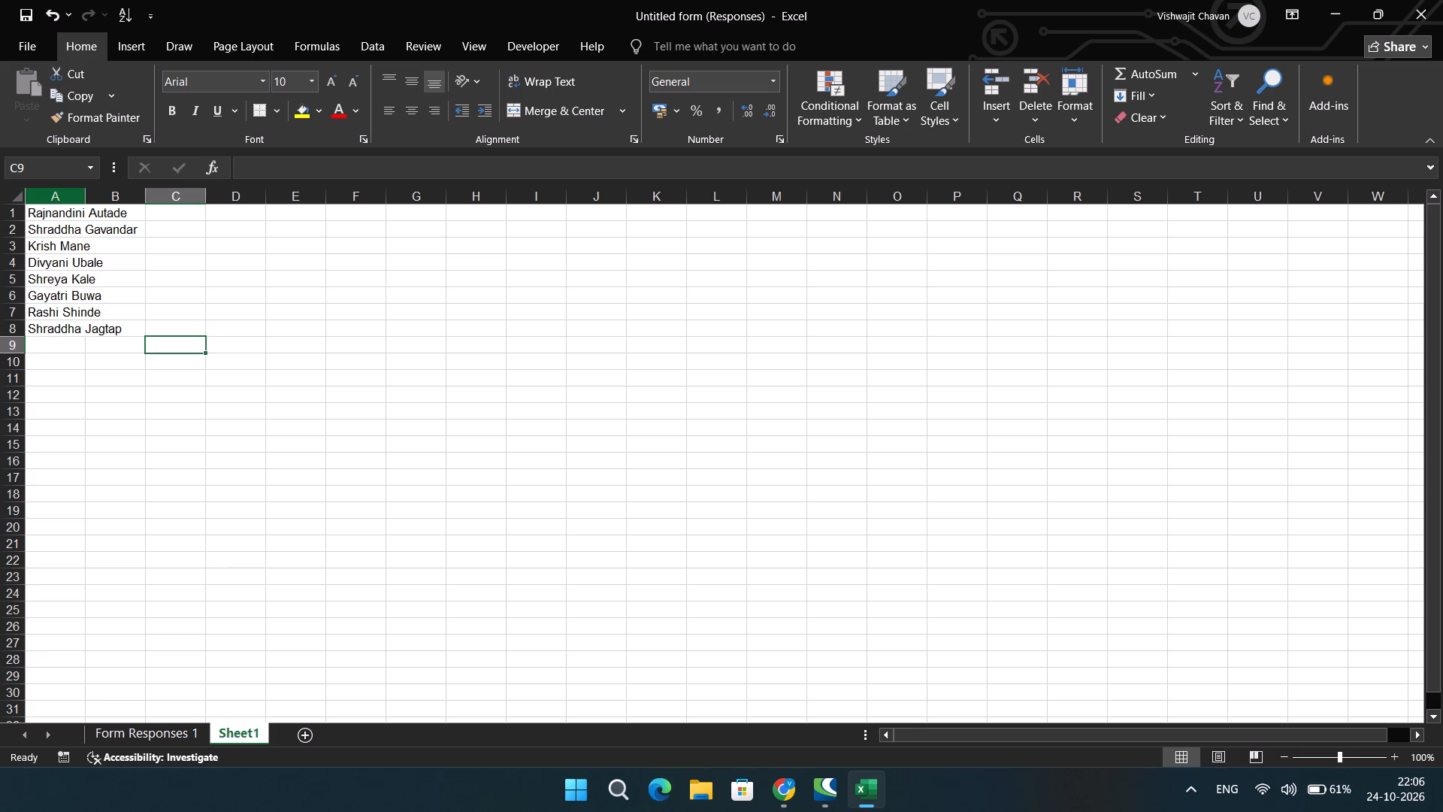
{"action": "left_click", "coordinate": [113, 332]}
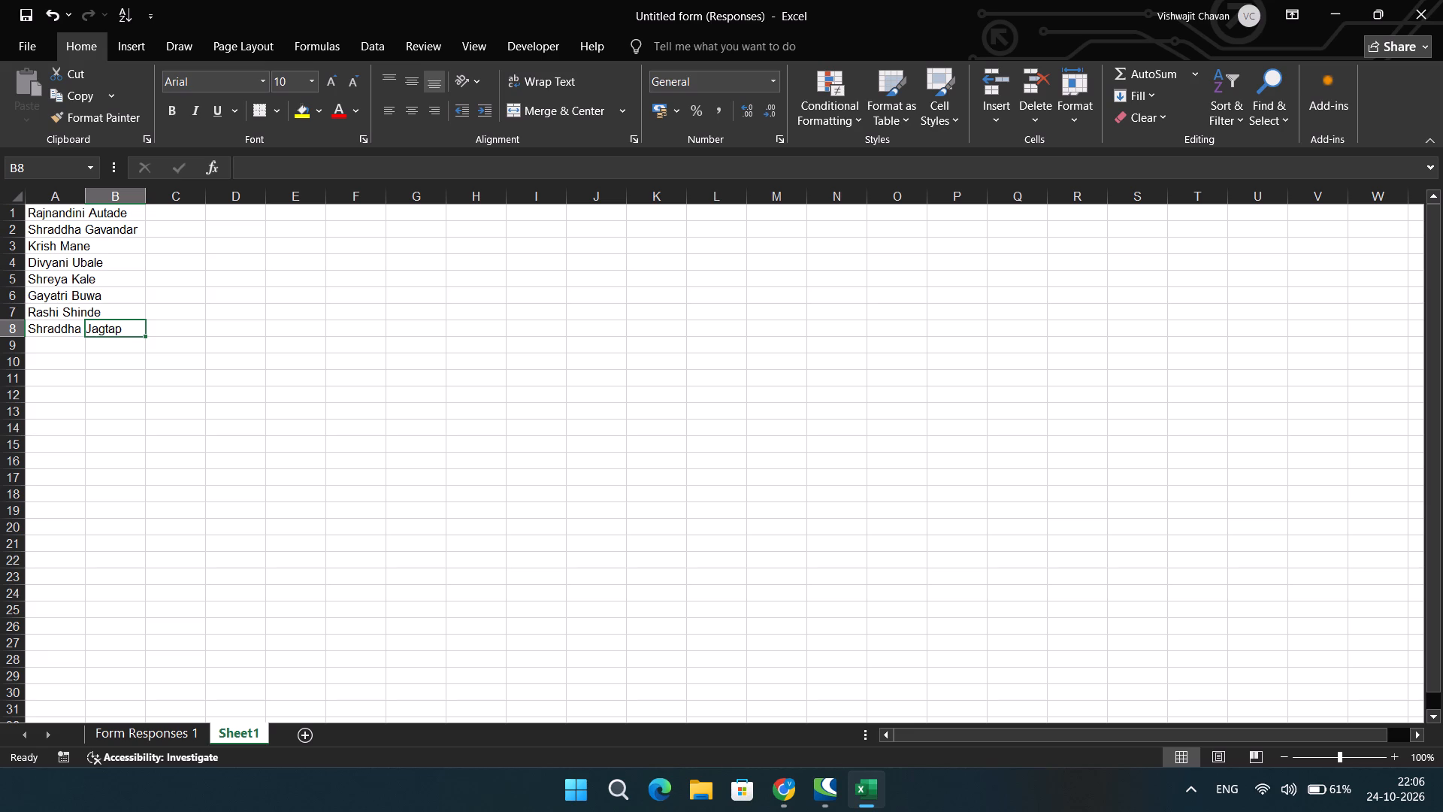
{"action": "key", "text": "ctrl+s"}
Check the Form Responses 1 sheet, and save the workbook again from Sheet1.
{"action": "left_click", "coordinate": [198, 731]}
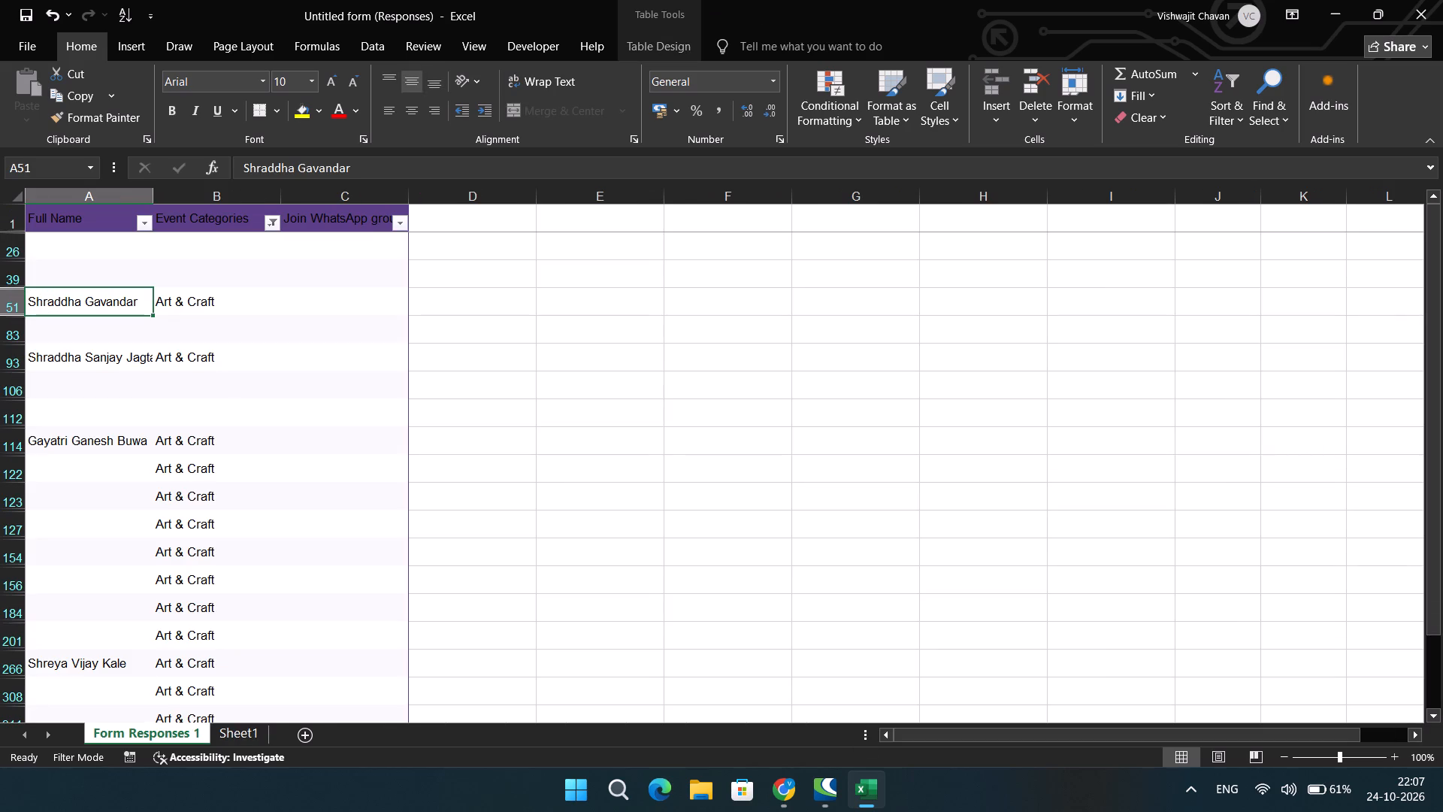
{"action": "left_click", "coordinate": [253, 733]}
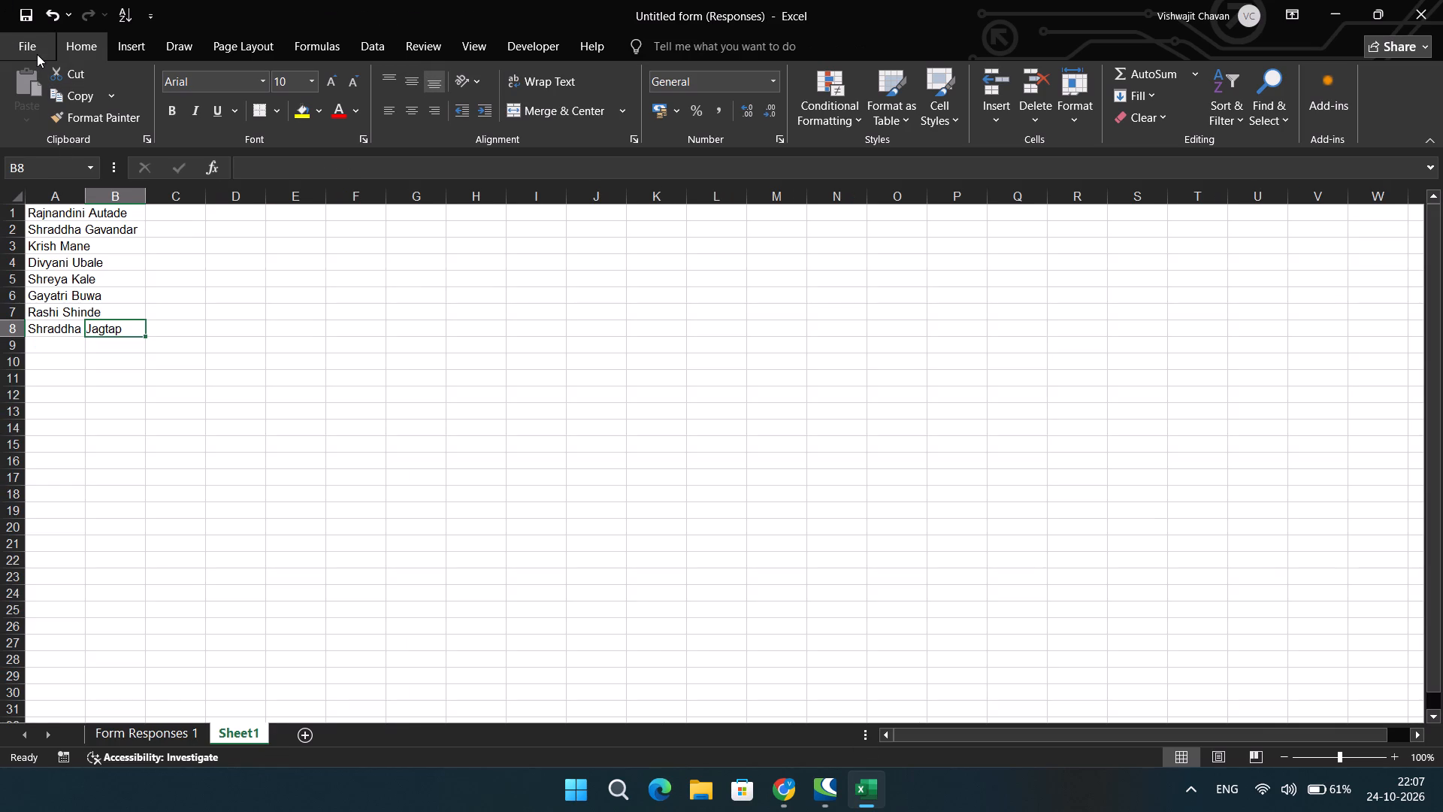
{"action": "left_click", "coordinate": [37, 54]}
{"action": "left_click", "coordinate": [88, 253]}
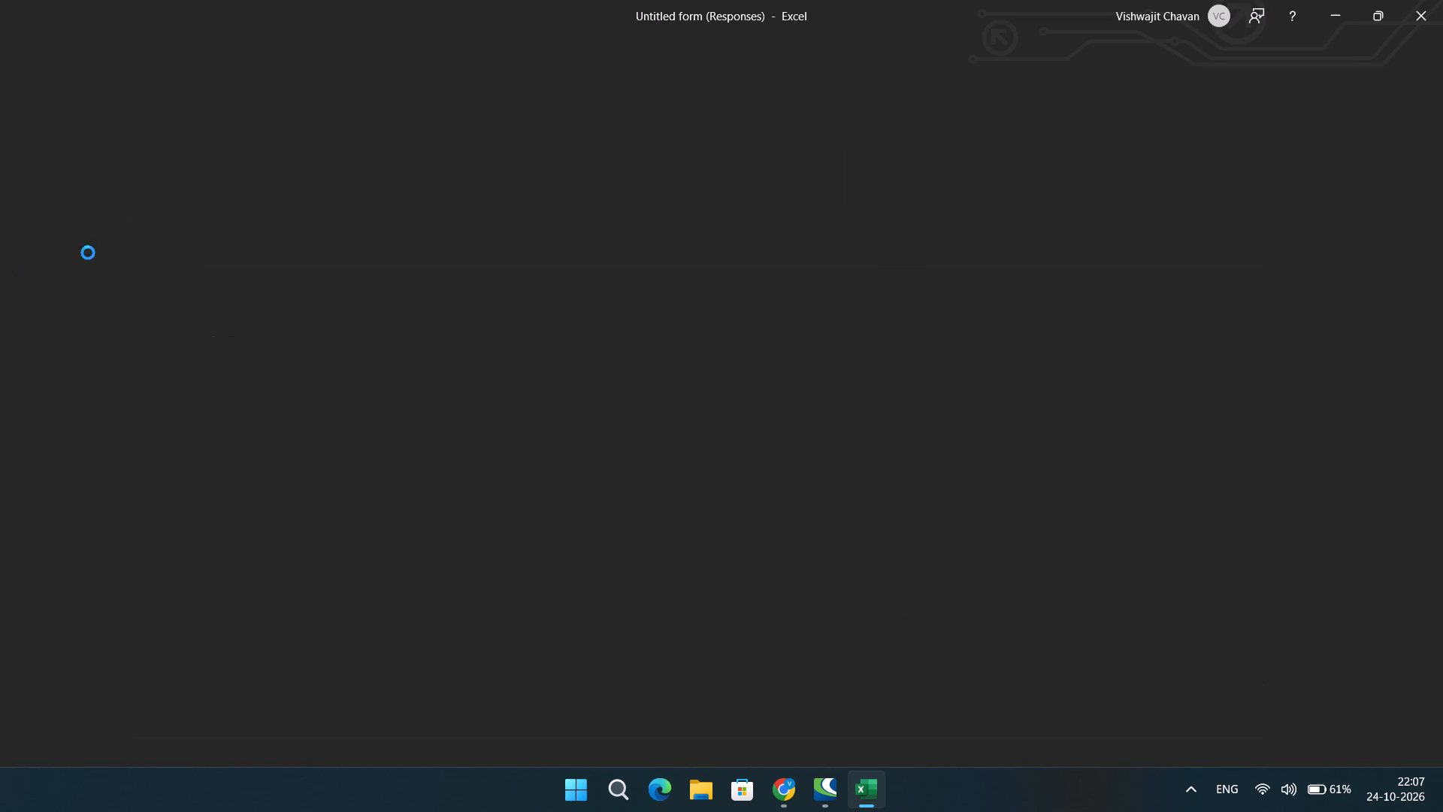
Save a copy of the workbook in the Desktop folder under the file name "Art &craft".
{"action": "left_click", "coordinate": [35, 47]}
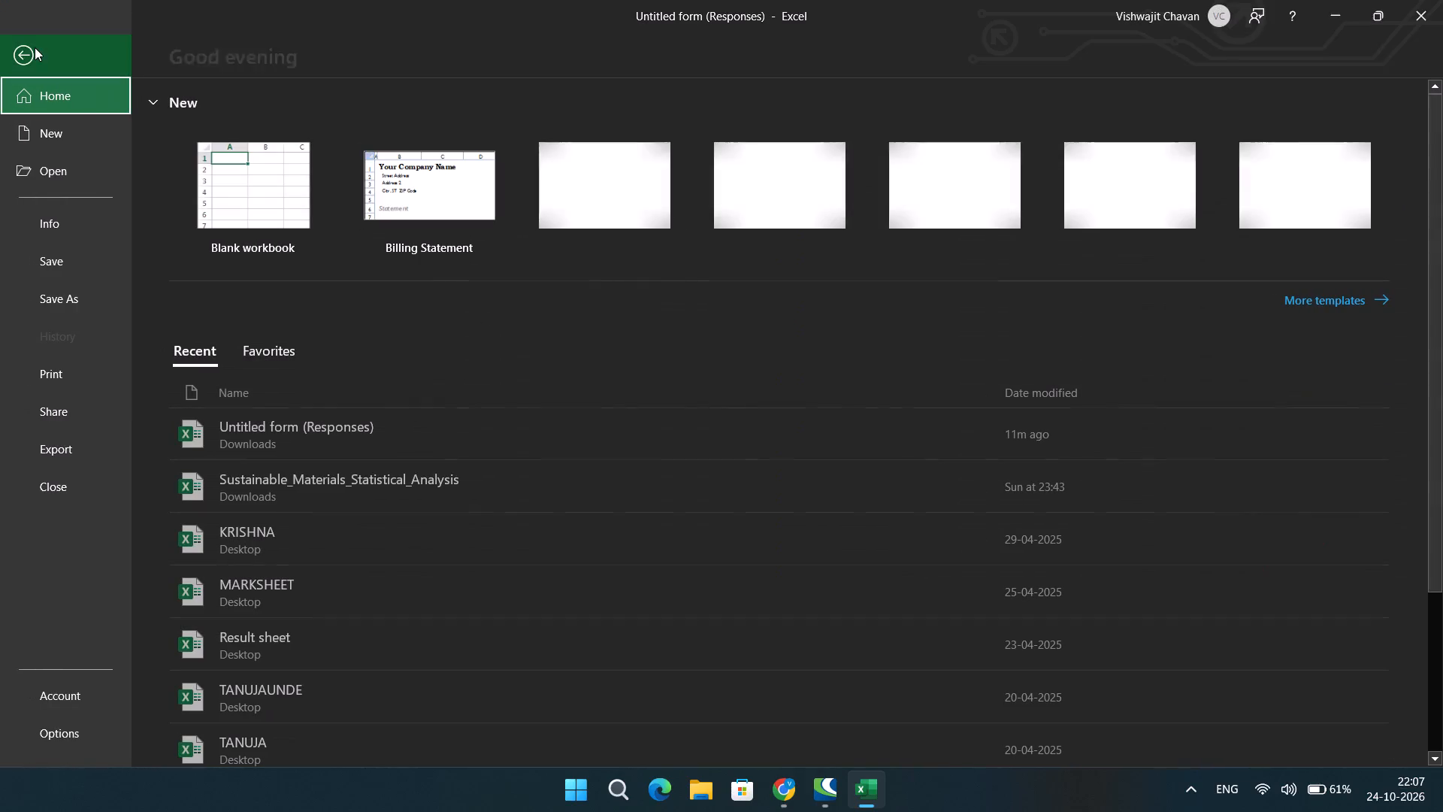
{"action": "left_click", "coordinate": [99, 302]}
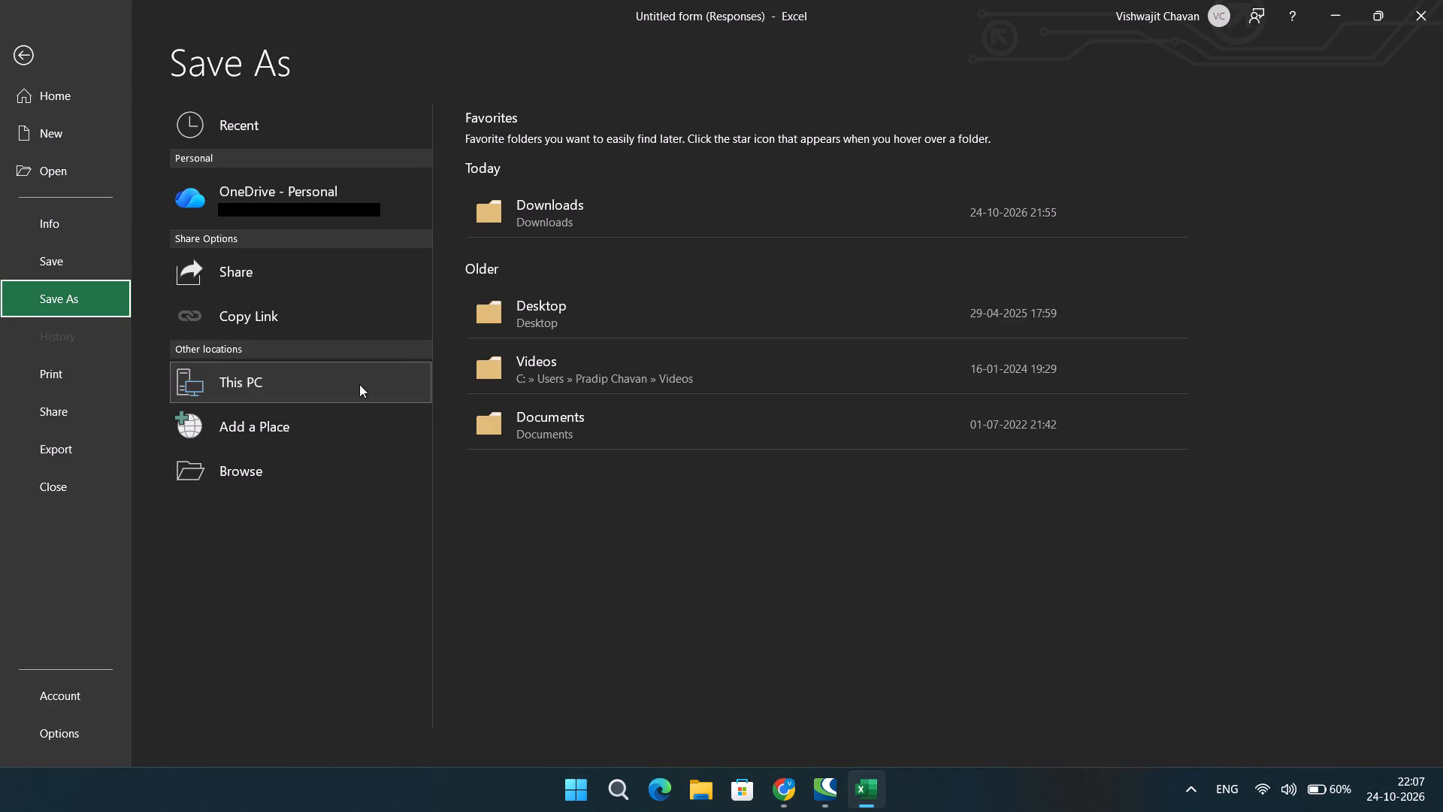
{"action": "left_click", "coordinate": [562, 300]}
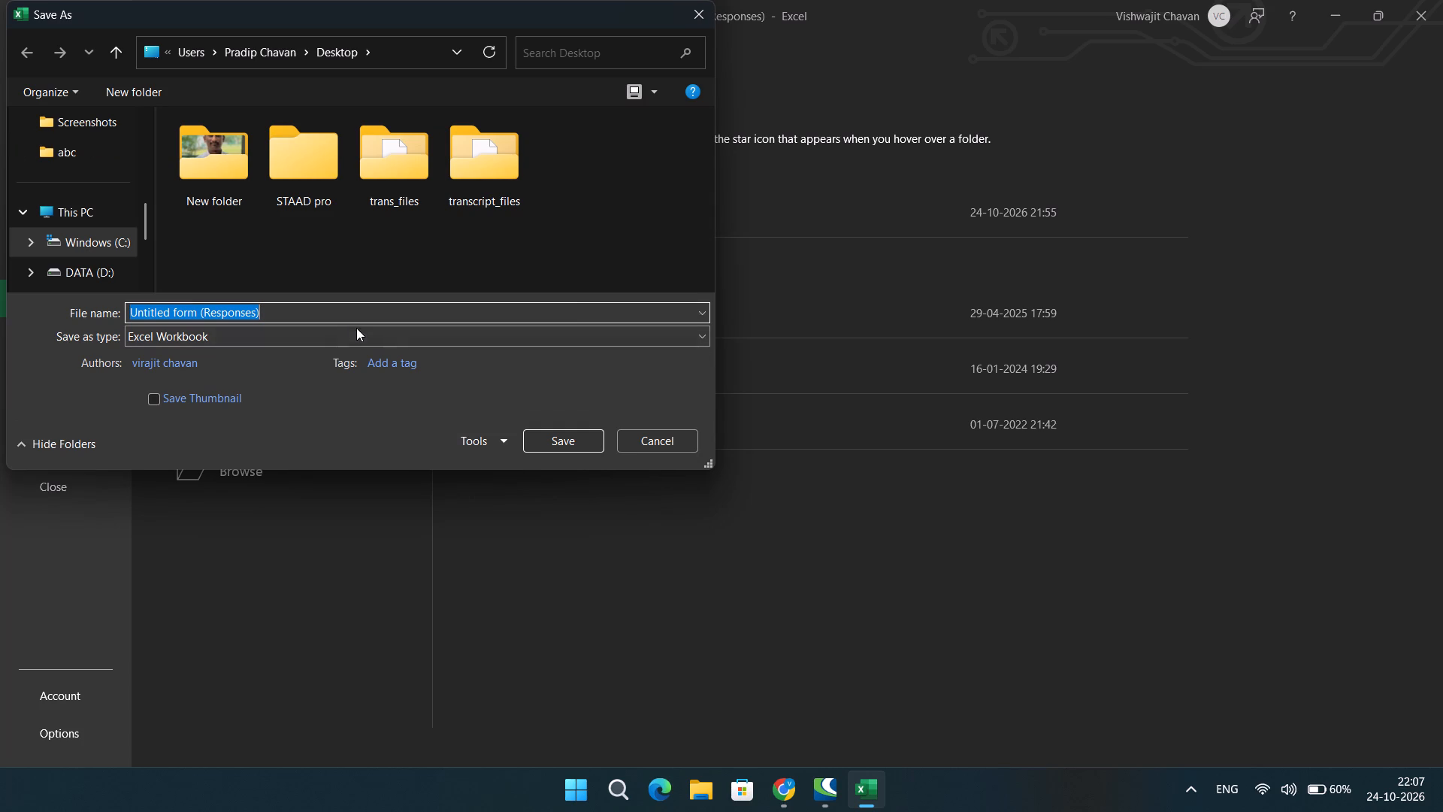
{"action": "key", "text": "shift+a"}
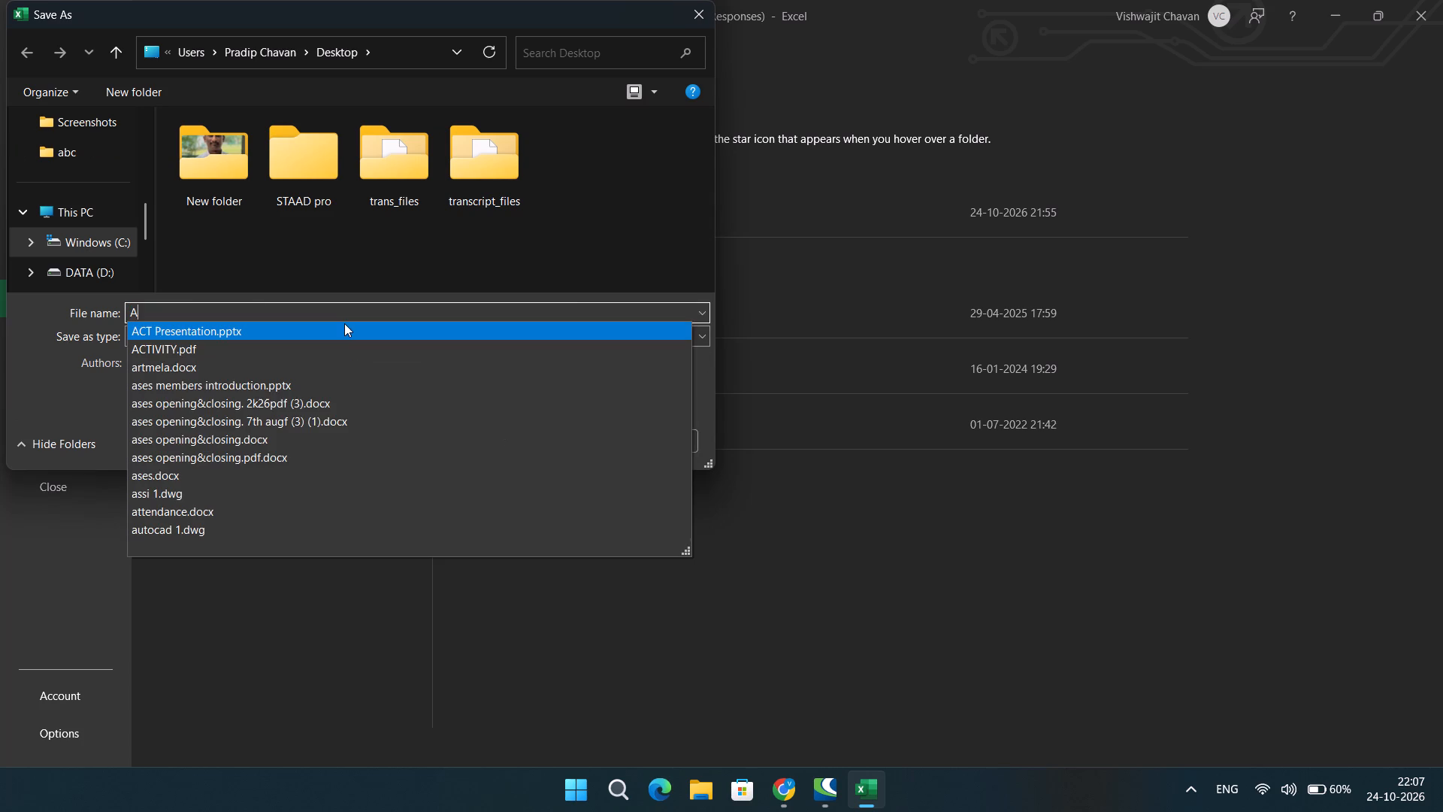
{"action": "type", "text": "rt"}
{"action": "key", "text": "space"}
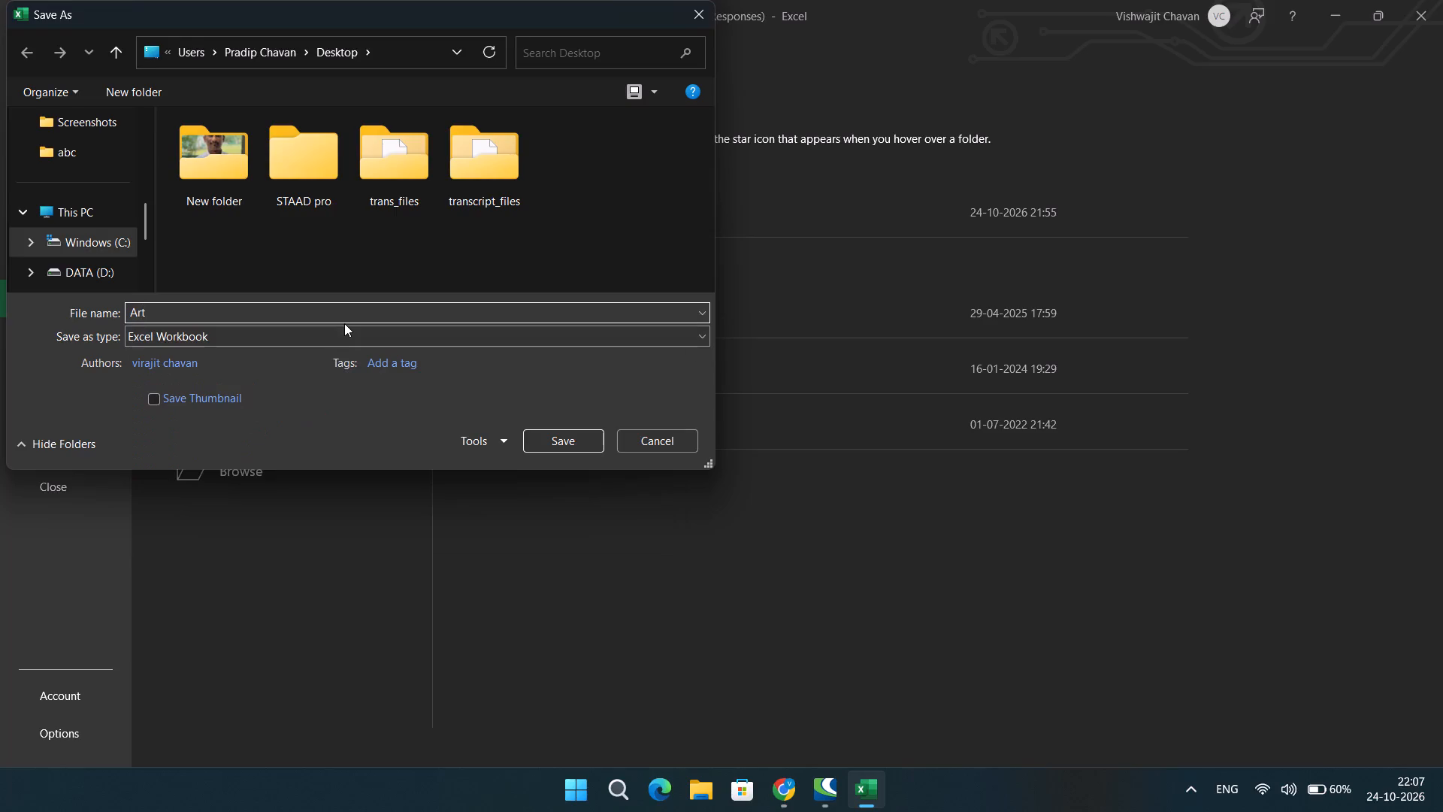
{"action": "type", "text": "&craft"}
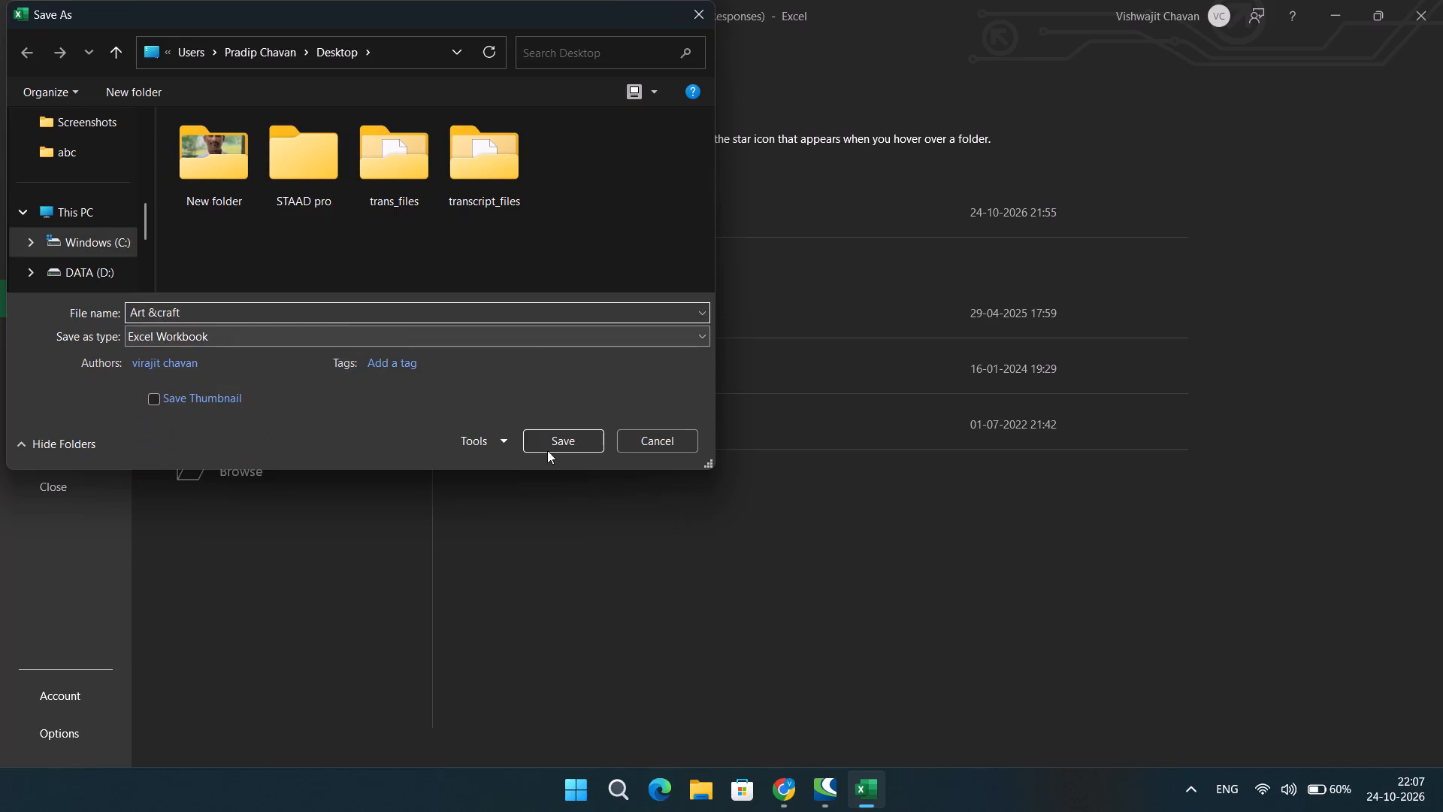
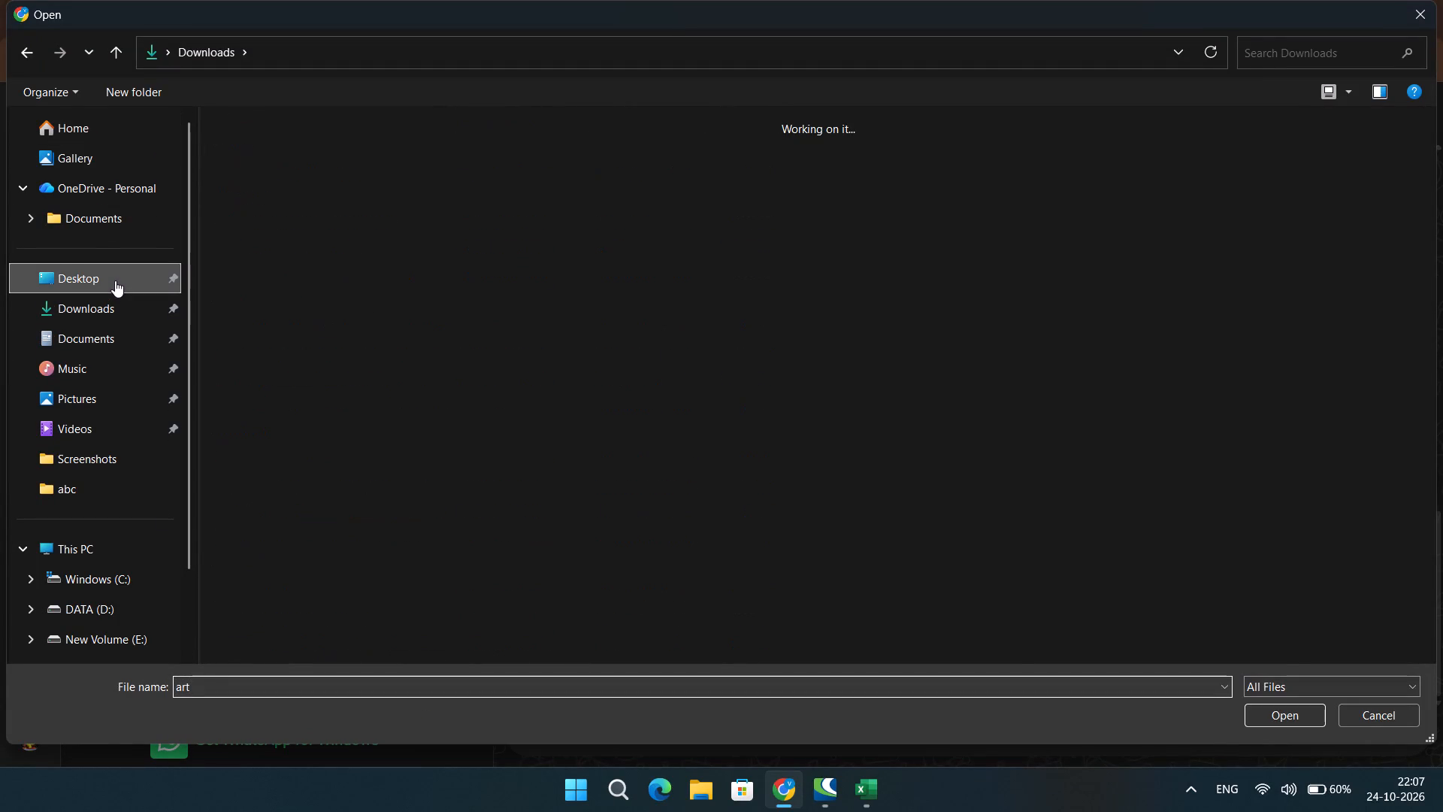
Look through the Desktop folder for the "Art &craft" workbook to upload, trying the file name "art" and clearing it.
{"action": "left_click", "coordinate": [222, 689]}
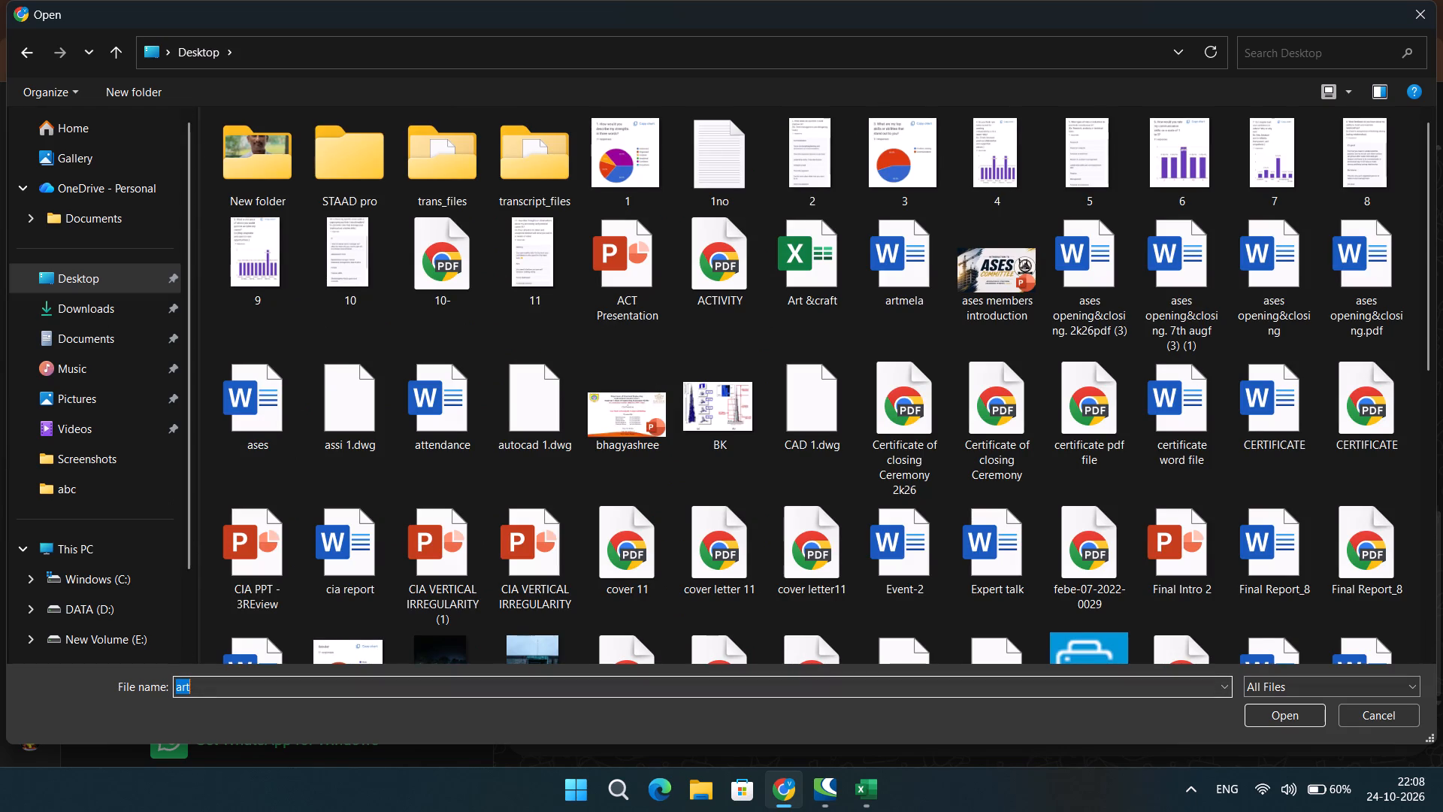
{"action": "type", "text": "art"}
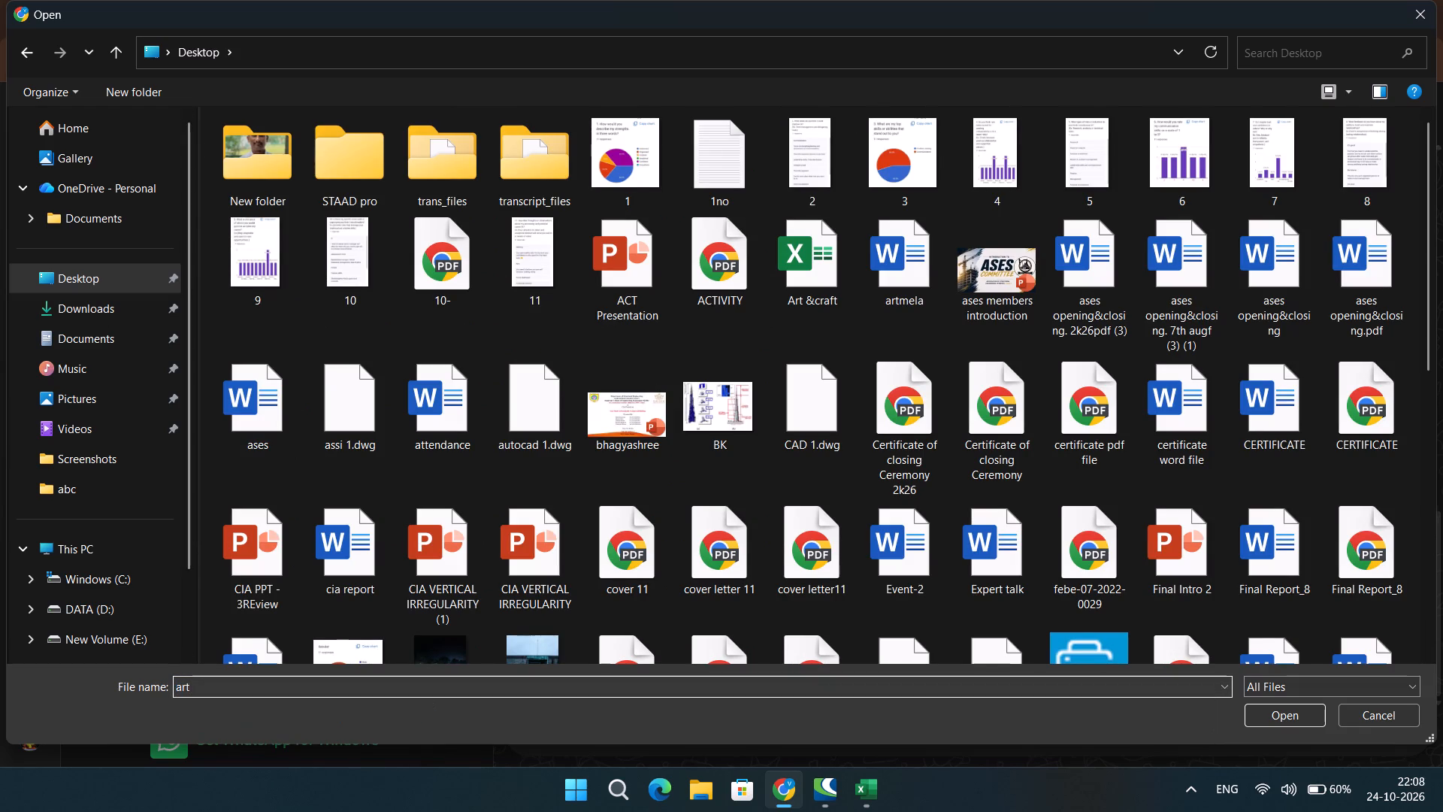
{"action": "key", "text": "BackSpace"}
{"action": "key", "text": "BackSpace"}
{"action": "key", "text": "BackSpace"}
{"action": "key", "text": "BackSpace"}
{"action": "scroll", "coordinate": [464, 416], "scroll_direction": "down", "scroll_amount": 1}
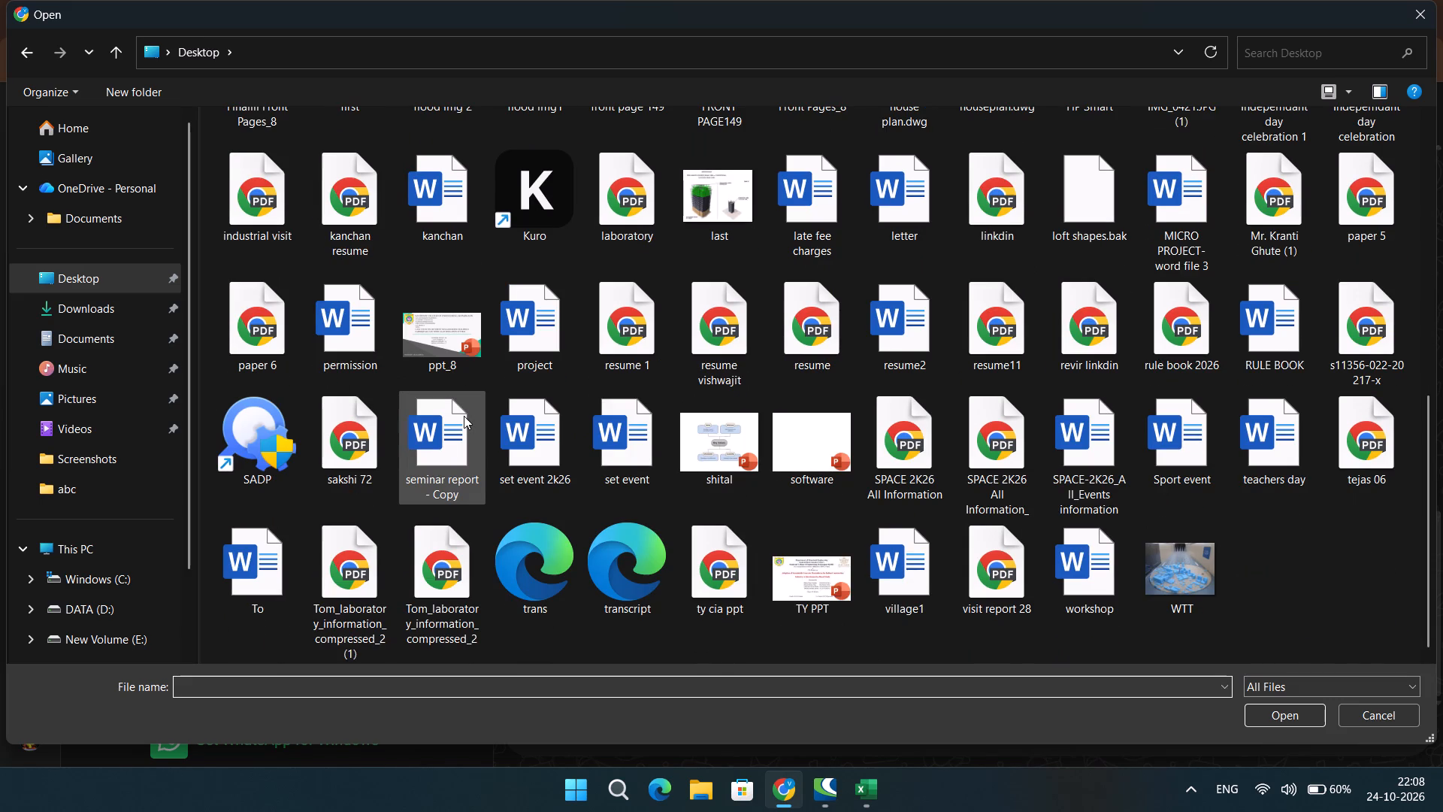
{"action": "scroll", "coordinate": [464, 416], "scroll_direction": "up", "scroll_amount": 9}
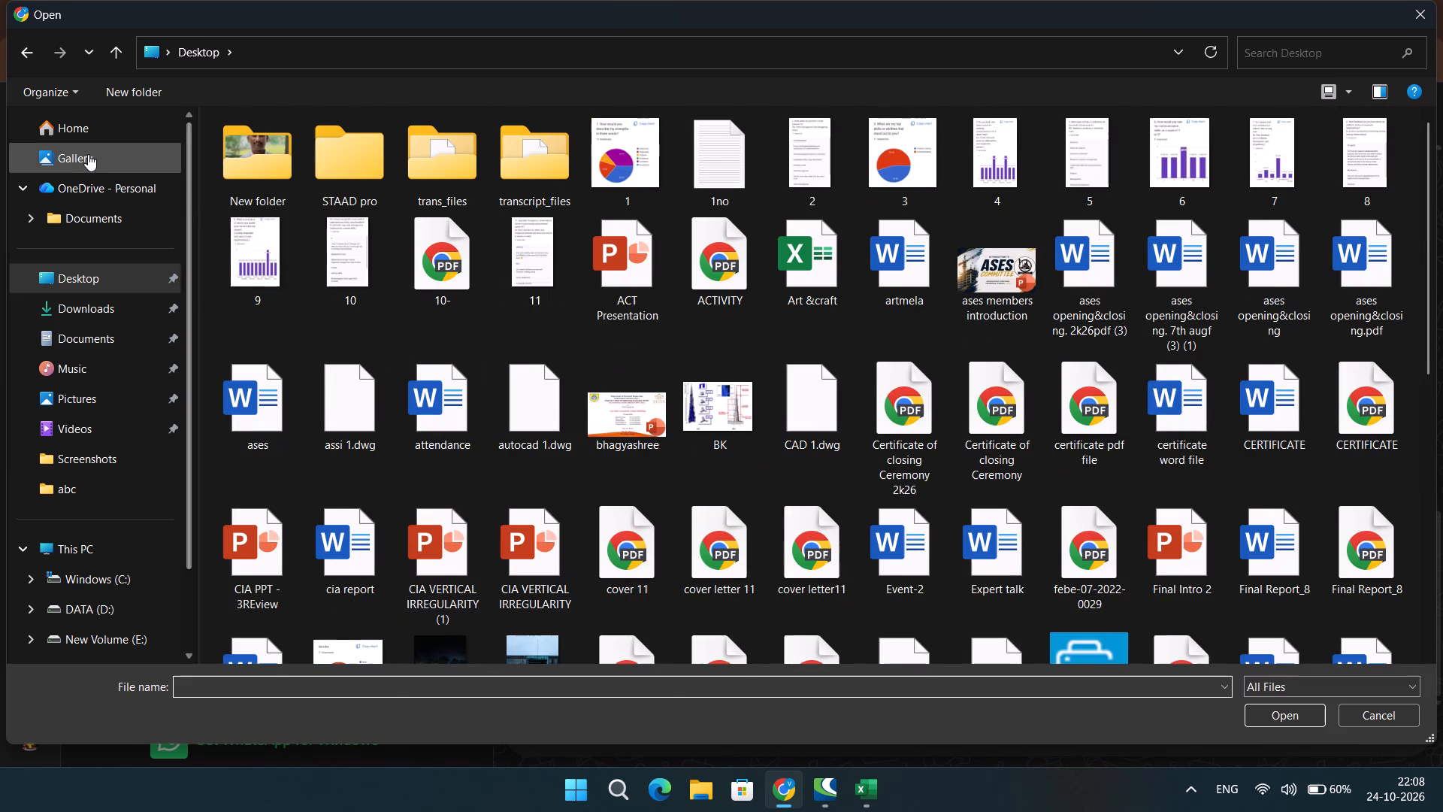
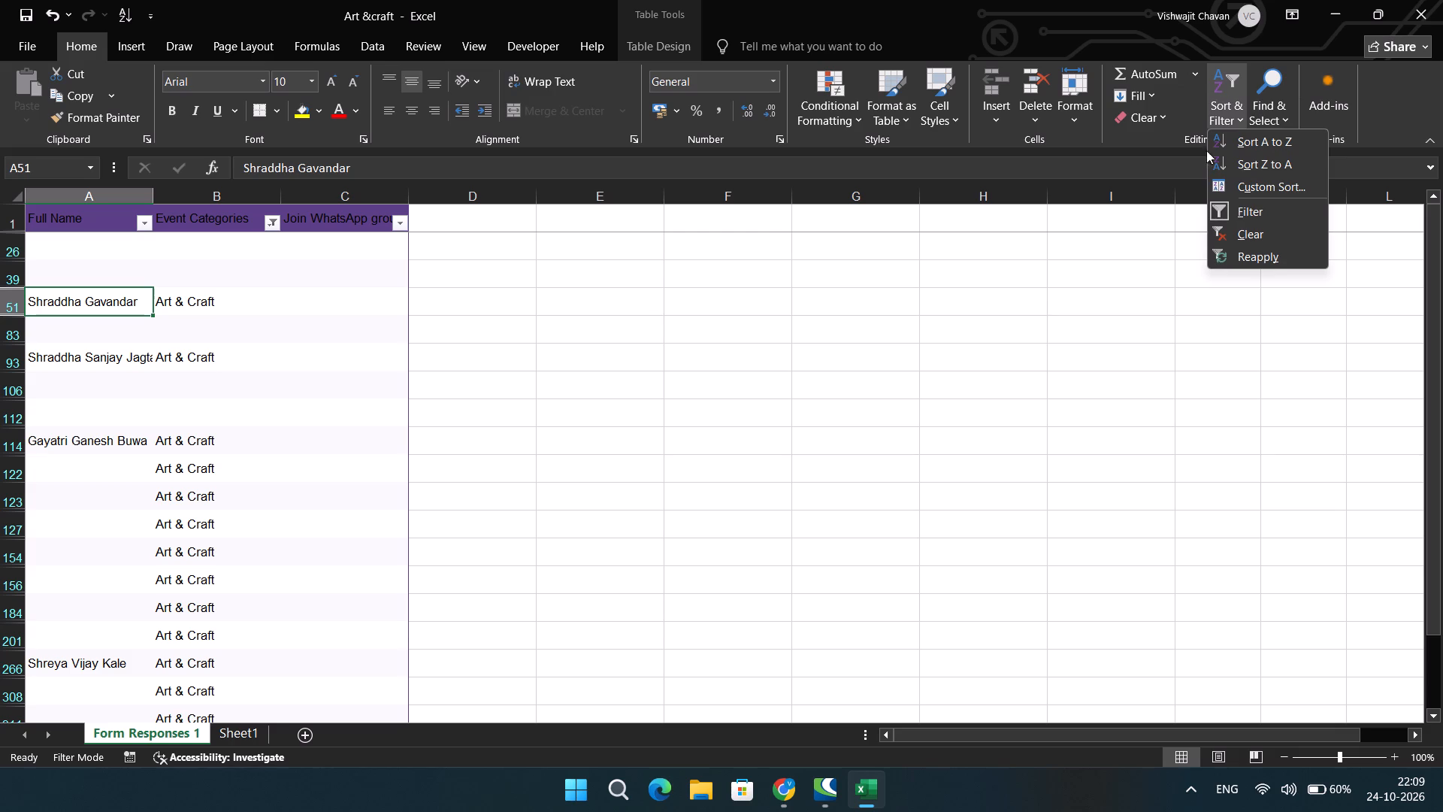
Turn off filtering on the Form Responses 1 table so that all response rows are shown.
{"action": "left_click", "coordinate": [1253, 208]}
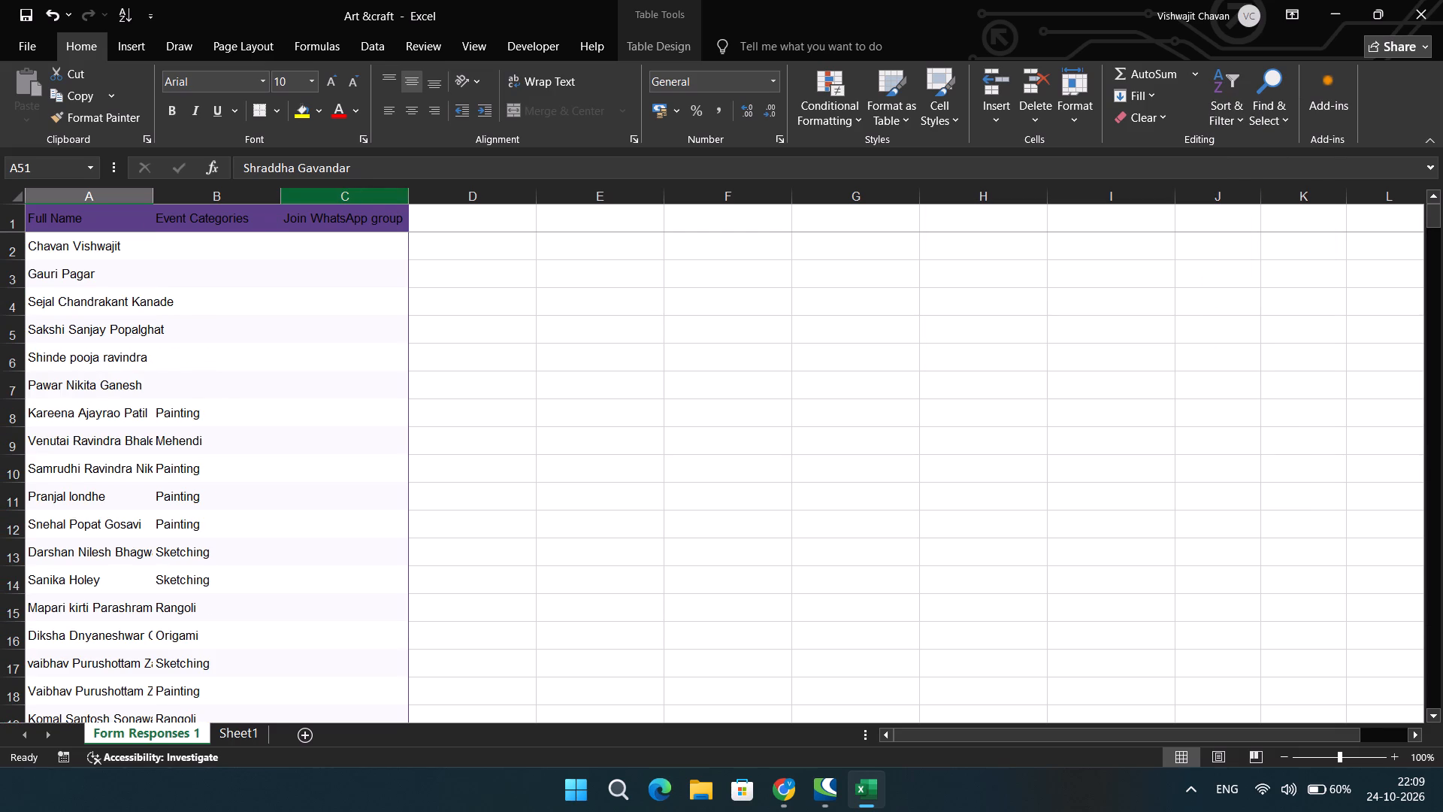
Select the whole response table, including its header row, and turn filtering back on for its columns.
{"action": "left_click_drag", "start_coordinate": [209, 229], "coordinate": [212, 214]}
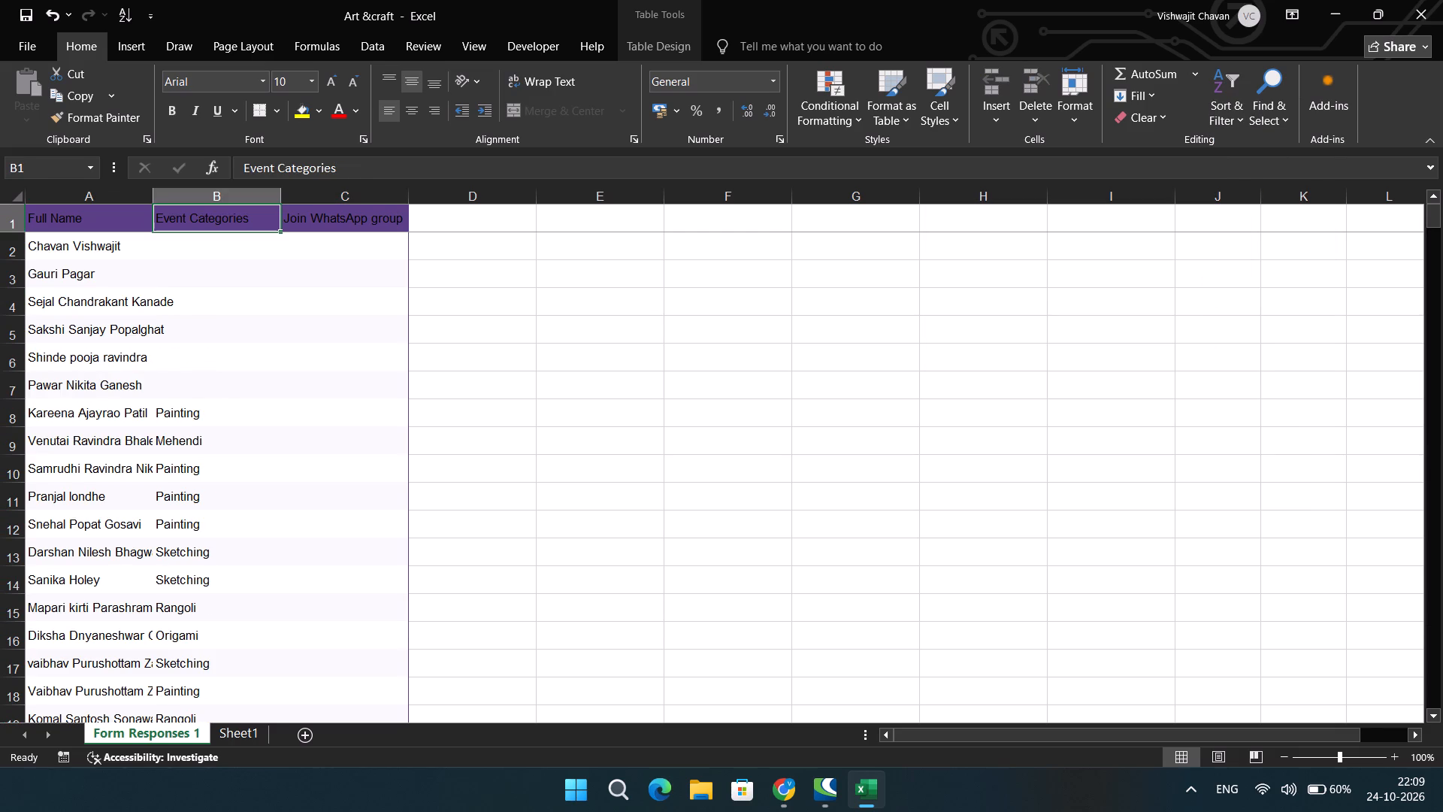
{"action": "left_click_drag", "start_coordinate": [212, 214], "coordinate": [185, 349]}
{"action": "key", "text": "ctrl+a"}
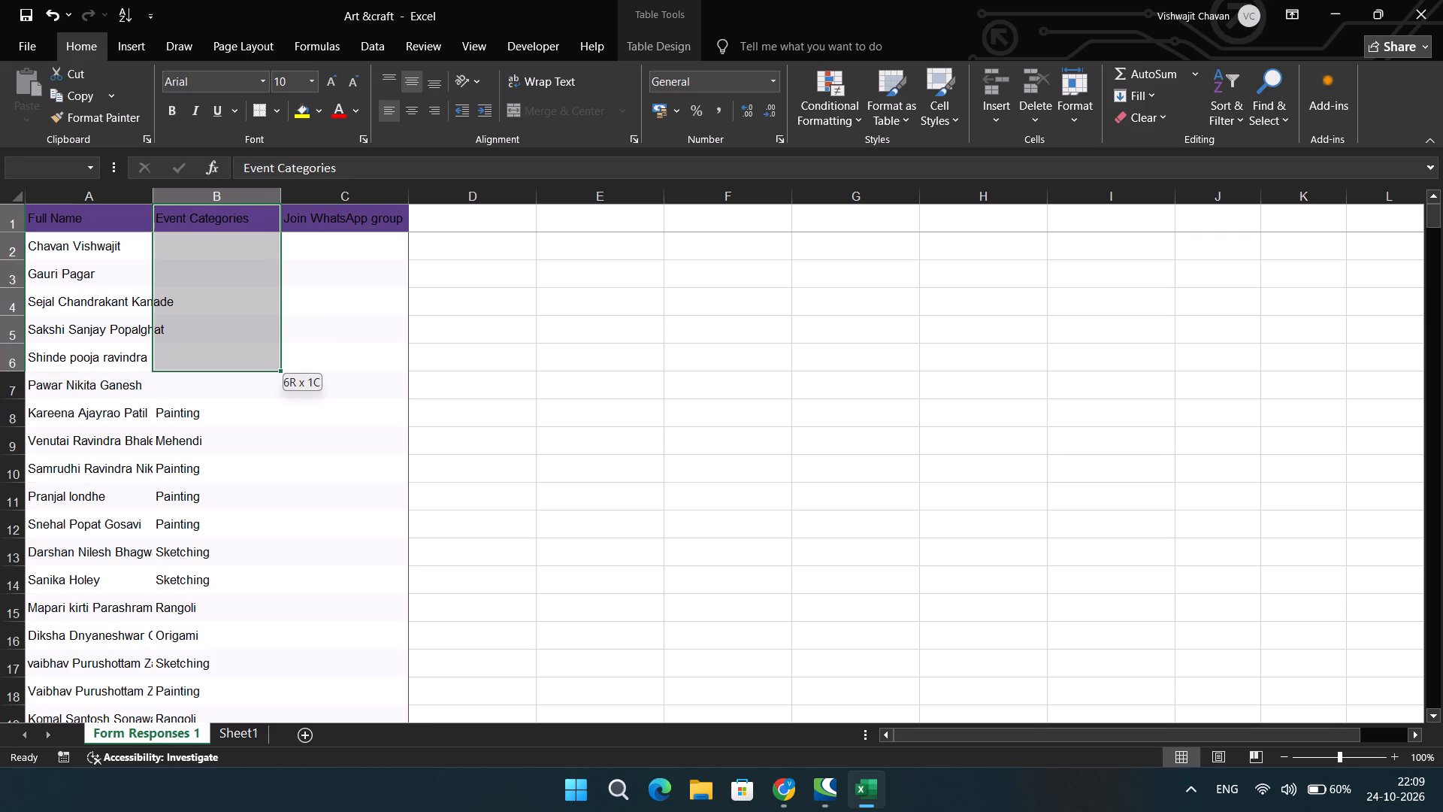
{"action": "left_click", "coordinate": [1228, 85]}
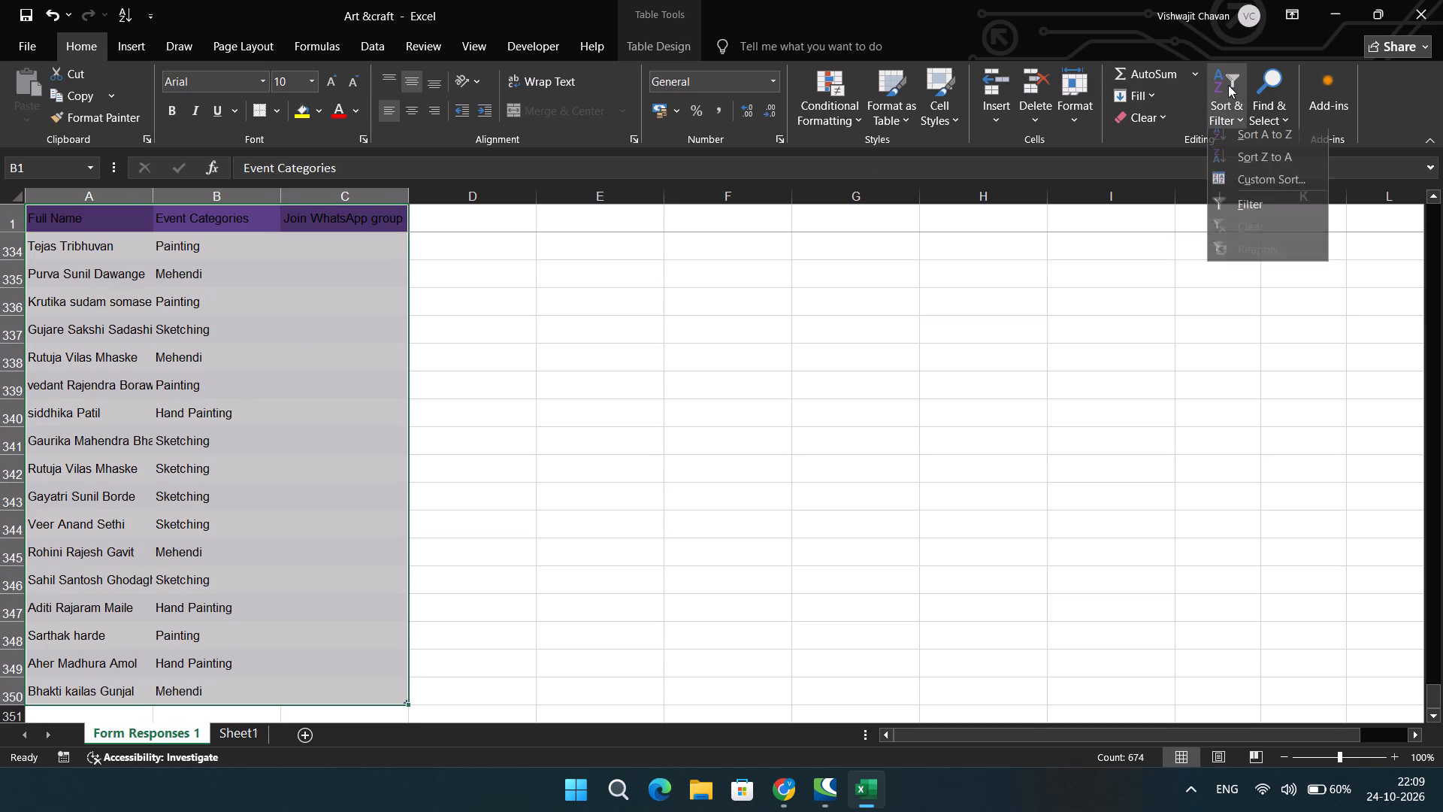
{"action": "left_click", "coordinate": [1258, 201]}
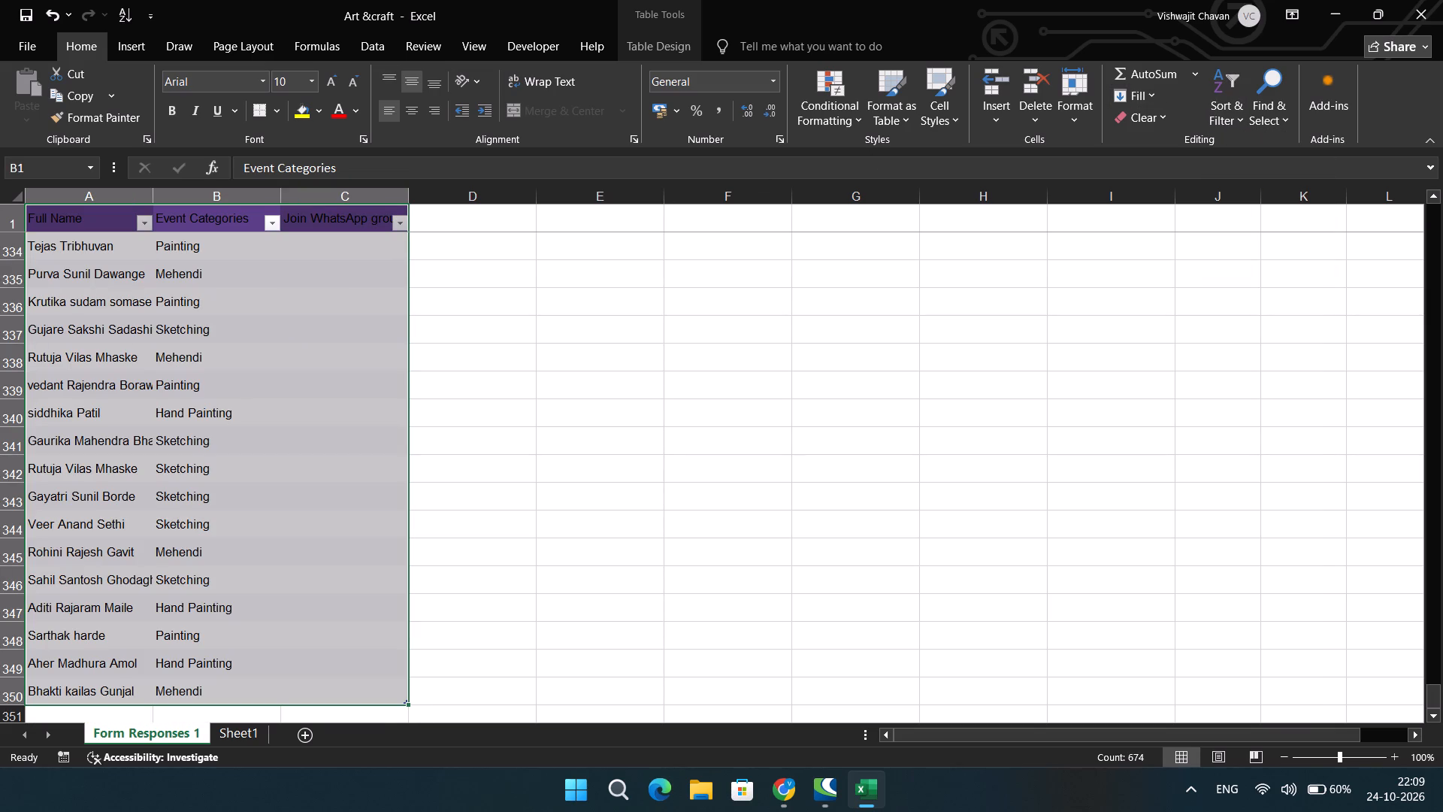
Open the filter options of the Event Categories column.
{"action": "left_click", "coordinate": [265, 228]}
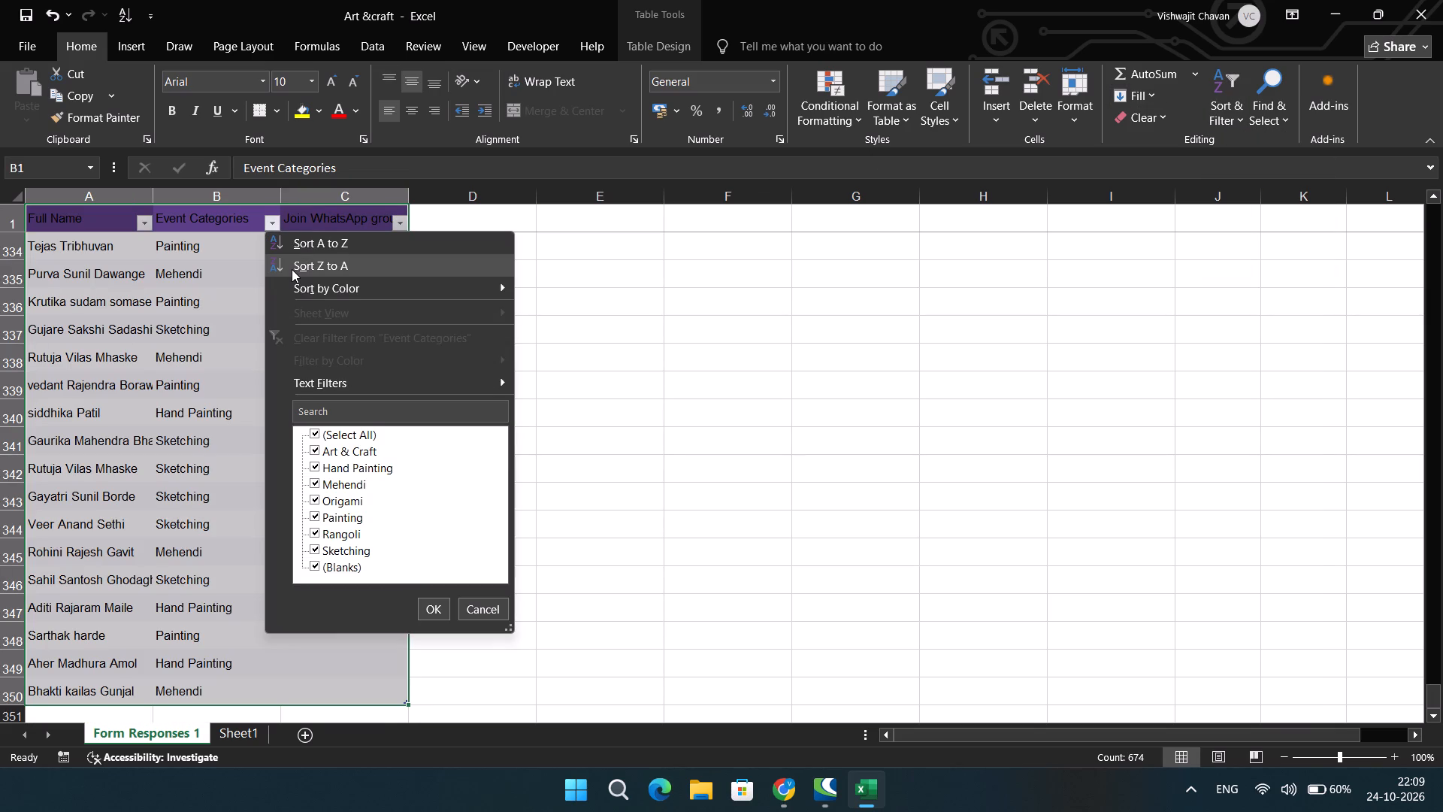
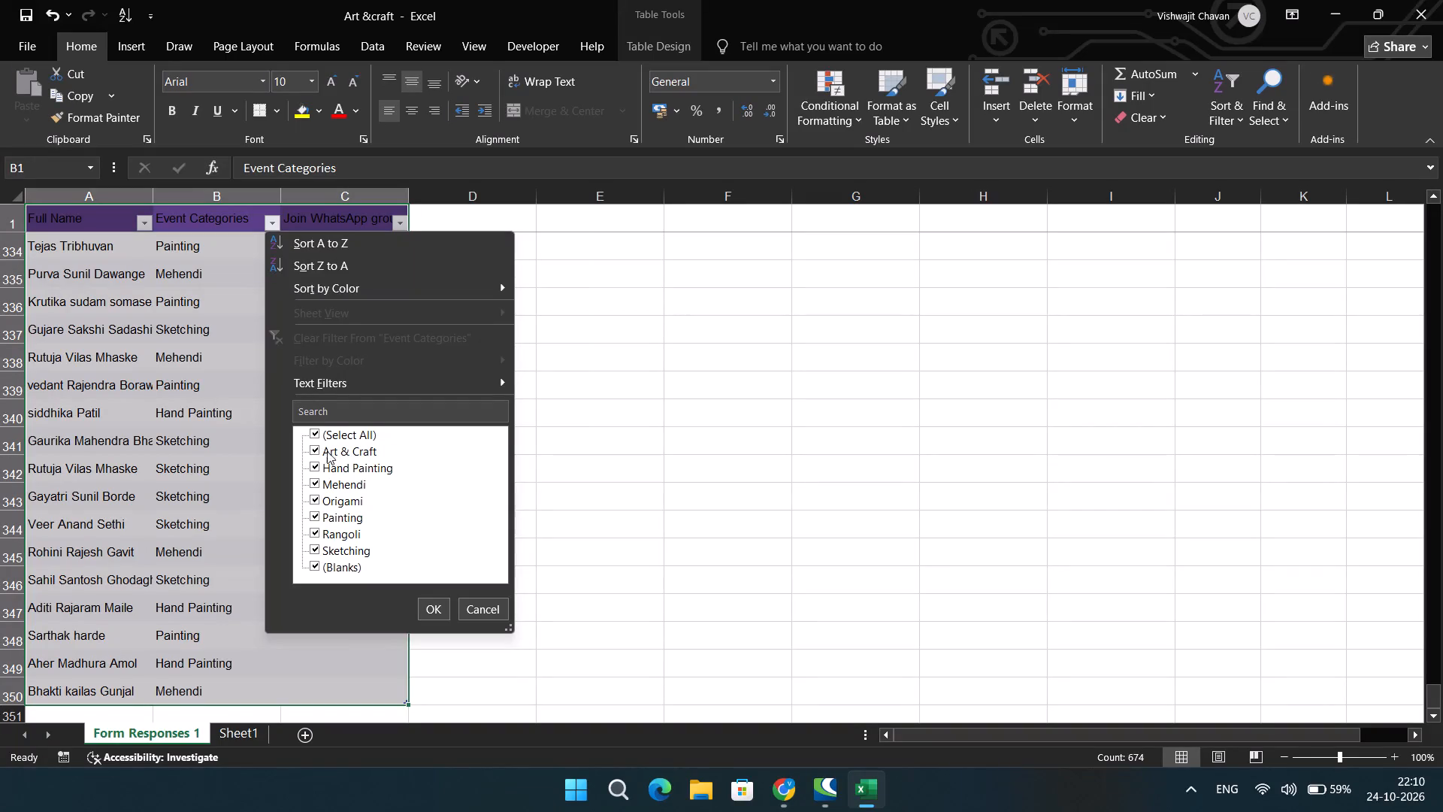
Filter the Event Categories column in Form Responses 1 to show only Mehendi entries.
{"action": "left_click", "coordinate": [319, 428]}
{"action": "left_click", "coordinate": [318, 486]}
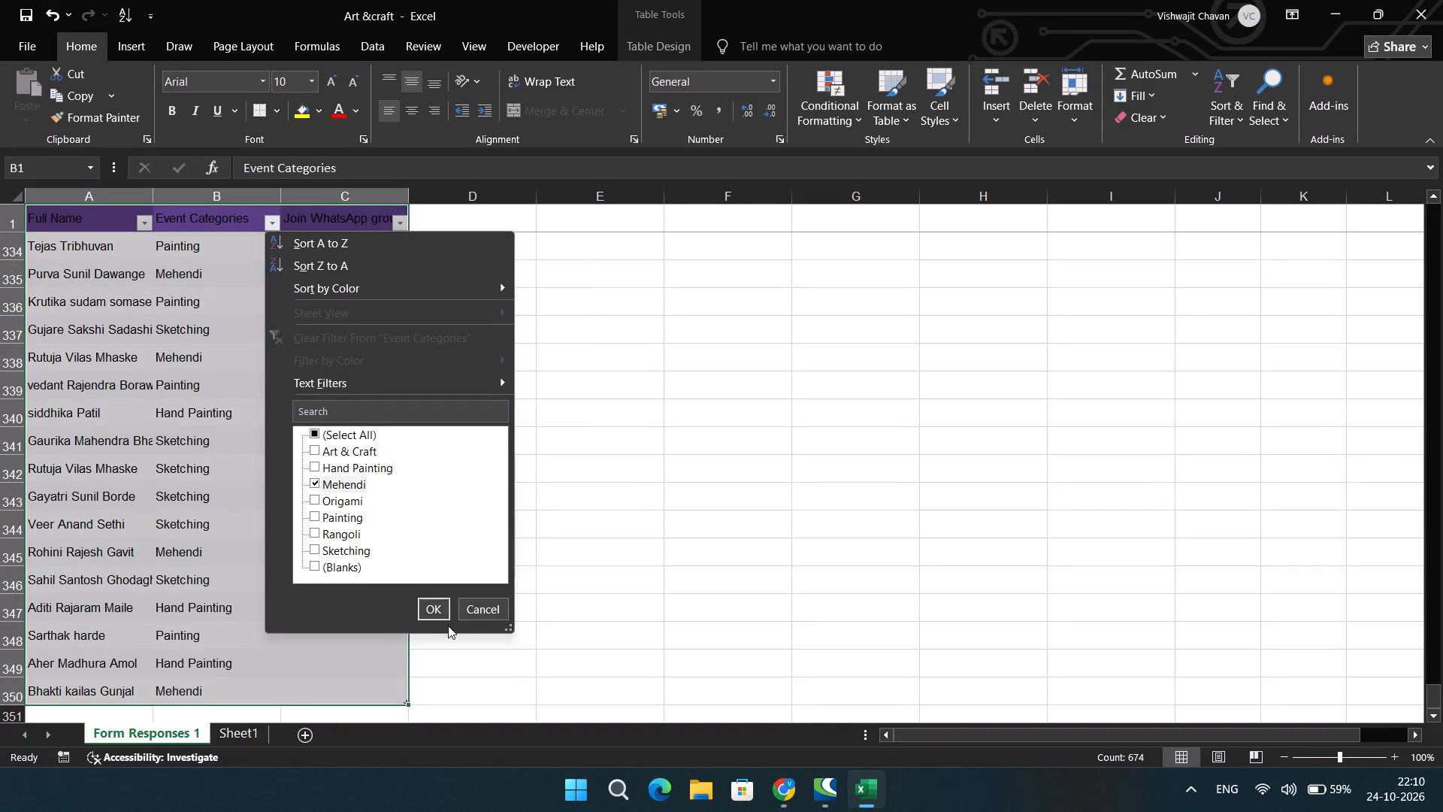
{"action": "left_click", "coordinate": [435, 609]}
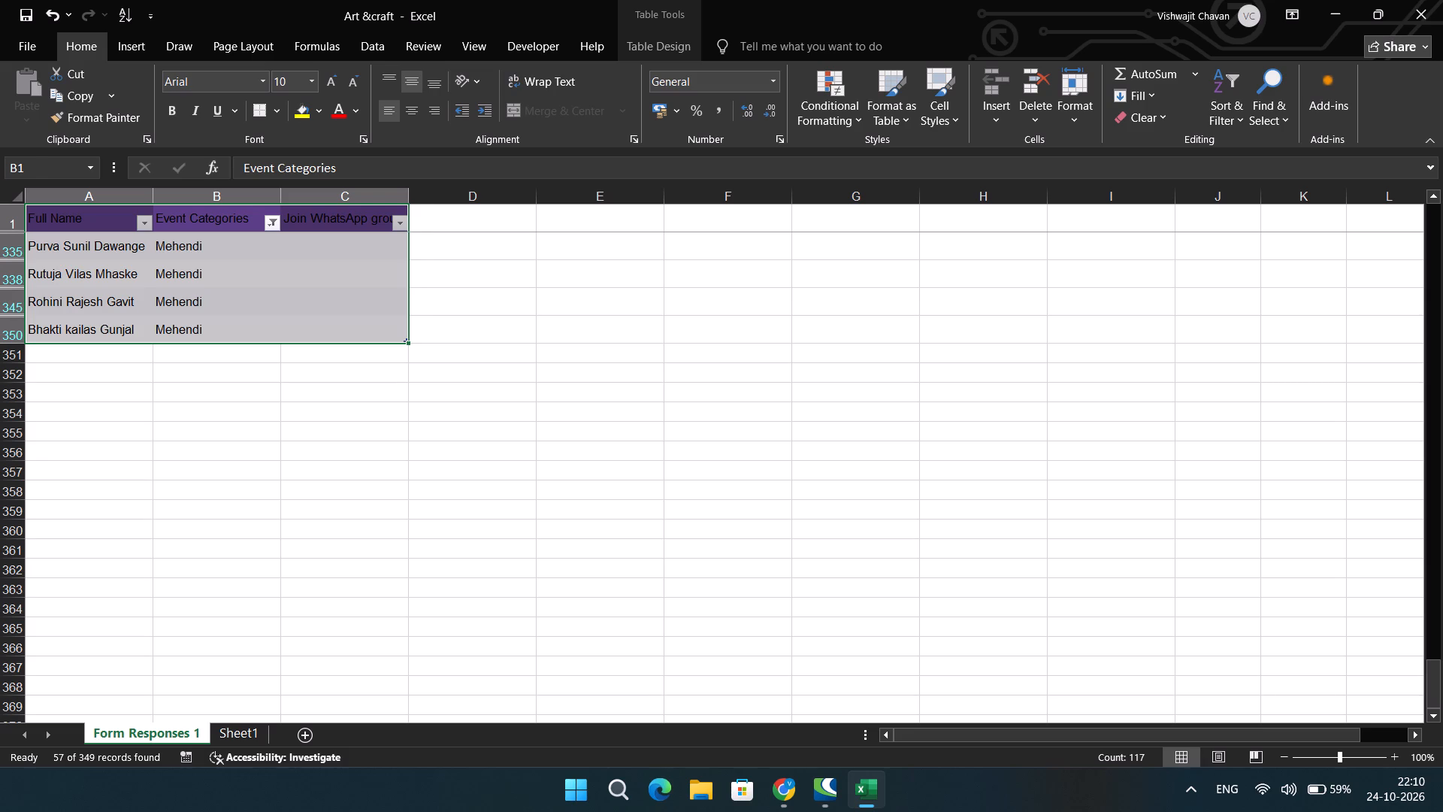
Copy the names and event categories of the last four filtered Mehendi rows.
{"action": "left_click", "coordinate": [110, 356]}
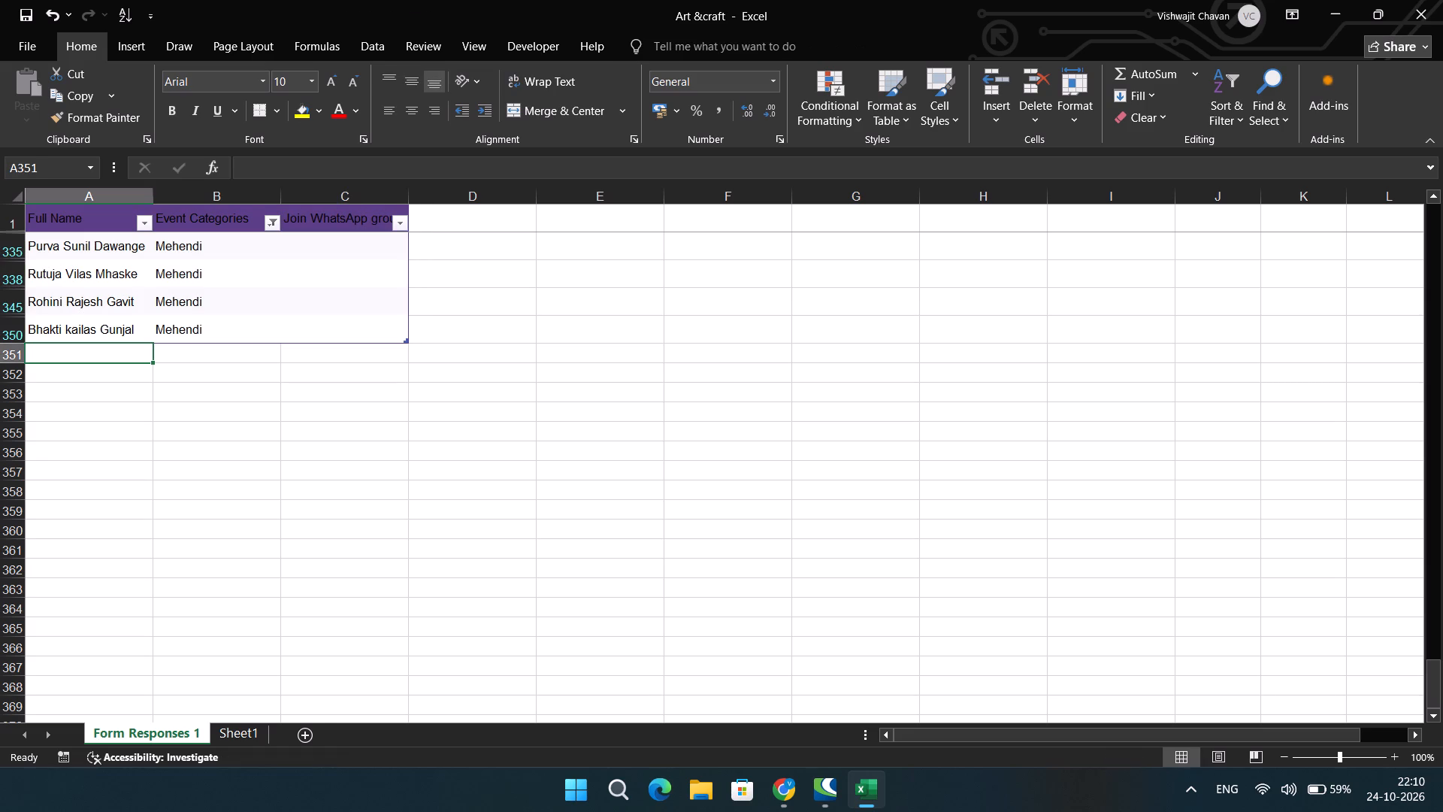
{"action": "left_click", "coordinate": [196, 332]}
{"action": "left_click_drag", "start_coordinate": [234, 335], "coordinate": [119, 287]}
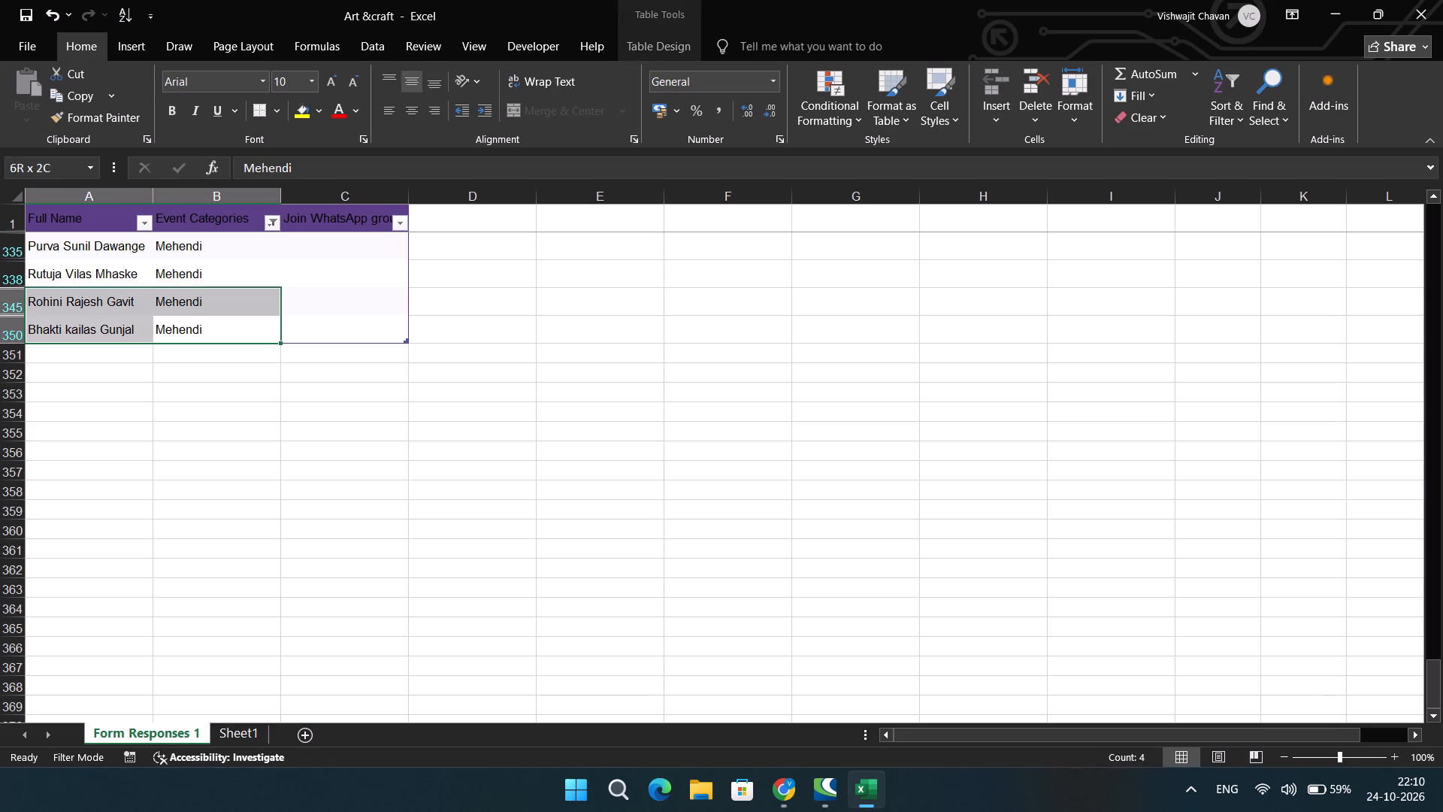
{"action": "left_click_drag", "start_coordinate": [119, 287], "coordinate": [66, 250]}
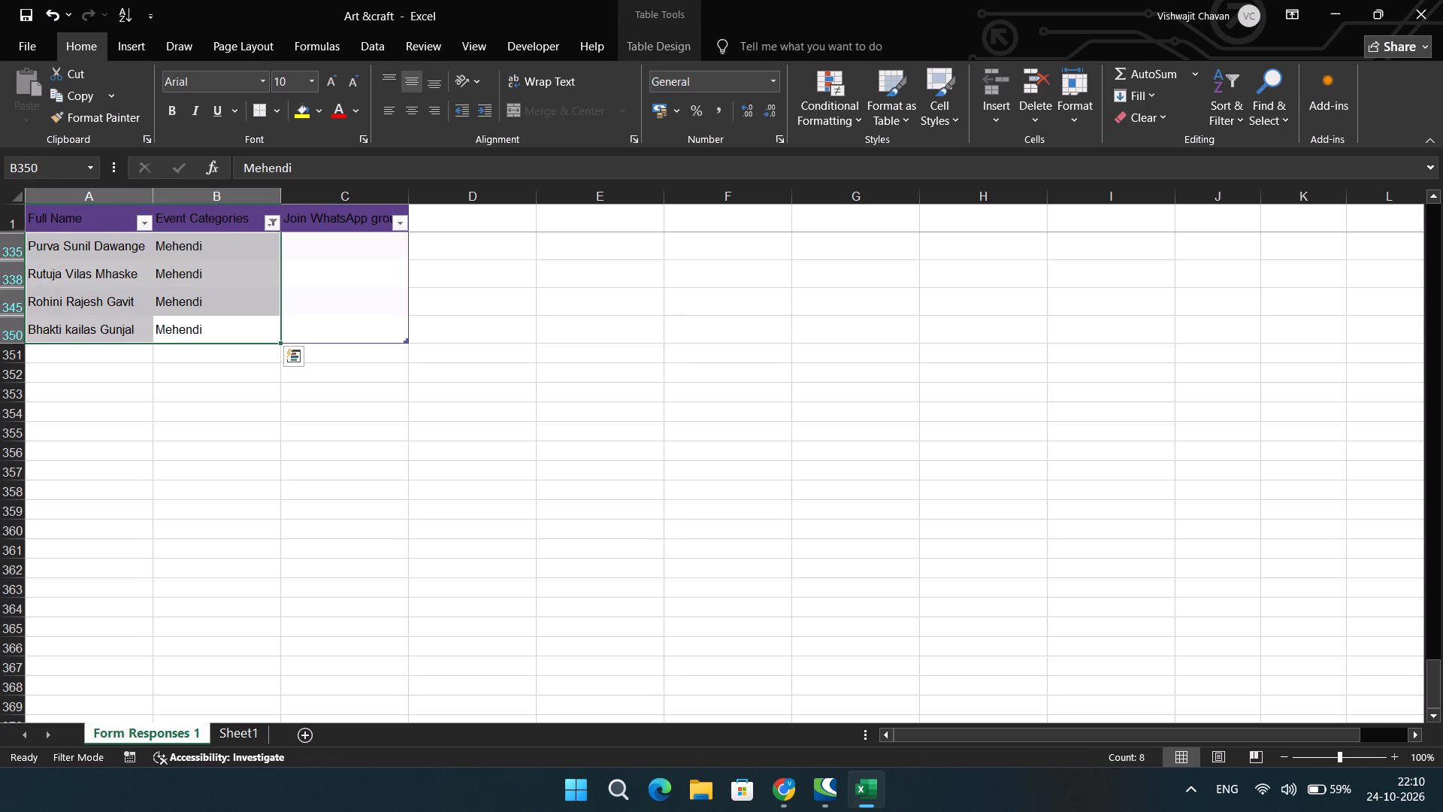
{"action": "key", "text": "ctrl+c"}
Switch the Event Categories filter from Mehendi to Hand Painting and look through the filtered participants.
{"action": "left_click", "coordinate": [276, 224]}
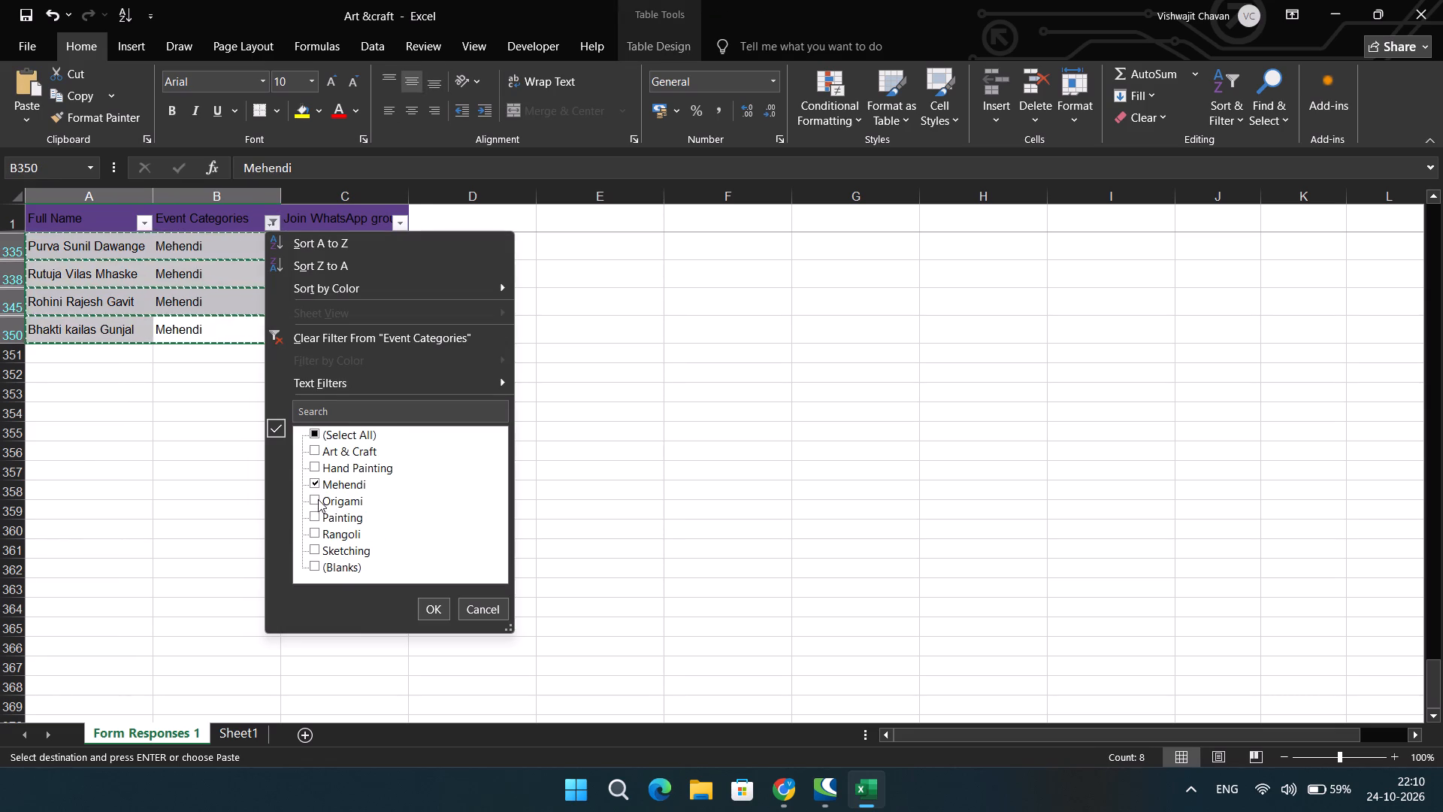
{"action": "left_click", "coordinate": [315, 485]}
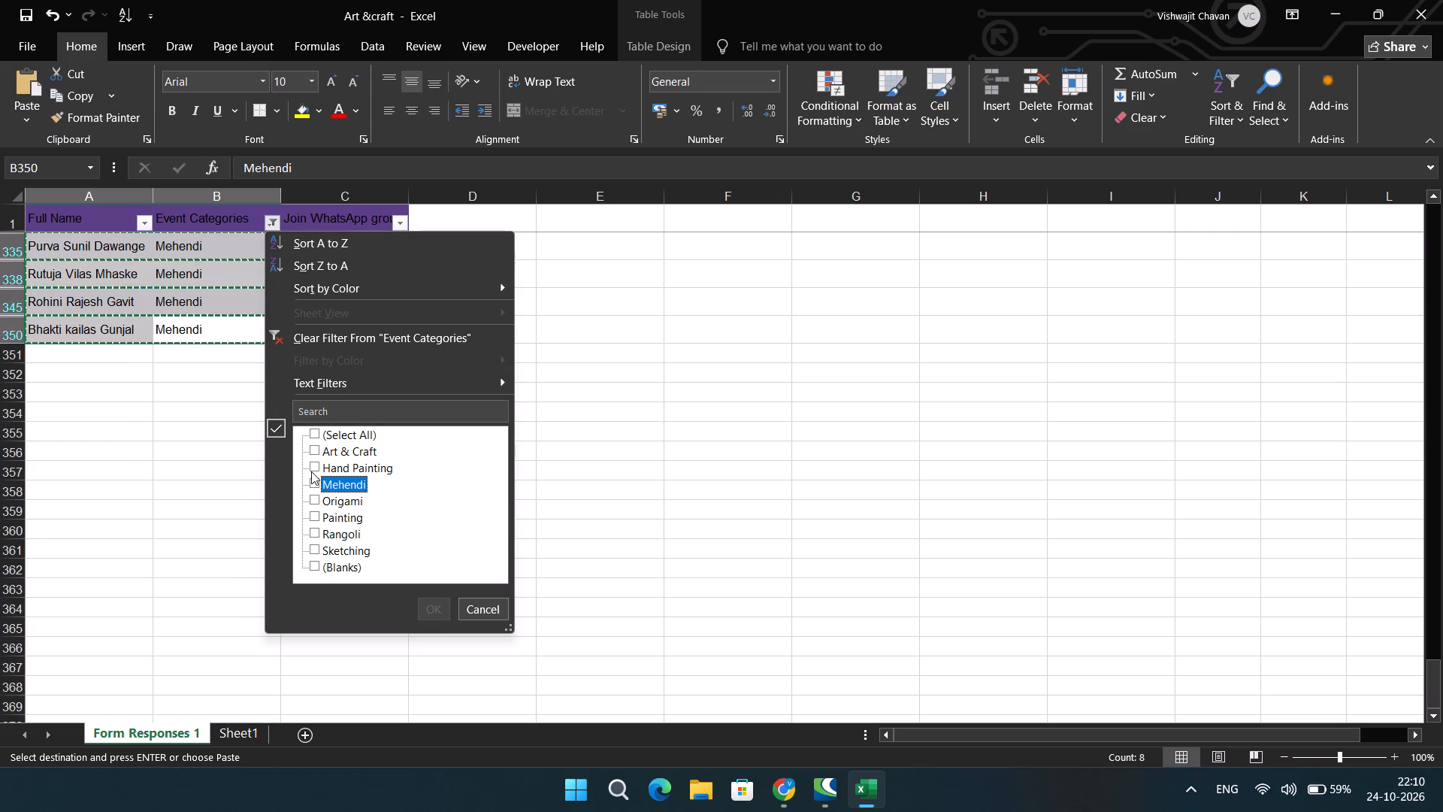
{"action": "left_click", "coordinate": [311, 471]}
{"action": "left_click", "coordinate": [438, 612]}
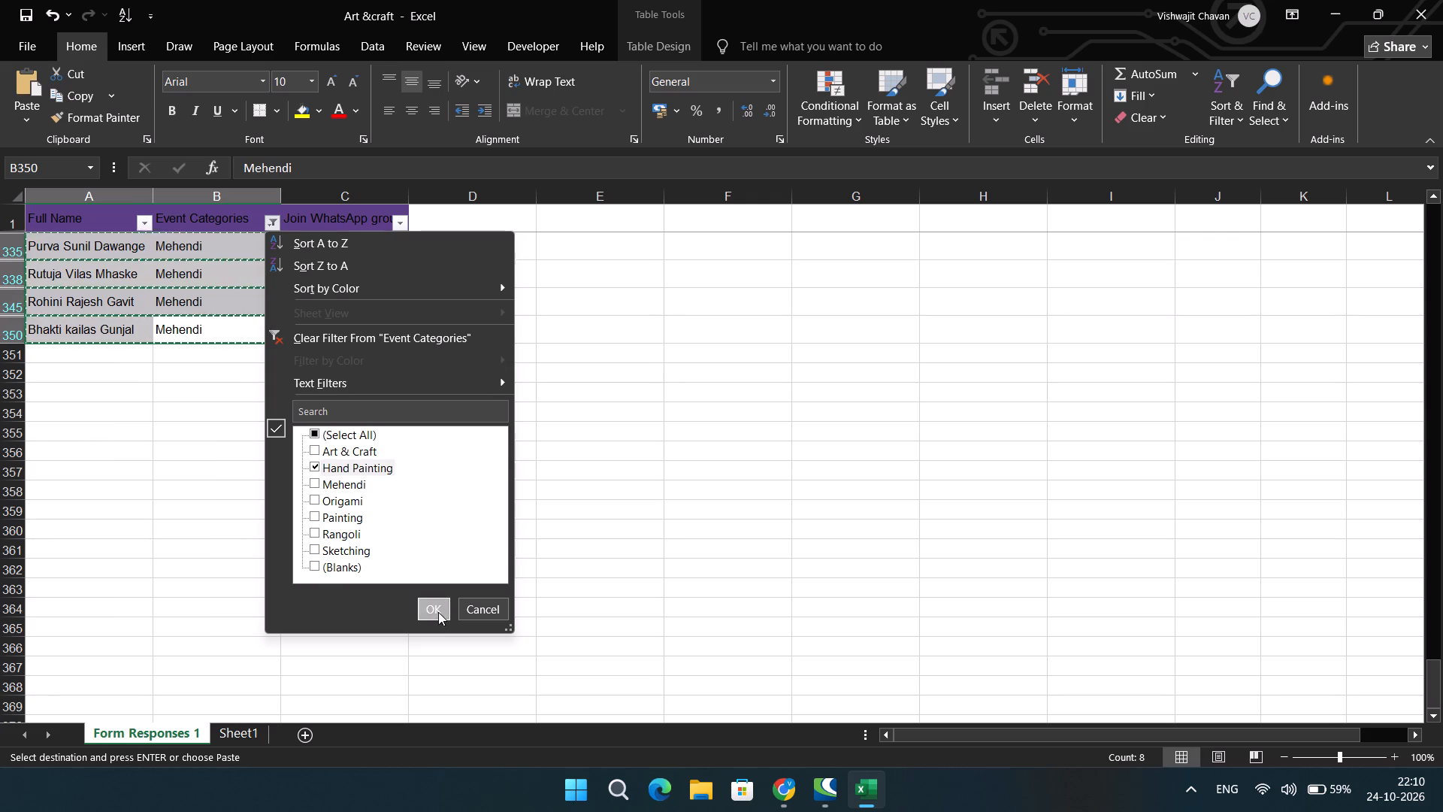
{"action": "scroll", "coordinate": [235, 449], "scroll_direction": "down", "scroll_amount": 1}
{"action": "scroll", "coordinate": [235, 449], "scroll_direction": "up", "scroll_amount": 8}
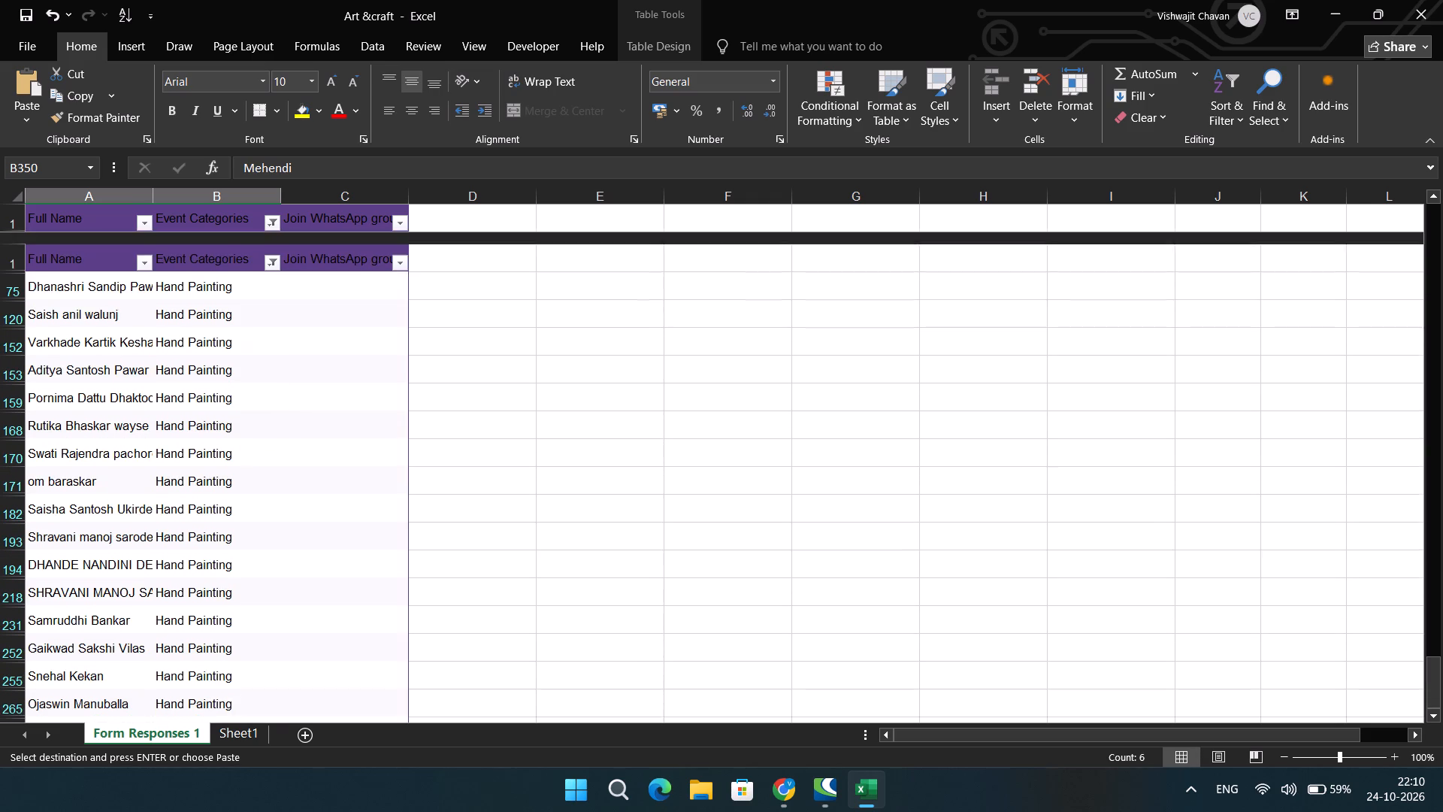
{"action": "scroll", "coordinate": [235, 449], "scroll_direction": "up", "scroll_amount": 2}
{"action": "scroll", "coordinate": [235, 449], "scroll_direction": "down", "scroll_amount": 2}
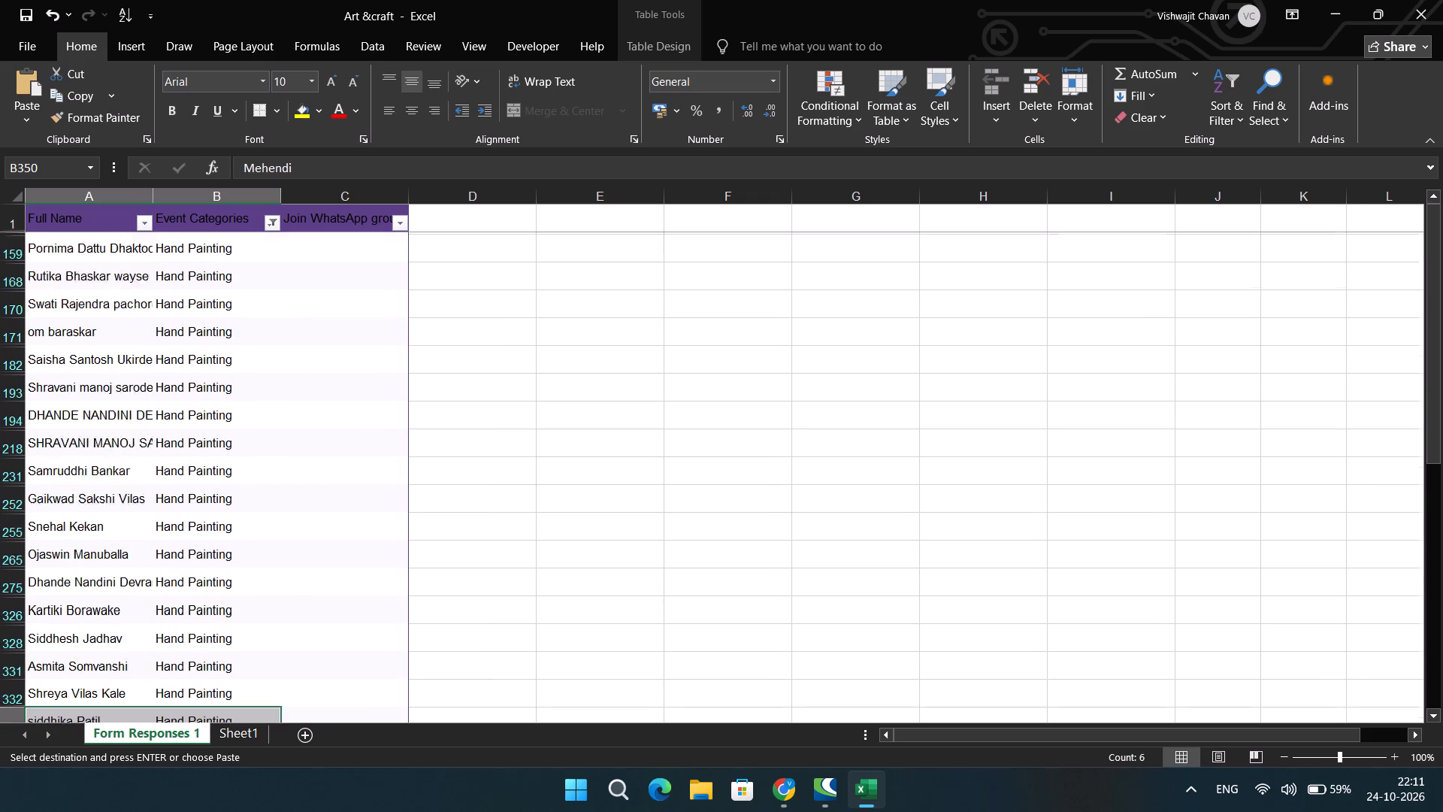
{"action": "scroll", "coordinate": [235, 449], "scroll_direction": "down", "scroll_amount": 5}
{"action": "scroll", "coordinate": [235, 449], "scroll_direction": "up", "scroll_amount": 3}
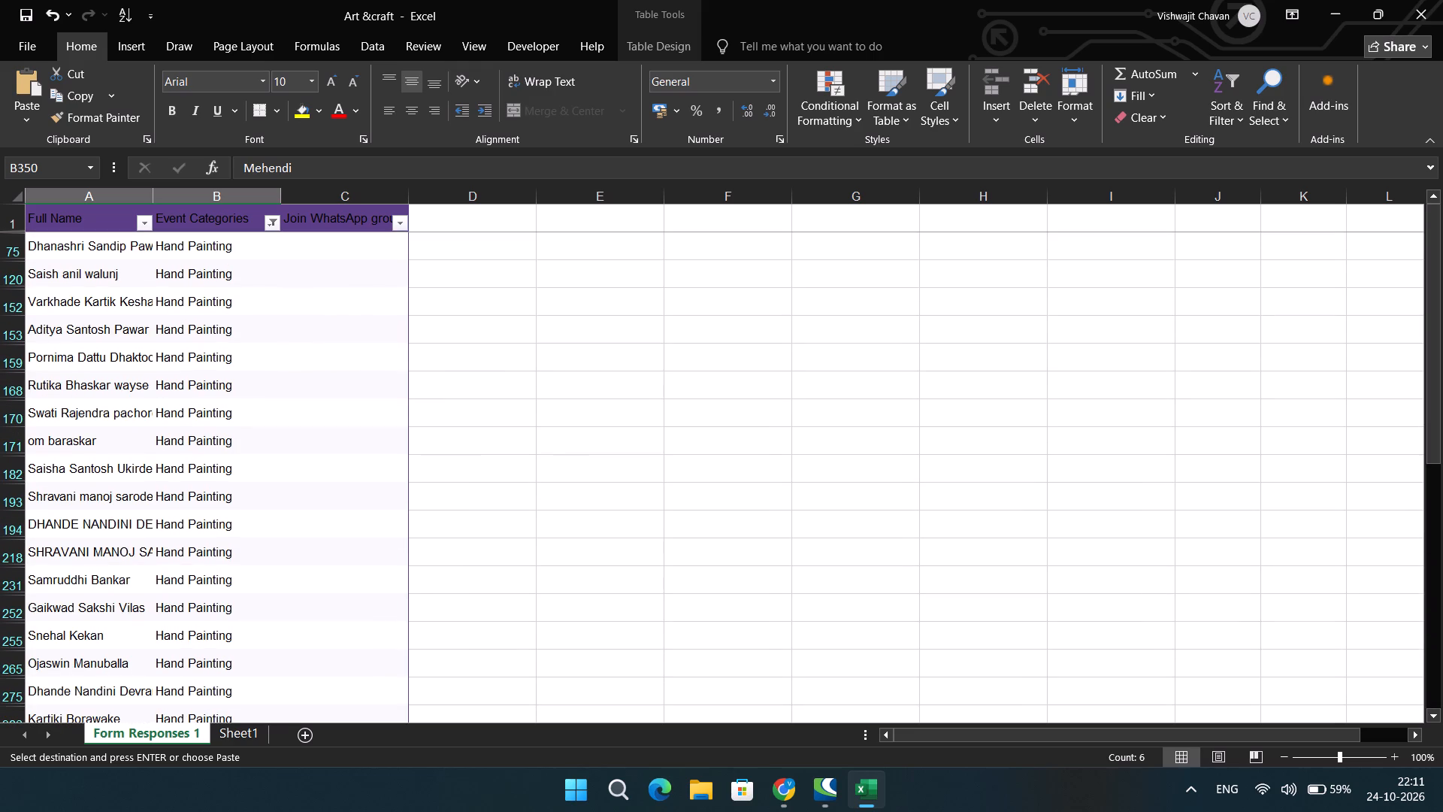
Switch the Event Categories filter back to show only Mehendi entries, excluding Hand Painting.
{"action": "left_click", "coordinate": [277, 220]}
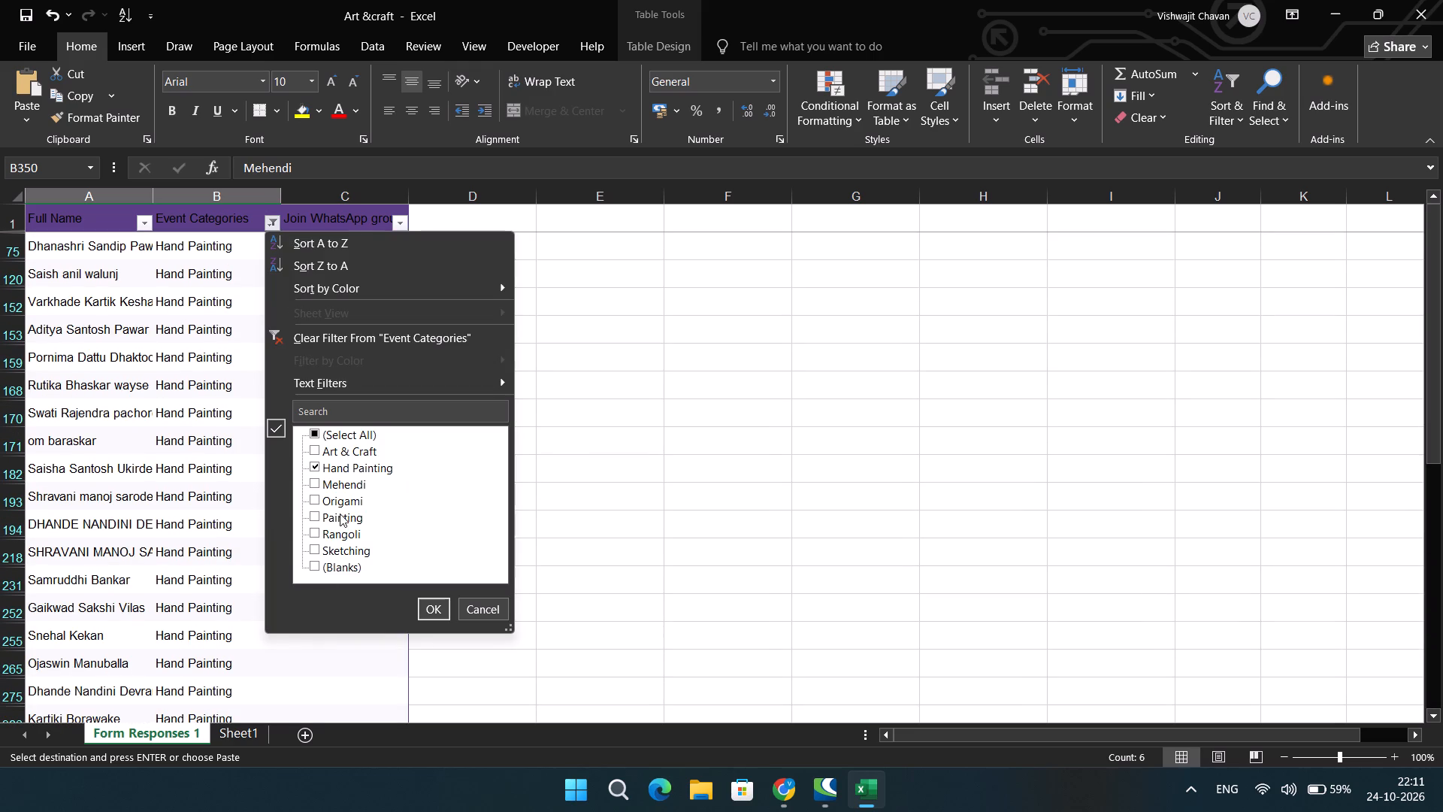
{"action": "left_click", "coordinate": [316, 485]}
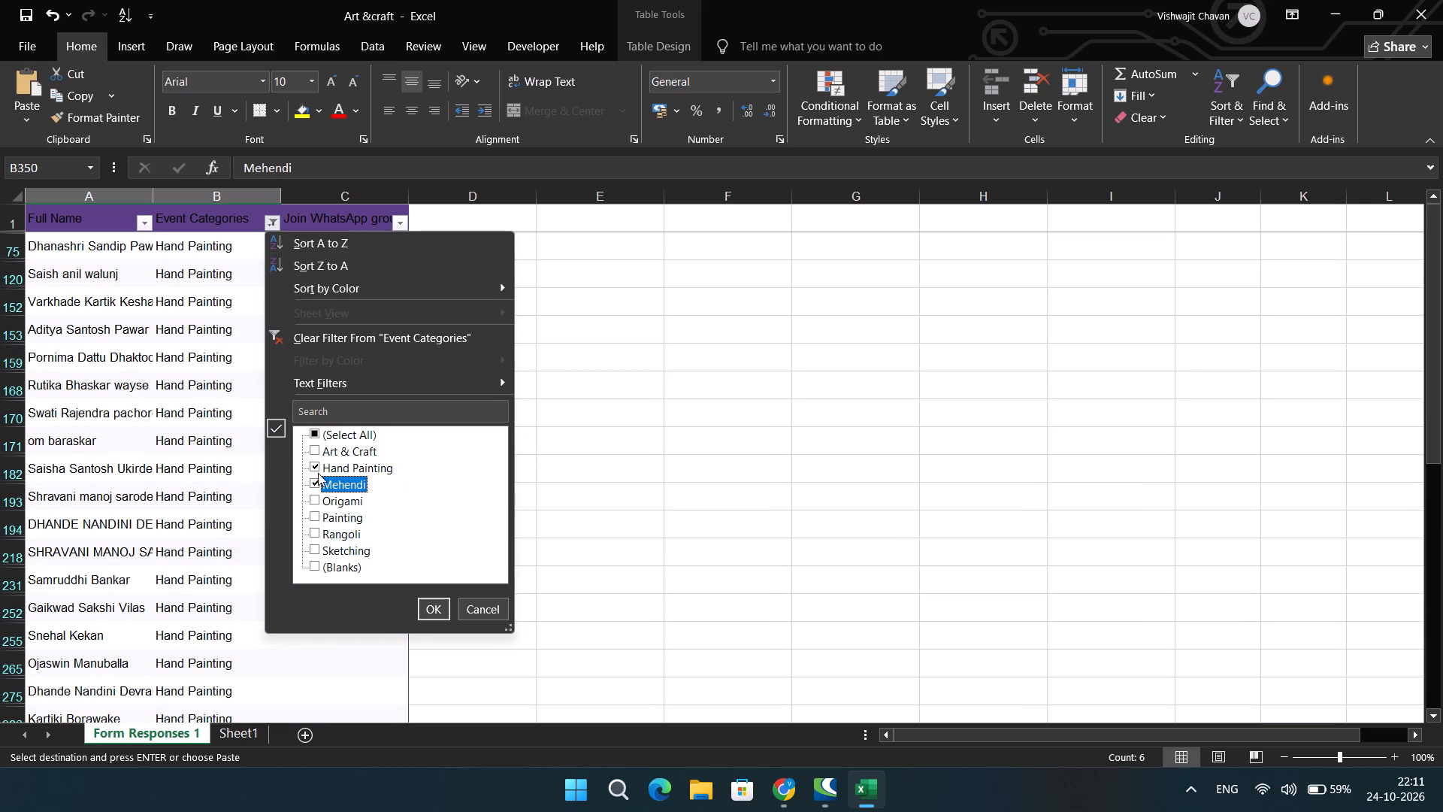
{"action": "left_click", "coordinate": [319, 464]}
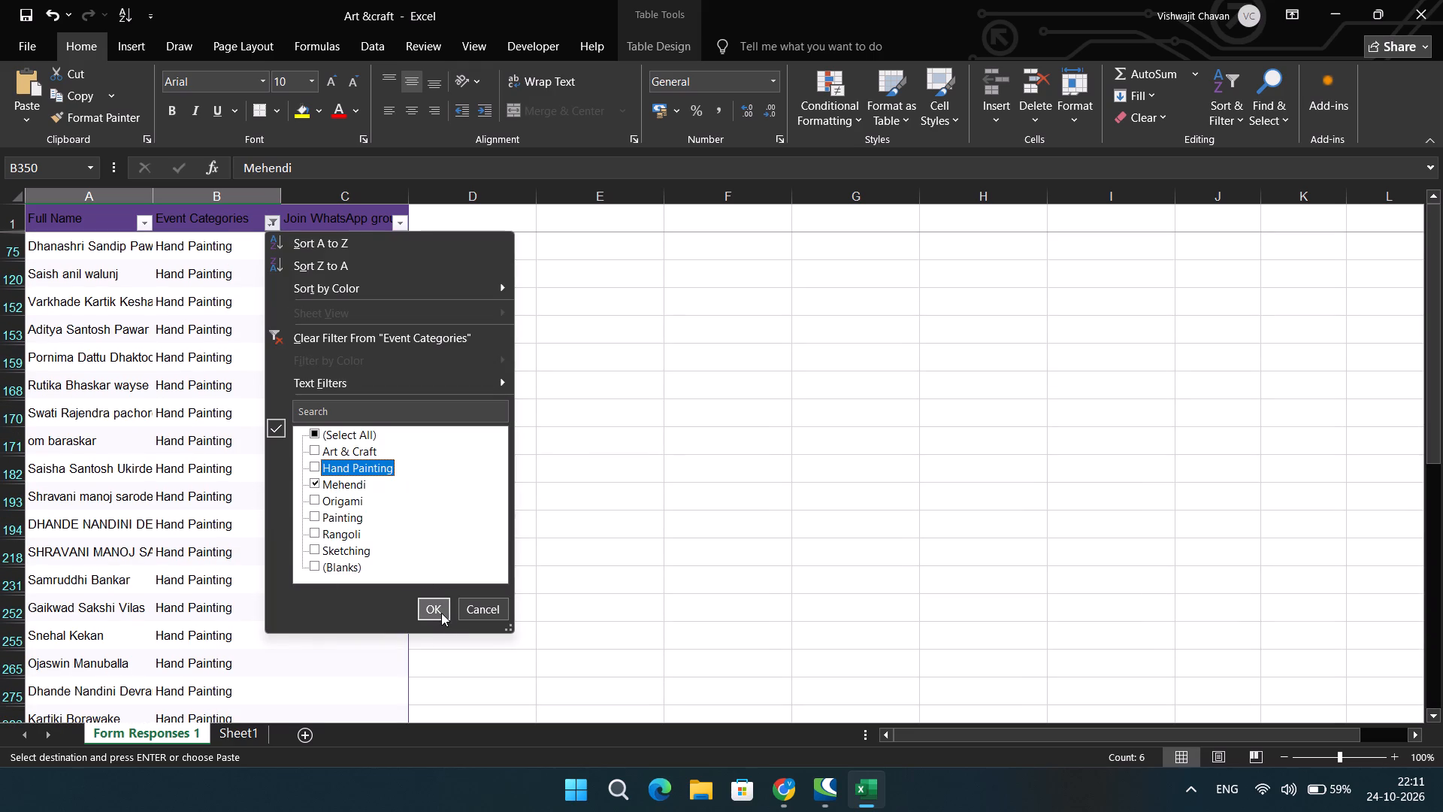
{"action": "left_click", "coordinate": [441, 613]}
{"action": "scroll", "coordinate": [195, 374], "scroll_direction": "up", "scroll_amount": 4}
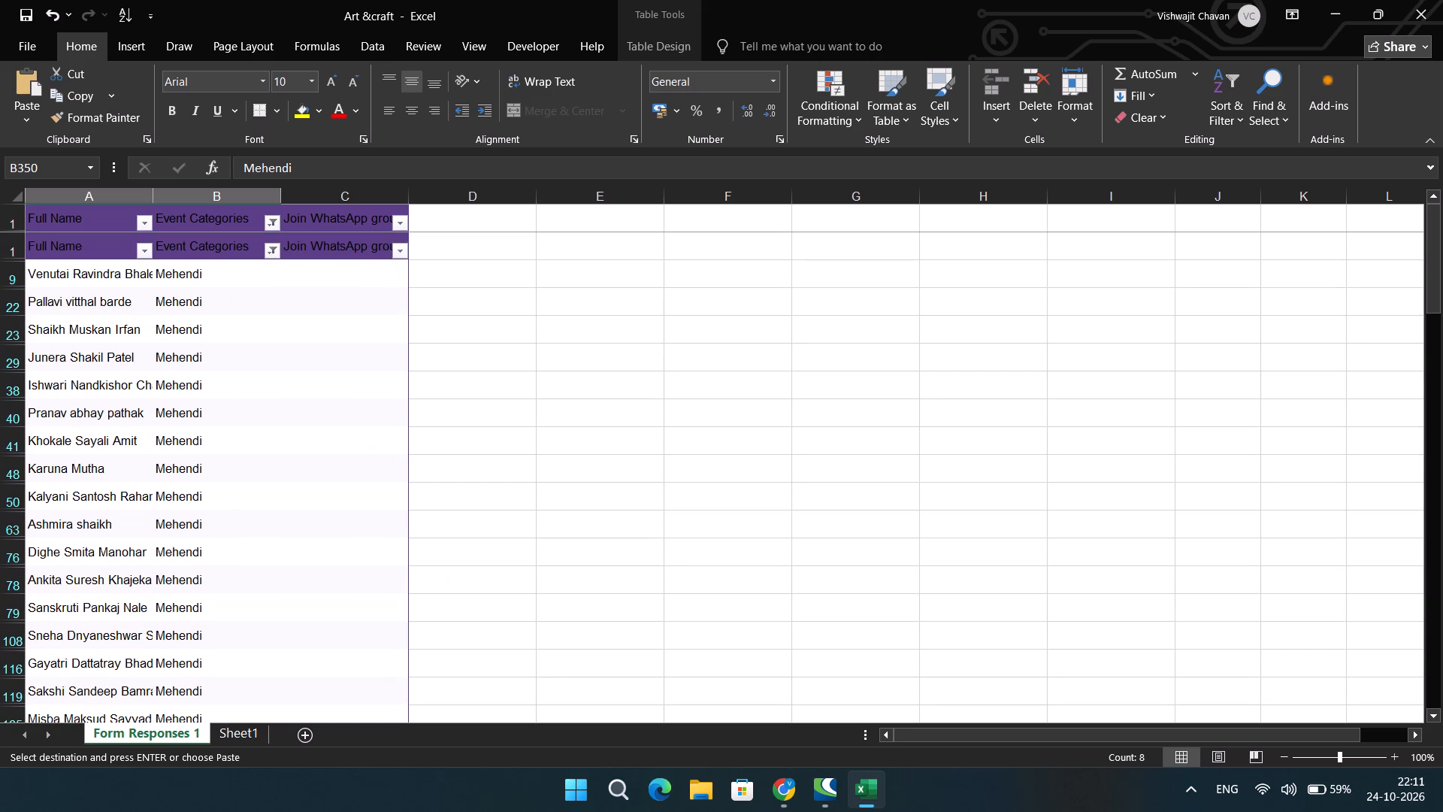
Widen the Full Name column enough to fit the participants' complete names.
{"action": "left_click", "coordinate": [119, 247]}
{"action": "left_click", "coordinate": [134, 197]}
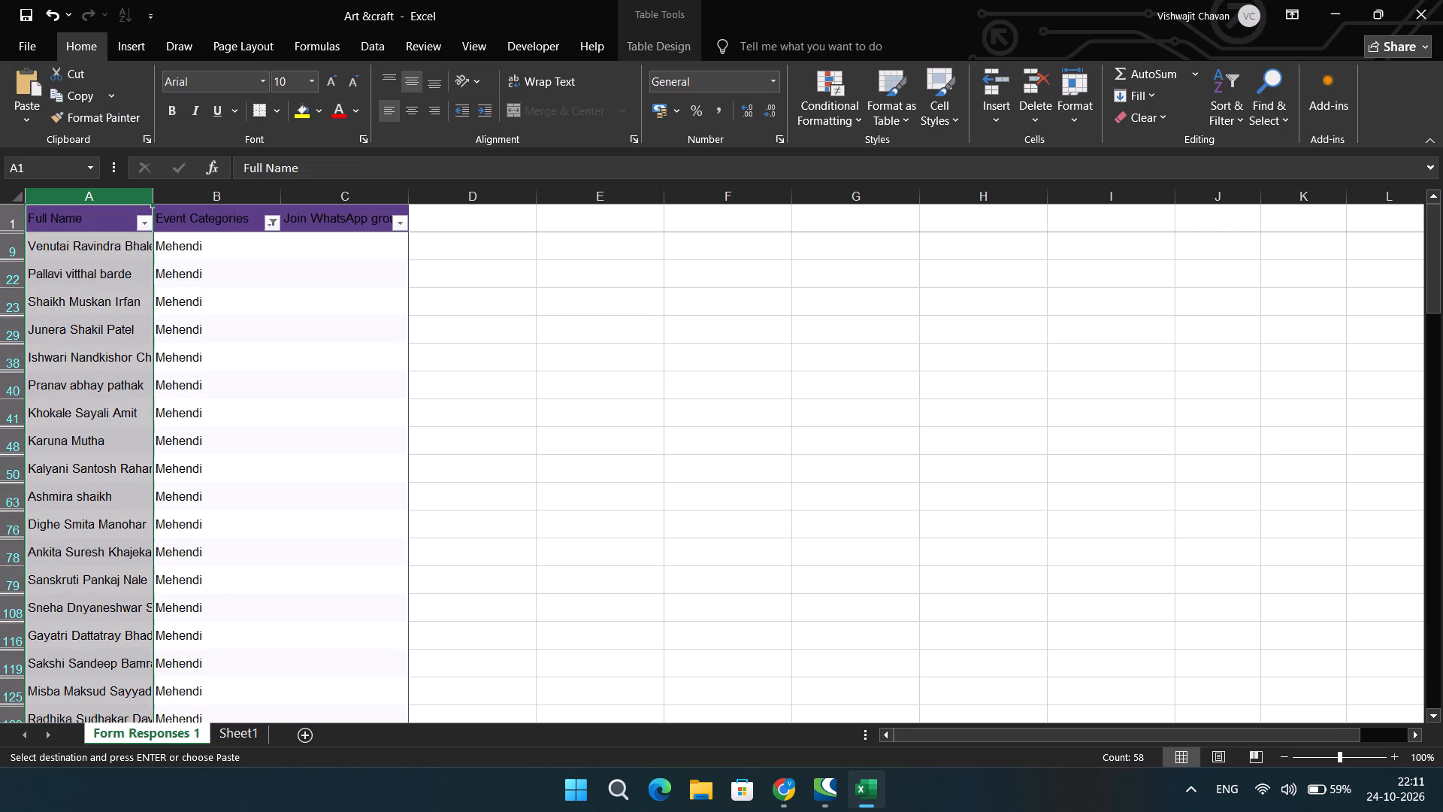
{"action": "left_click_drag", "start_coordinate": [150, 205], "coordinate": [217, 221]}
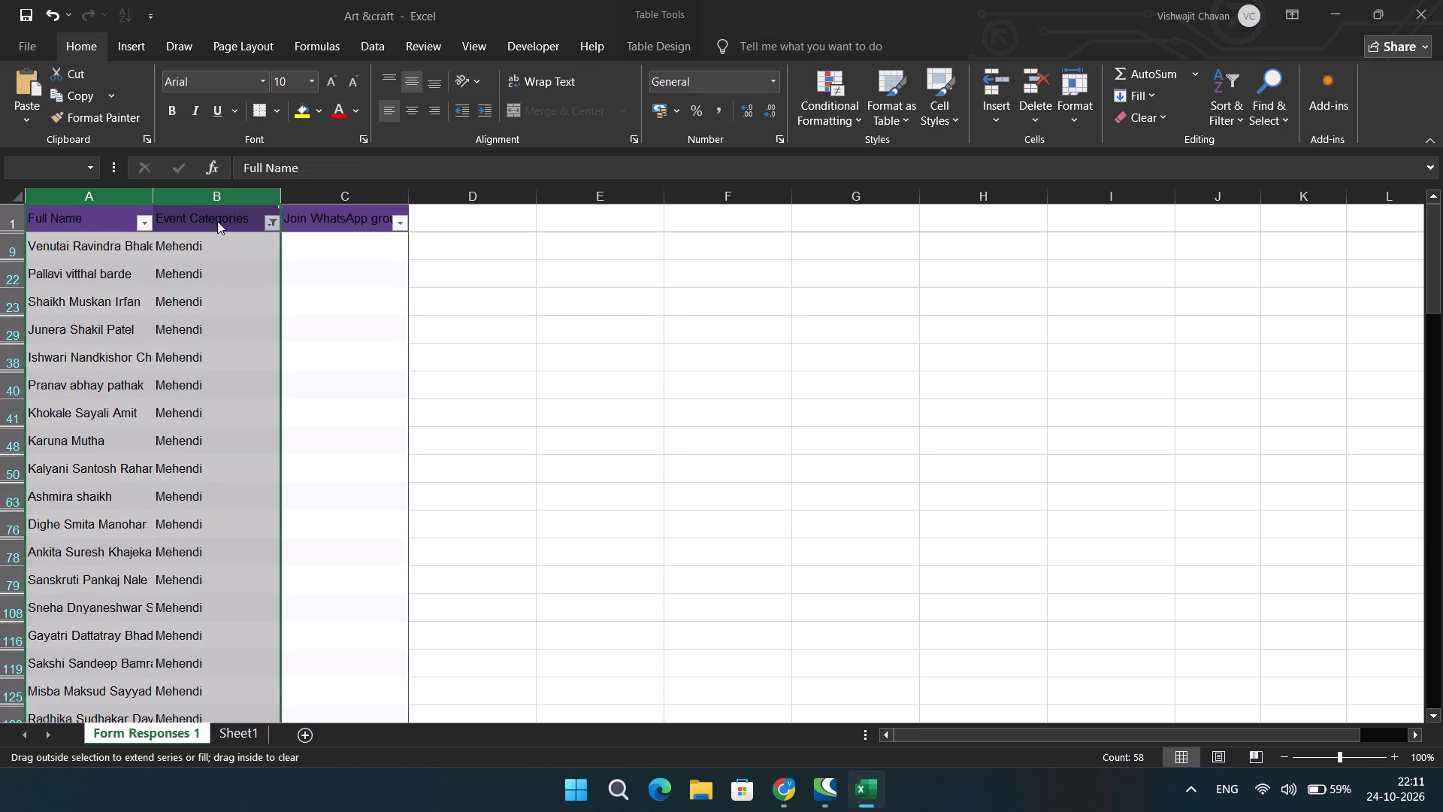
{"action": "left_click", "coordinate": [874, 256]}
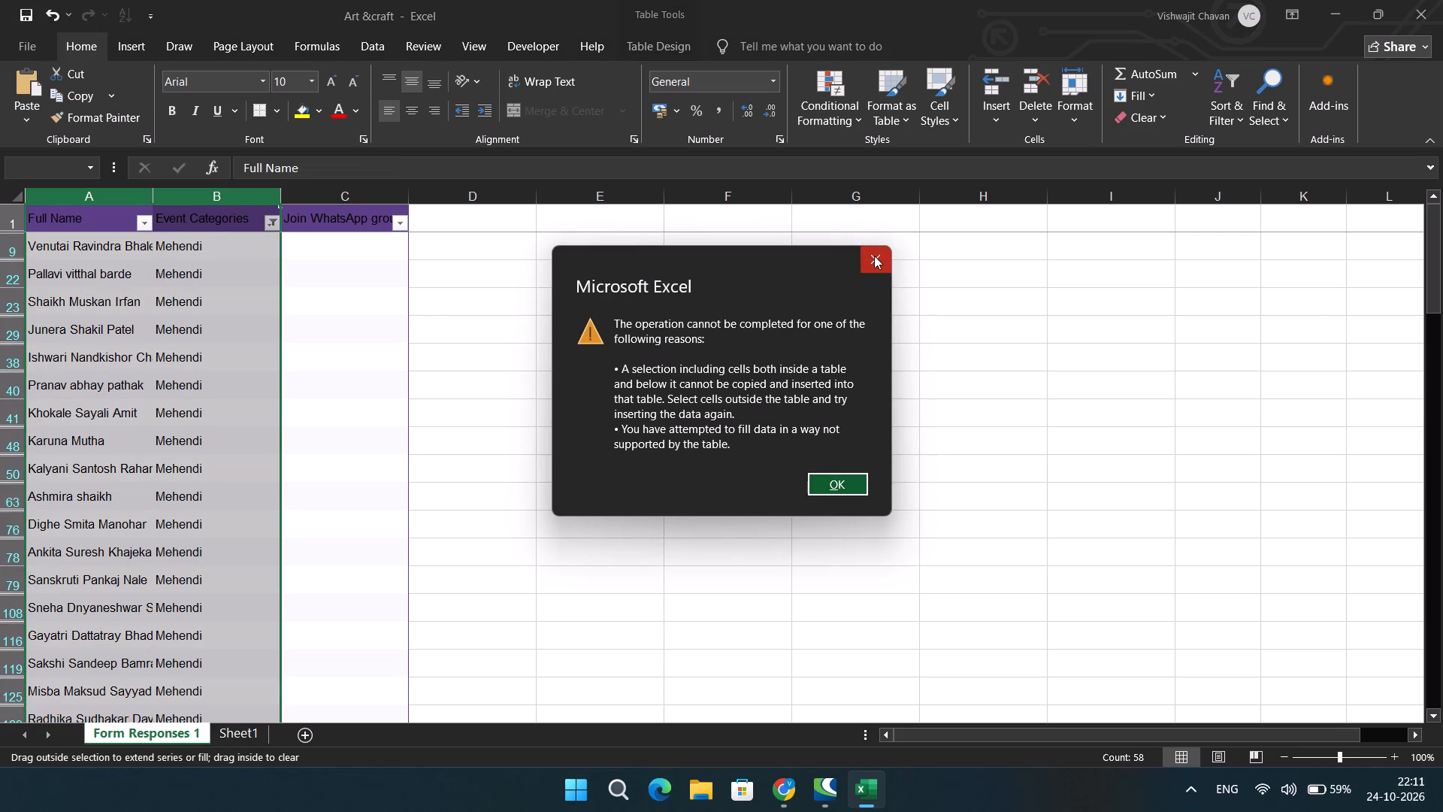
{"action": "left_click_drag", "start_coordinate": [139, 188], "coordinate": [159, 193]}
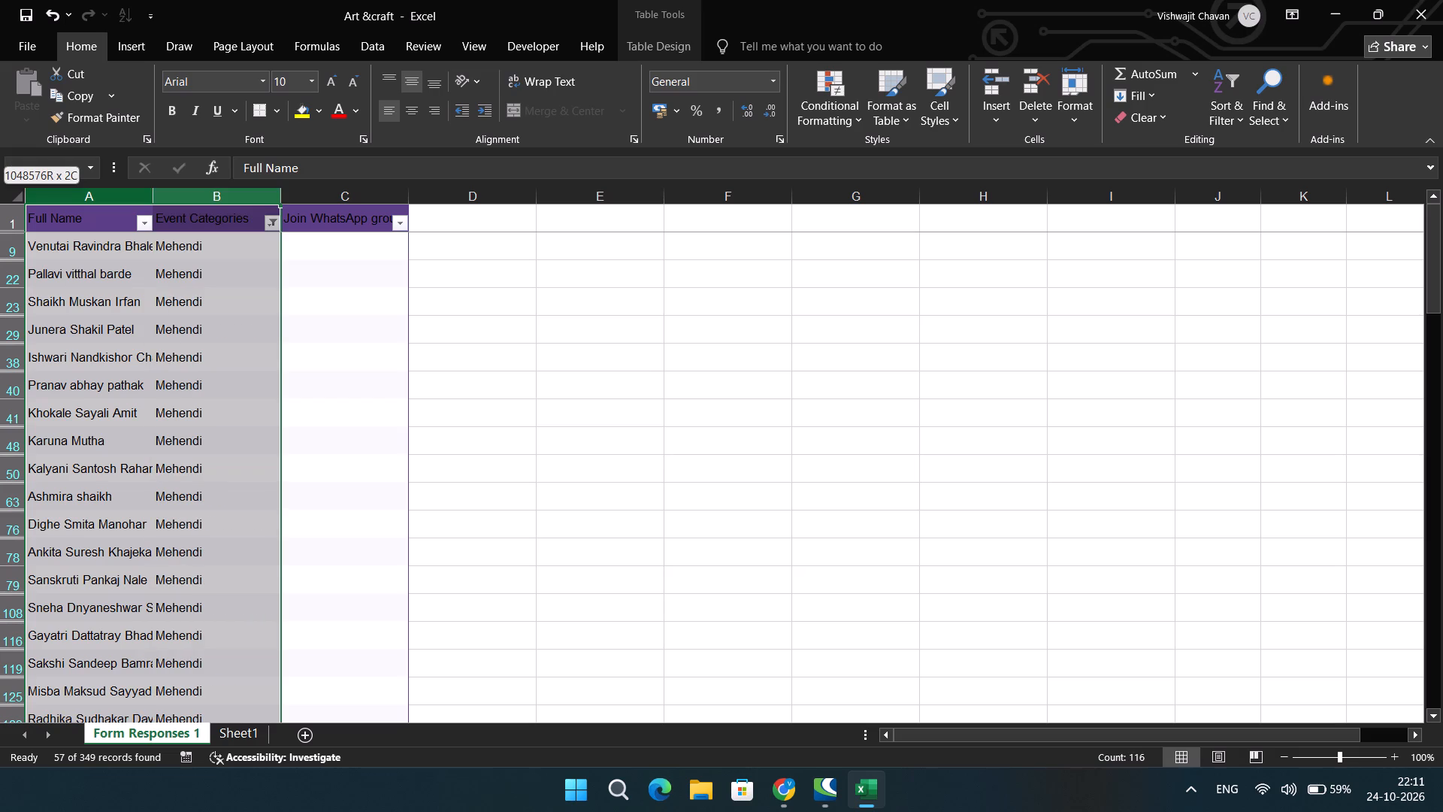
{"action": "left_click_drag", "start_coordinate": [159, 193], "coordinate": [152, 193]}
{"action": "left_click", "coordinate": [152, 193]}
{"action": "left_click_drag", "start_coordinate": [152, 193], "coordinate": [183, 198]}
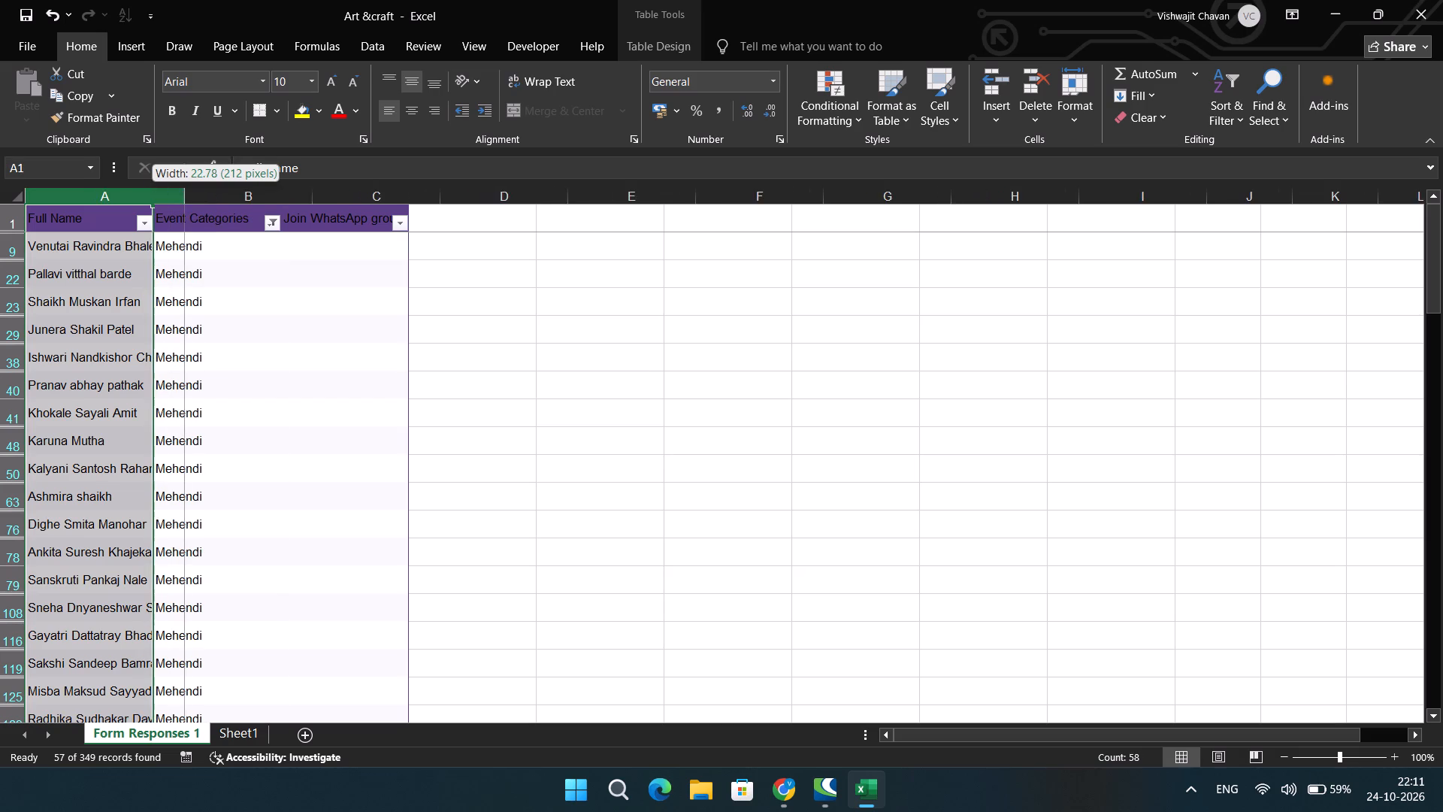
{"action": "left_click_drag", "start_coordinate": [183, 198], "coordinate": [212, 200]}
{"action": "left_click", "coordinate": [666, 373]}
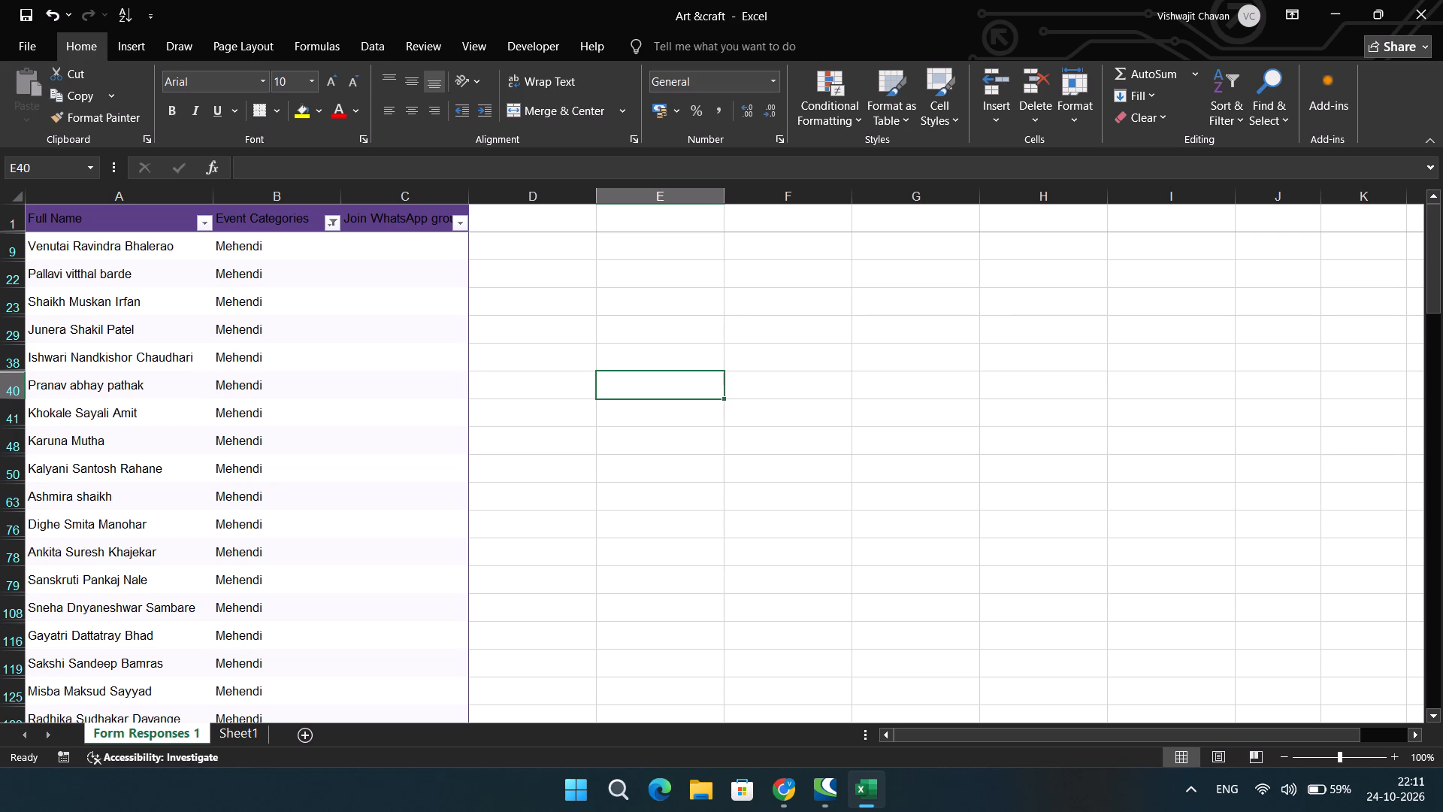
Look through the filtered list of Mehendi participants, checking the names from the first entries downward.
{"action": "scroll", "coordinate": [102, 458], "scroll_direction": "down", "scroll_amount": 6}
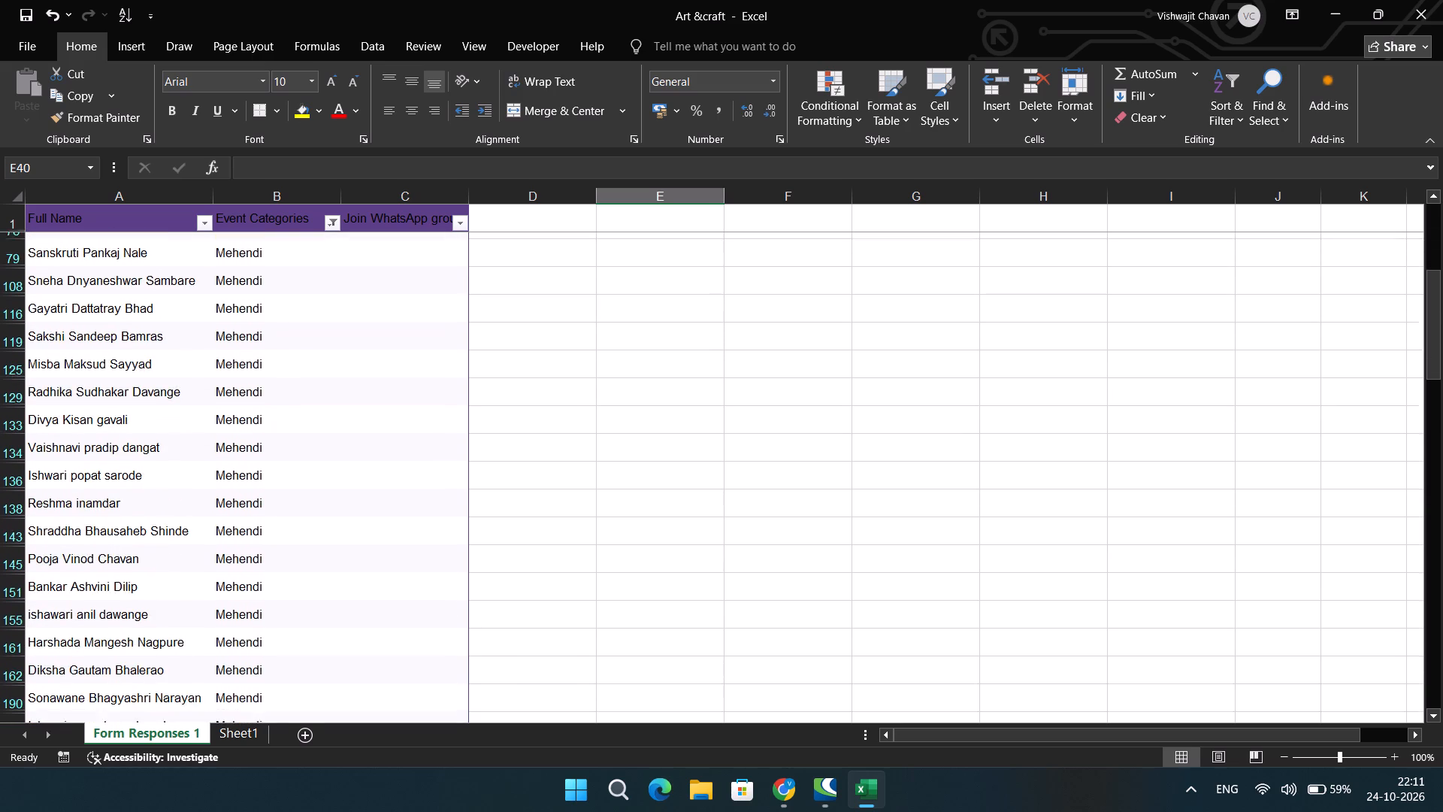
{"action": "scroll", "coordinate": [102, 458], "scroll_direction": "down", "scroll_amount": 1}
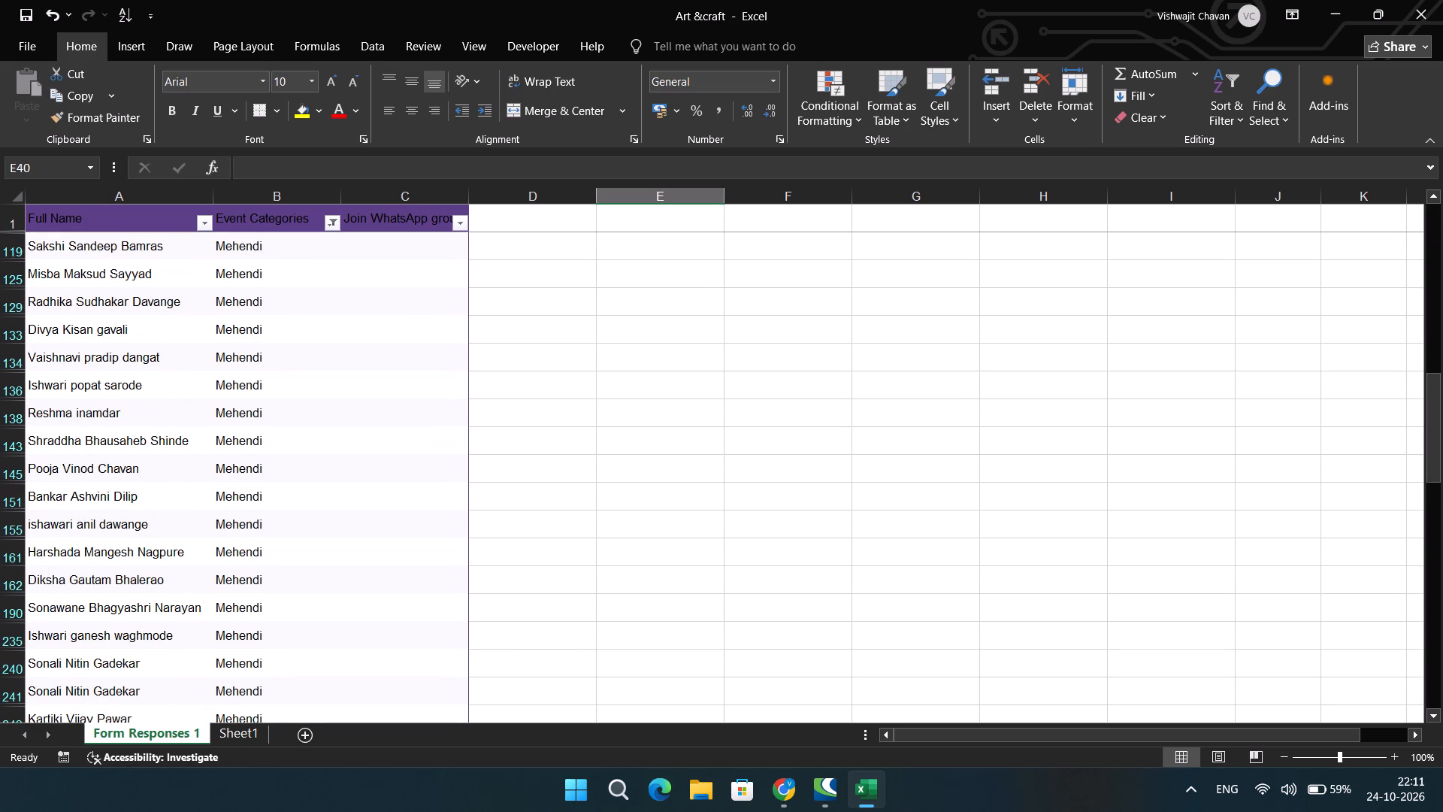
{"action": "scroll", "coordinate": [102, 458], "scroll_direction": "up", "scroll_amount": 6}
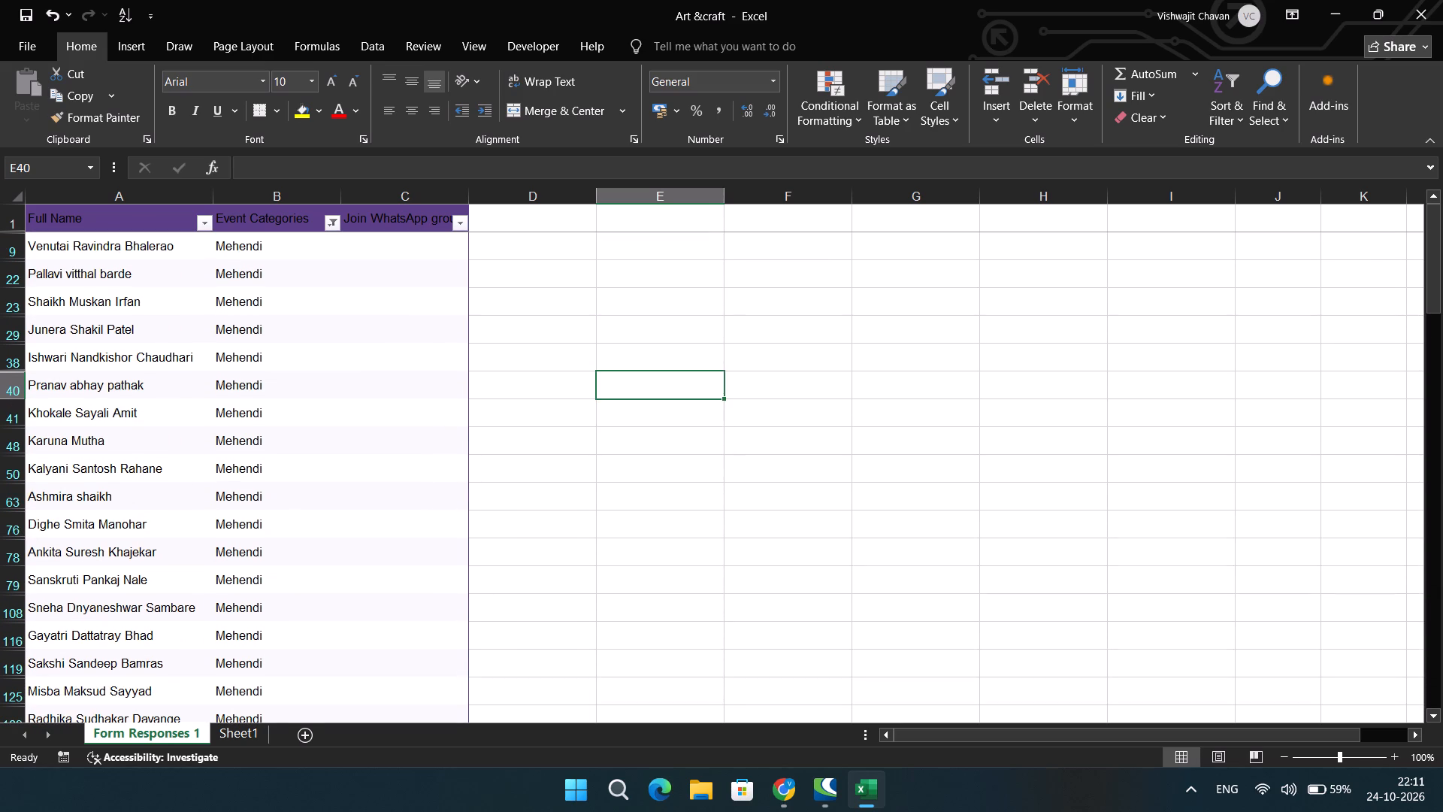
{"action": "scroll", "coordinate": [102, 458], "scroll_direction": "up", "scroll_amount": 1}
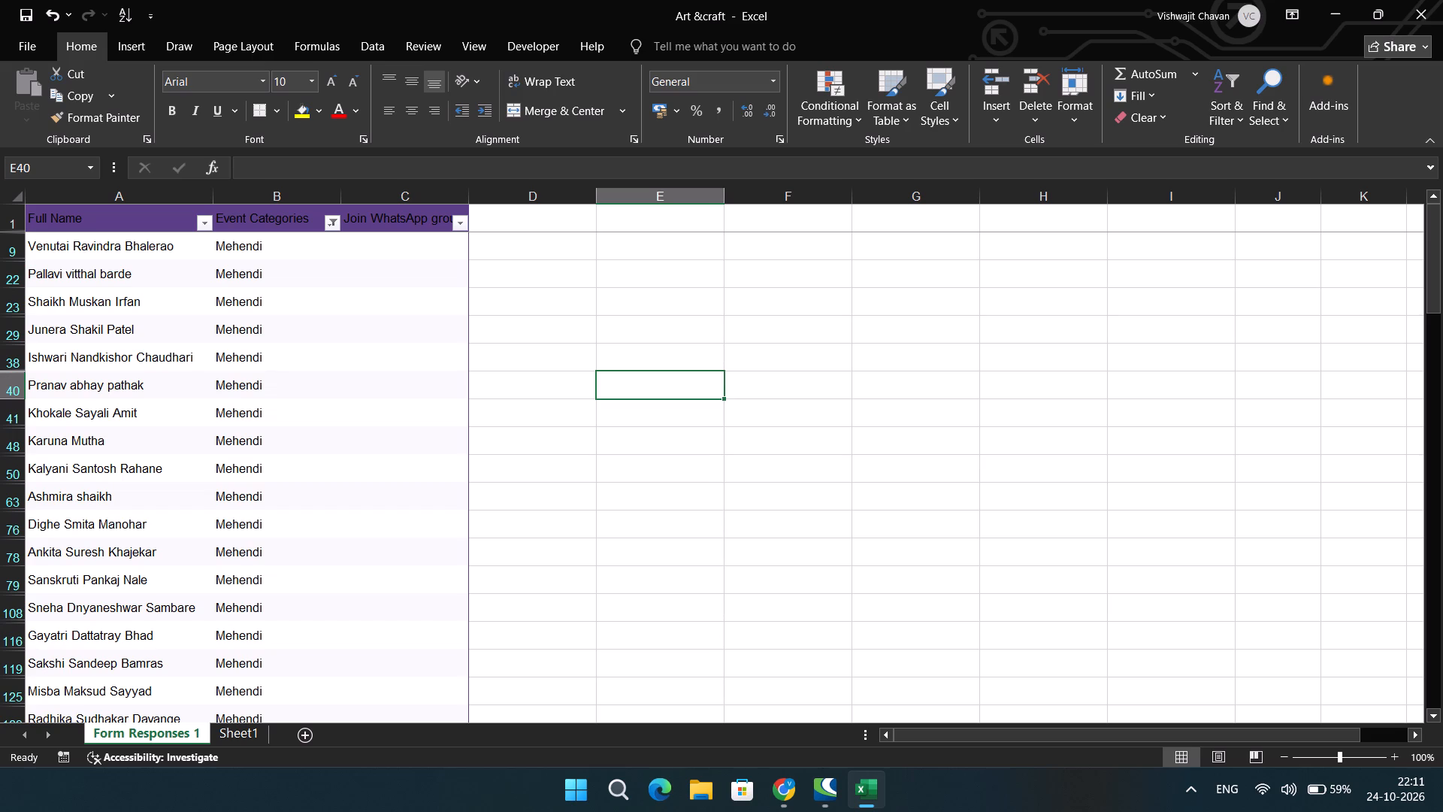
{"action": "scroll", "coordinate": [102, 458], "scroll_direction": "down", "scroll_amount": 13}
{"action": "scroll", "coordinate": [102, 458], "scroll_direction": "up", "scroll_amount": 5}
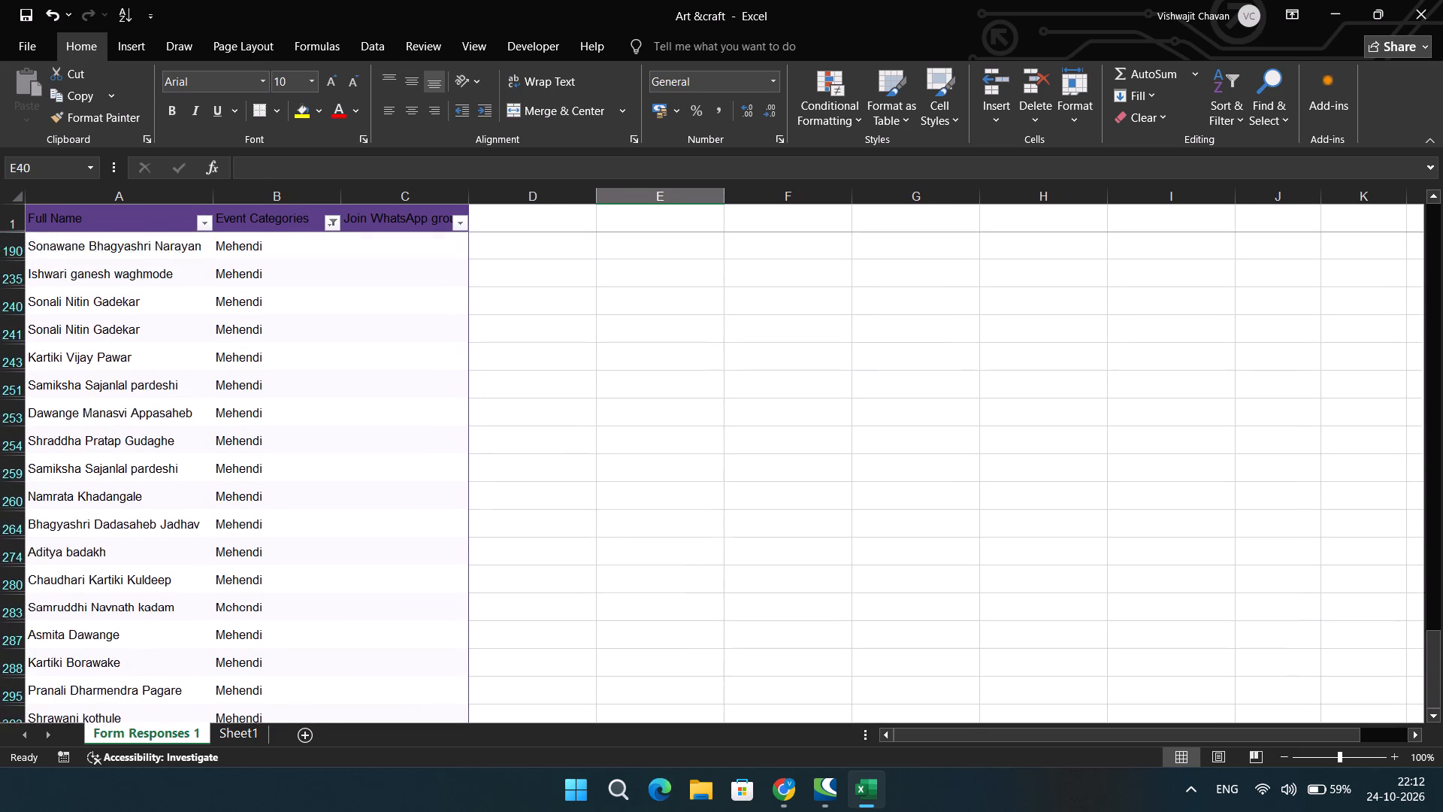
{"action": "scroll", "coordinate": [102, 458], "scroll_direction": "up", "scroll_amount": 3}
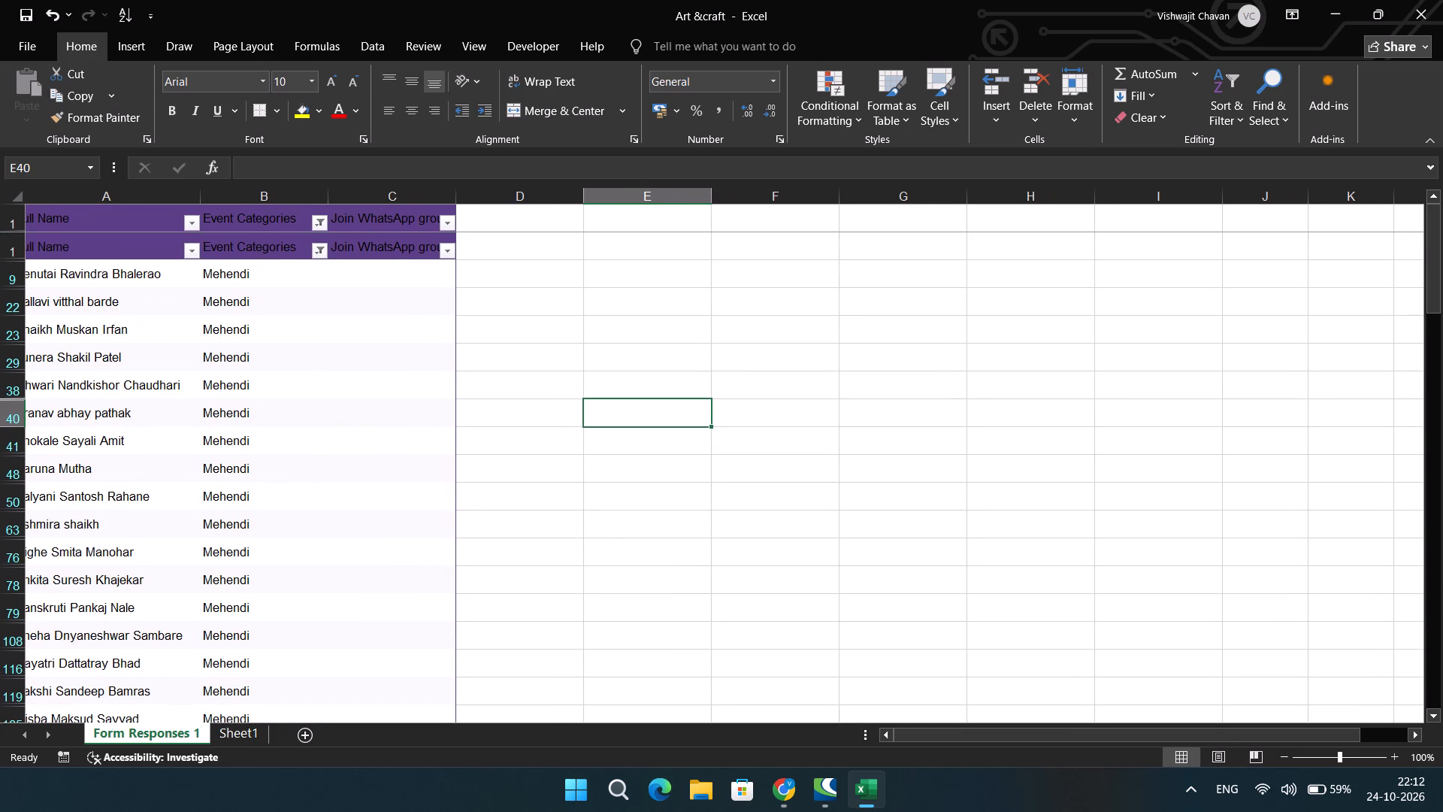
{"action": "scroll", "coordinate": [102, 458], "scroll_direction": "up", "scroll_amount": 3}
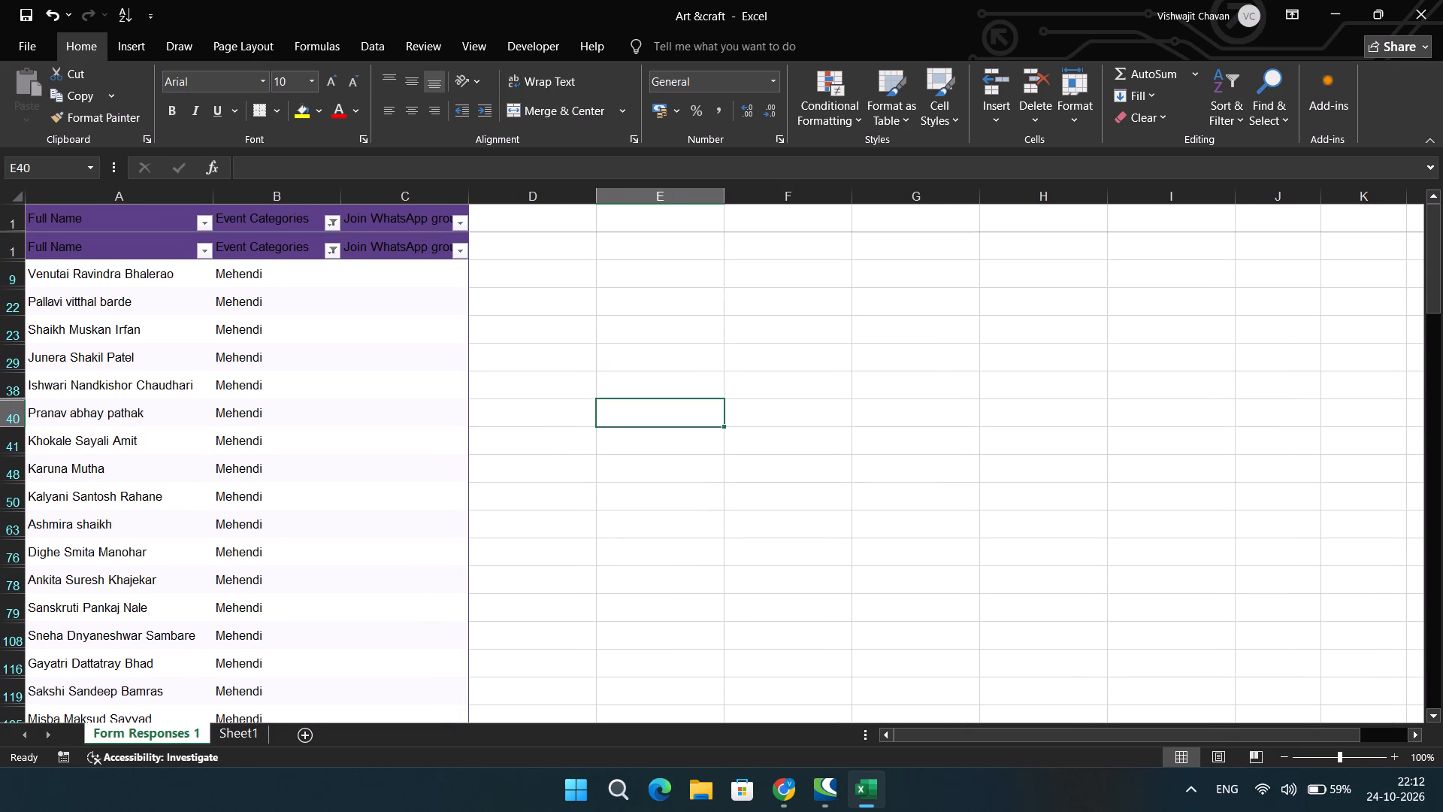
{"action": "left_click", "coordinate": [112, 250]}
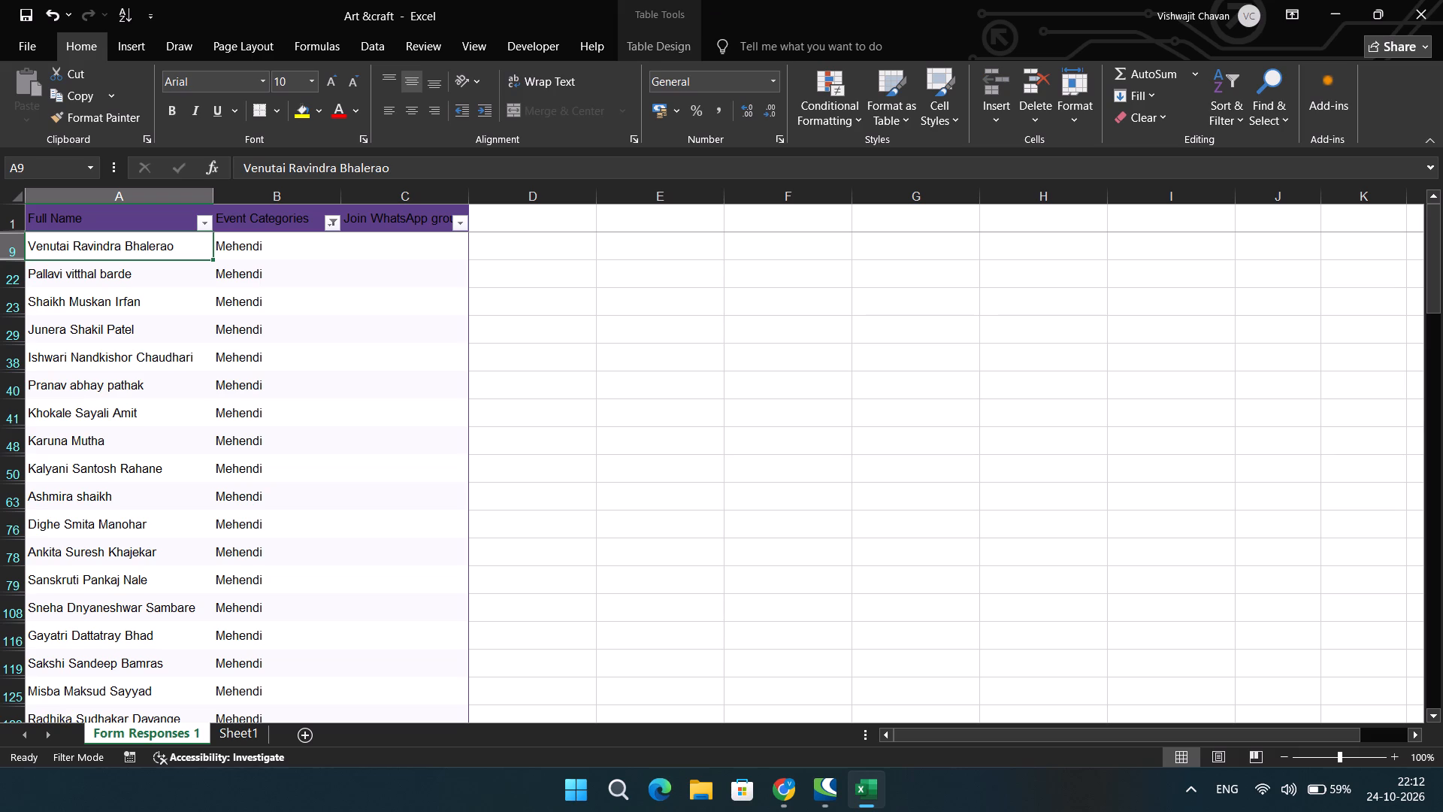
{"action": "left_click", "coordinate": [104, 292]}
{"action": "left_click", "coordinate": [110, 277]}
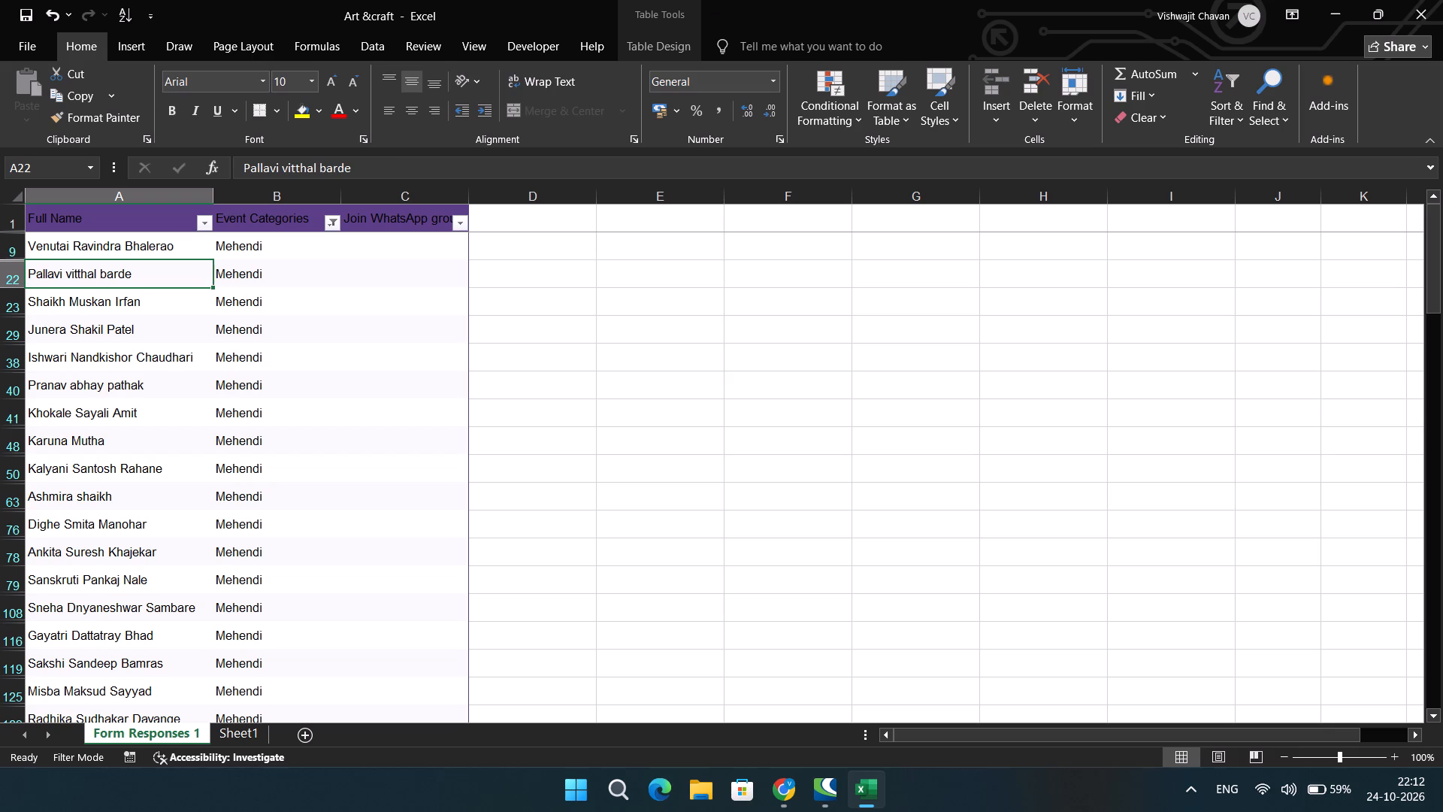
{"action": "left_click", "coordinate": [114, 301]}
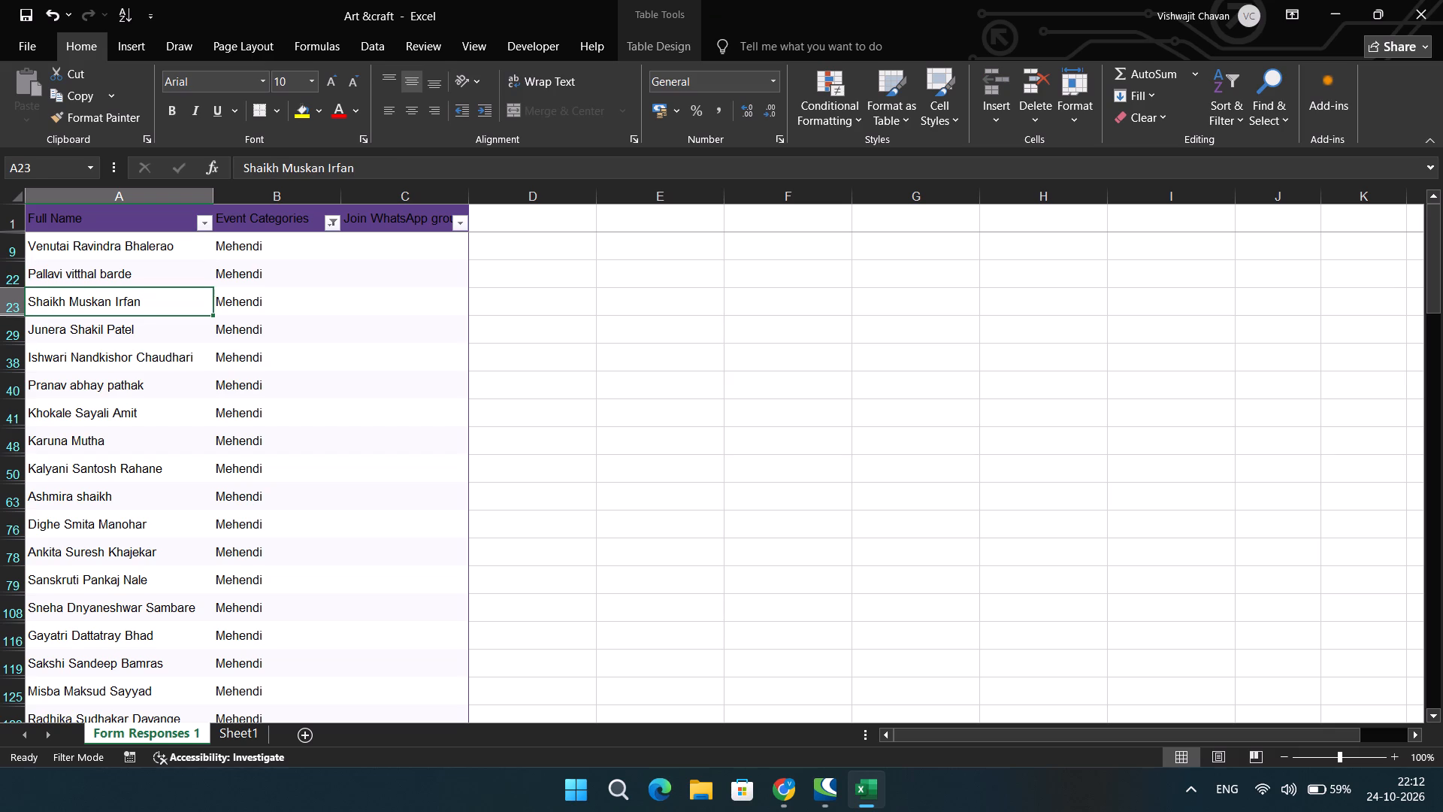
{"action": "scroll", "coordinate": [185, 289], "scroll_direction": "down", "scroll_amount": 2}
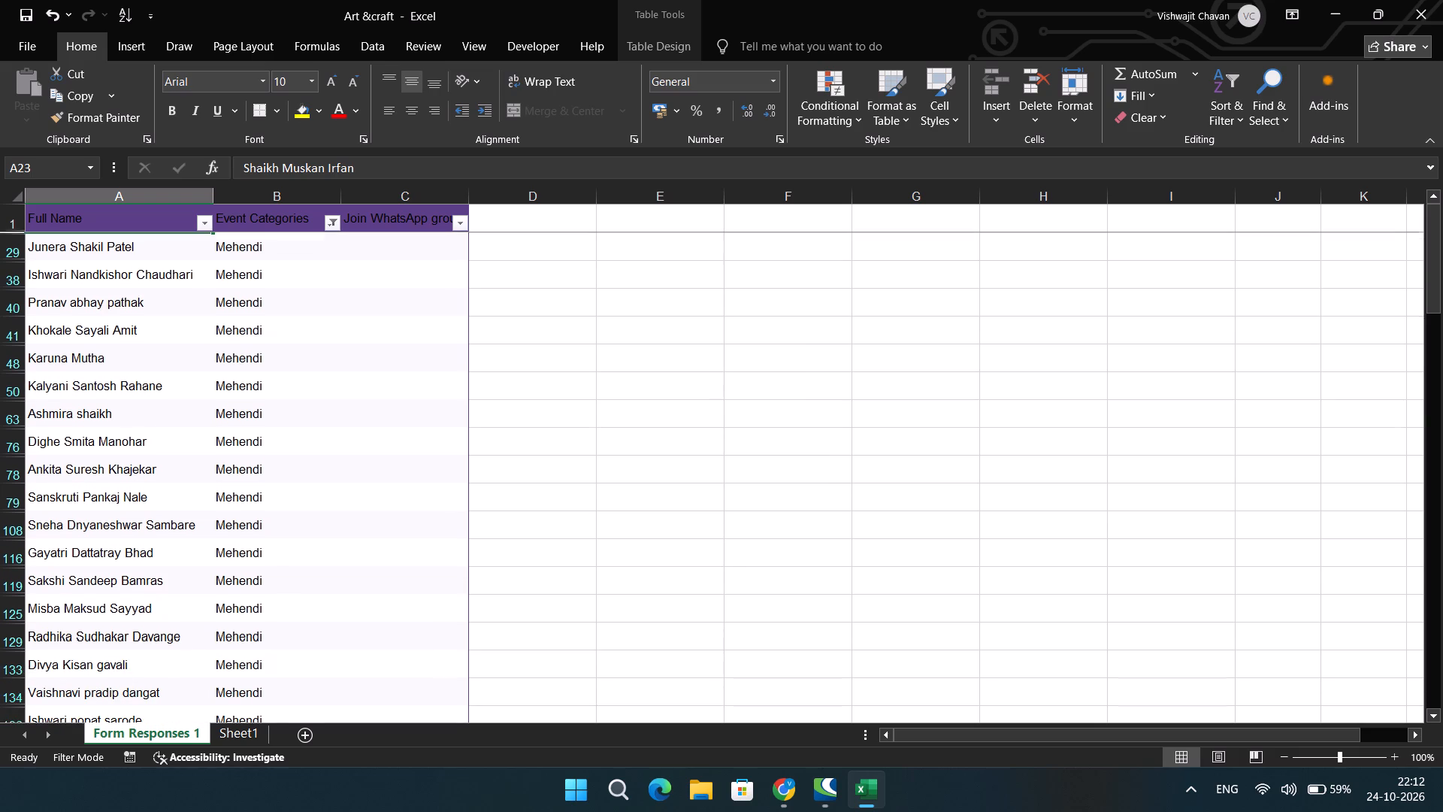
{"action": "scroll", "coordinate": [185, 289], "scroll_direction": "down", "scroll_amount": 3}
{"action": "scroll", "coordinate": [185, 292], "scroll_direction": "up", "scroll_amount": 6}
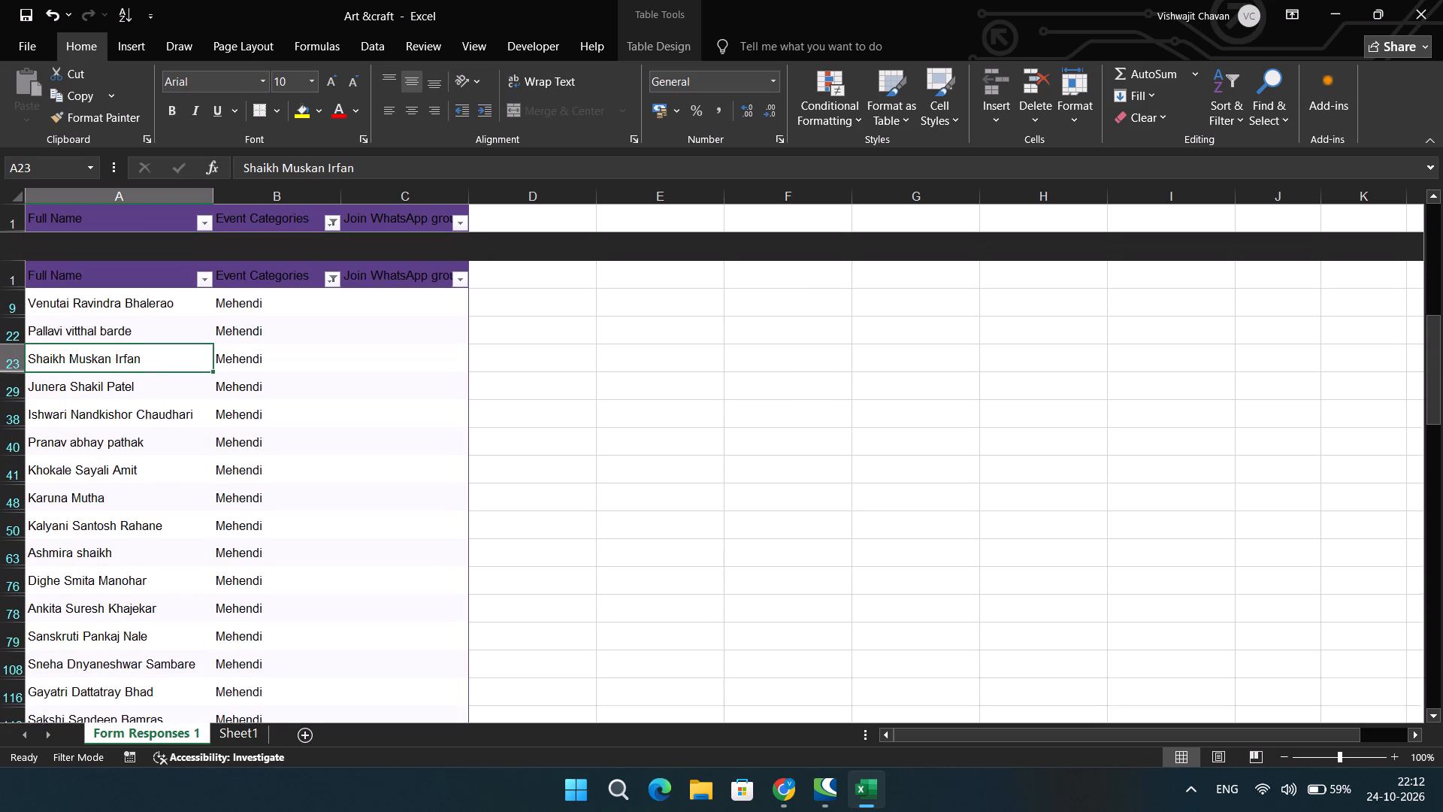
Look through the filtered list of Mehendi participants down to the last entry.
{"action": "scroll", "coordinate": [185, 292], "scroll_direction": "up", "scroll_amount": 1}
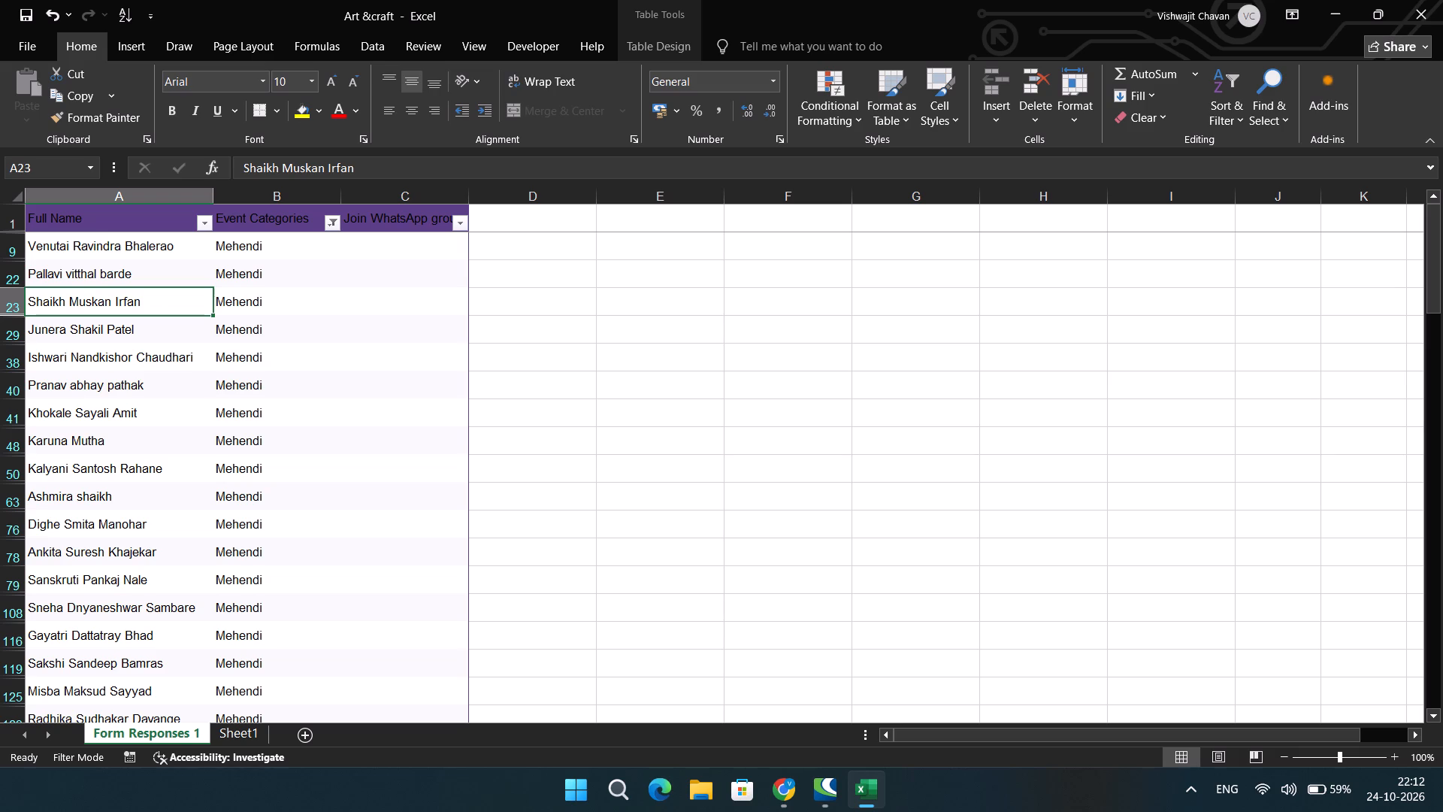
{"action": "scroll", "coordinate": [137, 385], "scroll_direction": "down", "scroll_amount": 2}
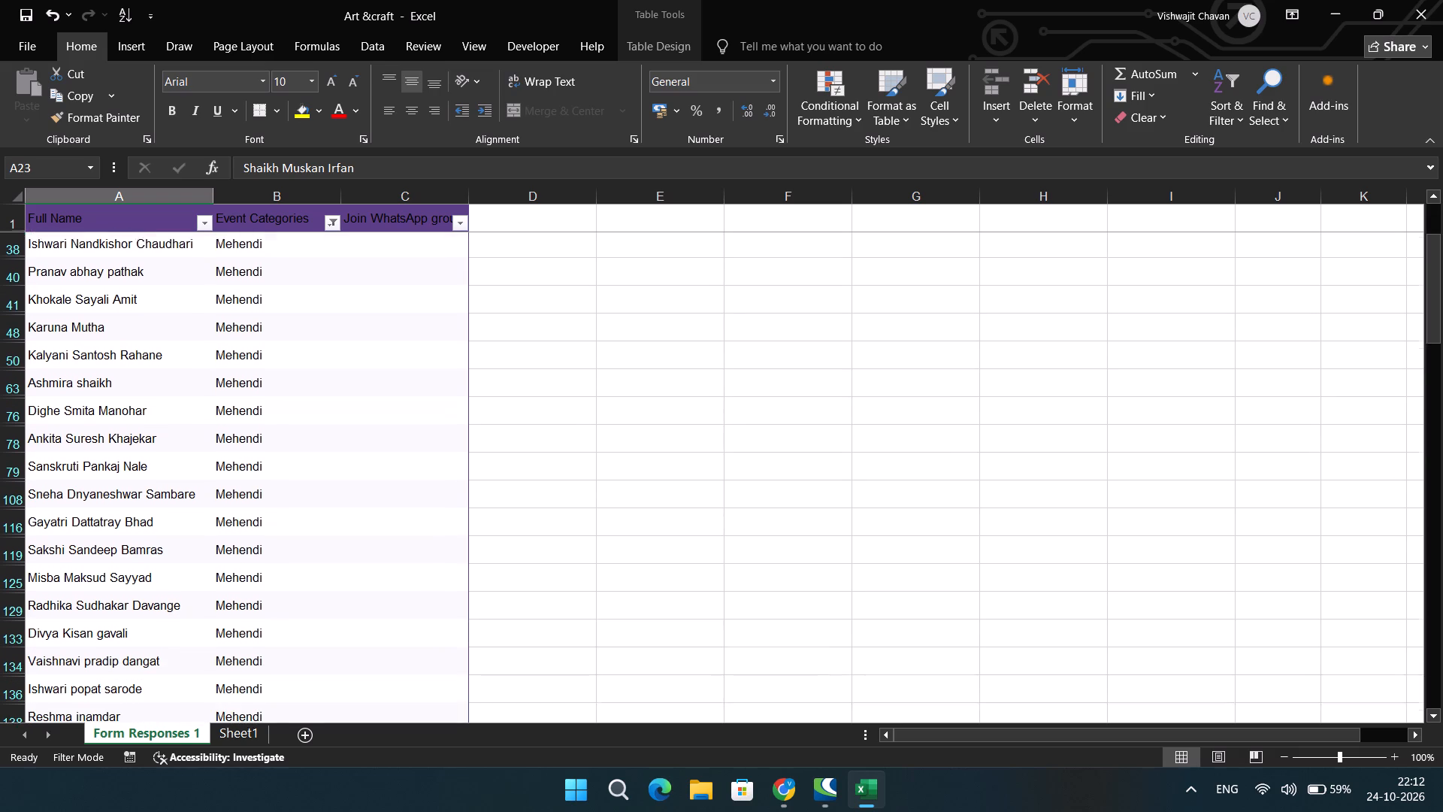
{"action": "scroll", "coordinate": [137, 385], "scroll_direction": "down", "scroll_amount": 5}
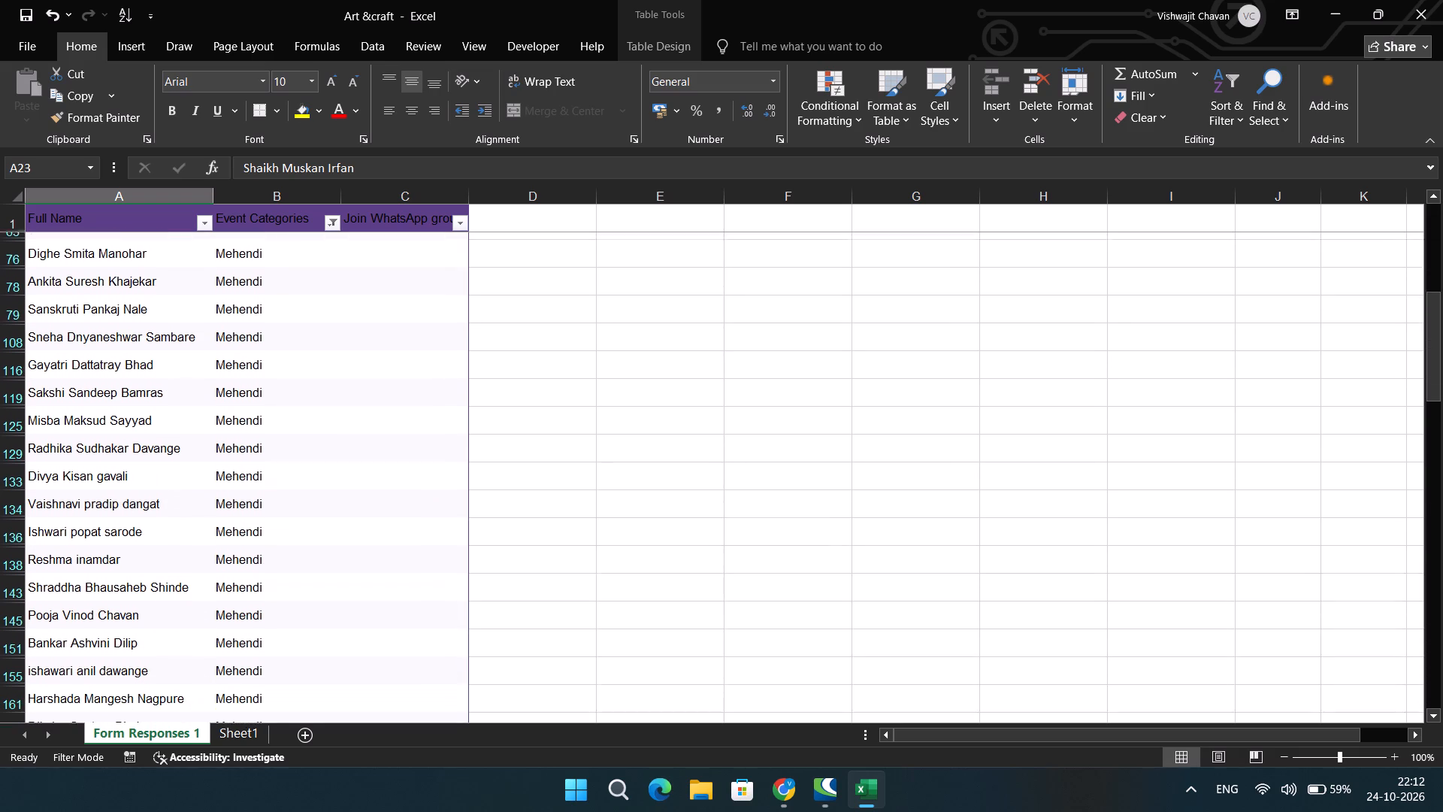
{"action": "scroll", "coordinate": [137, 385], "scroll_direction": "down", "scroll_amount": 5}
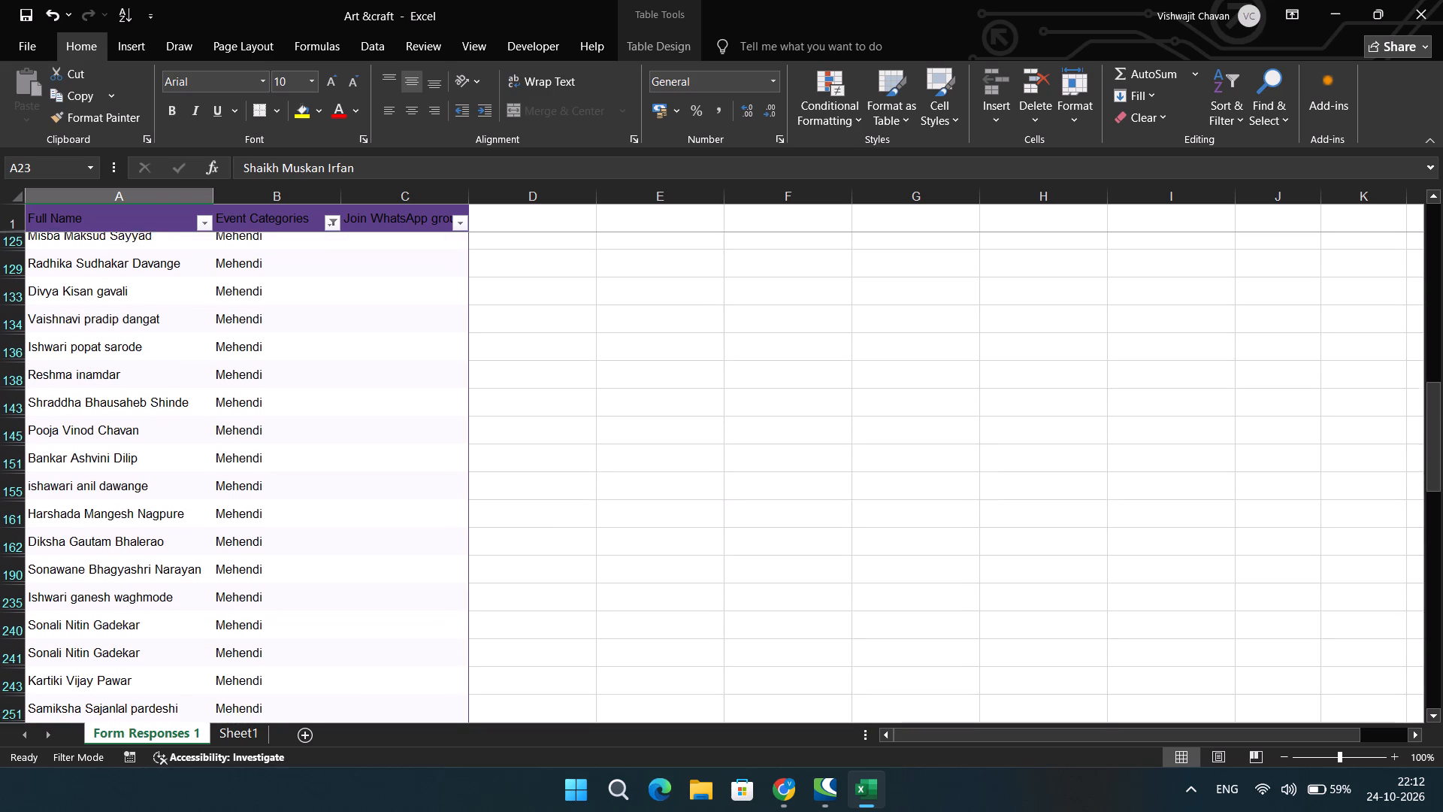
{"action": "scroll", "coordinate": [137, 385], "scroll_direction": "down", "scroll_amount": 4}
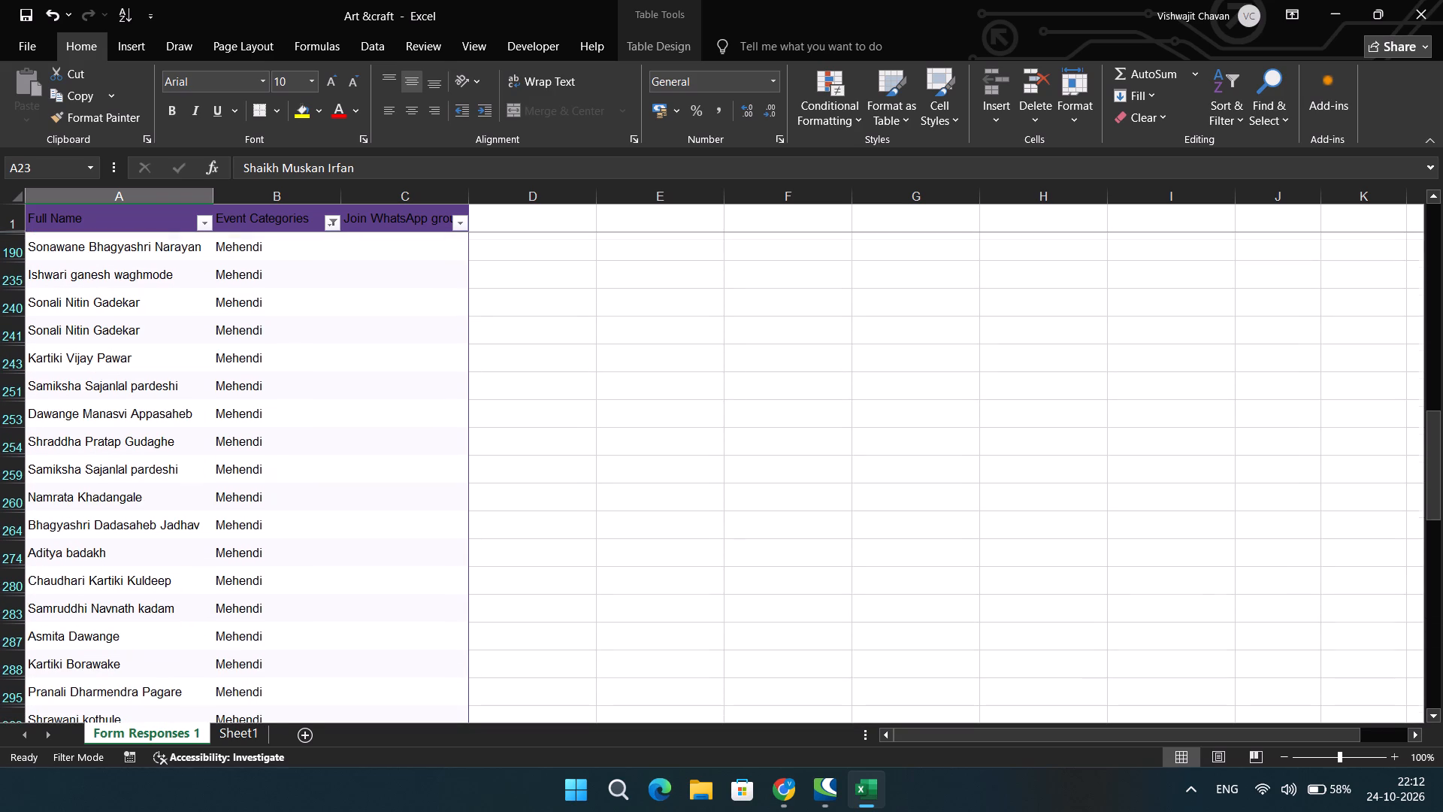
{"action": "scroll", "coordinate": [137, 385], "scroll_direction": "down", "scroll_amount": 3}
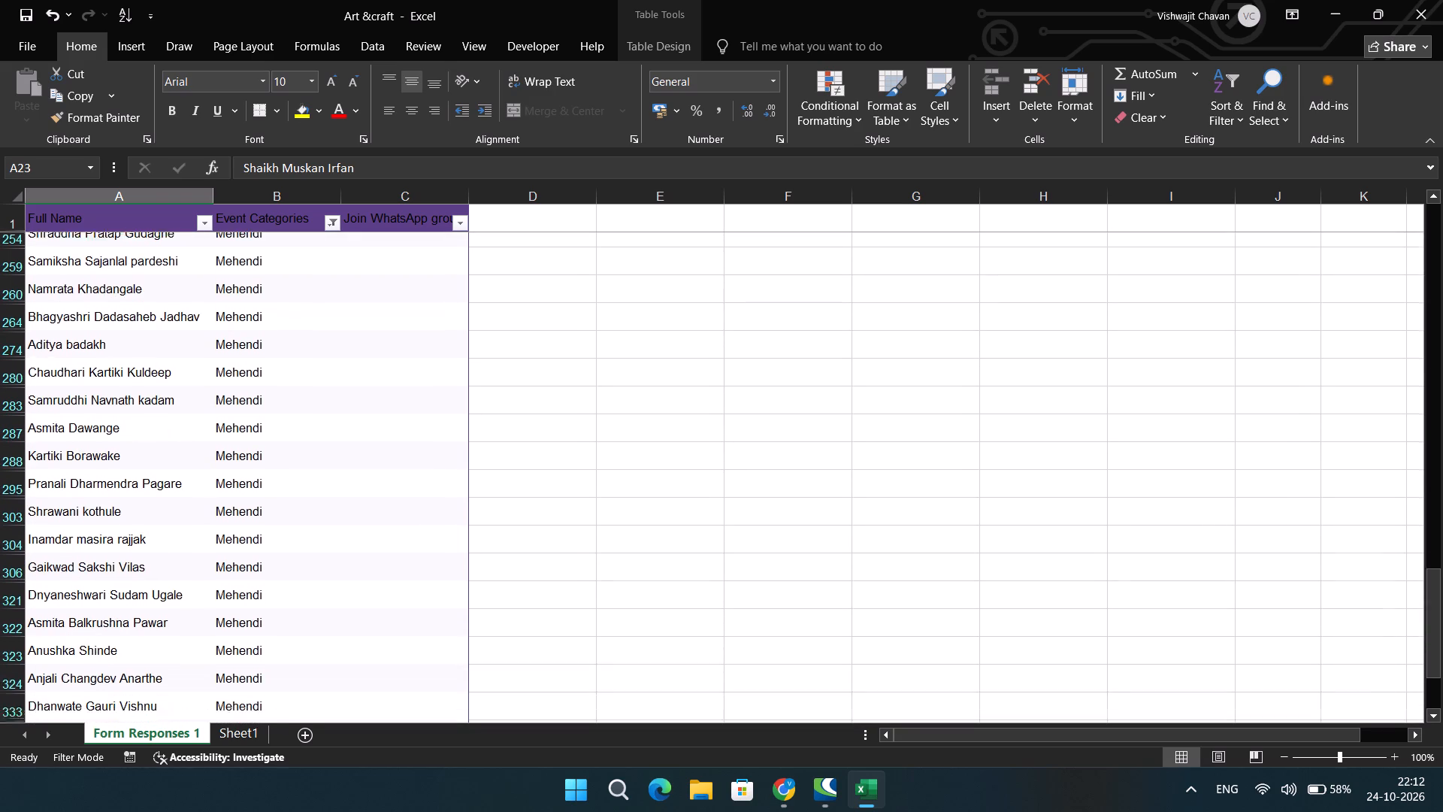
{"action": "scroll", "coordinate": [137, 385], "scroll_direction": "down", "scroll_amount": 3}
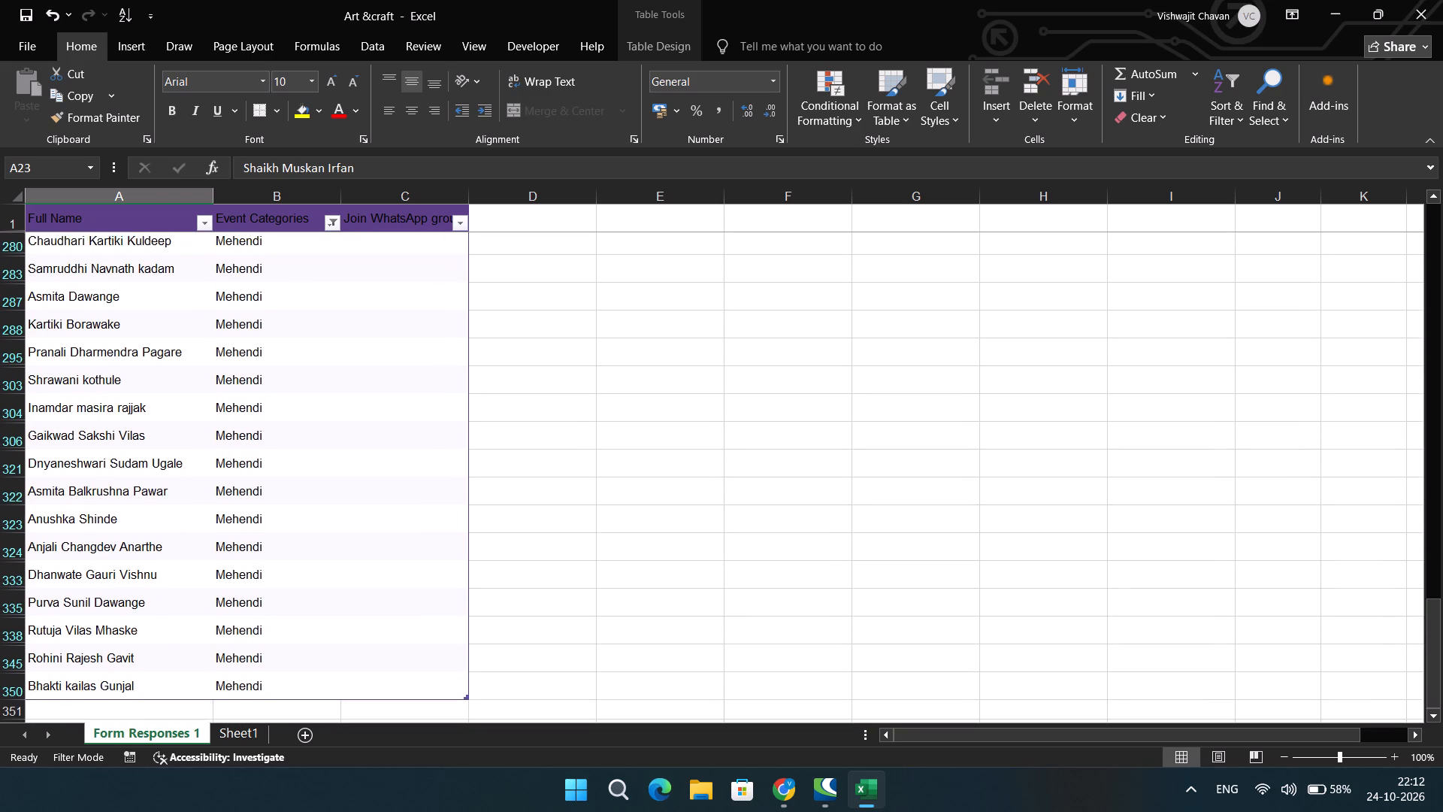
{"action": "scroll", "coordinate": [137, 385], "scroll_direction": "down", "scroll_amount": 1}
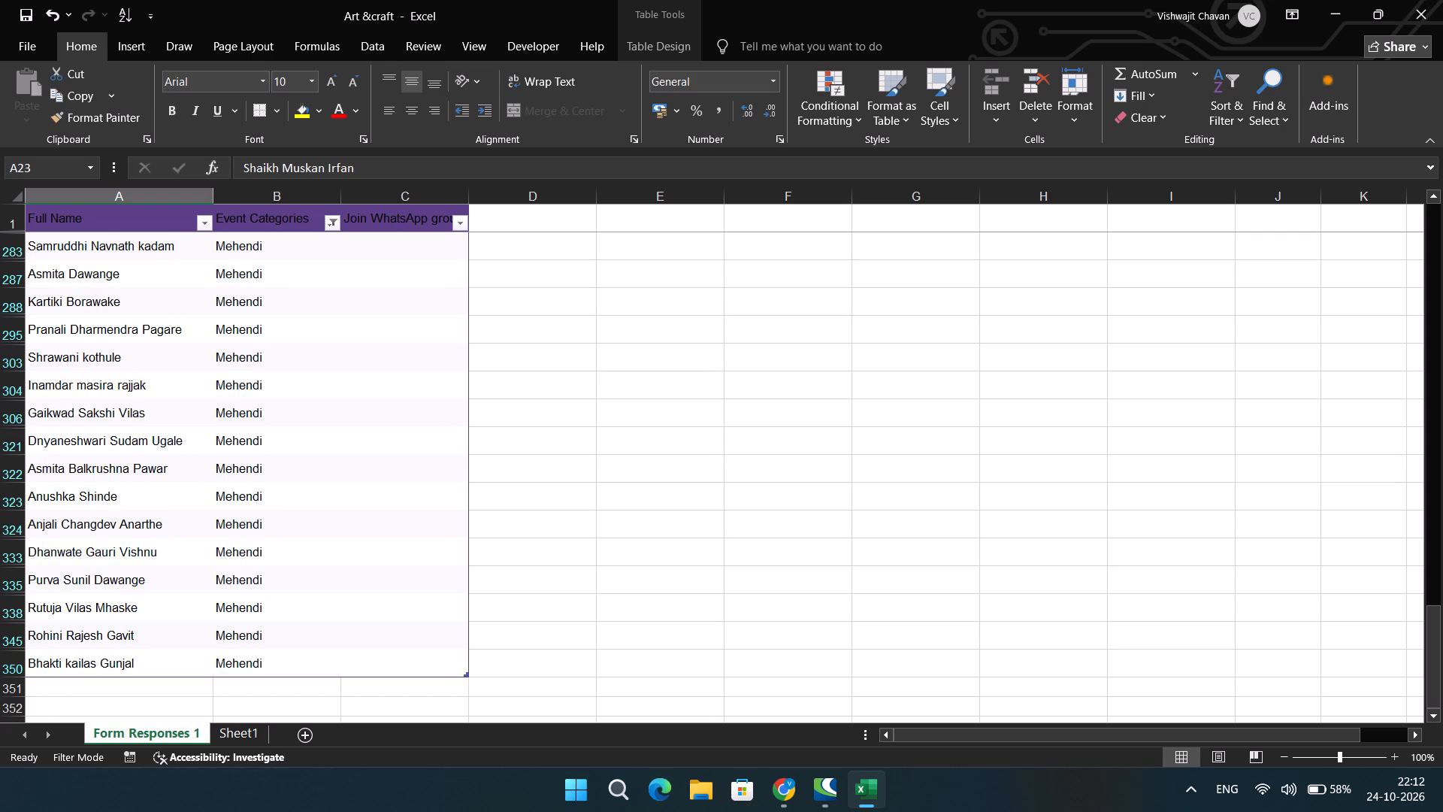
{"action": "scroll", "coordinate": [92, 398], "scroll_direction": "up", "scroll_amount": 1}
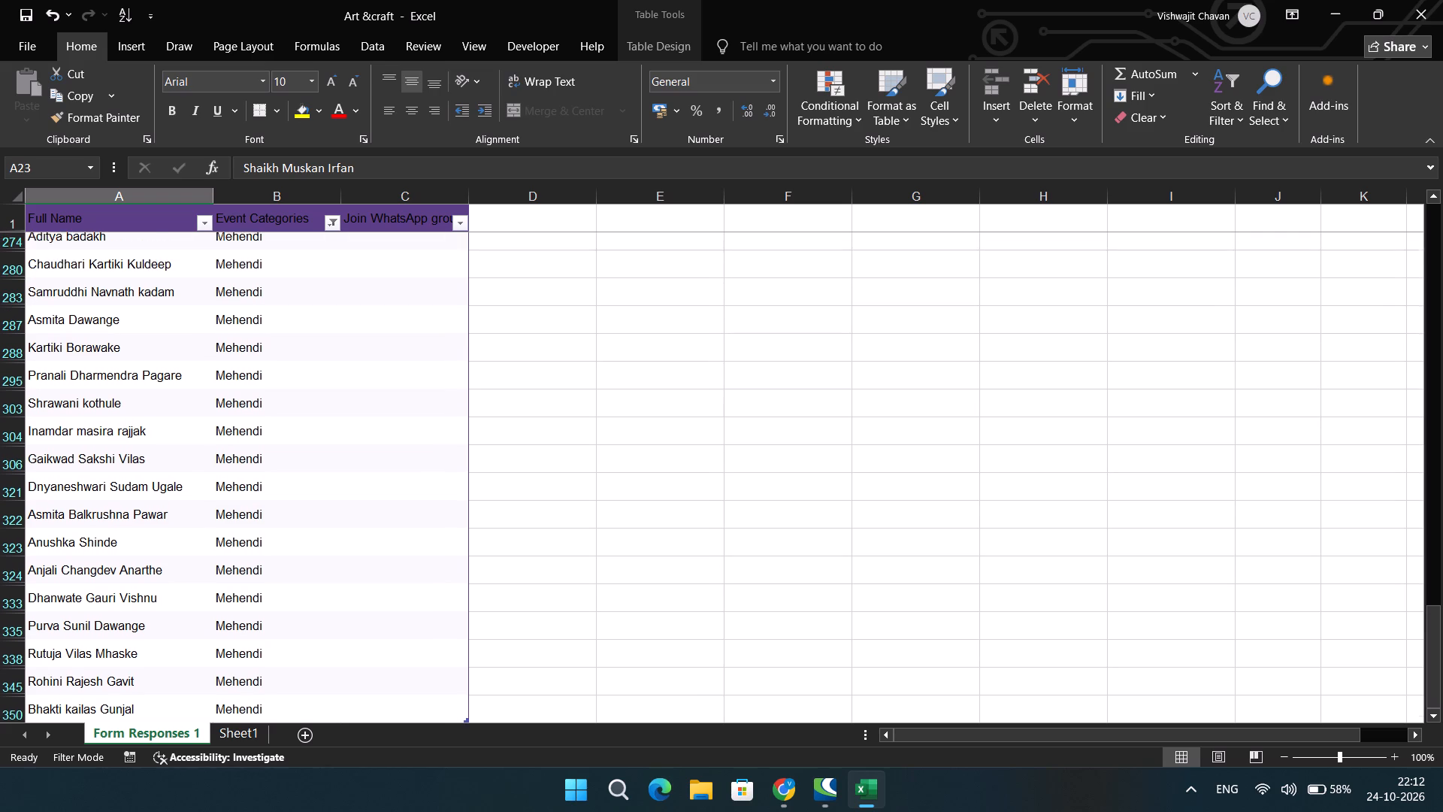
{"action": "scroll", "coordinate": [92, 398], "scroll_direction": "up", "scroll_amount": 2}
{"action": "scroll", "coordinate": [92, 398], "scroll_direction": "down", "scroll_amount": 1}
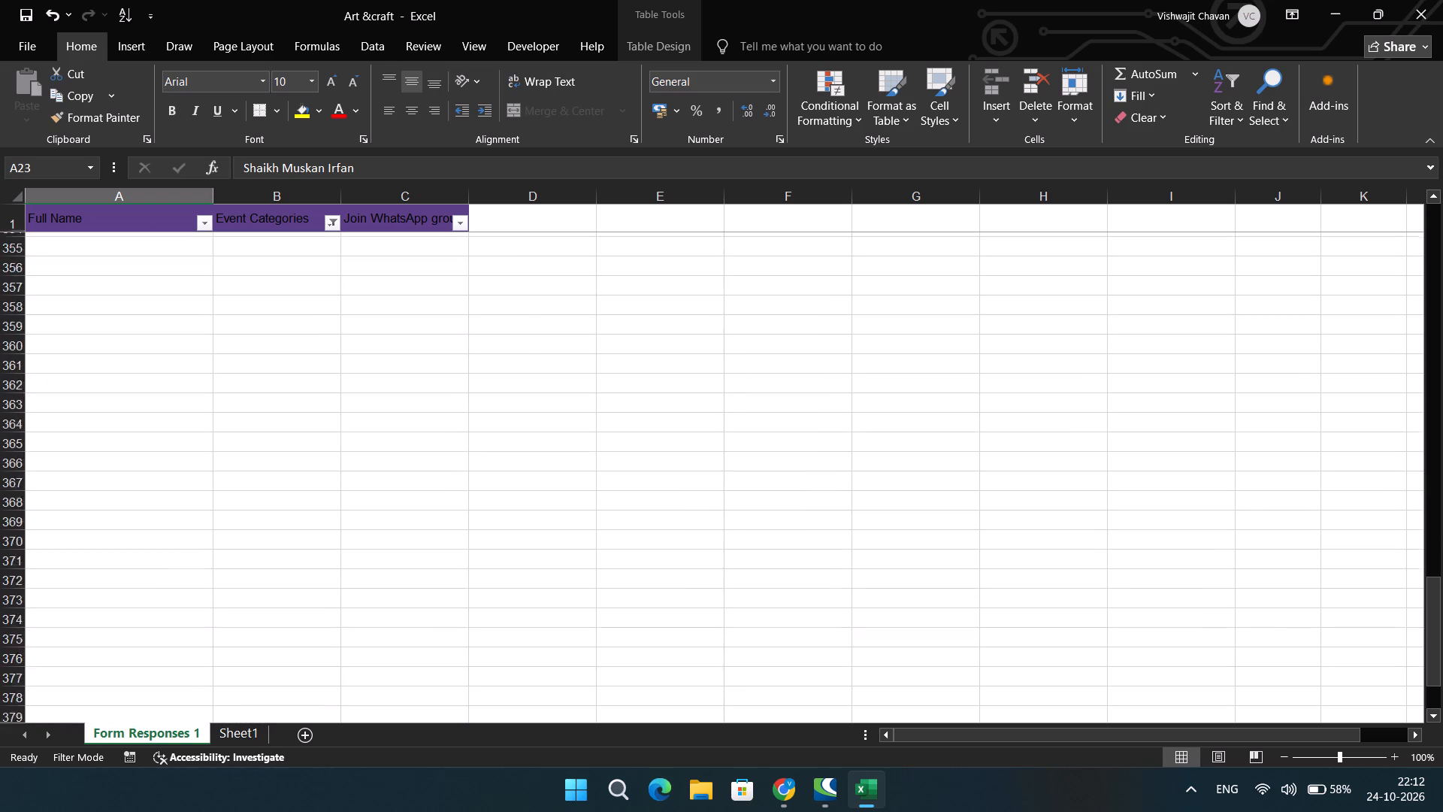
{"action": "scroll", "coordinate": [92, 398], "scroll_direction": "down", "scroll_amount": 1}
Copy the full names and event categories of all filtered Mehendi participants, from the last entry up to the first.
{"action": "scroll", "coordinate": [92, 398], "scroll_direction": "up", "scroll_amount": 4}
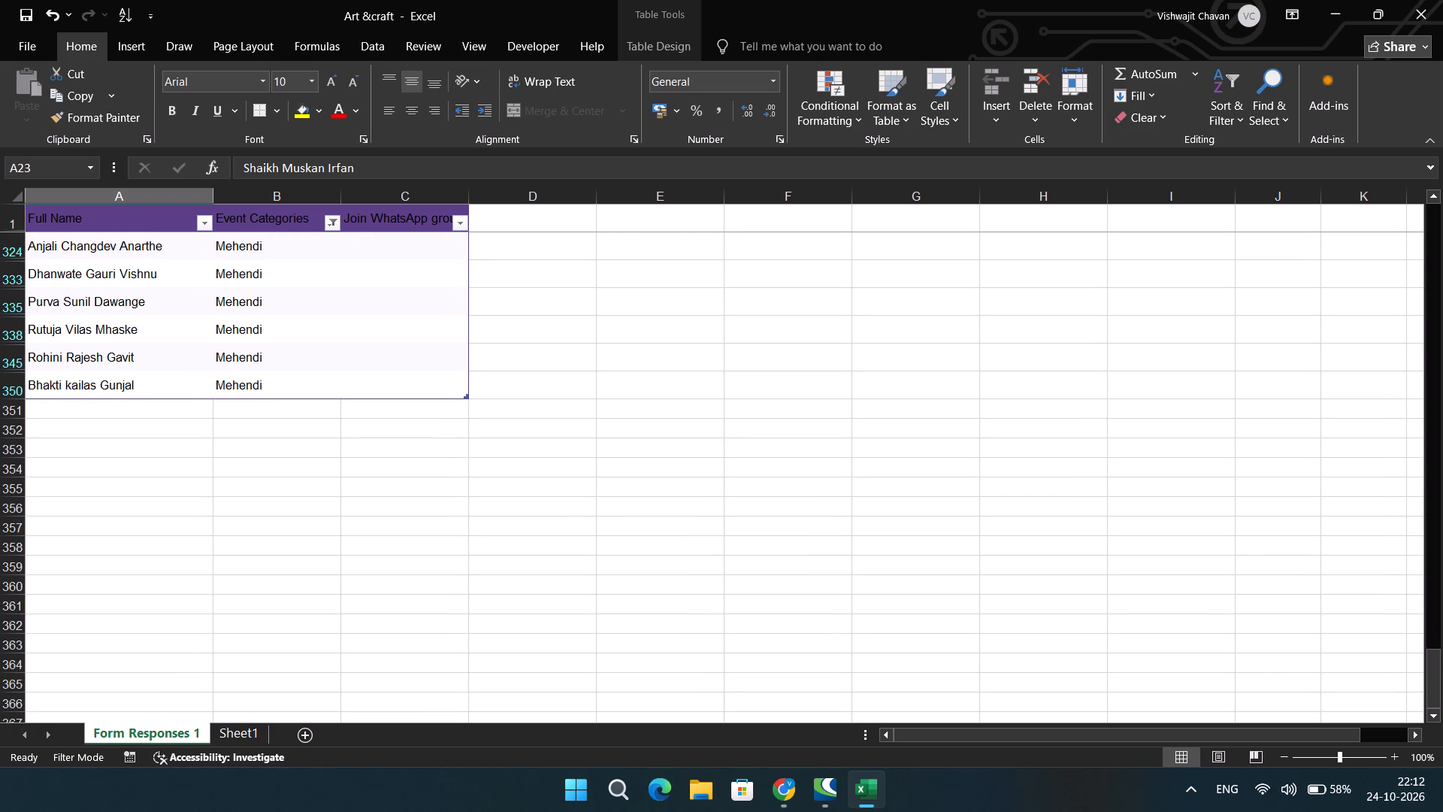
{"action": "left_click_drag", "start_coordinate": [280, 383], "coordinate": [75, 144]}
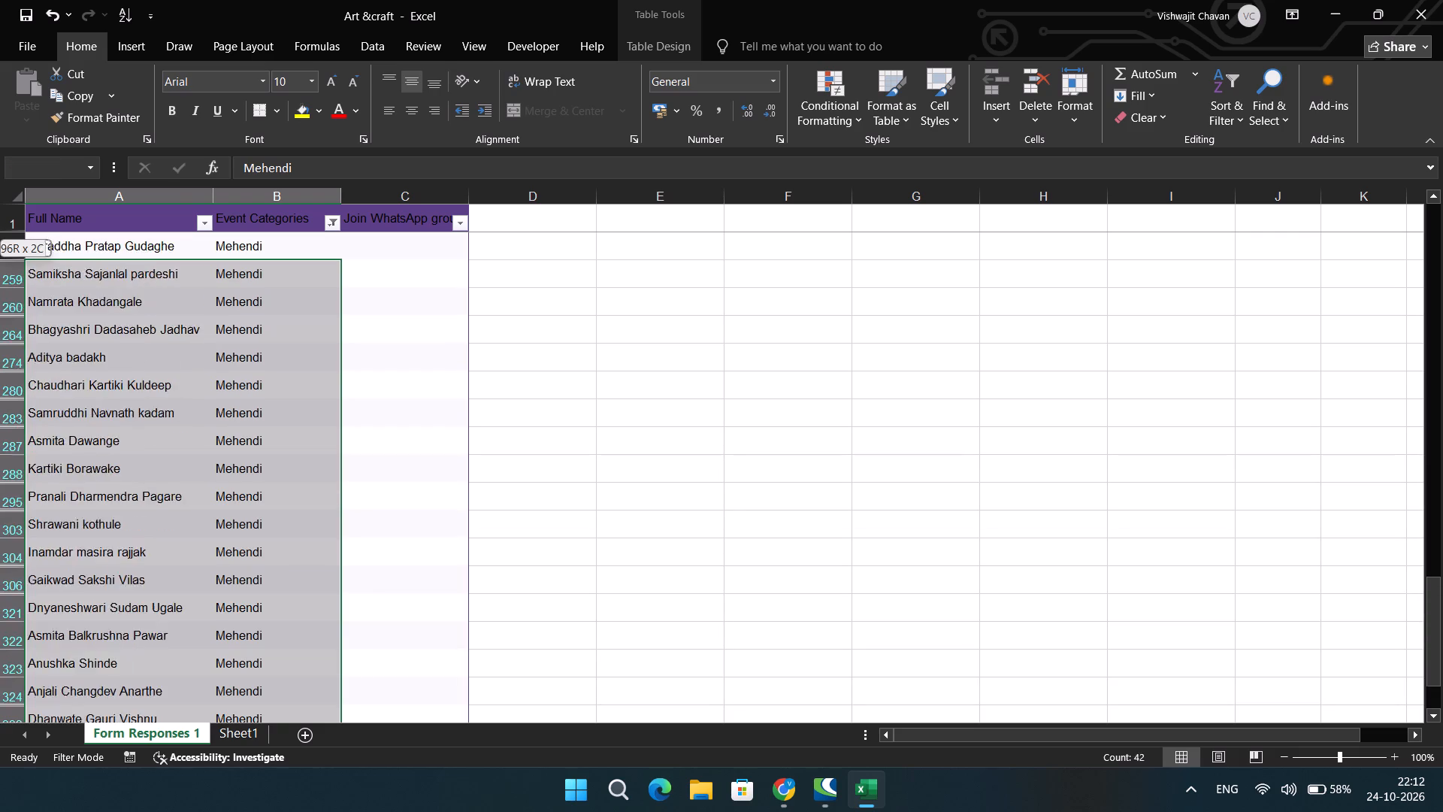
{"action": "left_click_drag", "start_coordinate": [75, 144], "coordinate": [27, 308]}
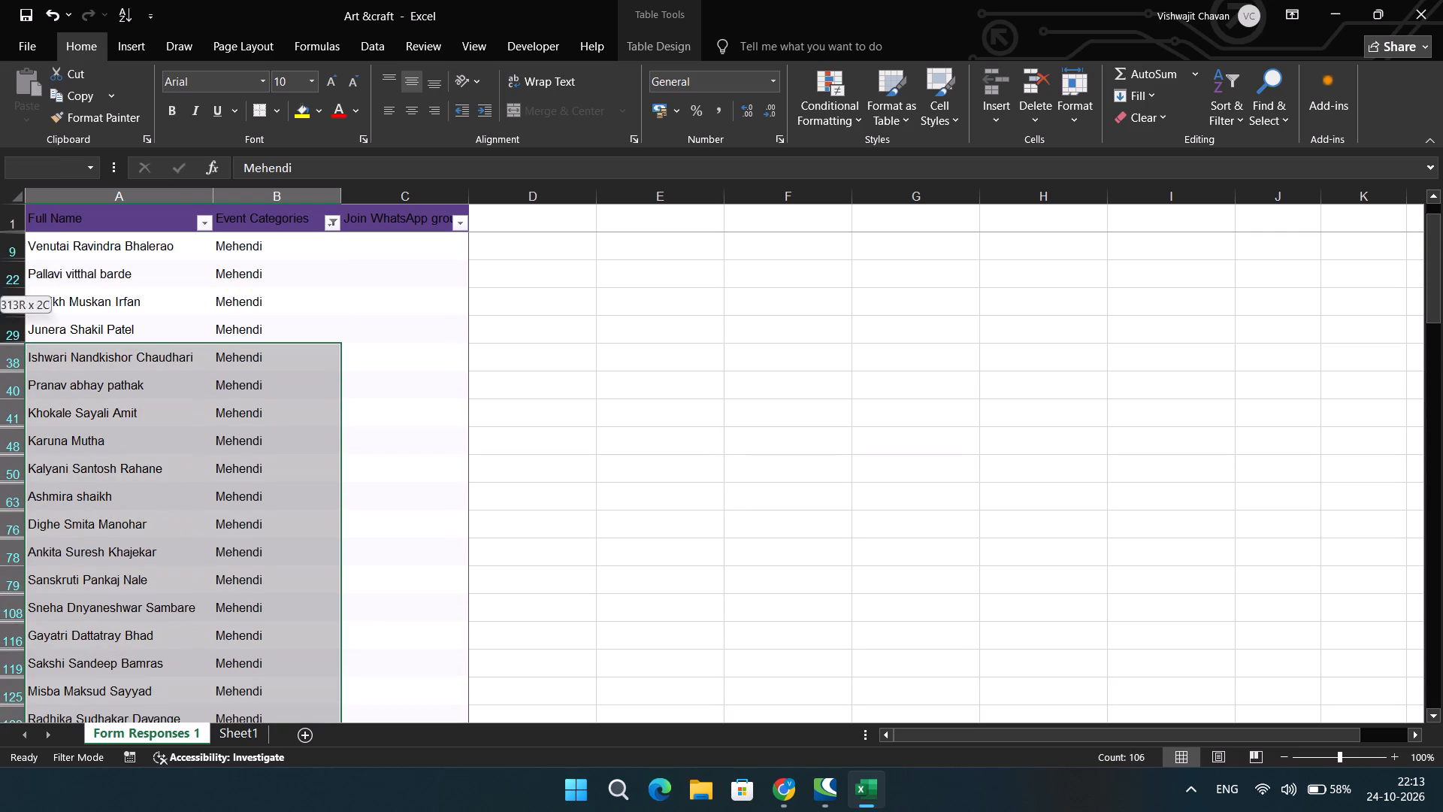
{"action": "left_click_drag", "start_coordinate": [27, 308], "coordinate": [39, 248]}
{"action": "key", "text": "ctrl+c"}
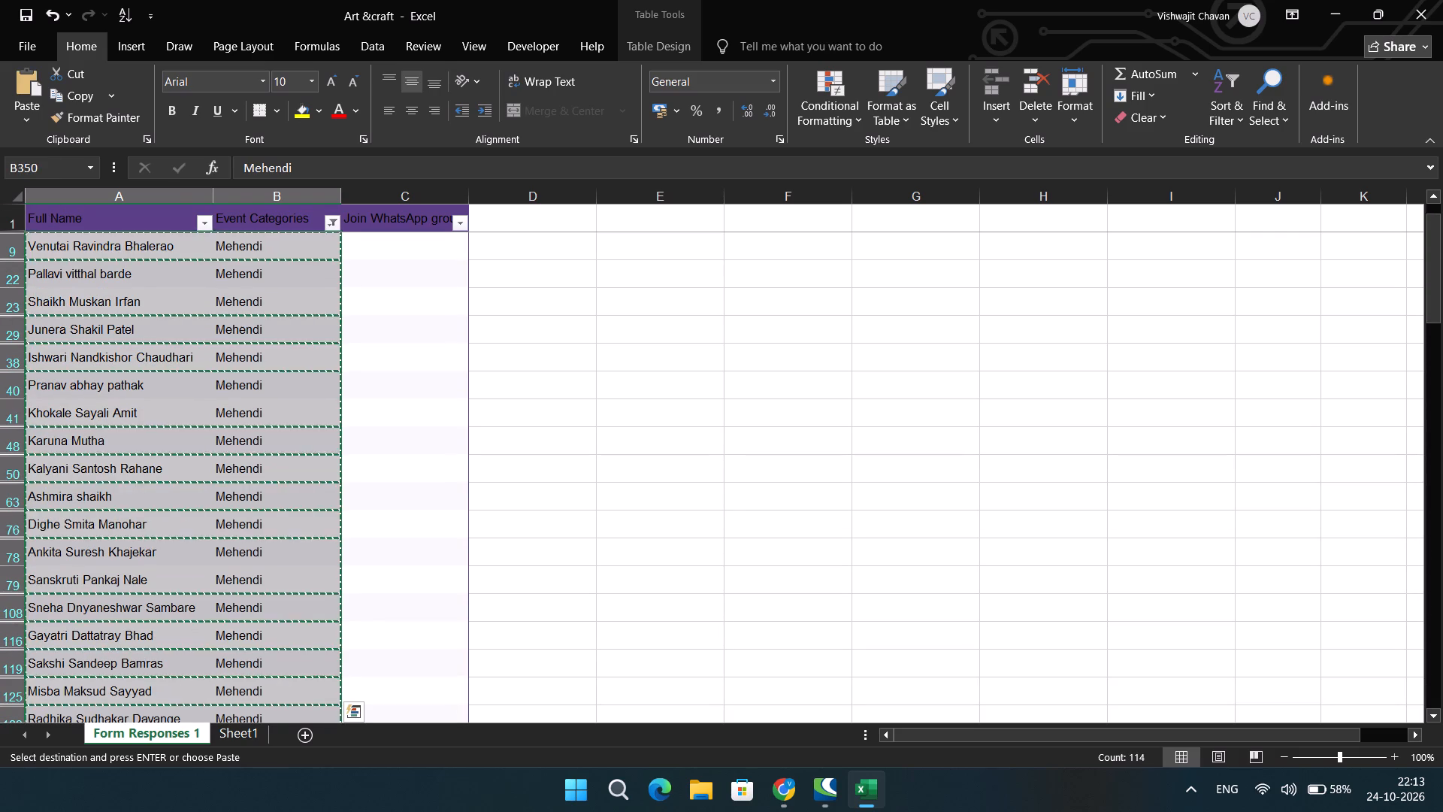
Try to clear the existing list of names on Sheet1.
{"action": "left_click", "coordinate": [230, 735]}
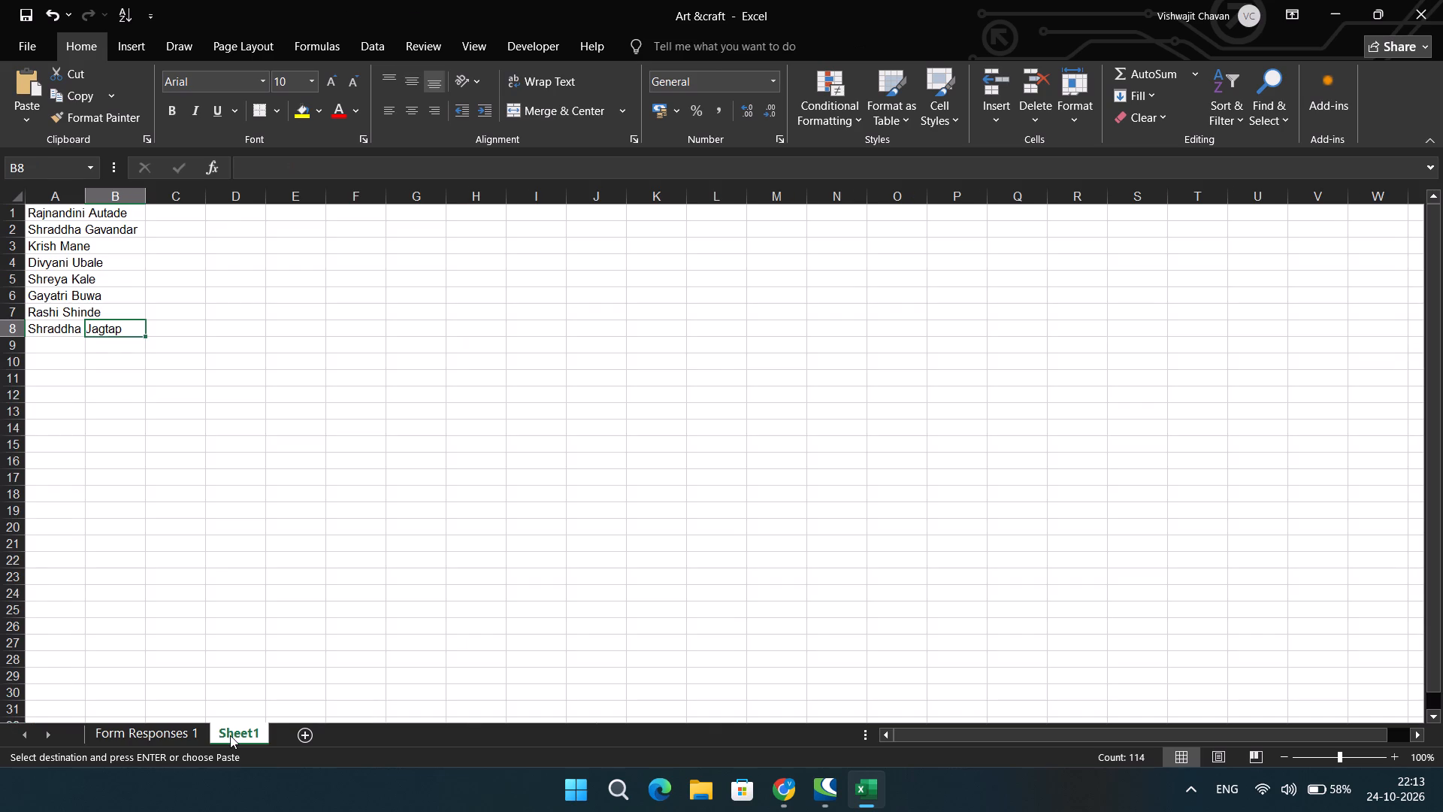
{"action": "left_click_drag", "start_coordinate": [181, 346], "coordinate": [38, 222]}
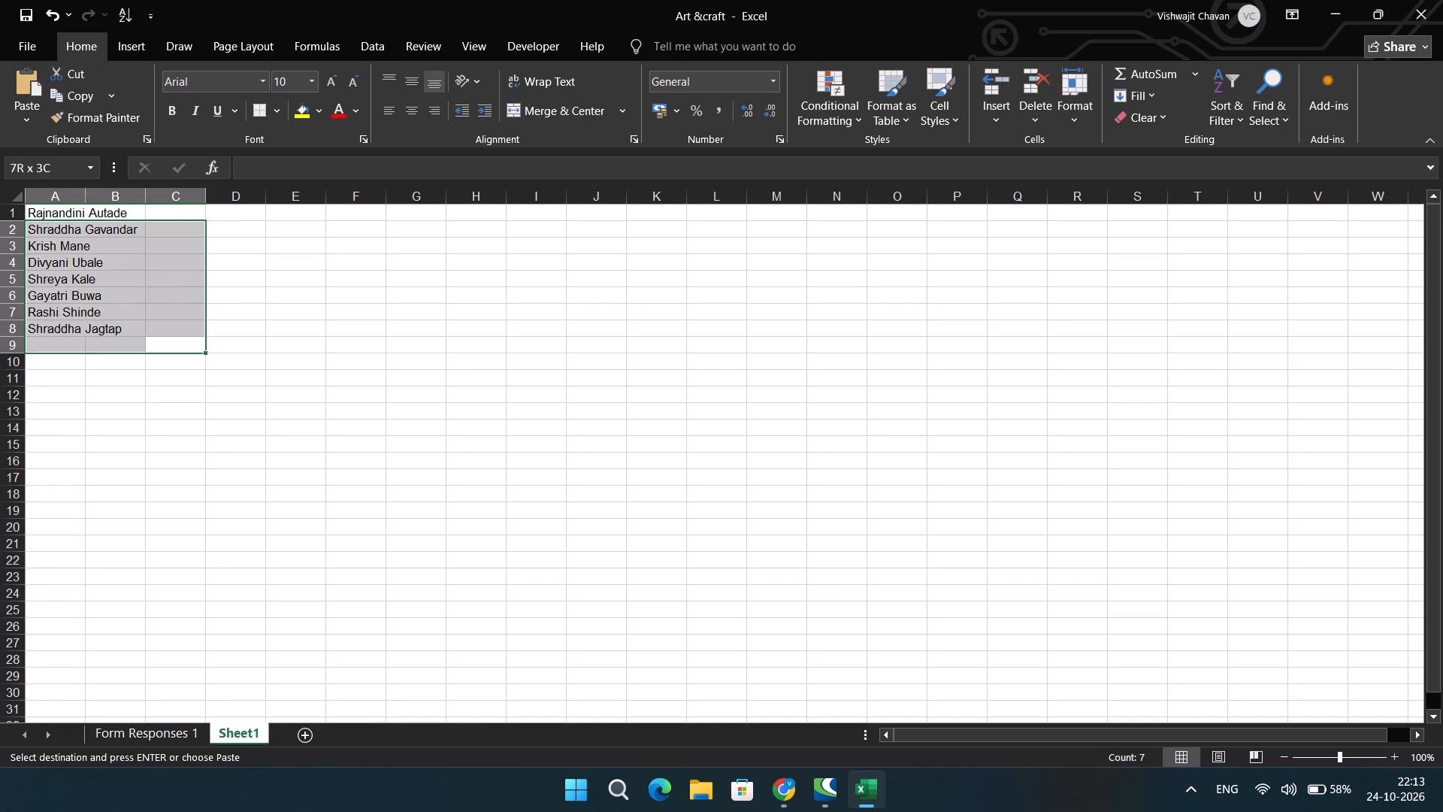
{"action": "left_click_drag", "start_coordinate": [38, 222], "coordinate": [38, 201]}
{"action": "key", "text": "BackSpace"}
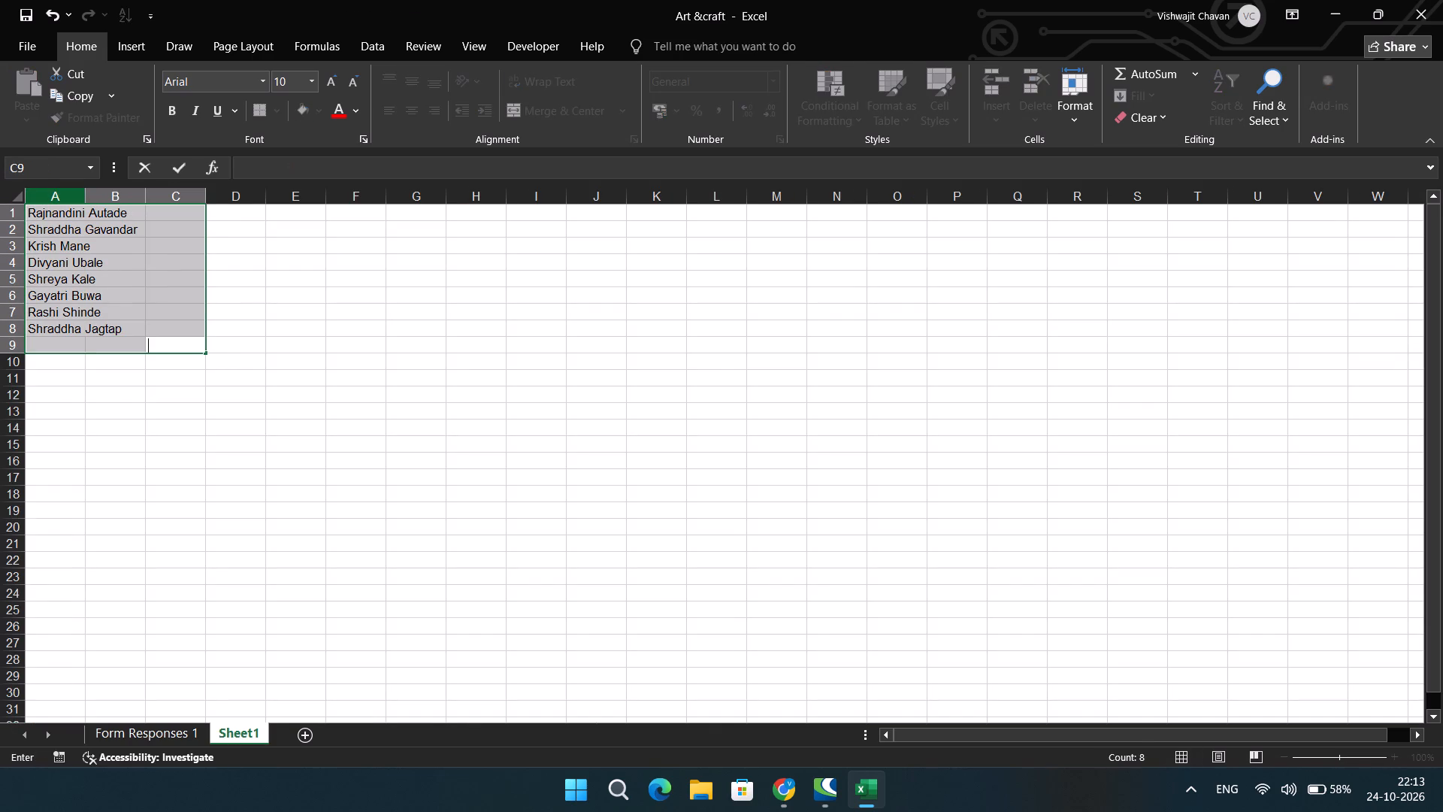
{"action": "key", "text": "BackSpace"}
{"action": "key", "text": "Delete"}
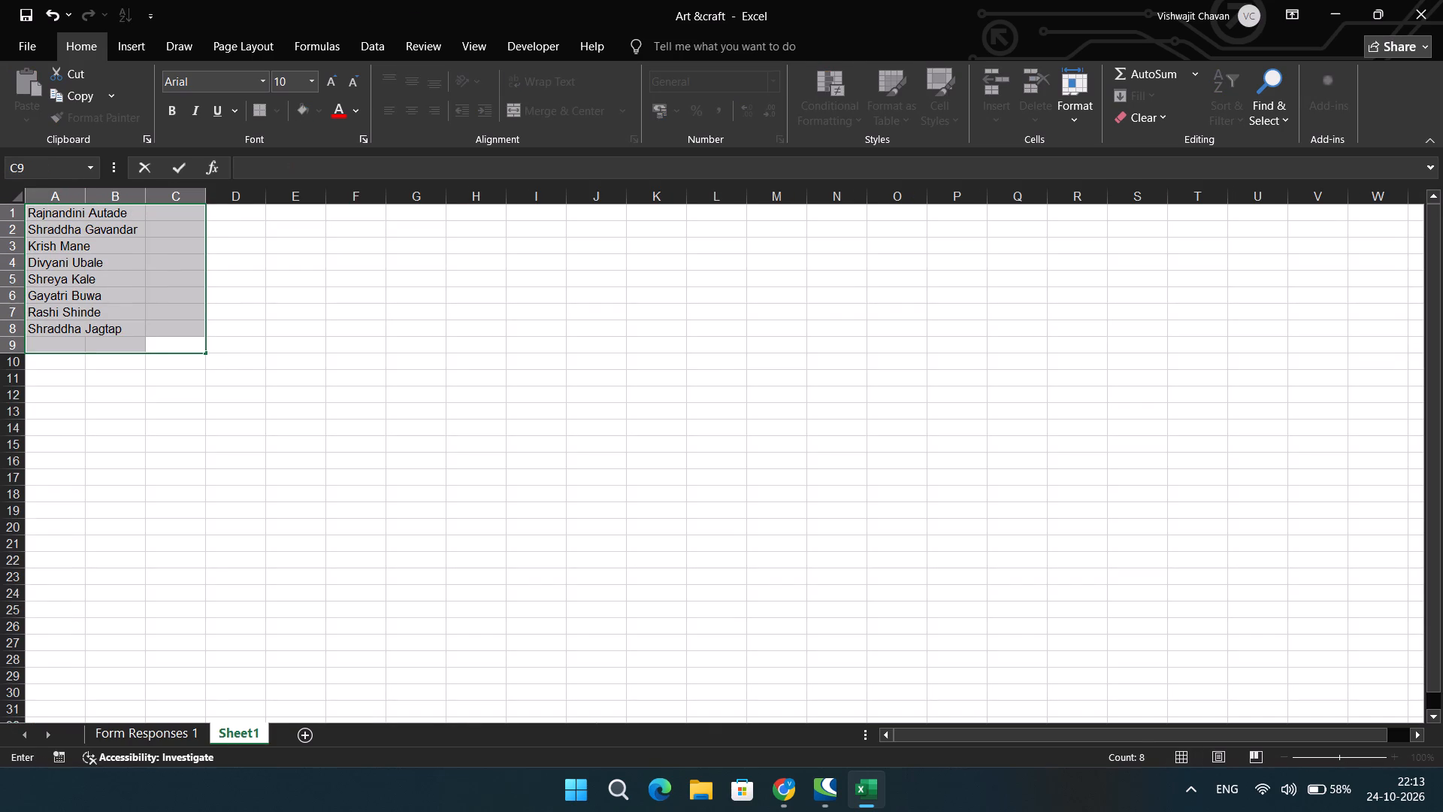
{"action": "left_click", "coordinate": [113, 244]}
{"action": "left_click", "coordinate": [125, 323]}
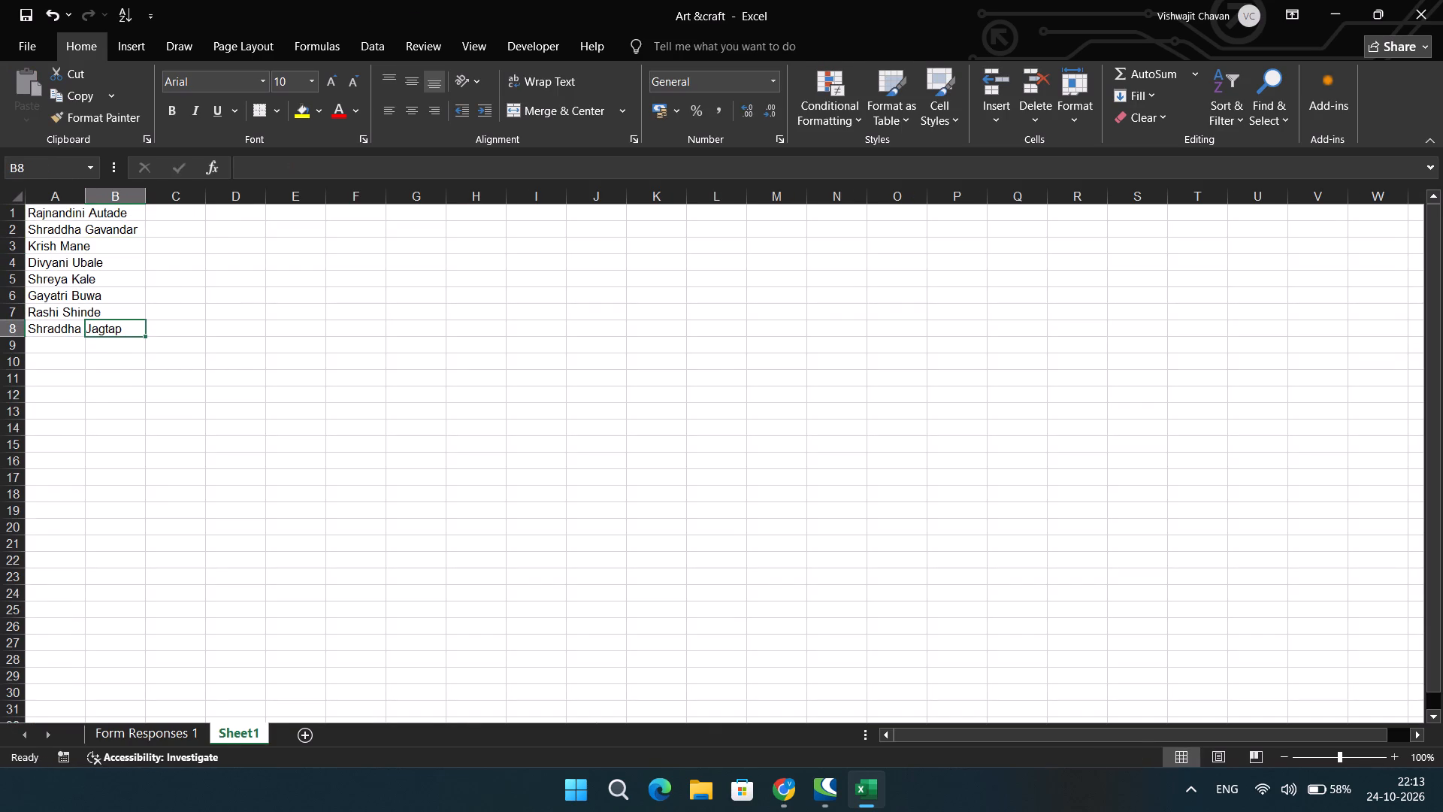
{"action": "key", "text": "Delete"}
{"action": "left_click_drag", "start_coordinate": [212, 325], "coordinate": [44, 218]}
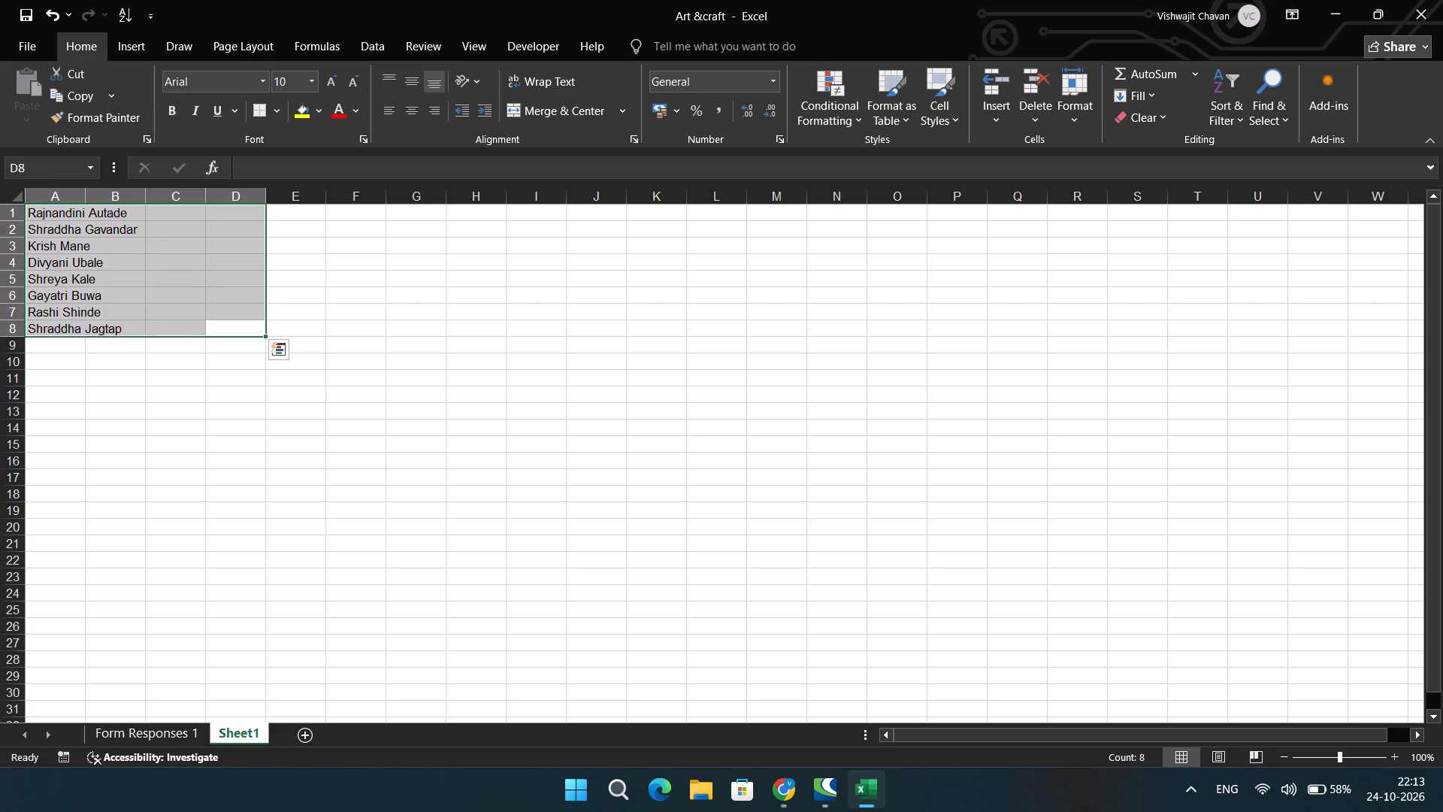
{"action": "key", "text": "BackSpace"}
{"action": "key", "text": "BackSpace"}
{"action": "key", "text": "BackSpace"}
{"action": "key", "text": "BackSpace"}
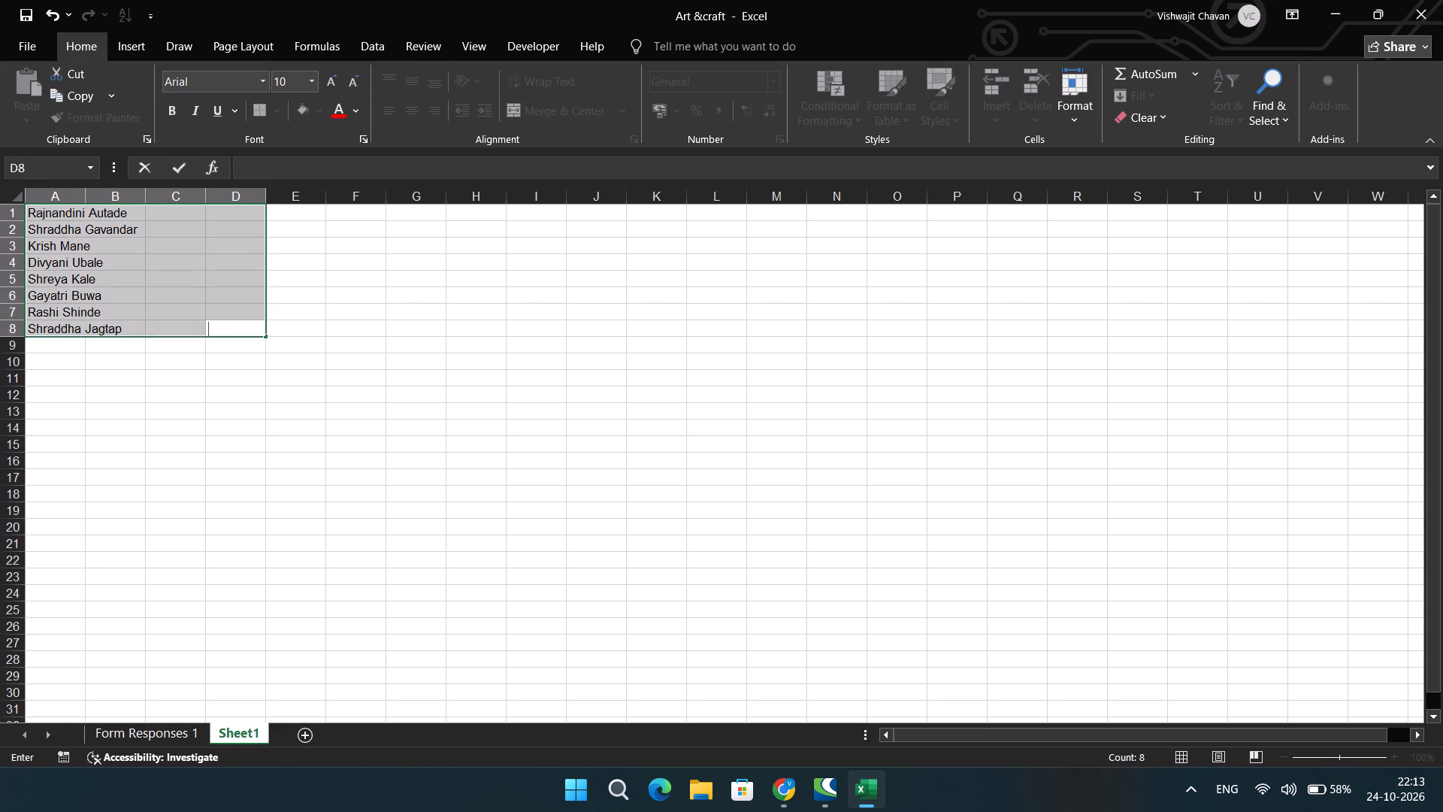
Delete cell A1 holding the first name on Sheet1, shifting cells left.
{"action": "left_click_drag", "start_coordinate": [62, 356], "coordinate": [129, 332]}
{"action": "left_click_drag", "start_coordinate": [129, 332], "coordinate": [78, 317]}
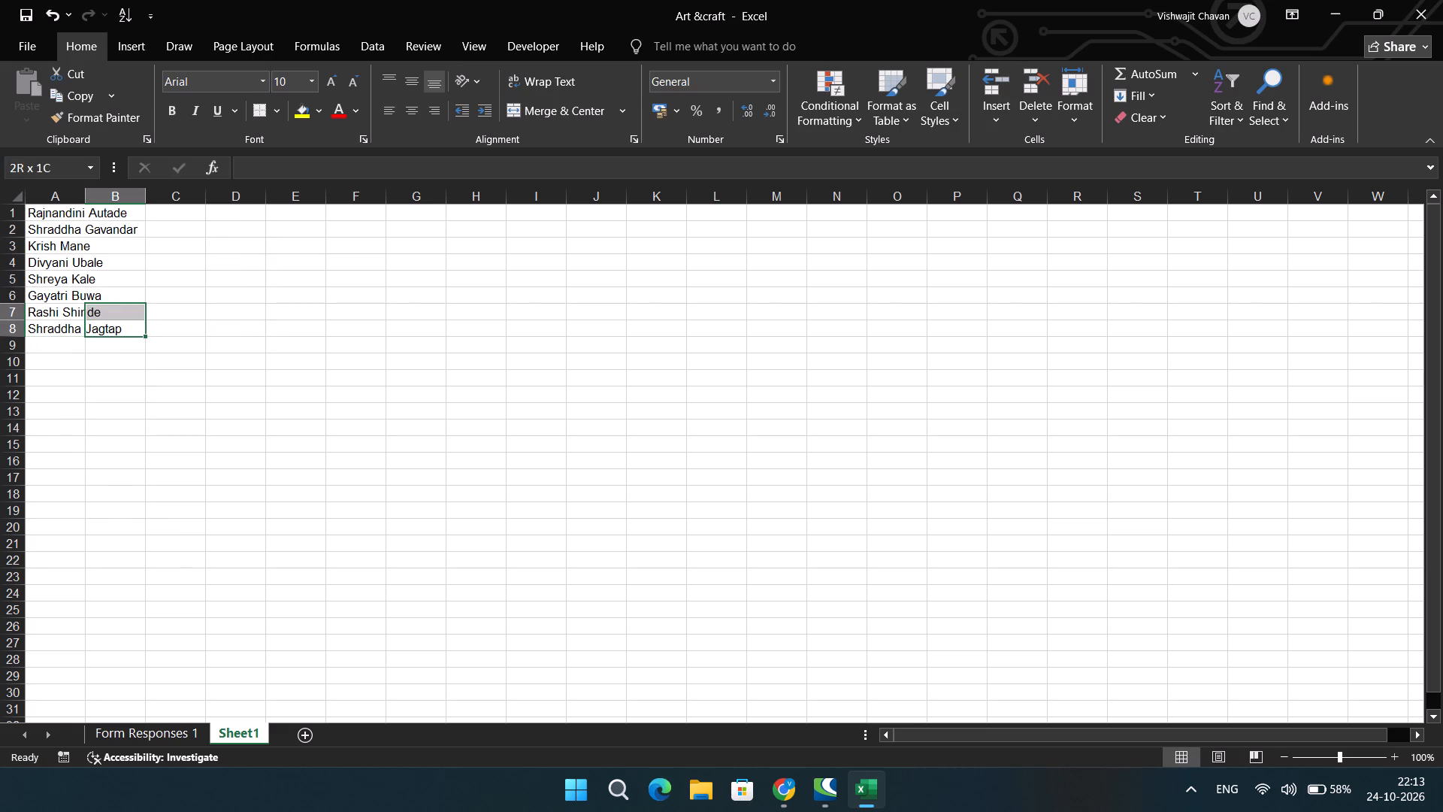
{"action": "left_click_drag", "start_coordinate": [78, 317], "coordinate": [44, 222]}
{"action": "right_click", "coordinate": [44, 206]}
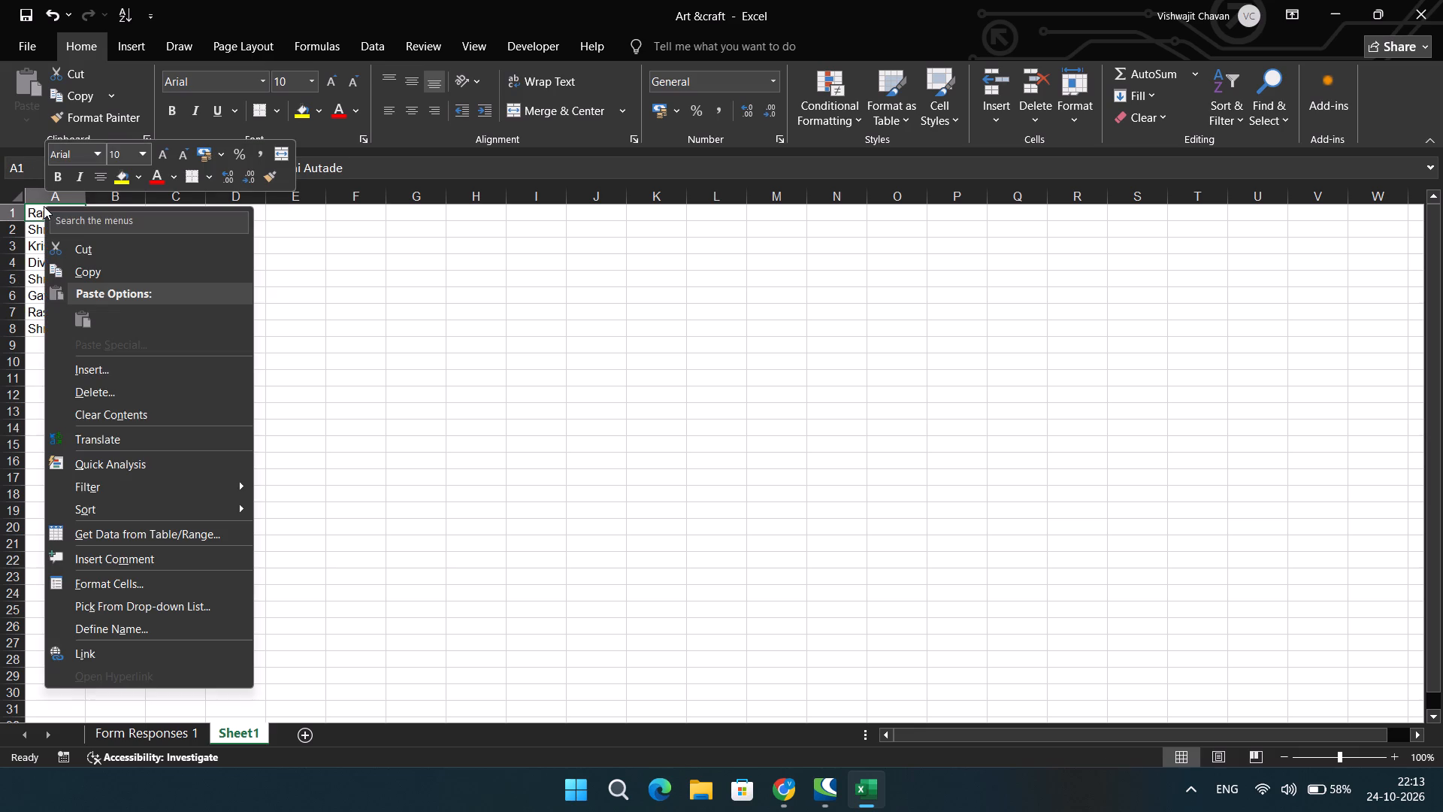
{"action": "left_click", "coordinate": [168, 392]}
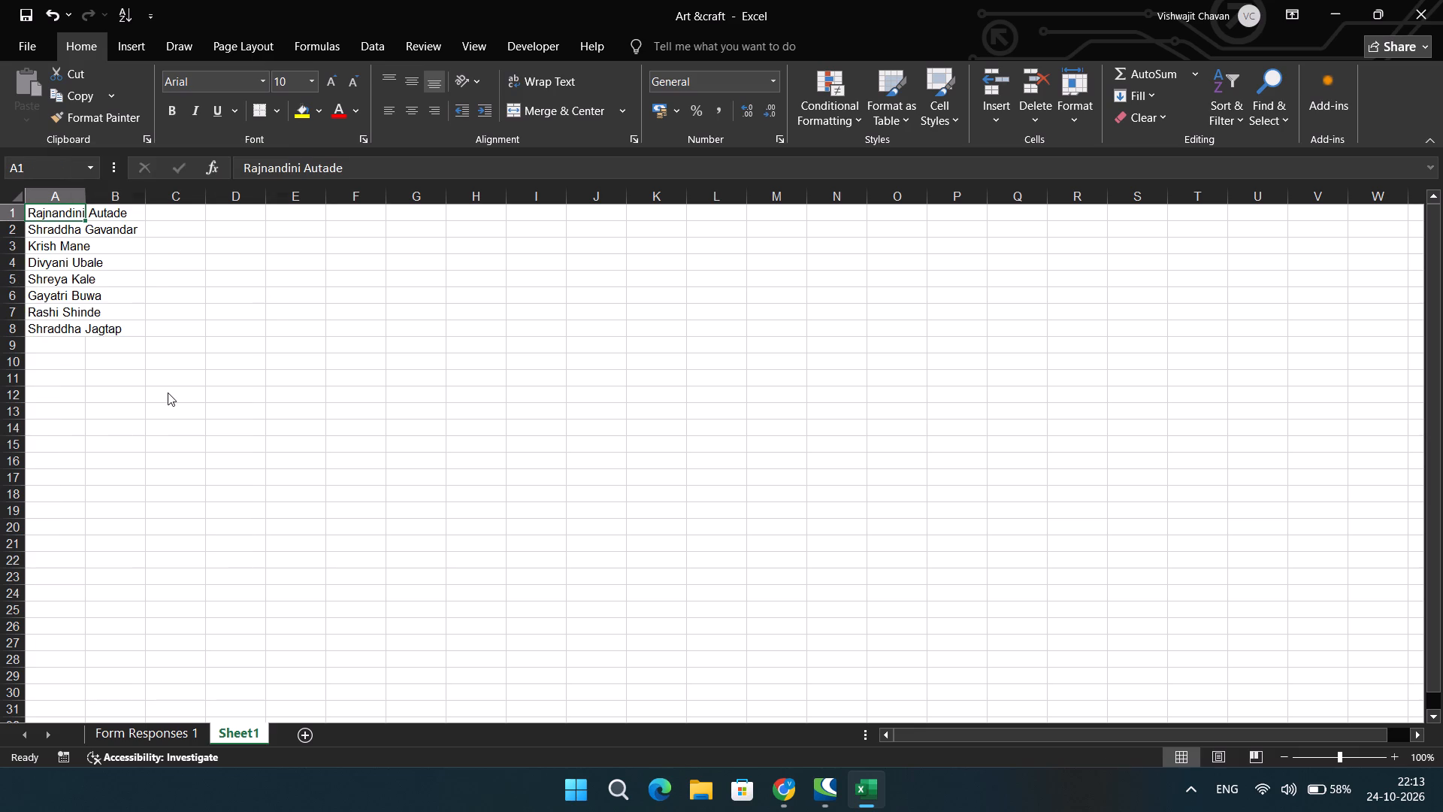
{"action": "left_click", "coordinate": [129, 480]}
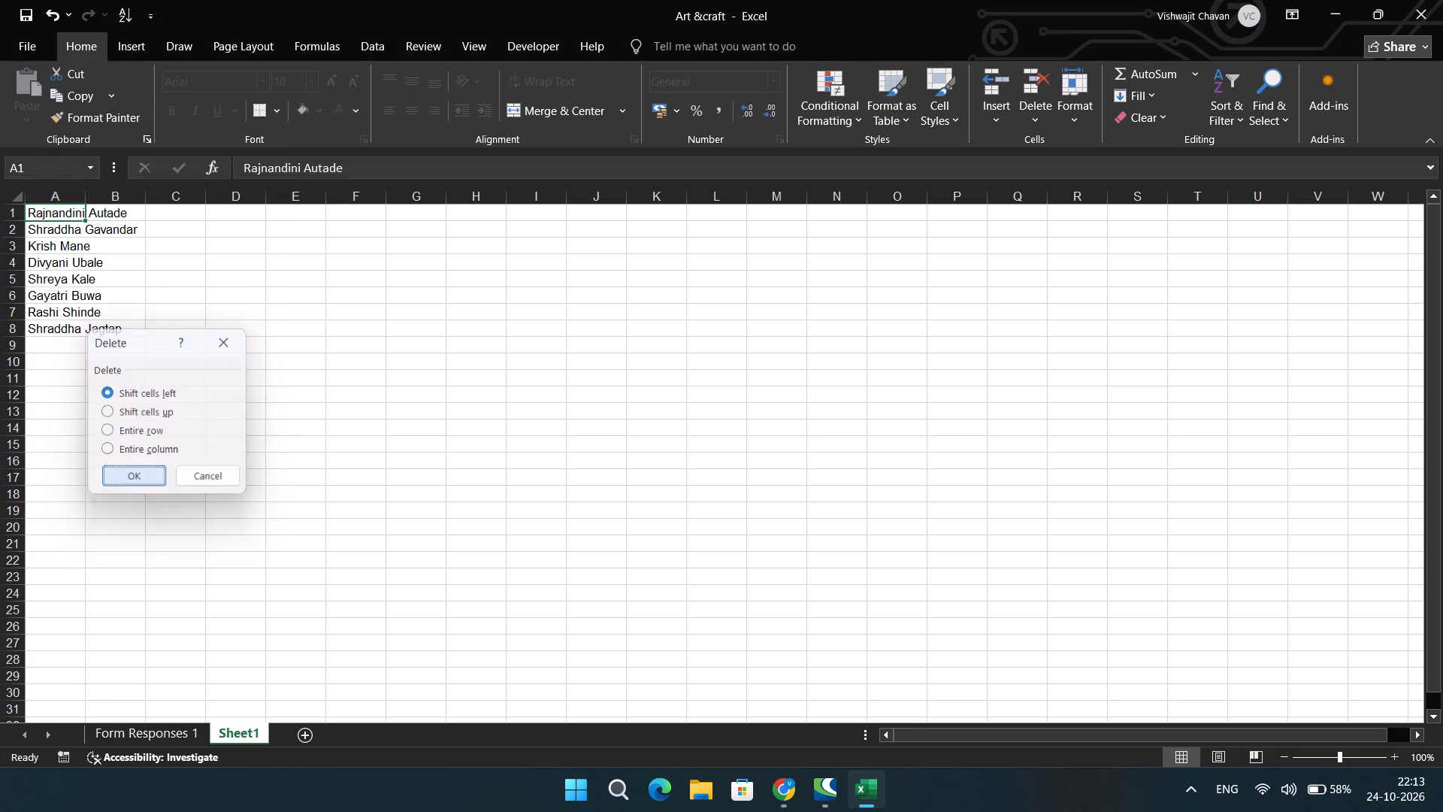
Delete the entire row 2 on Sheet1.
{"action": "left_click_drag", "start_coordinate": [182, 323], "coordinate": [0, 226]}
{"action": "right_click", "coordinate": [0, 226]}
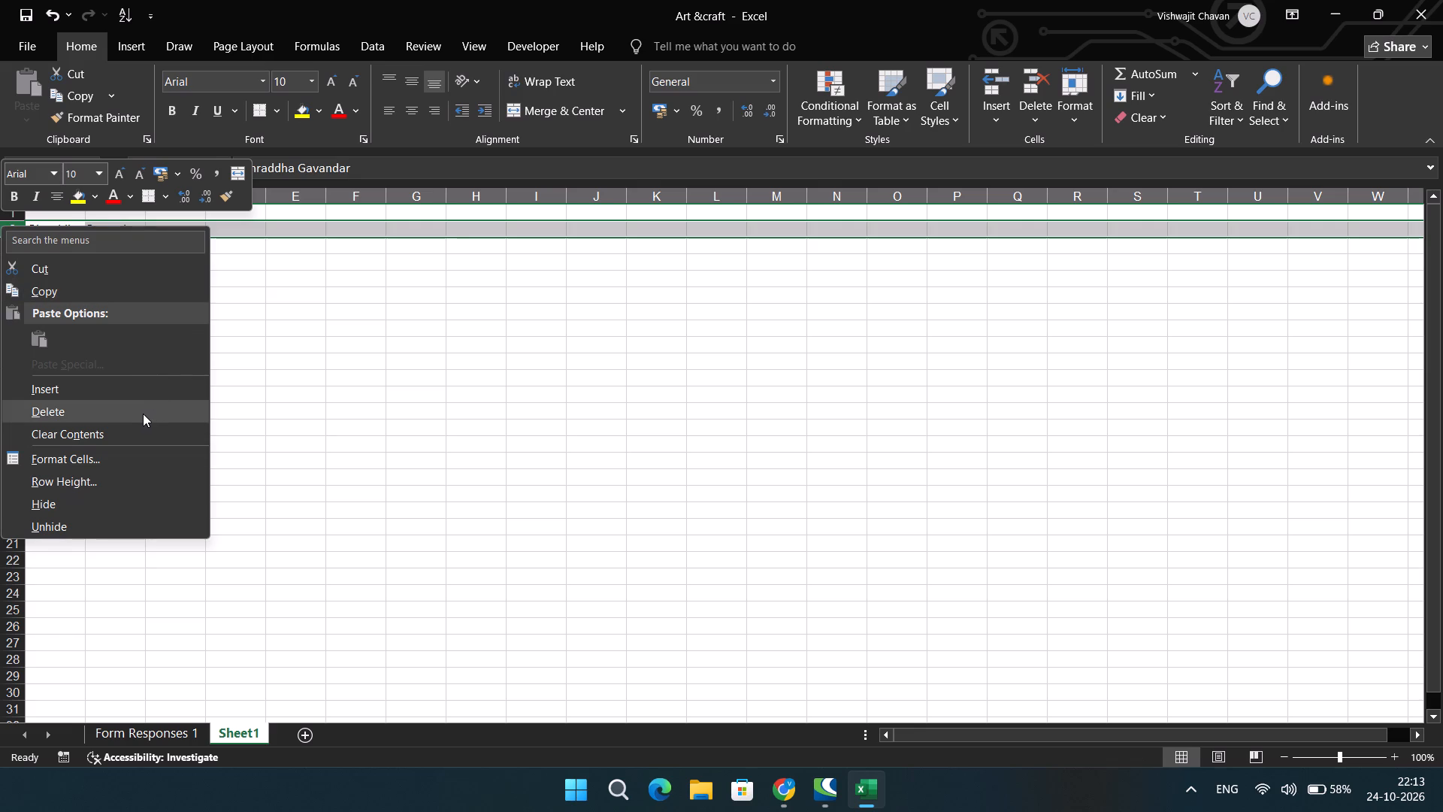
{"action": "left_click", "coordinate": [143, 414]}
Delete the remaining name cells in the range A2:C8 on Sheet1, shifting cells left.
{"action": "left_click_drag", "start_coordinate": [201, 329], "coordinate": [165, 329]}
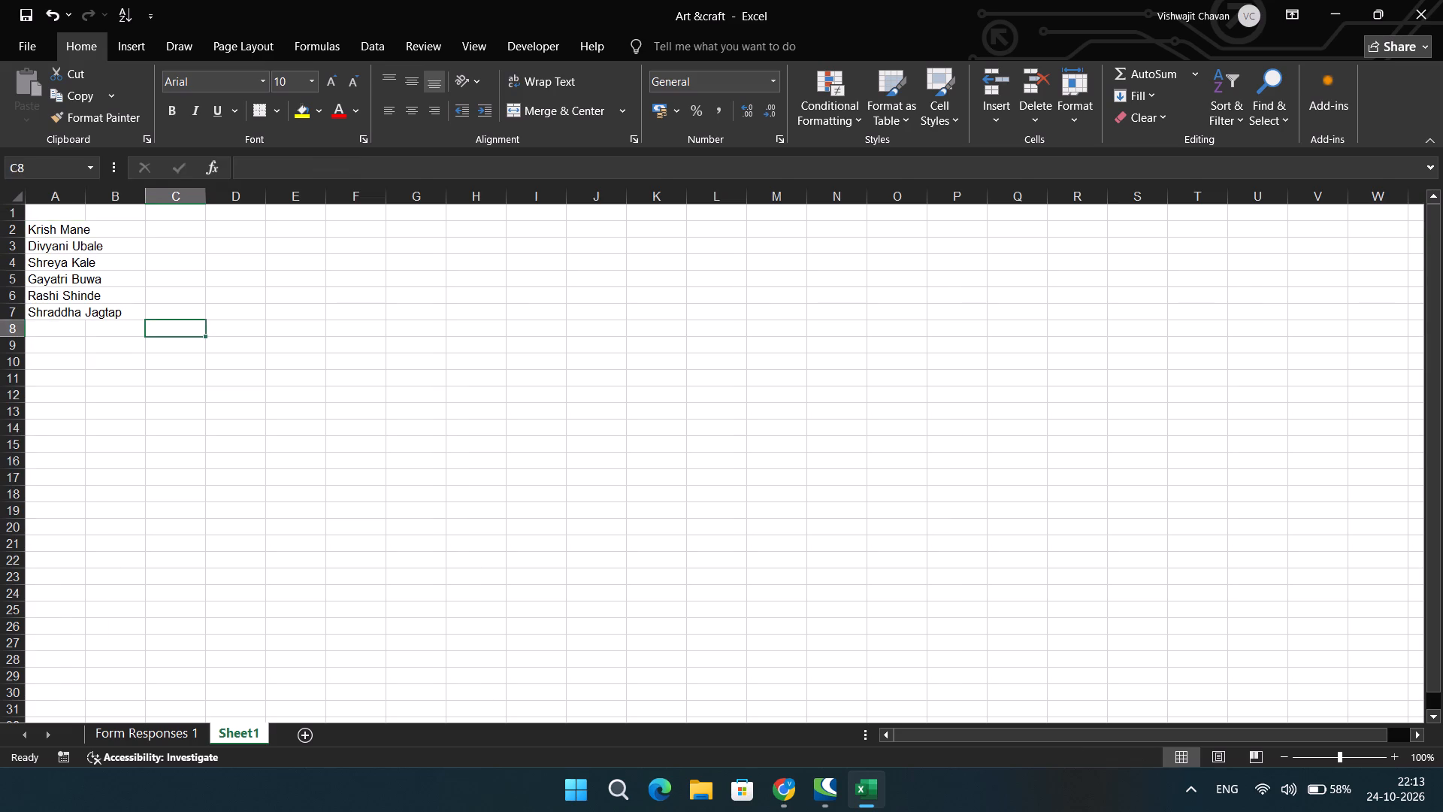
{"action": "left_click_drag", "start_coordinate": [165, 329], "coordinate": [45, 232]}
{"action": "right_click", "coordinate": [45, 232]}
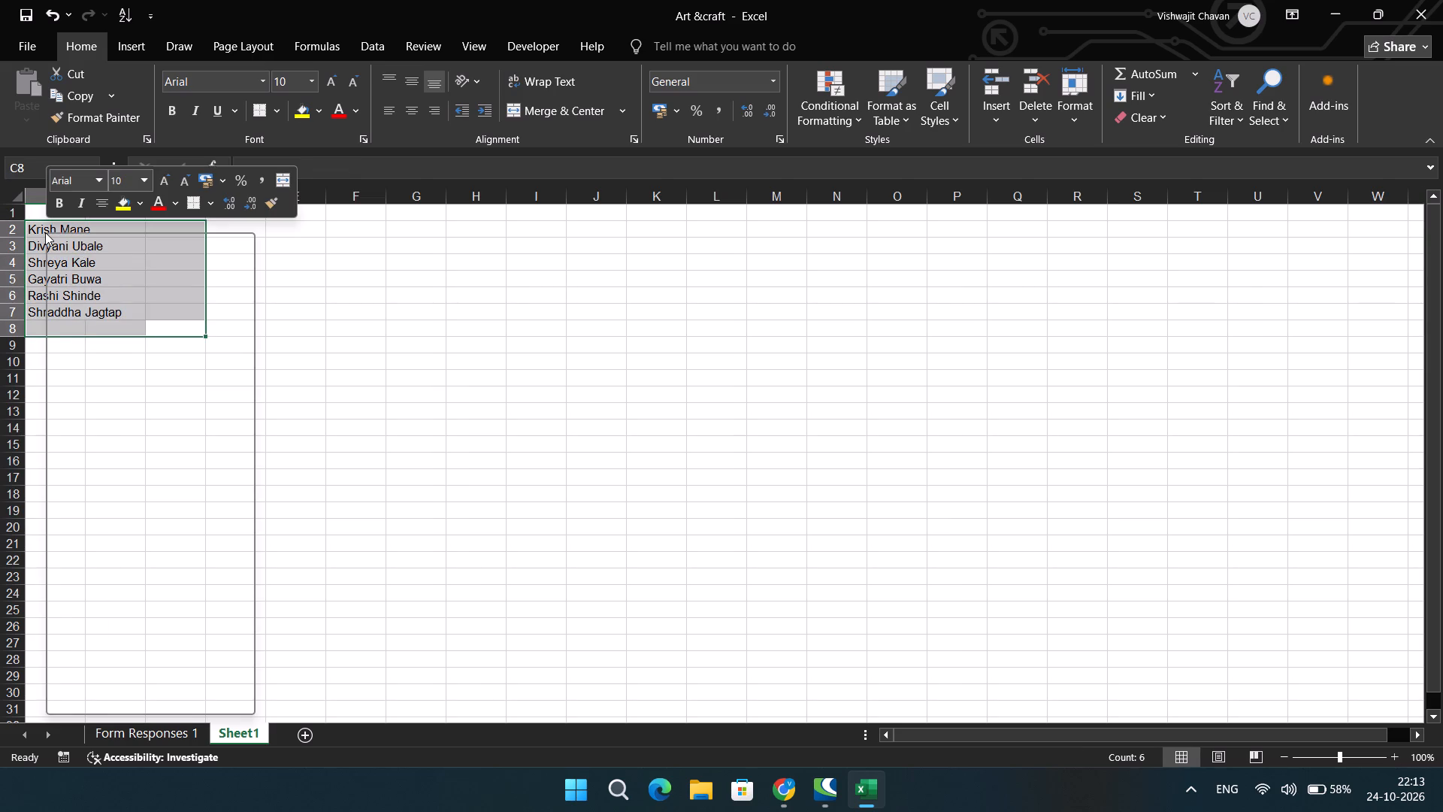
{"action": "left_click", "coordinate": [146, 420]}
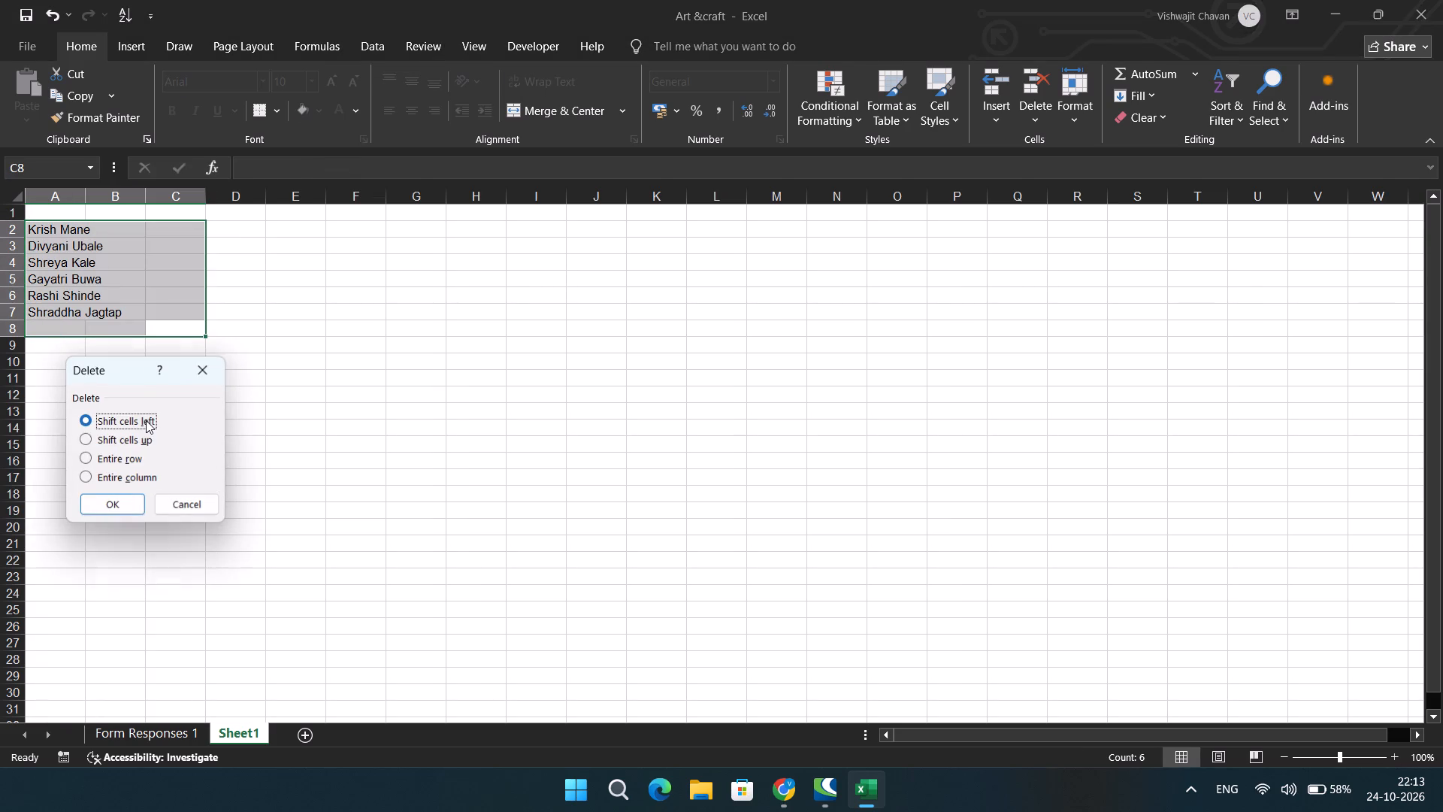
{"action": "left_click", "coordinate": [117, 510]}
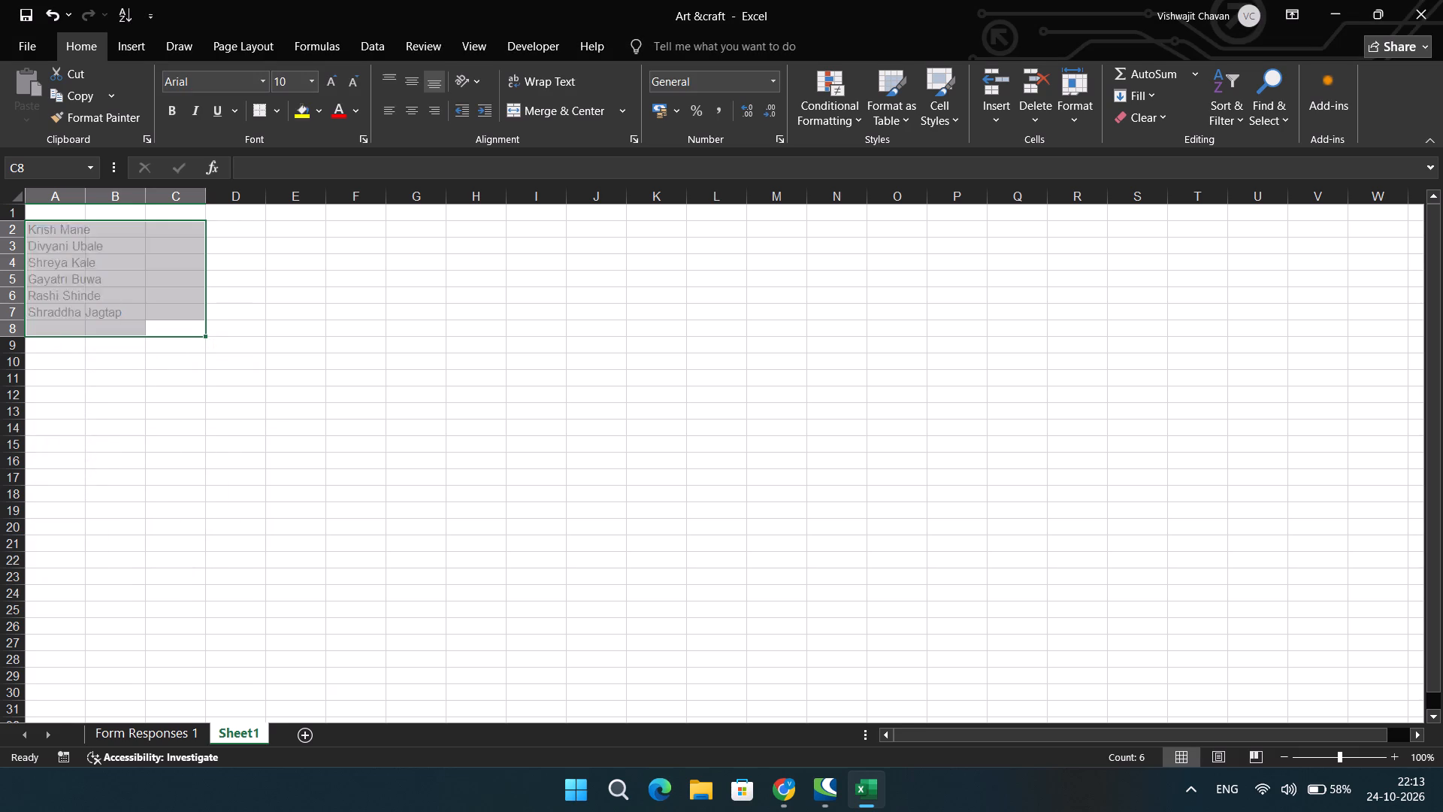
{"action": "left_click", "coordinate": [127, 357]}
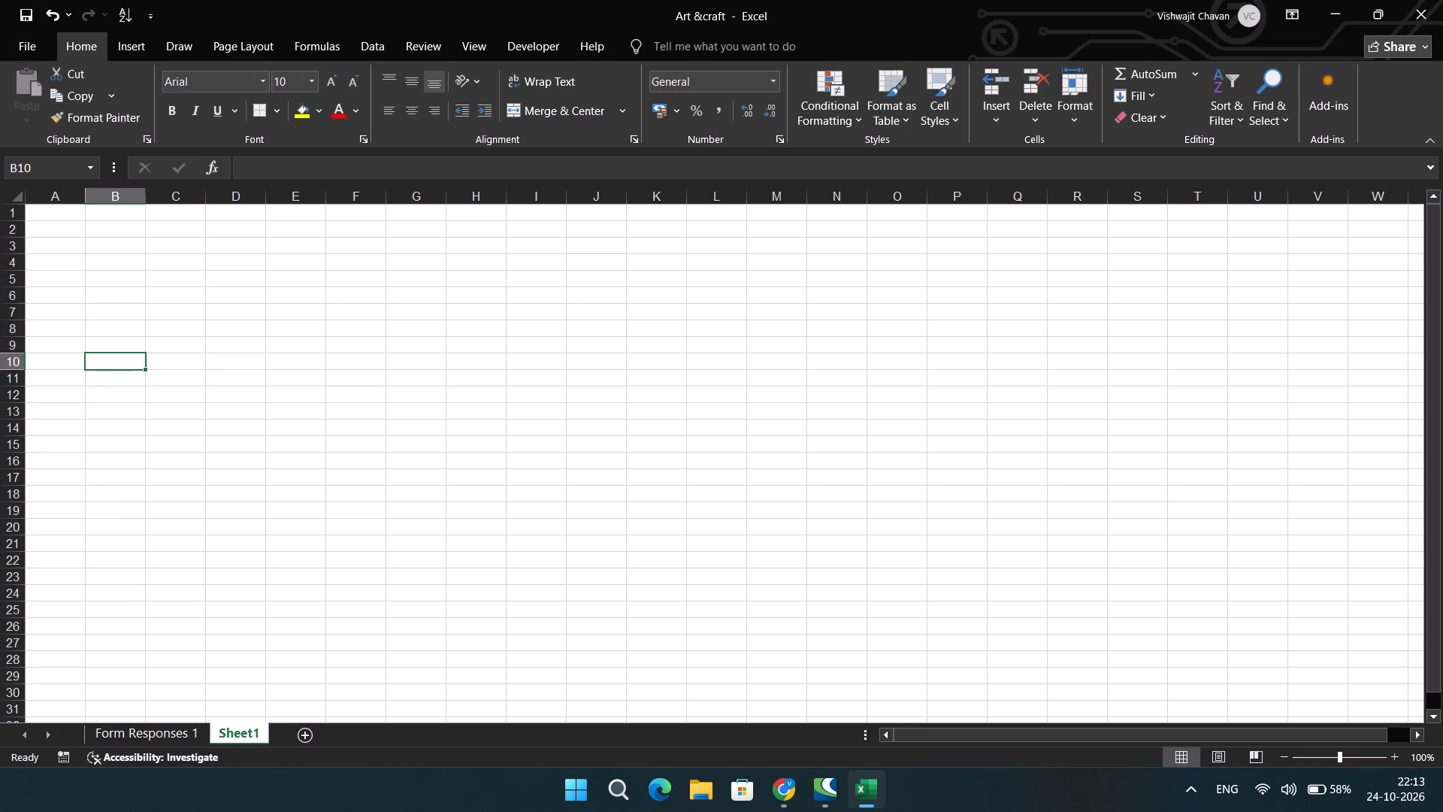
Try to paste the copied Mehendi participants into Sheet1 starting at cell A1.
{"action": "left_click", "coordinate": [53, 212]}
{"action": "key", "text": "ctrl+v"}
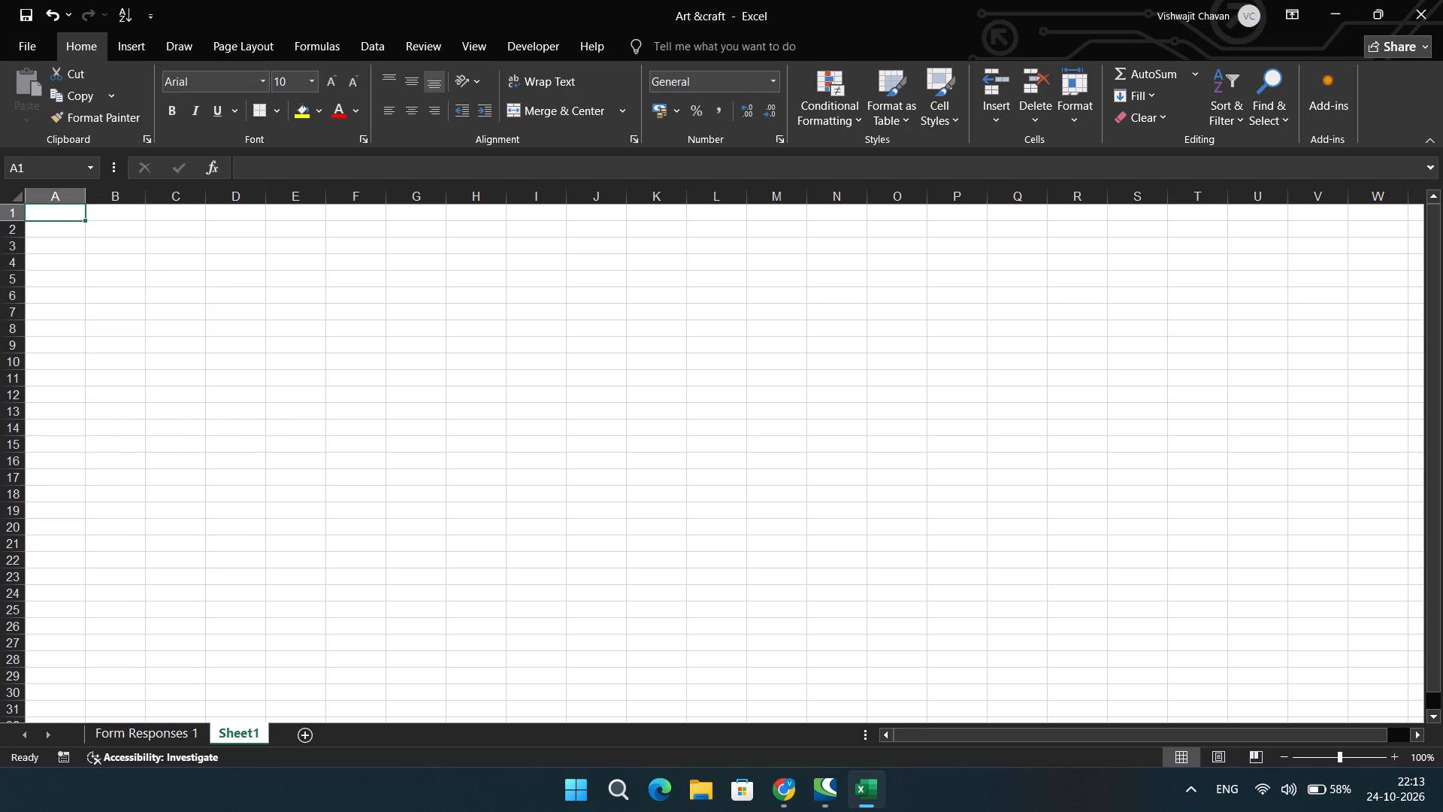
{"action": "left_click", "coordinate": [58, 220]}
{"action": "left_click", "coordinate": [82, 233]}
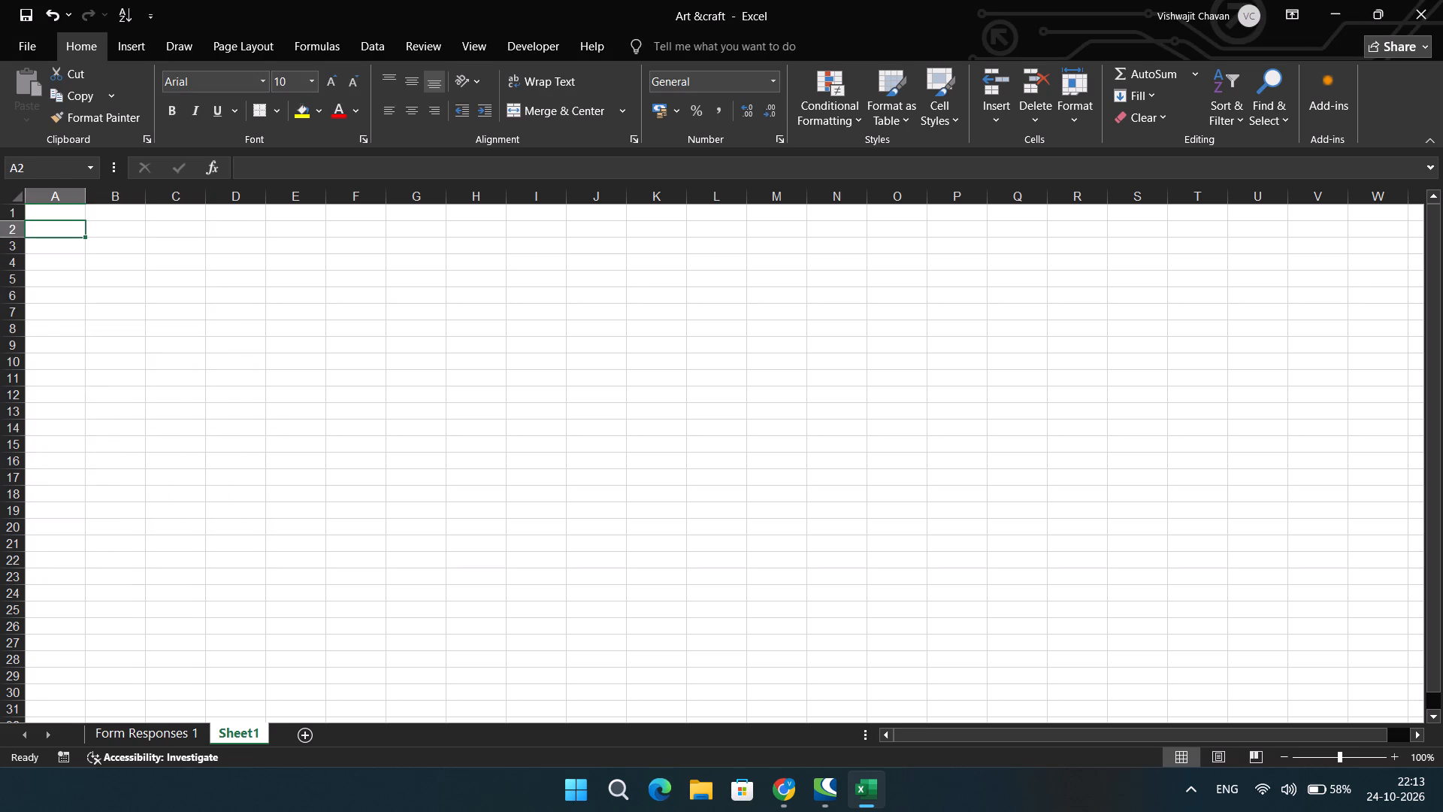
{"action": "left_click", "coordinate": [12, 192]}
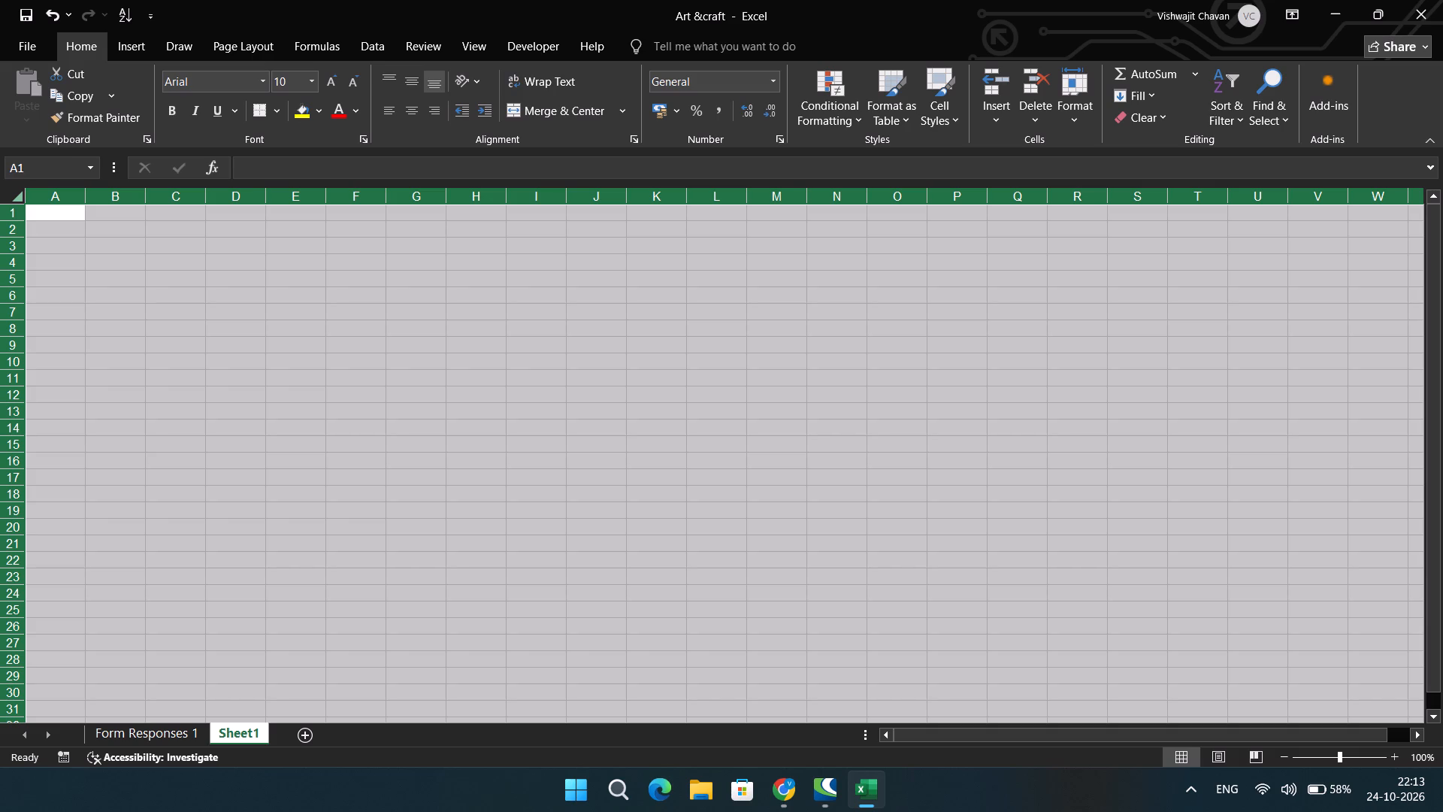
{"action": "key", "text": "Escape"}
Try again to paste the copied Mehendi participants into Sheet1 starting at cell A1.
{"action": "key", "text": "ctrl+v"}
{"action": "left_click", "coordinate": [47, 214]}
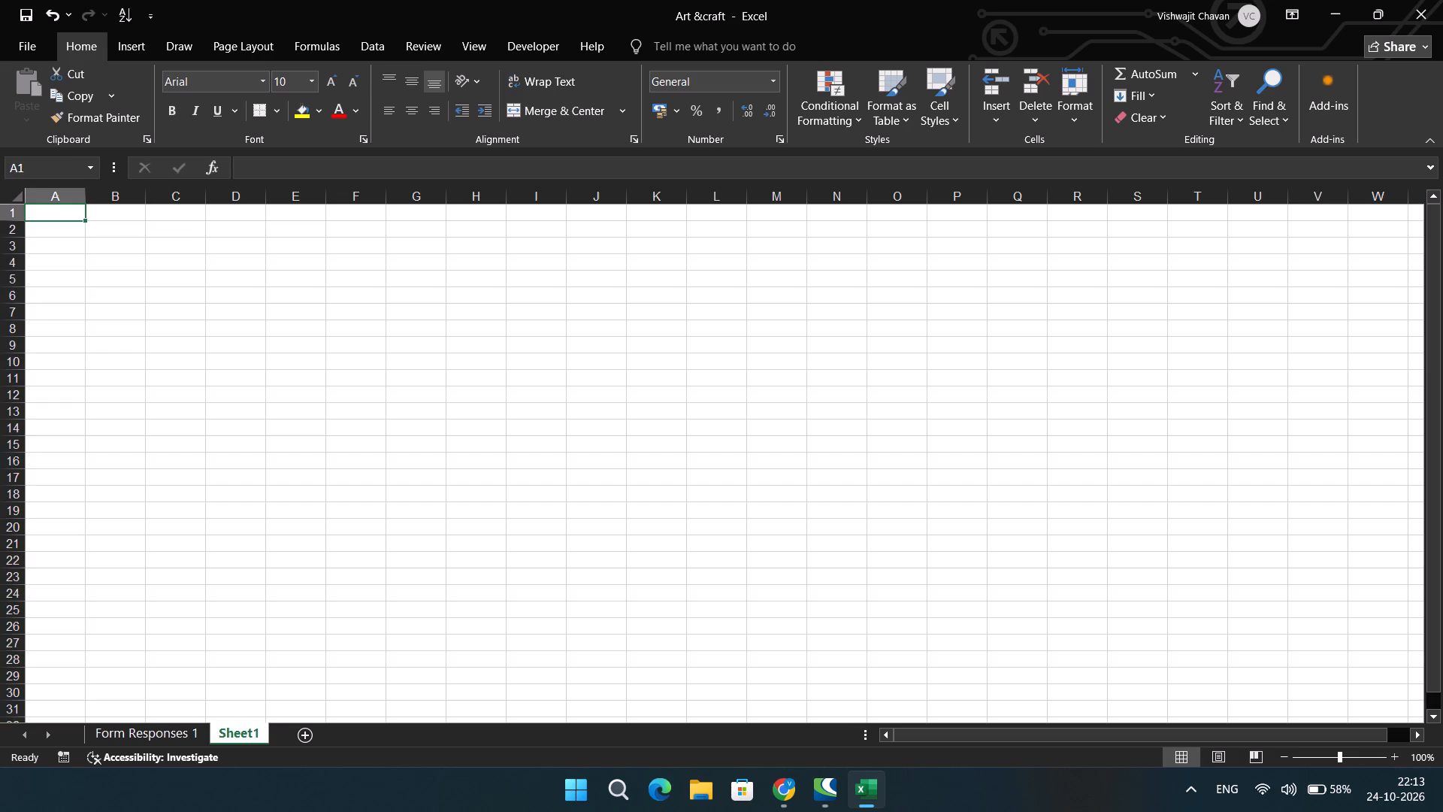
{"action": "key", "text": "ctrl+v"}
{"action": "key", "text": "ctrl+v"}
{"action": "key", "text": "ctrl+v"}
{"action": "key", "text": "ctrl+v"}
Copy the filtered Mehendi names and event categories from Form Responses 1 and paste them into Sheet1 starting at cell A1.
{"action": "left_click", "coordinate": [153, 734]}
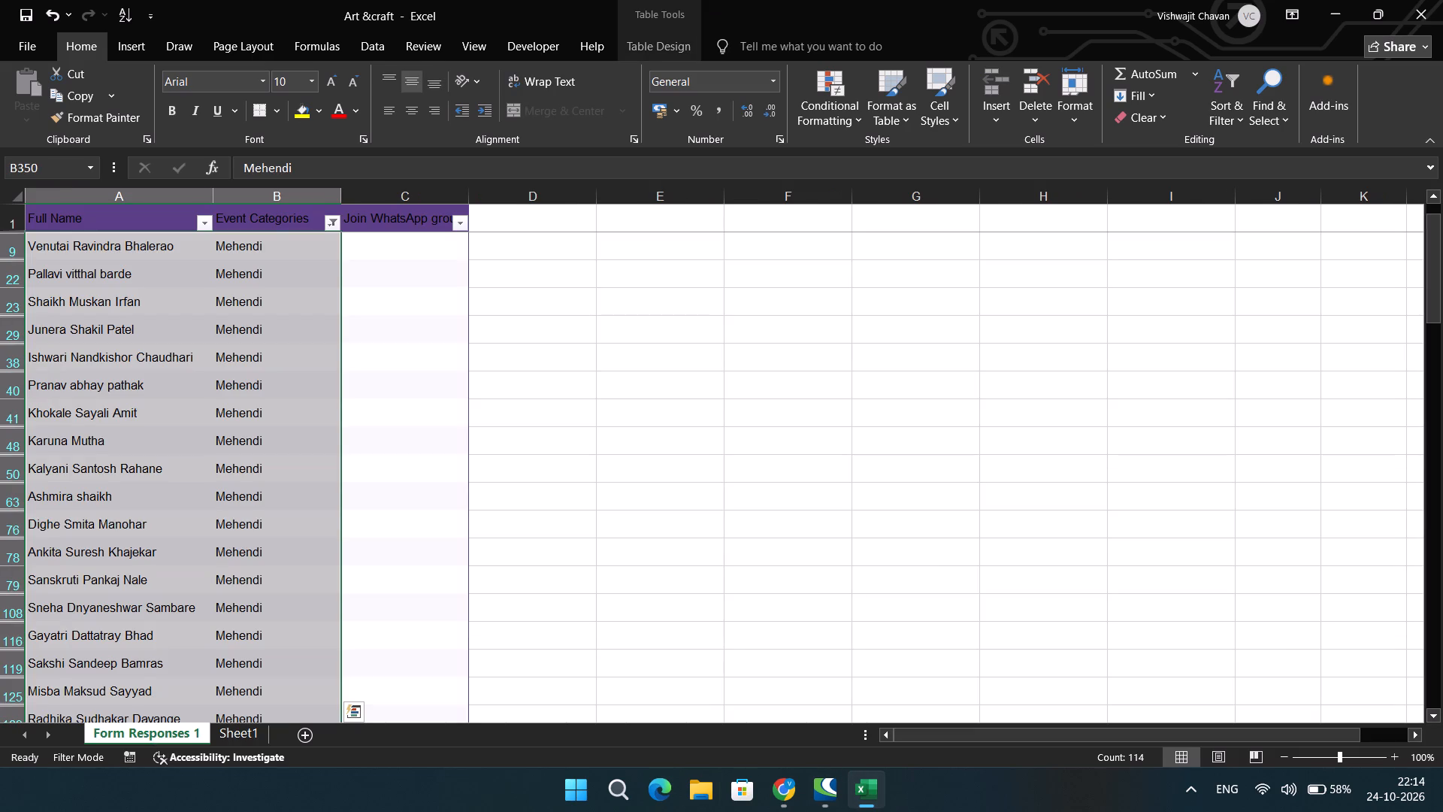
{"action": "key", "text": "ctrl+c"}
{"action": "key", "text": "ctrl+c"}
{"action": "key", "text": "ctrl+c"}
{"action": "key", "text": "ctrl+c"}
{"action": "key", "text": "ctrl+c"}
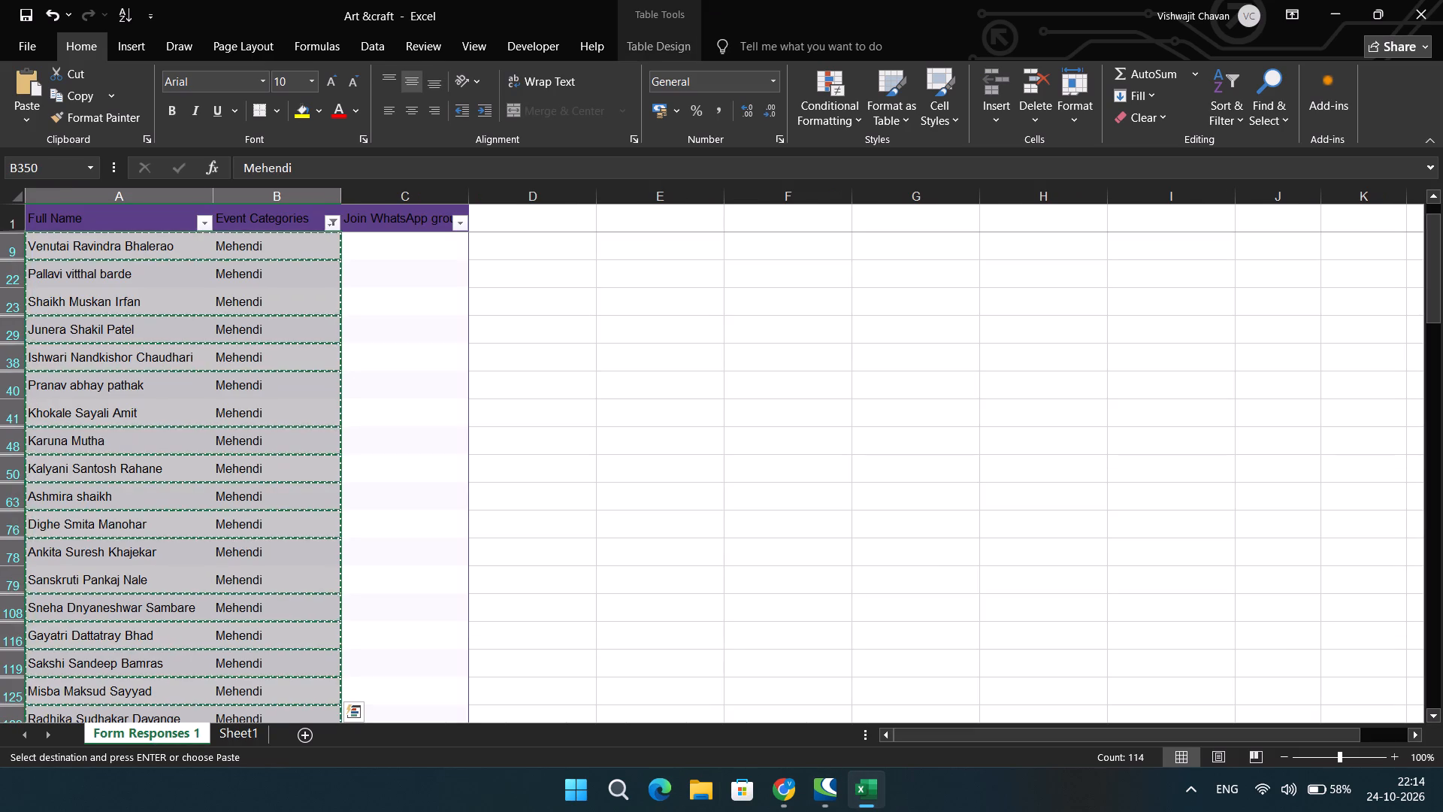
{"action": "key", "text": "ctrl+c"}
{"action": "key", "text": "ctrl+c"}
{"action": "key", "text": "ctrl+c"}
{"action": "key", "text": "ctrl+c"}
{"action": "key", "text": "ctrl+c"}
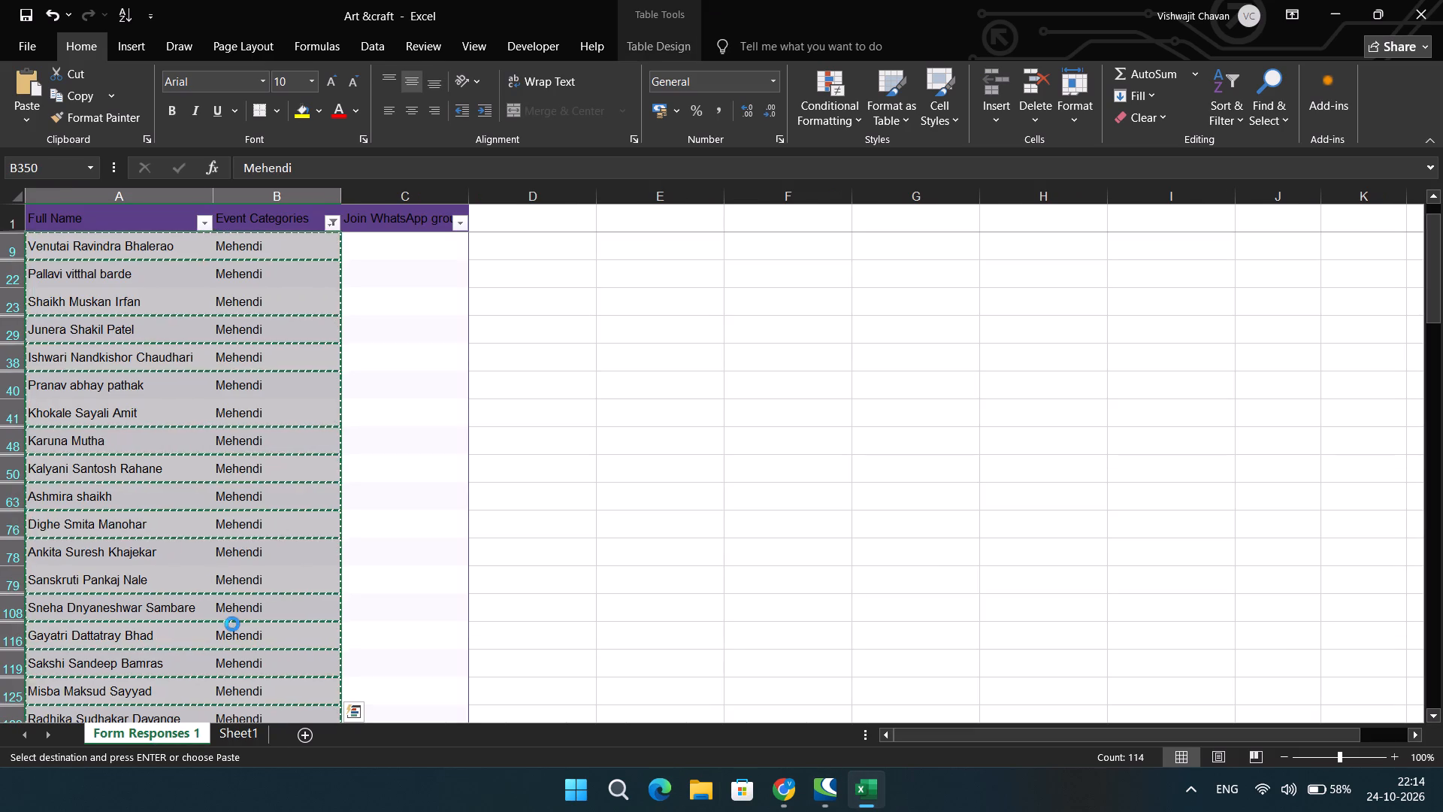
{"action": "key", "text": "ctrl+c"}
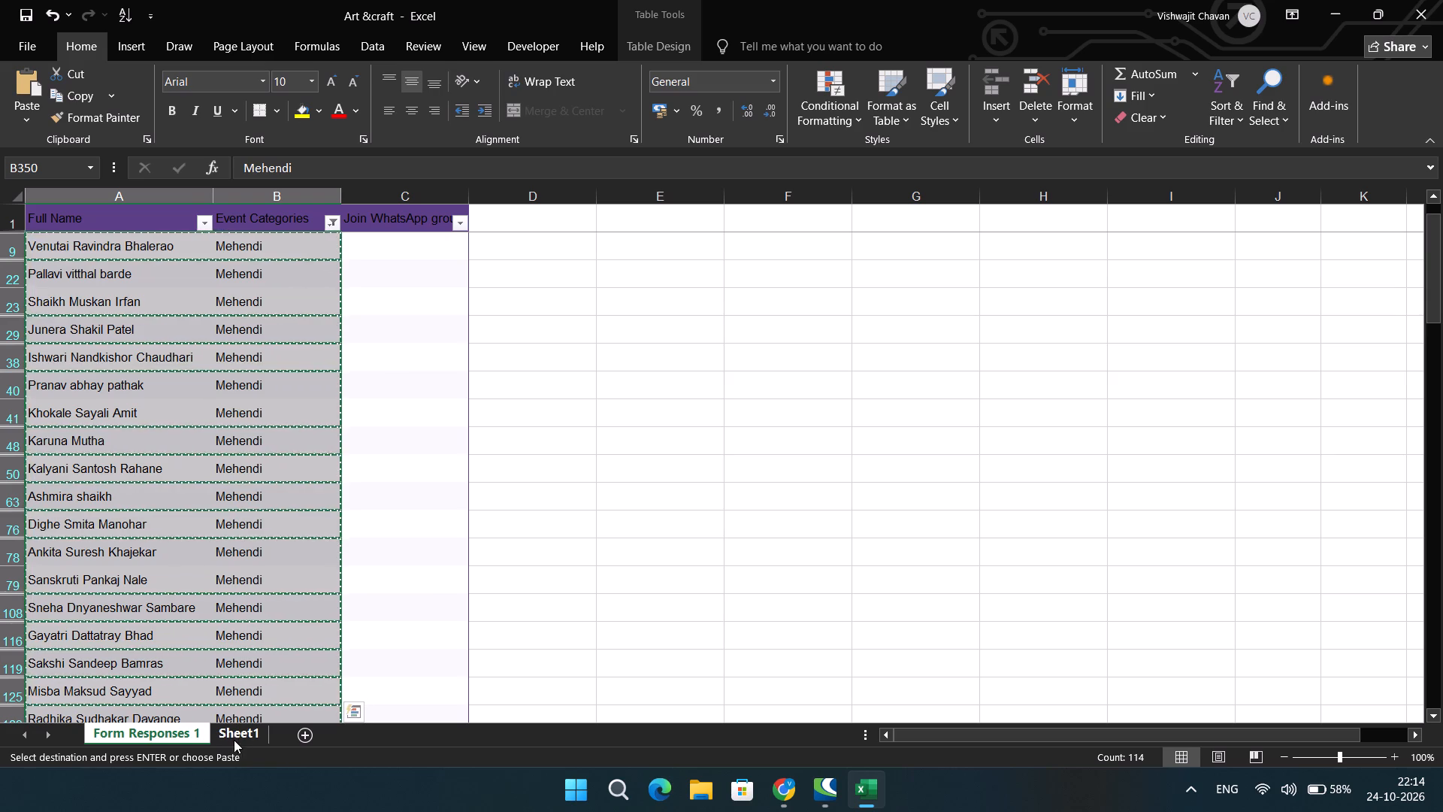
{"action": "left_click", "coordinate": [236, 729]}
{"action": "key", "text": "ctrl+v"}
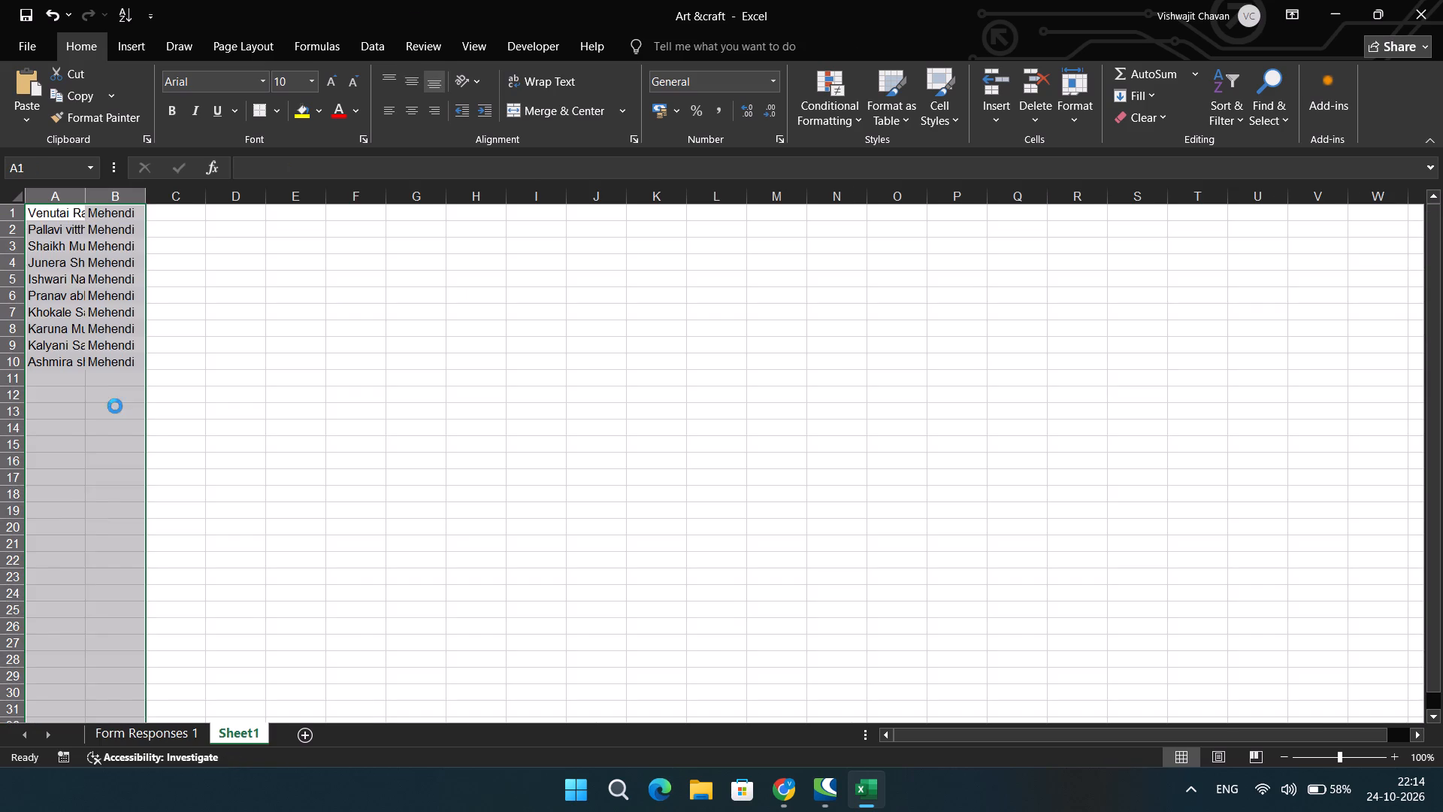
{"action": "scroll", "coordinate": [115, 406], "scroll_direction": "down", "scroll_amount": 1}
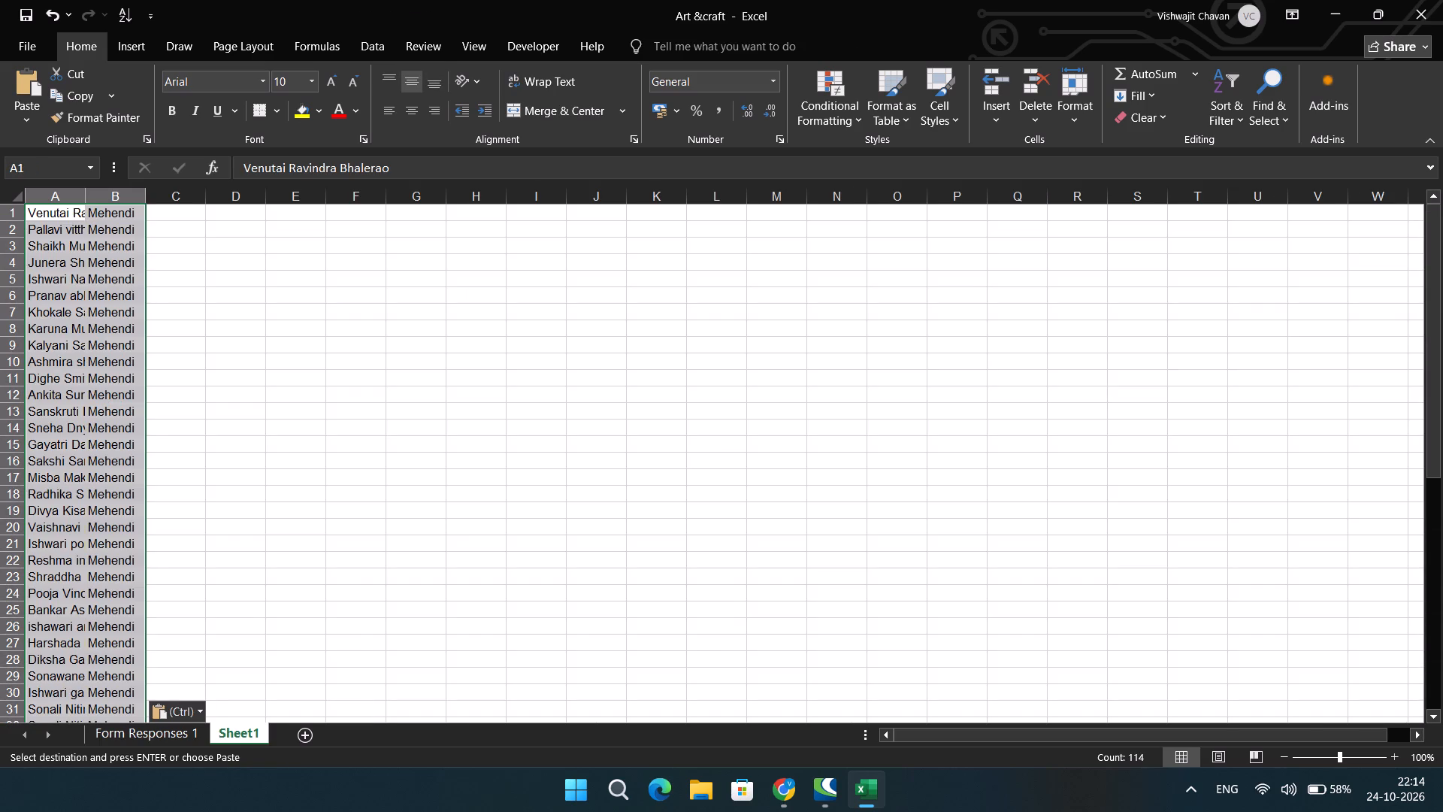
Widen column A on Sheet1 until the participants' full names fit.
{"action": "left_click_drag", "start_coordinate": [85, 198], "coordinate": [130, 196]}
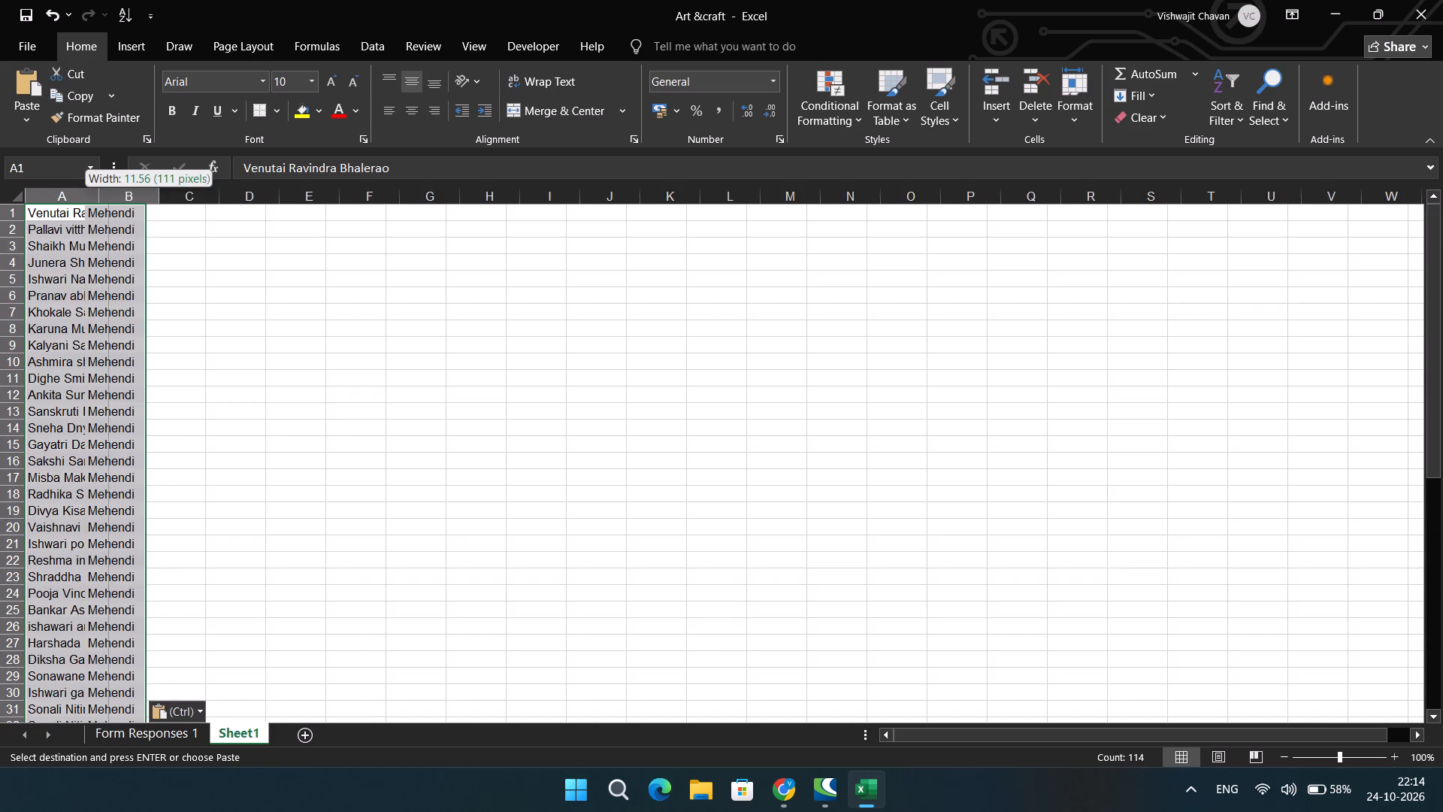
{"action": "left_click_drag", "start_coordinate": [130, 196], "coordinate": [170, 191]}
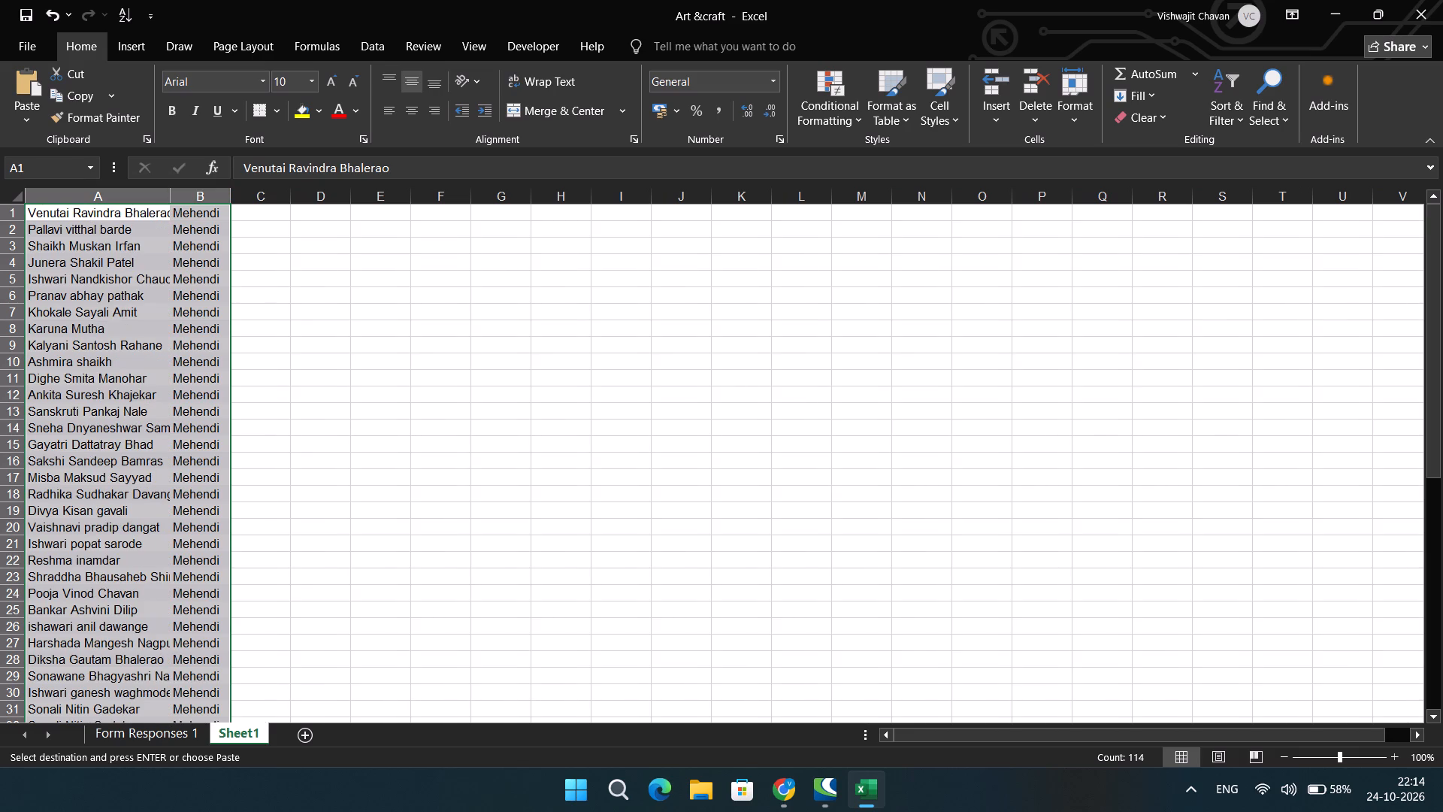
{"action": "left_click_drag", "start_coordinate": [170, 190], "coordinate": [268, 169]}
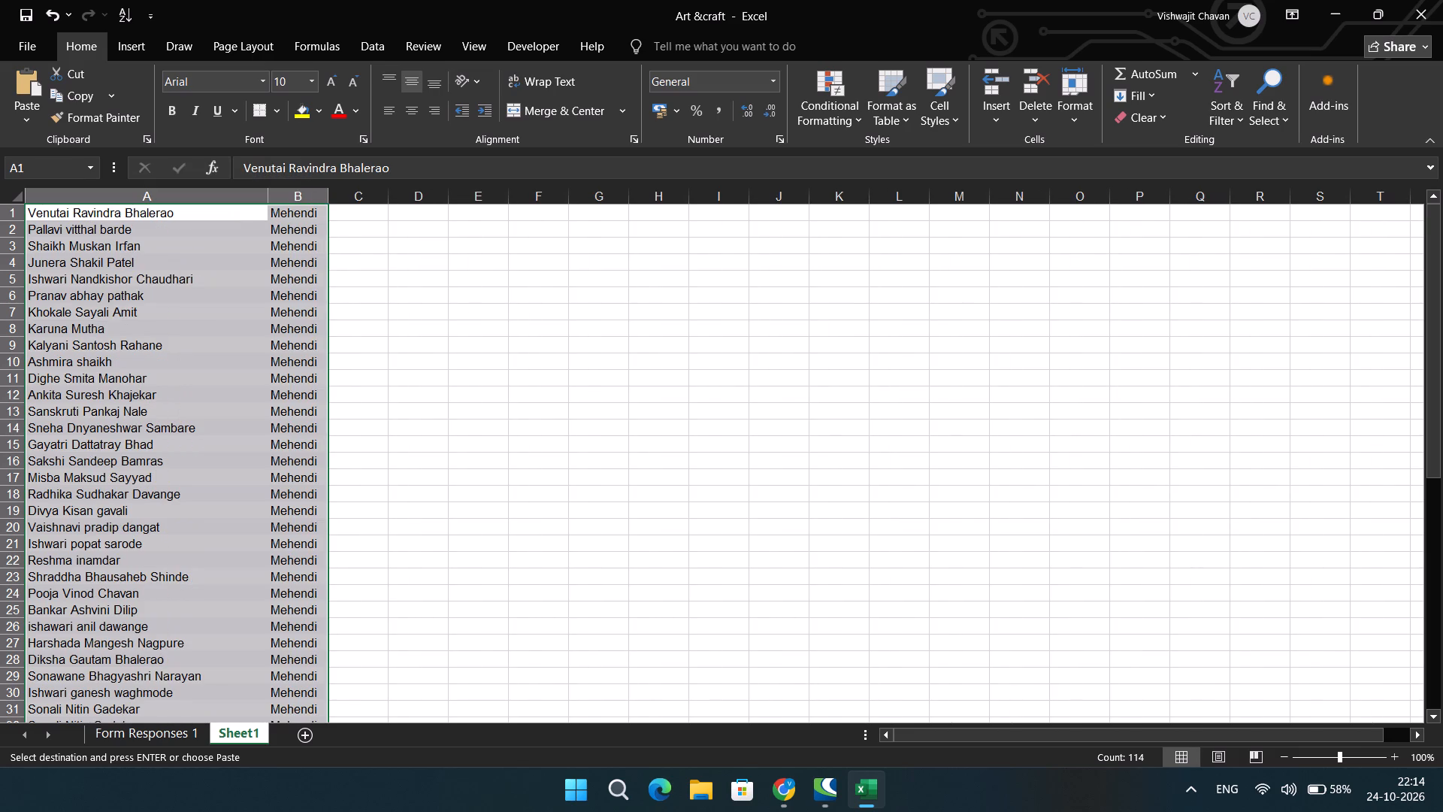
{"action": "left_click", "coordinate": [355, 274]}
Review the pasted Mehendi participant list on Sheet1 from the first row through the last entry.
{"action": "scroll", "coordinate": [110, 245], "scroll_direction": "up", "scroll_amount": 4}
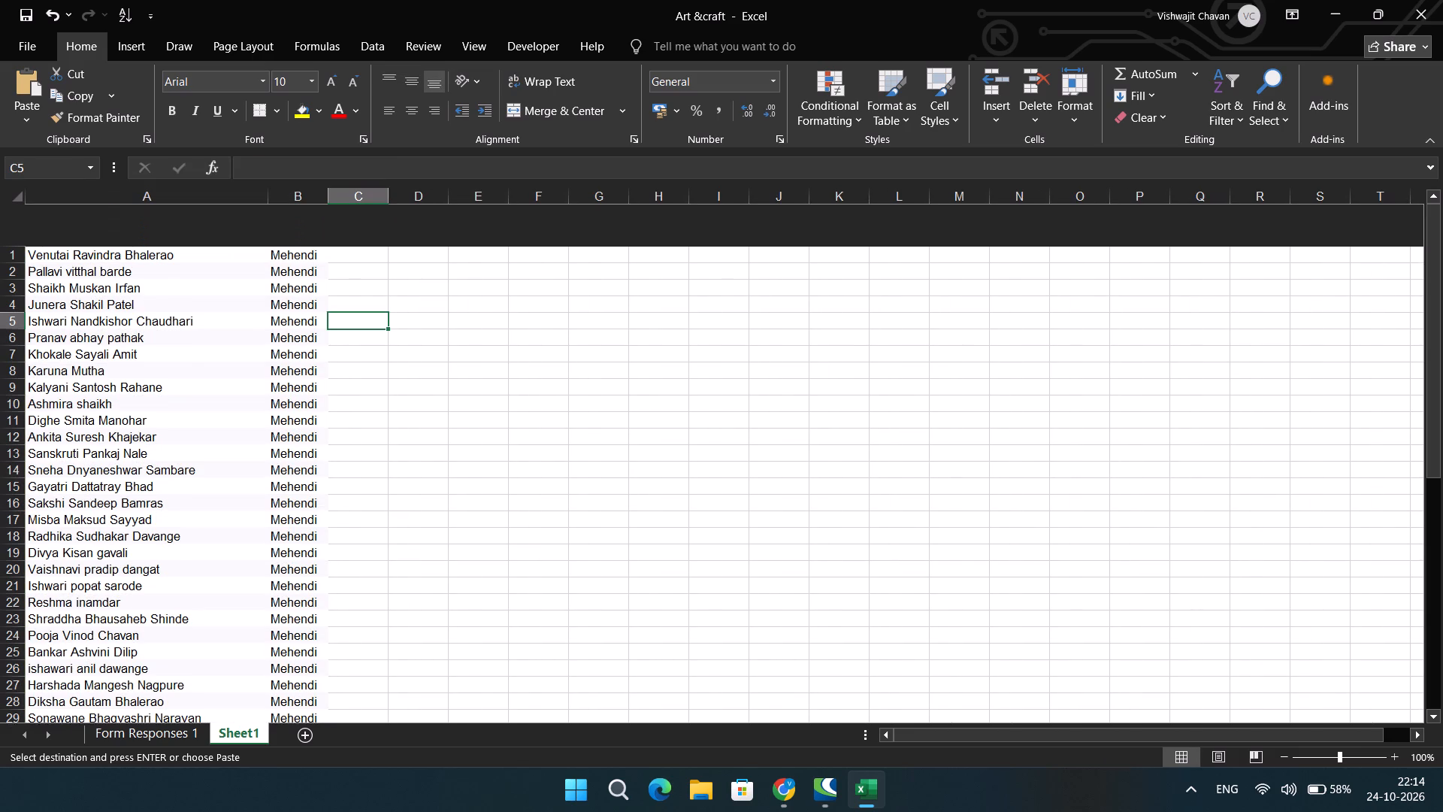
{"action": "scroll", "coordinate": [110, 245], "scroll_direction": "up", "scroll_amount": 1}
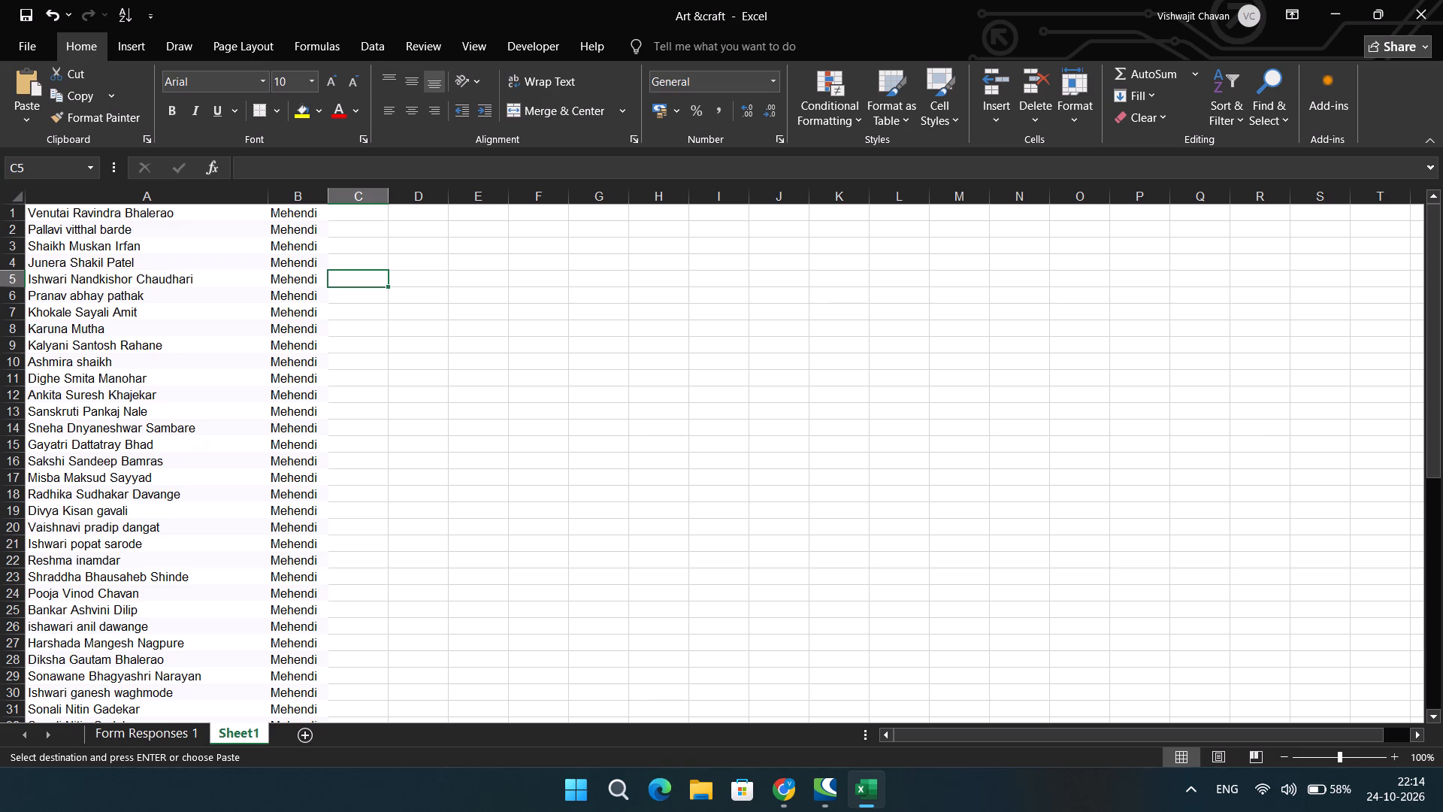
{"action": "scroll", "coordinate": [137, 391], "scroll_direction": "down", "scroll_amount": 5}
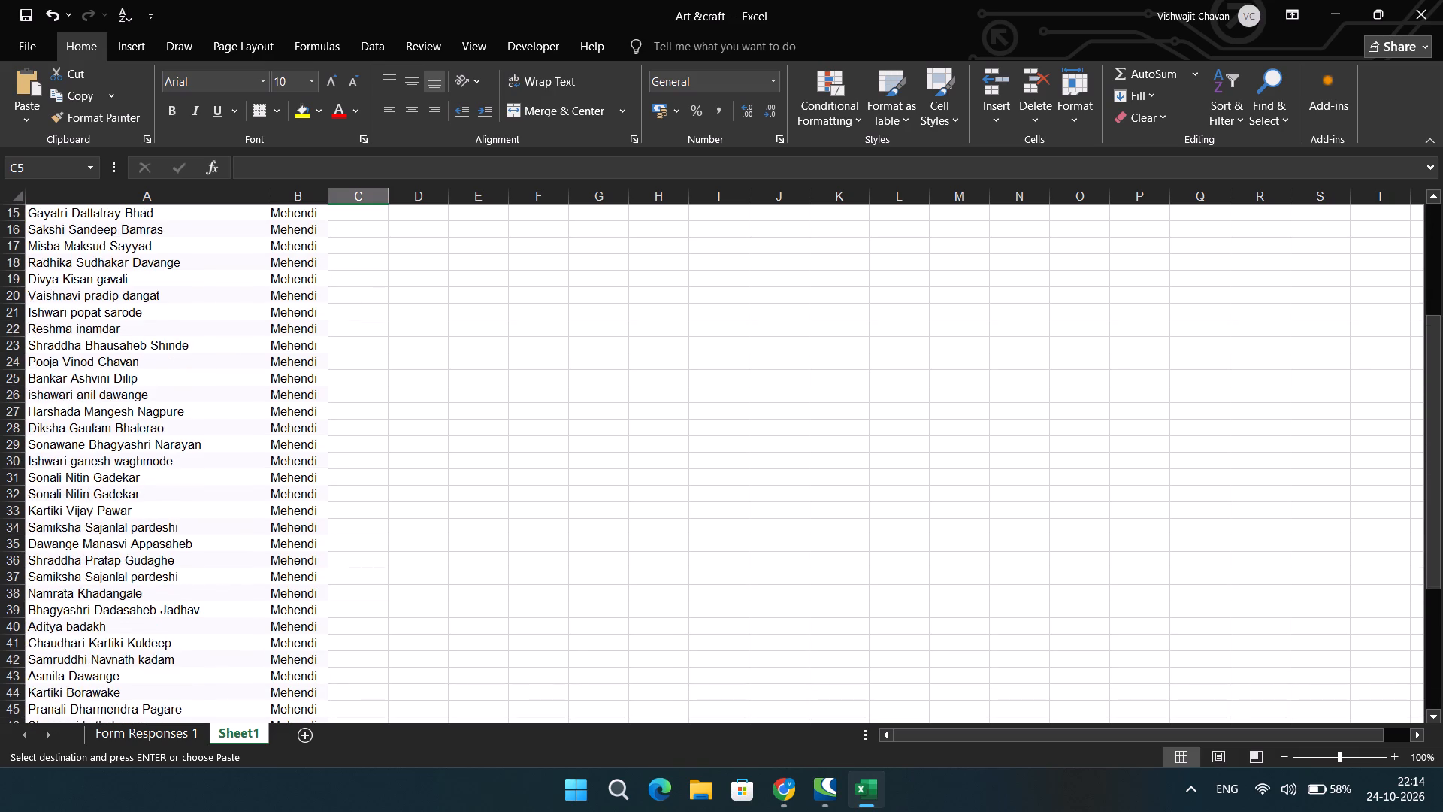
{"action": "scroll", "coordinate": [137, 391], "scroll_direction": "down", "scroll_amount": 2}
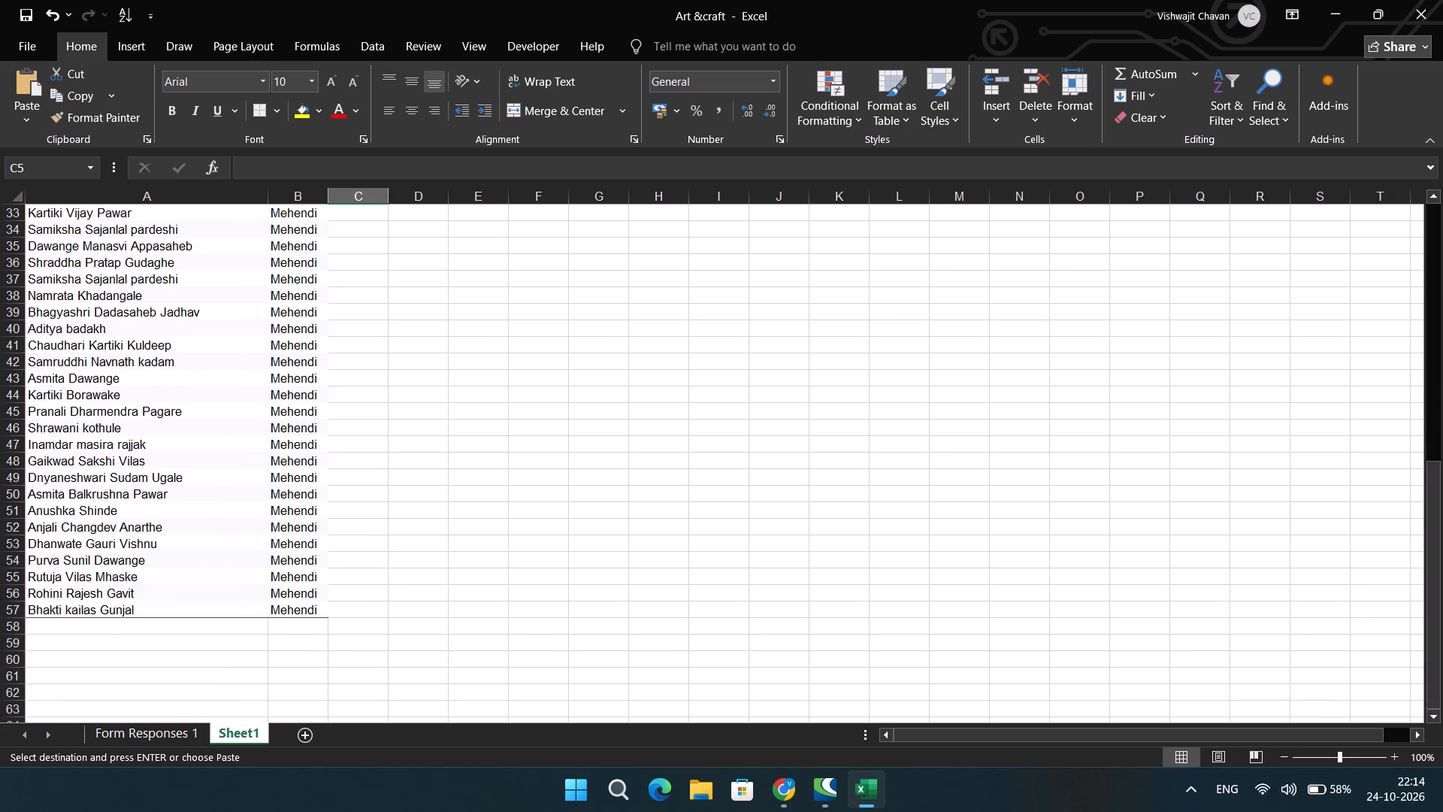
{"action": "scroll", "coordinate": [137, 391], "scroll_direction": "up", "scroll_amount": 7}
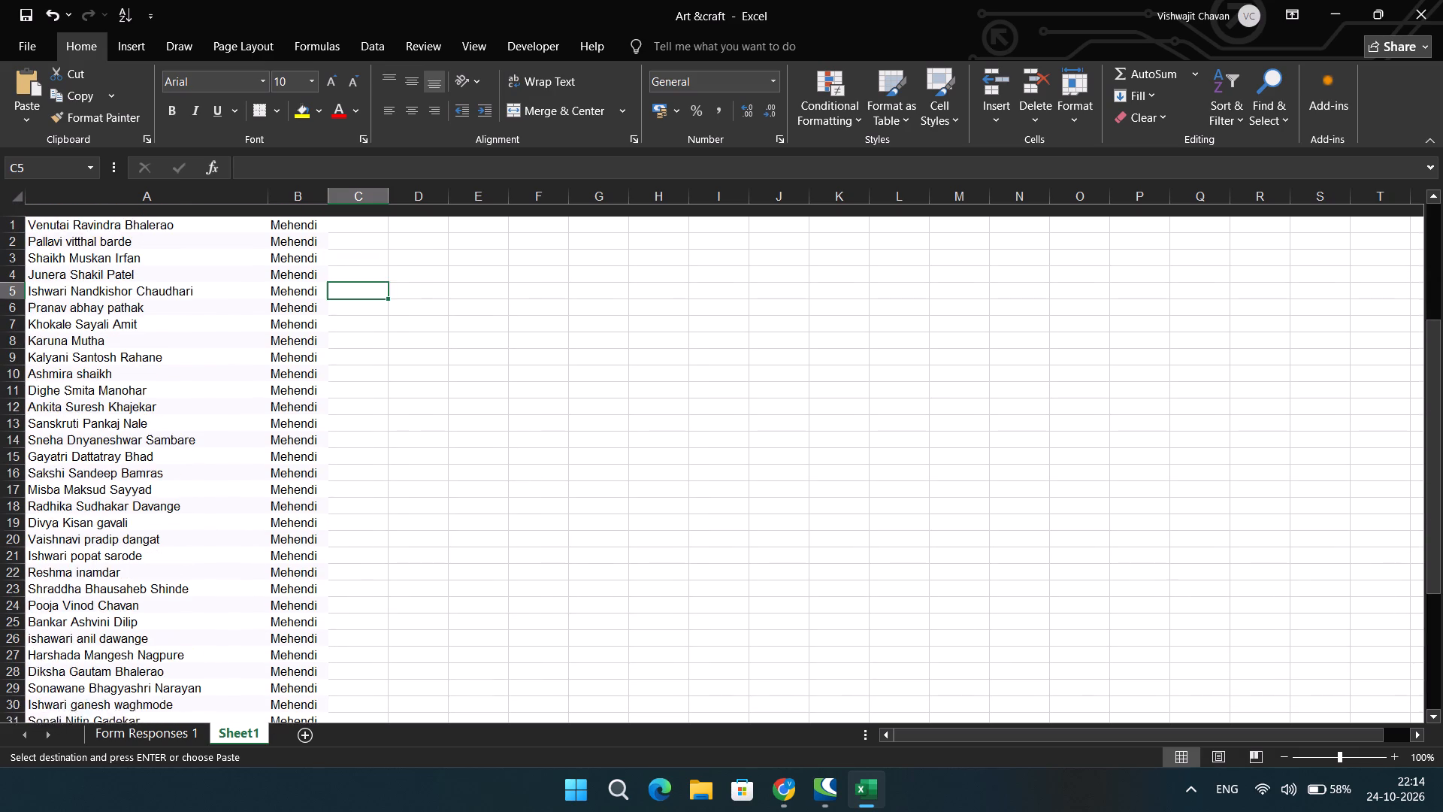
{"action": "scroll", "coordinate": [137, 391], "scroll_direction": "up", "scroll_amount": 2}
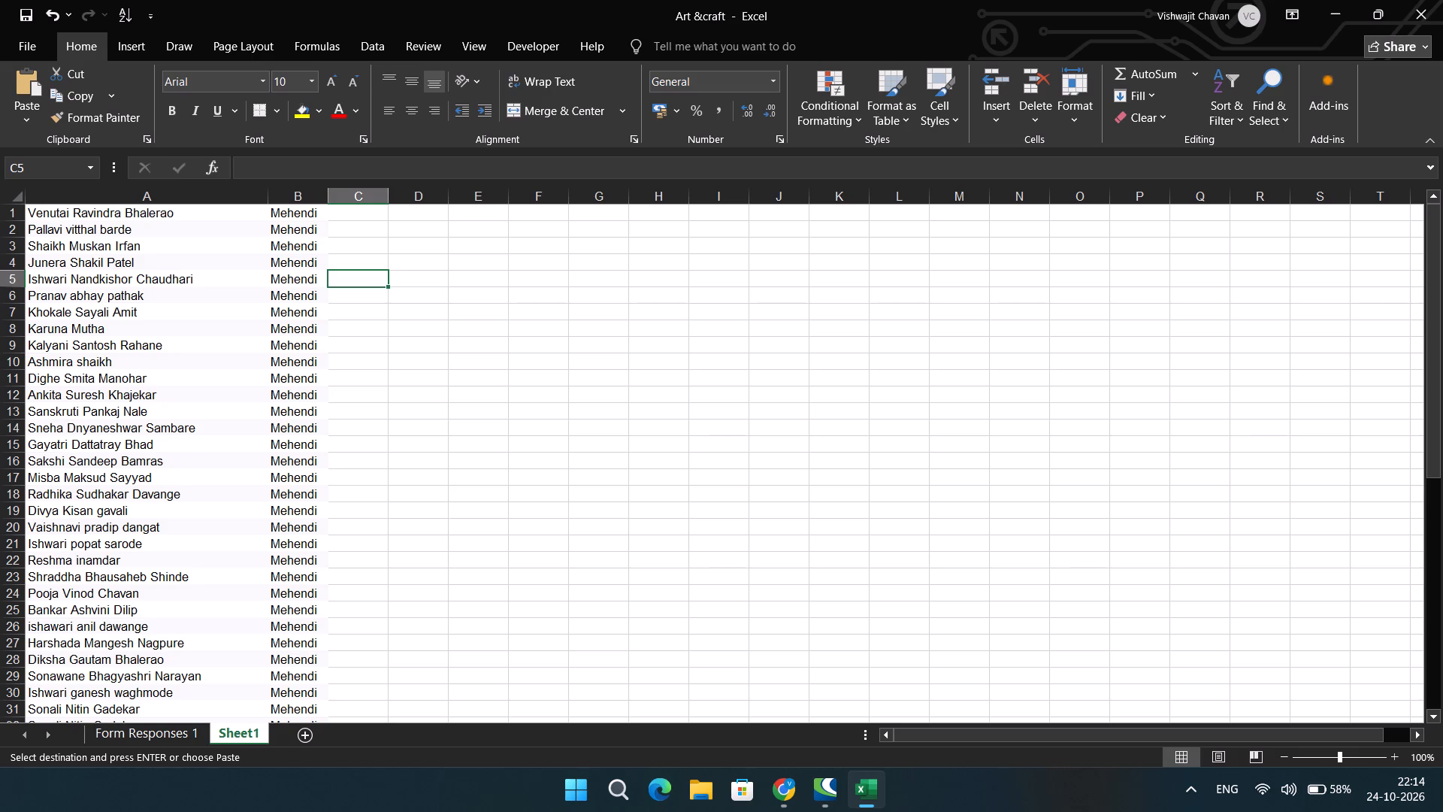
{"action": "scroll", "coordinate": [60, 408], "scroll_direction": "down", "scroll_amount": 4}
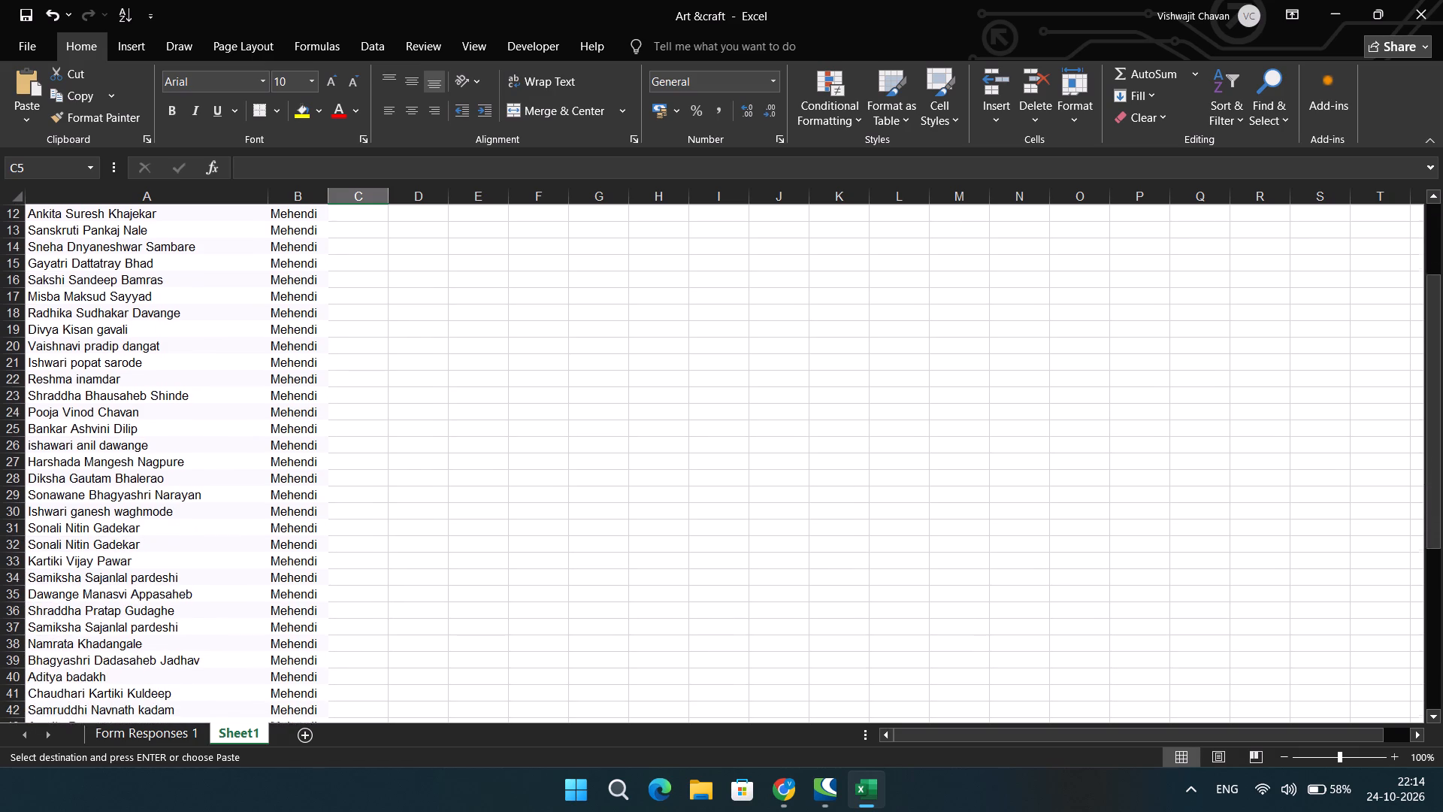
{"action": "scroll", "coordinate": [60, 408], "scroll_direction": "down", "scroll_amount": 4}
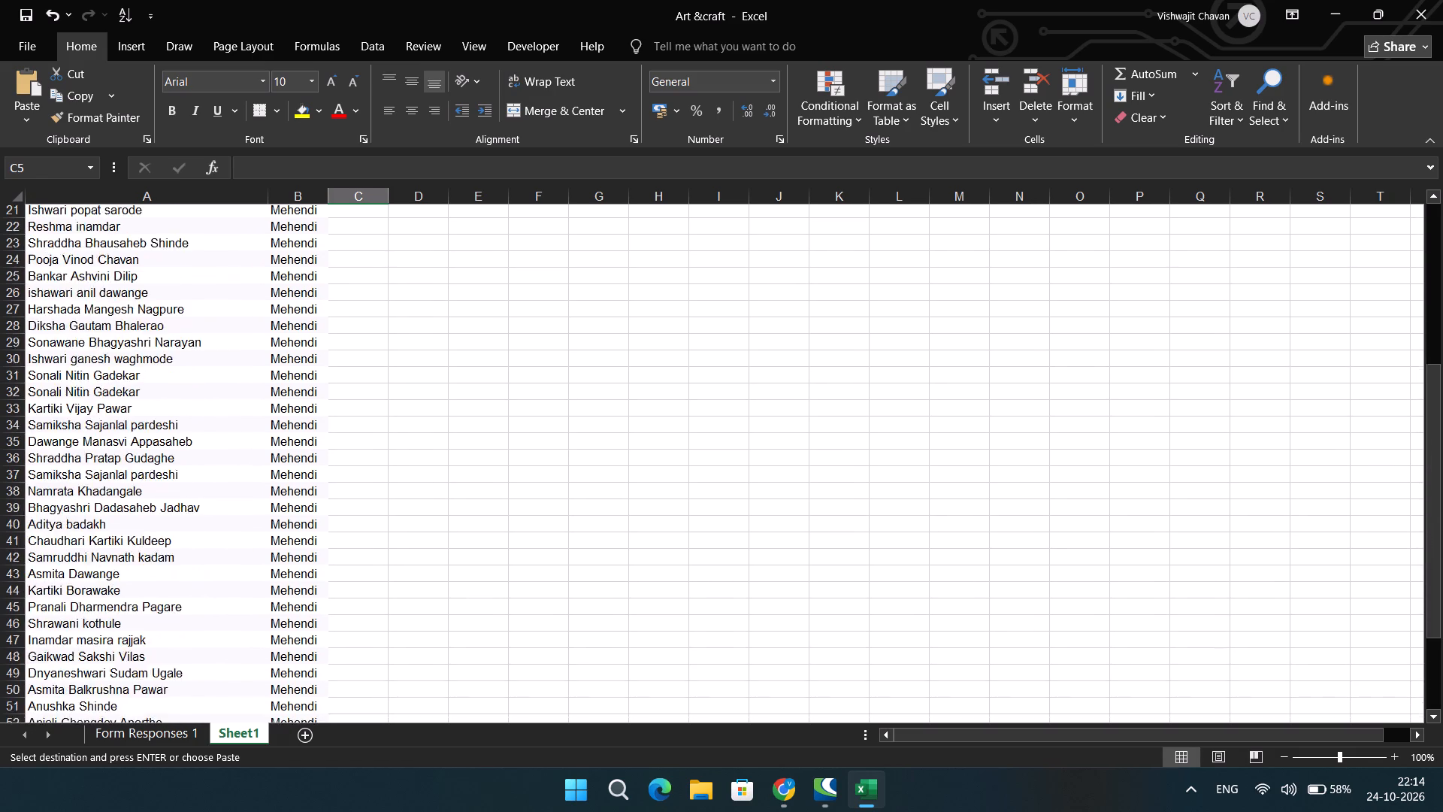
{"action": "scroll", "coordinate": [60, 408], "scroll_direction": "down", "scroll_amount": 2}
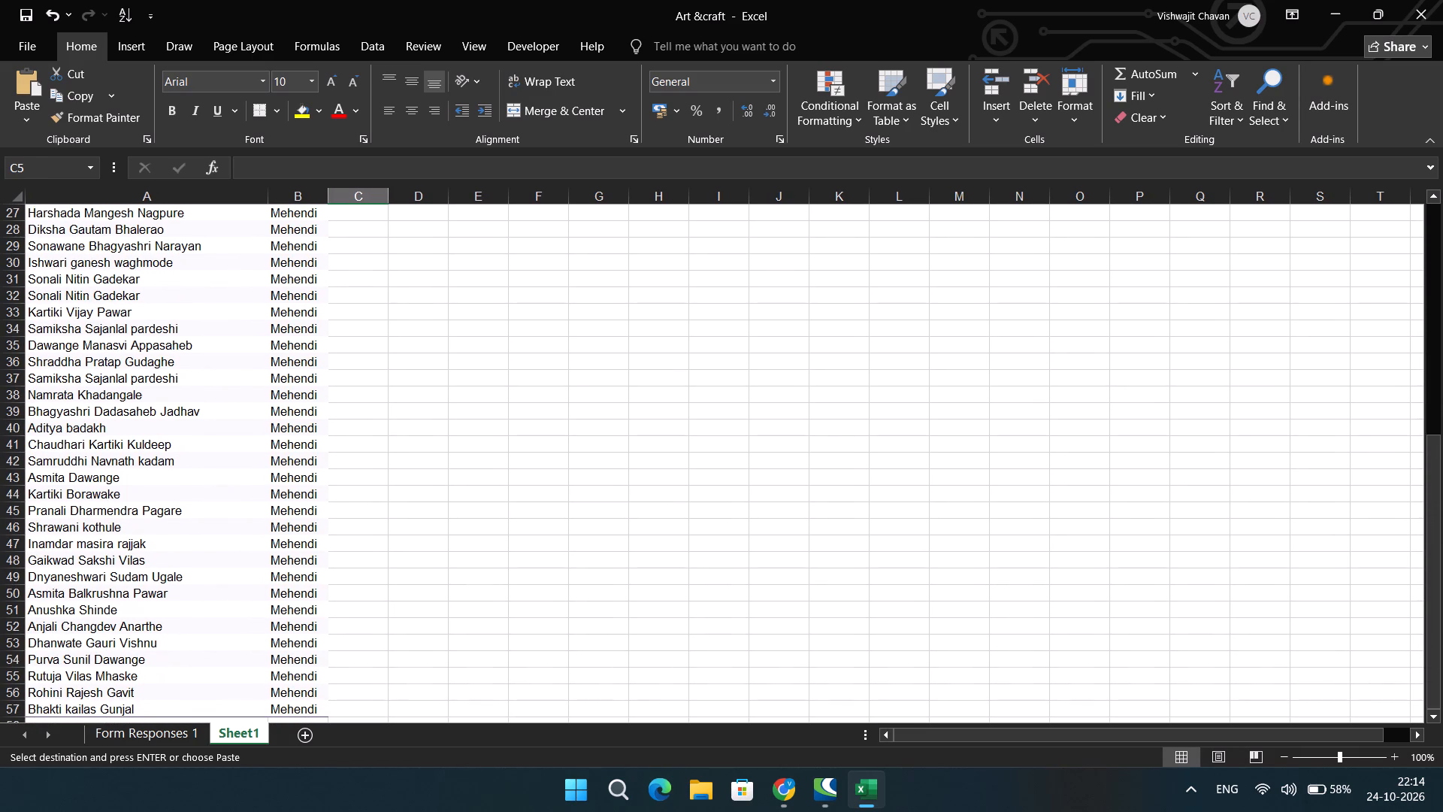
{"action": "scroll", "coordinate": [60, 408], "scroll_direction": "down", "scroll_amount": 2}
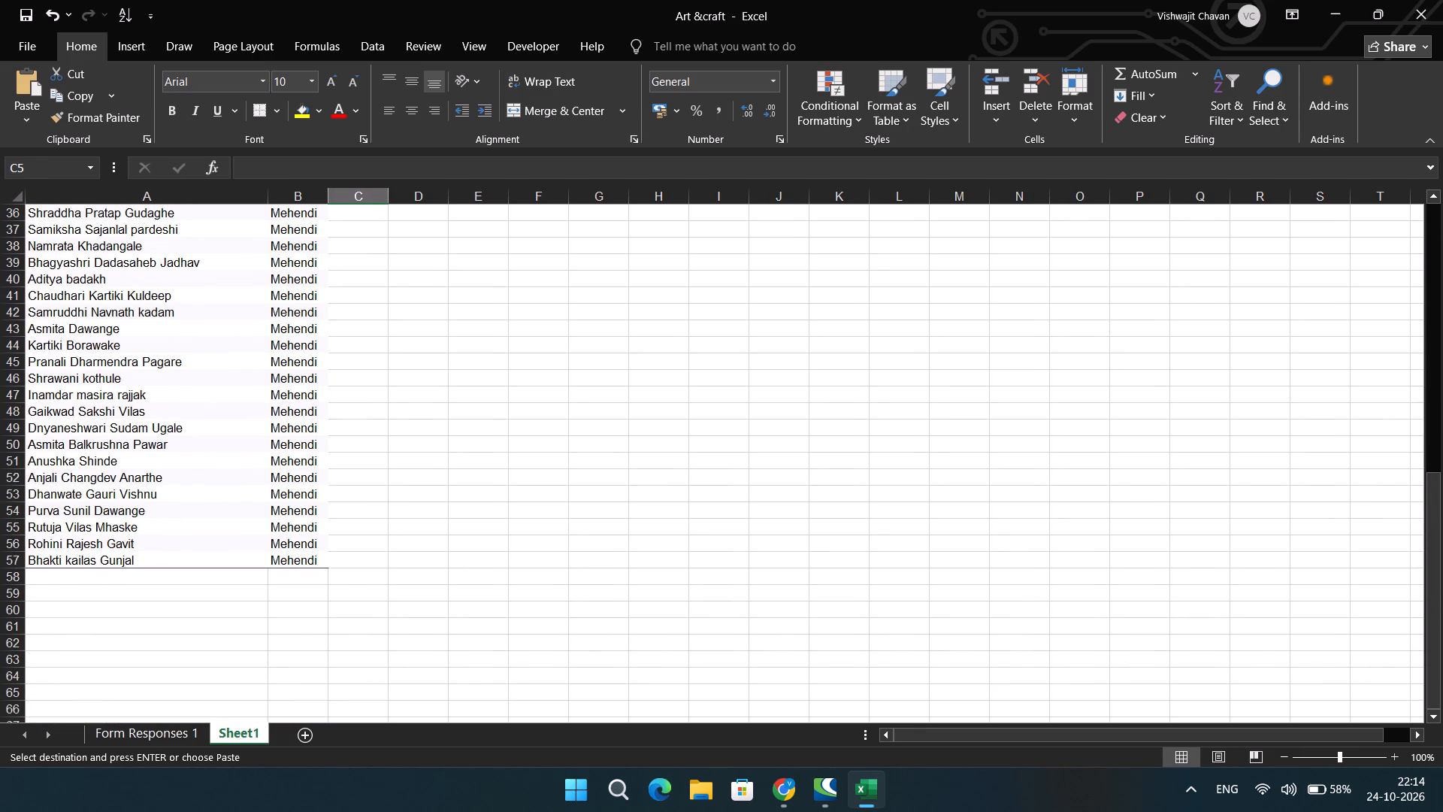
Enter an additional participant's name in cell A58, directly below the pasted list.
{"action": "left_click", "coordinate": [63, 577]}
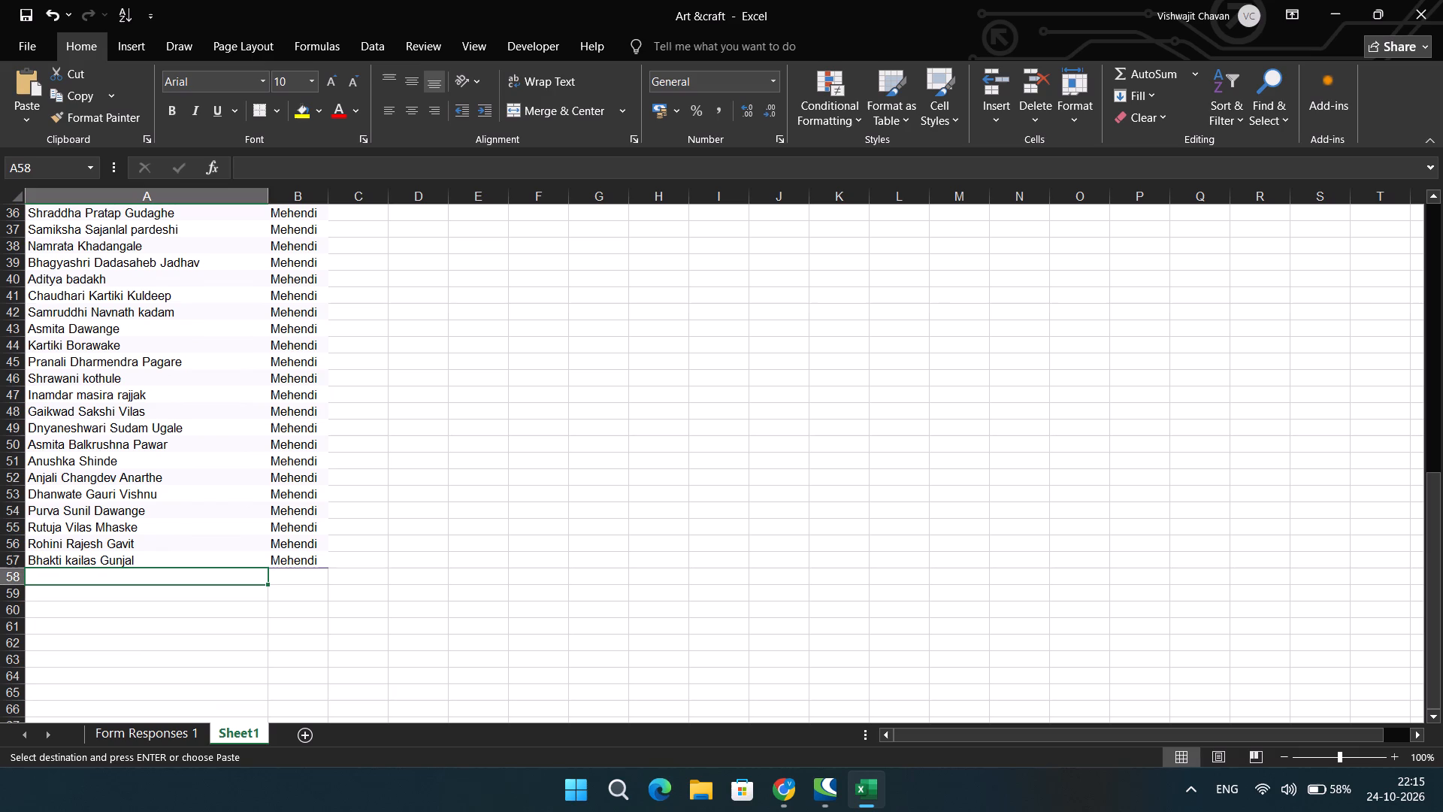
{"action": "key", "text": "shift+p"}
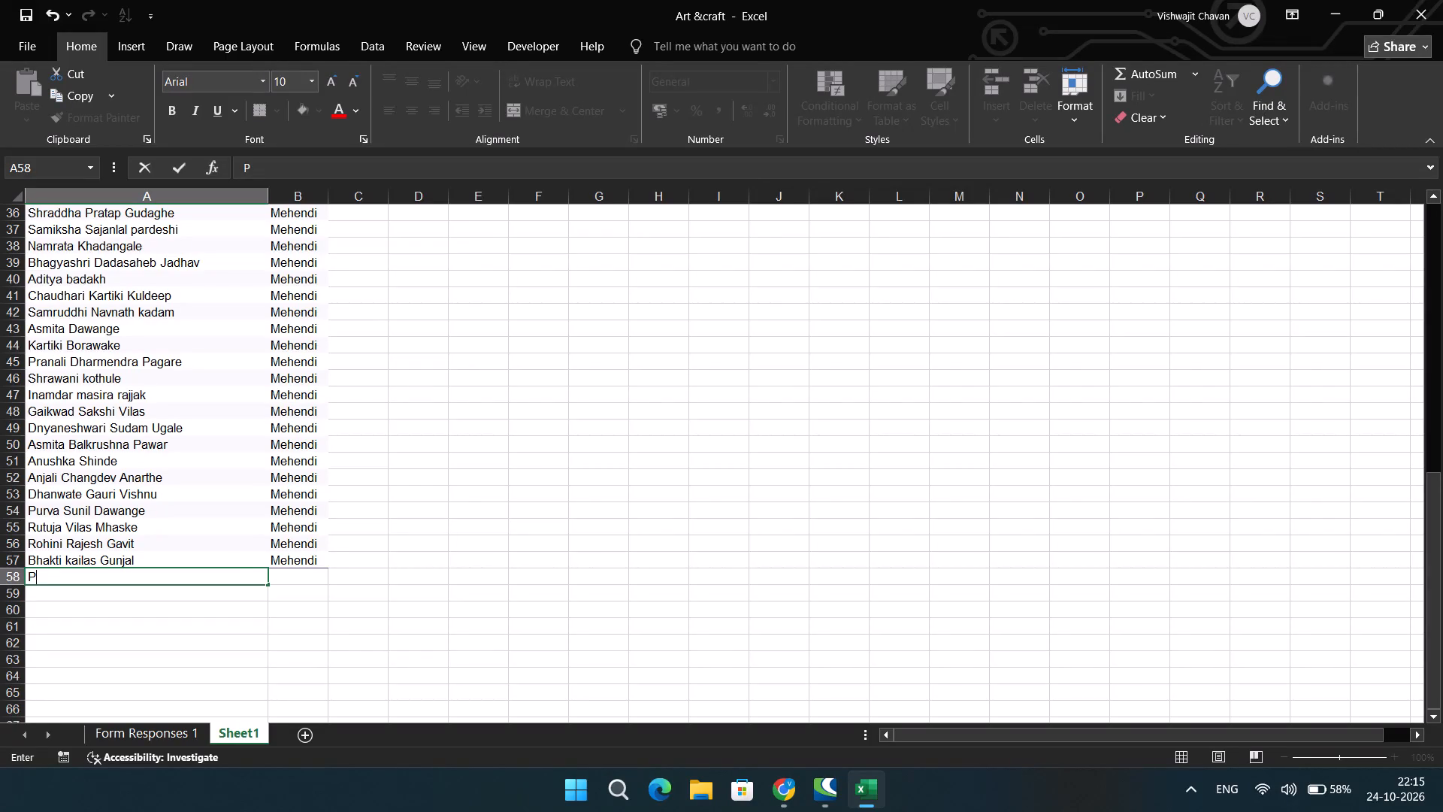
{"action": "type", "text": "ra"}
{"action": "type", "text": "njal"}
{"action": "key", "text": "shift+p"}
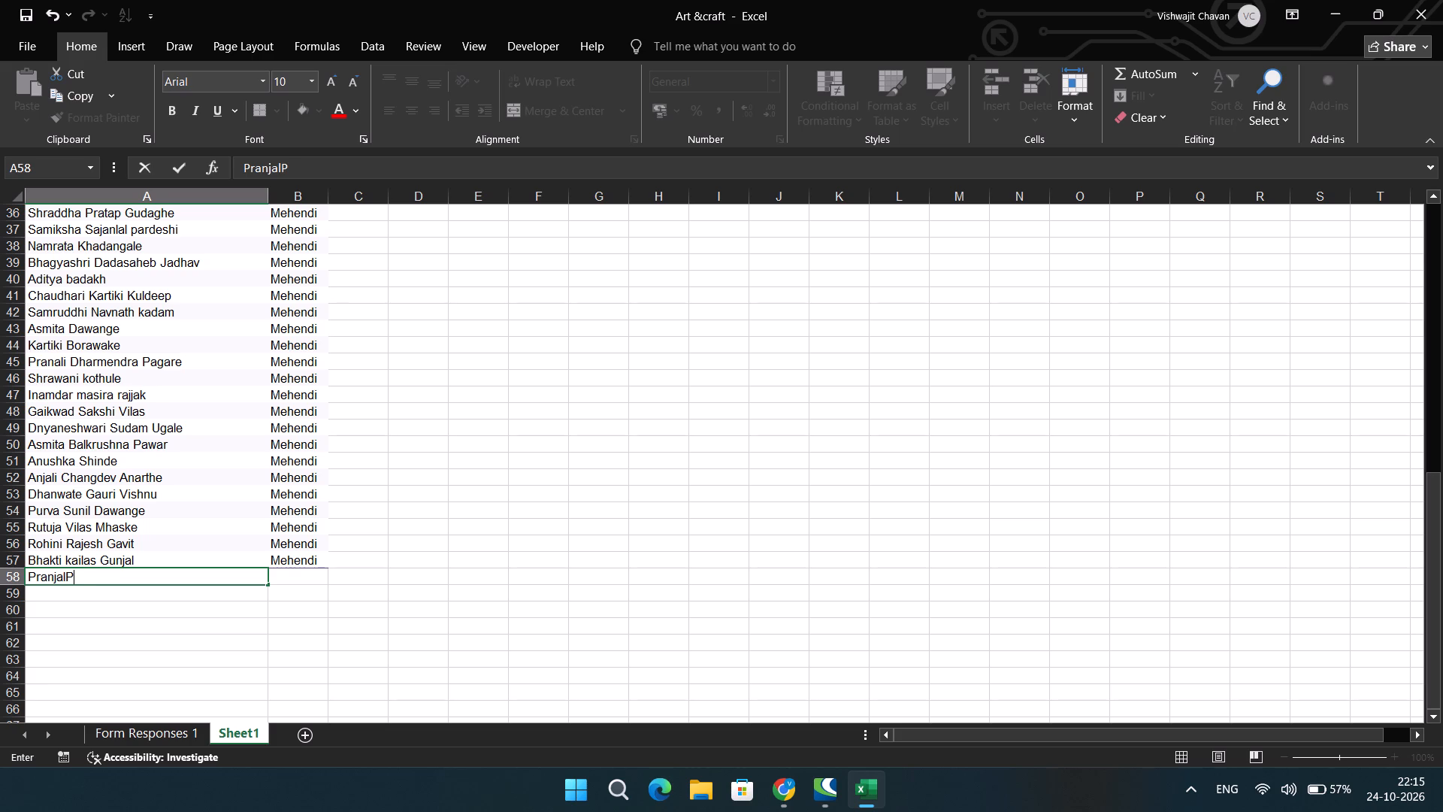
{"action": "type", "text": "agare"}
Insert a space between the first name and surname in cell A58.
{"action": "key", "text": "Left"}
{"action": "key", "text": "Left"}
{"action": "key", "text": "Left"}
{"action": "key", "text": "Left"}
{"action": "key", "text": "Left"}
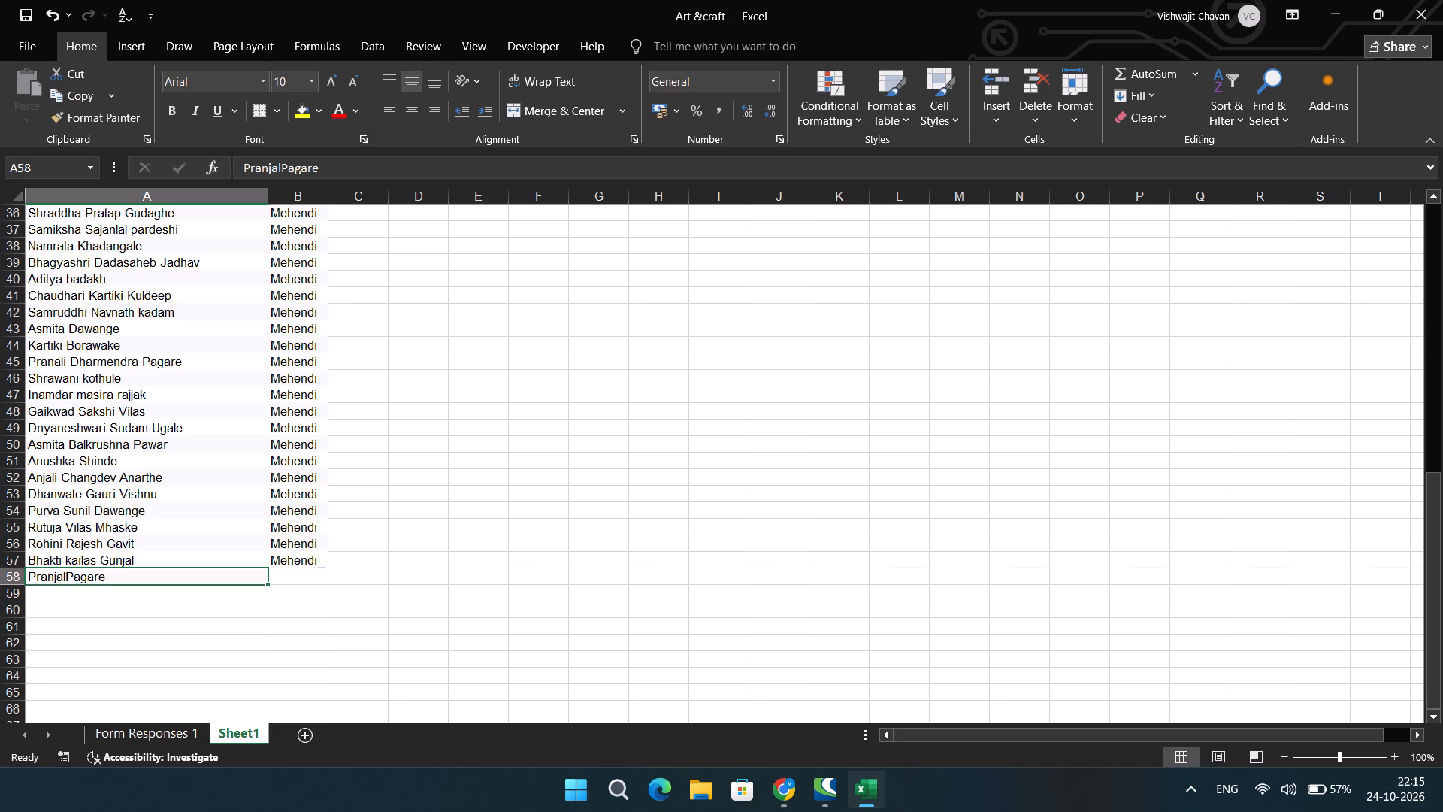
{"action": "left_click", "coordinate": [75, 577]}
{"action": "triple_click", "coordinate": [54, 577]}
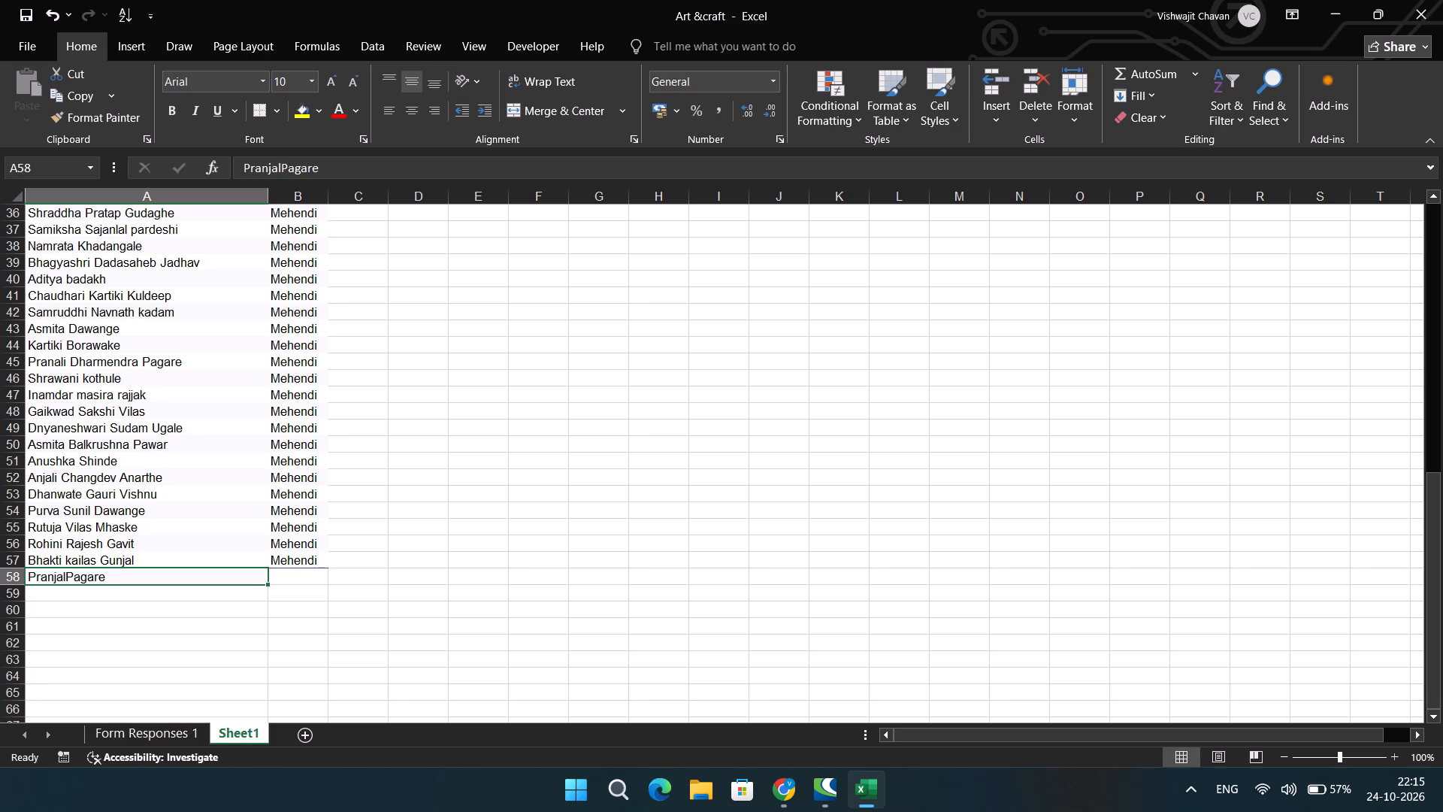
{"action": "left_click", "coordinate": [65, 577]}
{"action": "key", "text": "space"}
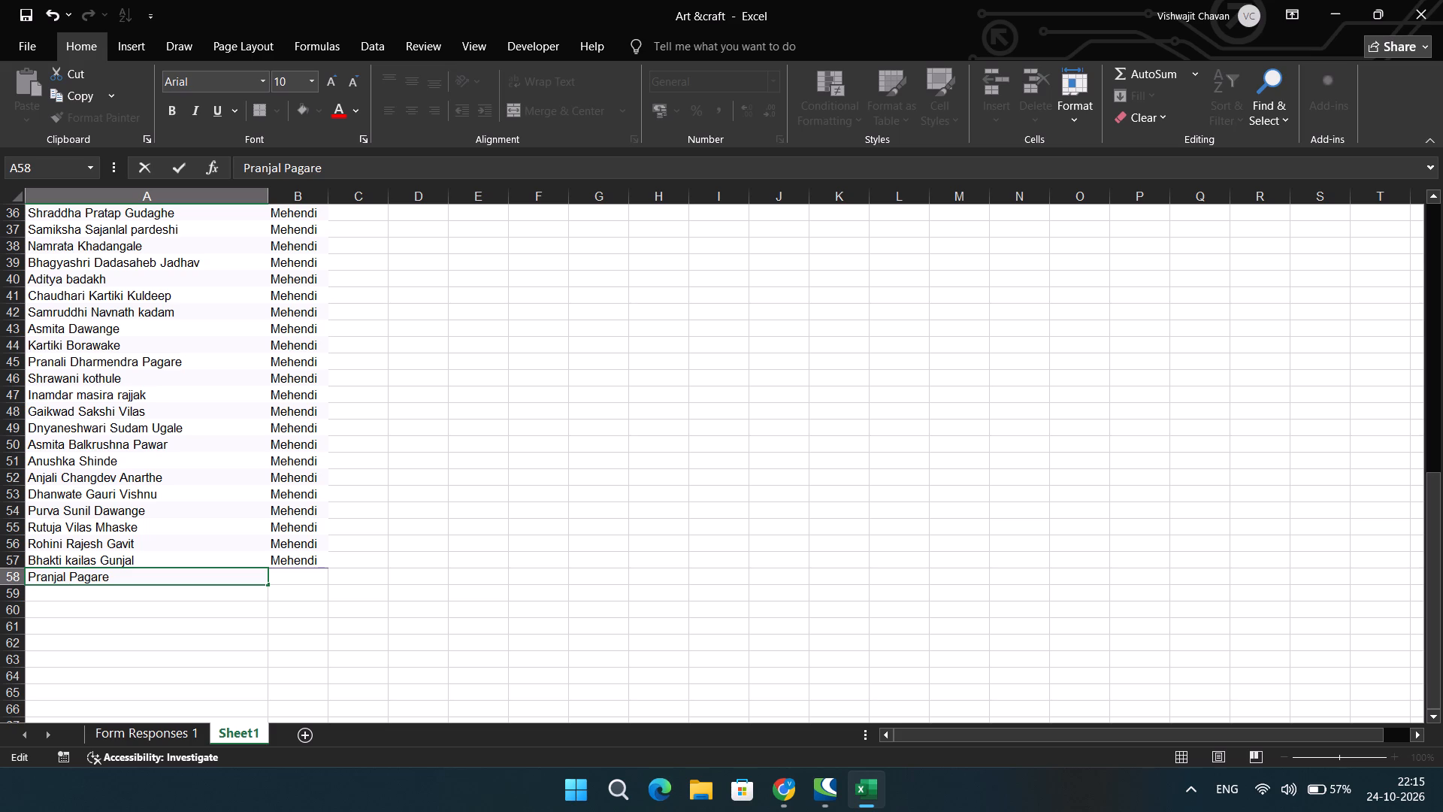
Review the Mehendi participant list on Sheet1 from the last entry back up to the first row.
{"action": "scroll", "coordinate": [62, 479], "scroll_direction": "up", "scroll_amount": 1}
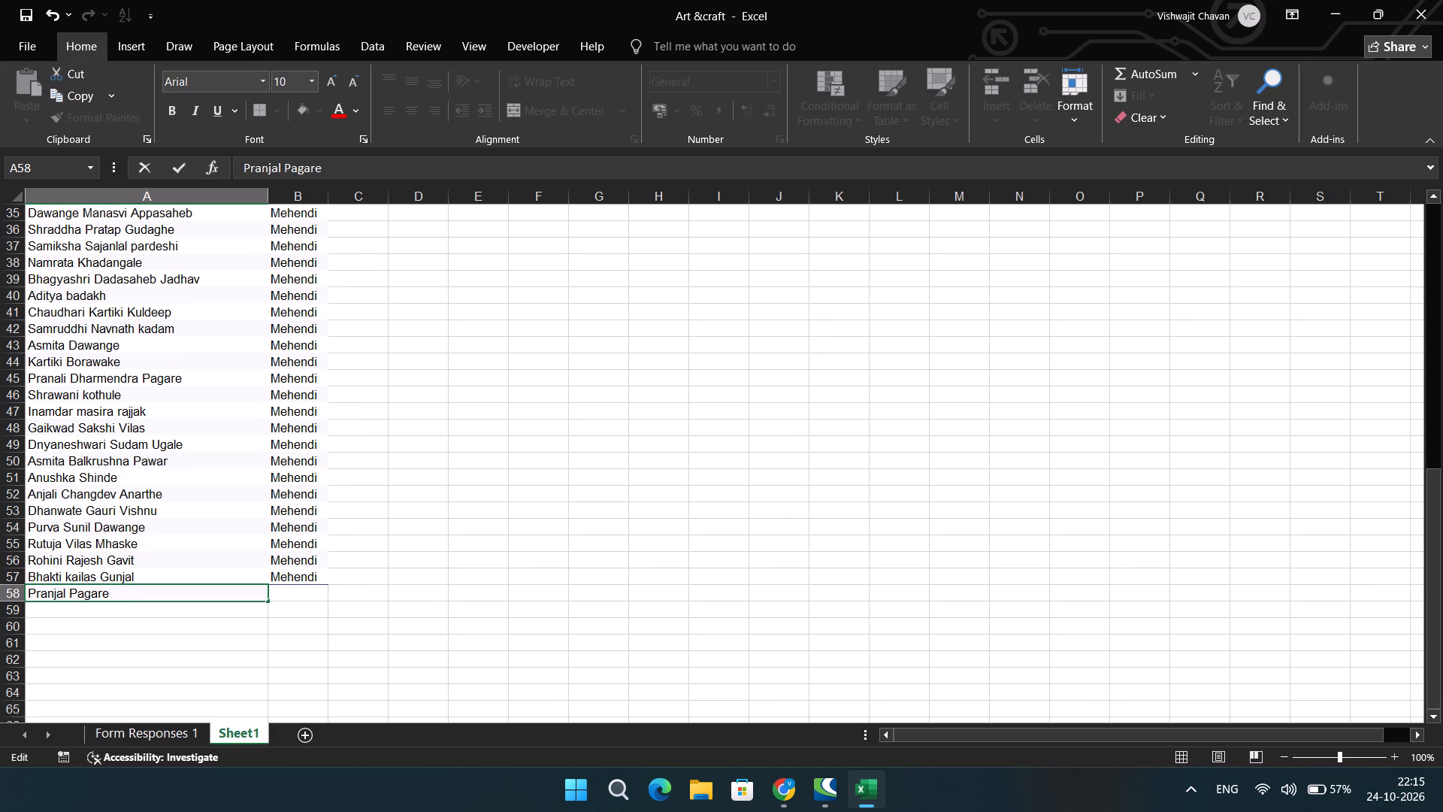
{"action": "scroll", "coordinate": [62, 479], "scroll_direction": "up", "scroll_amount": 2}
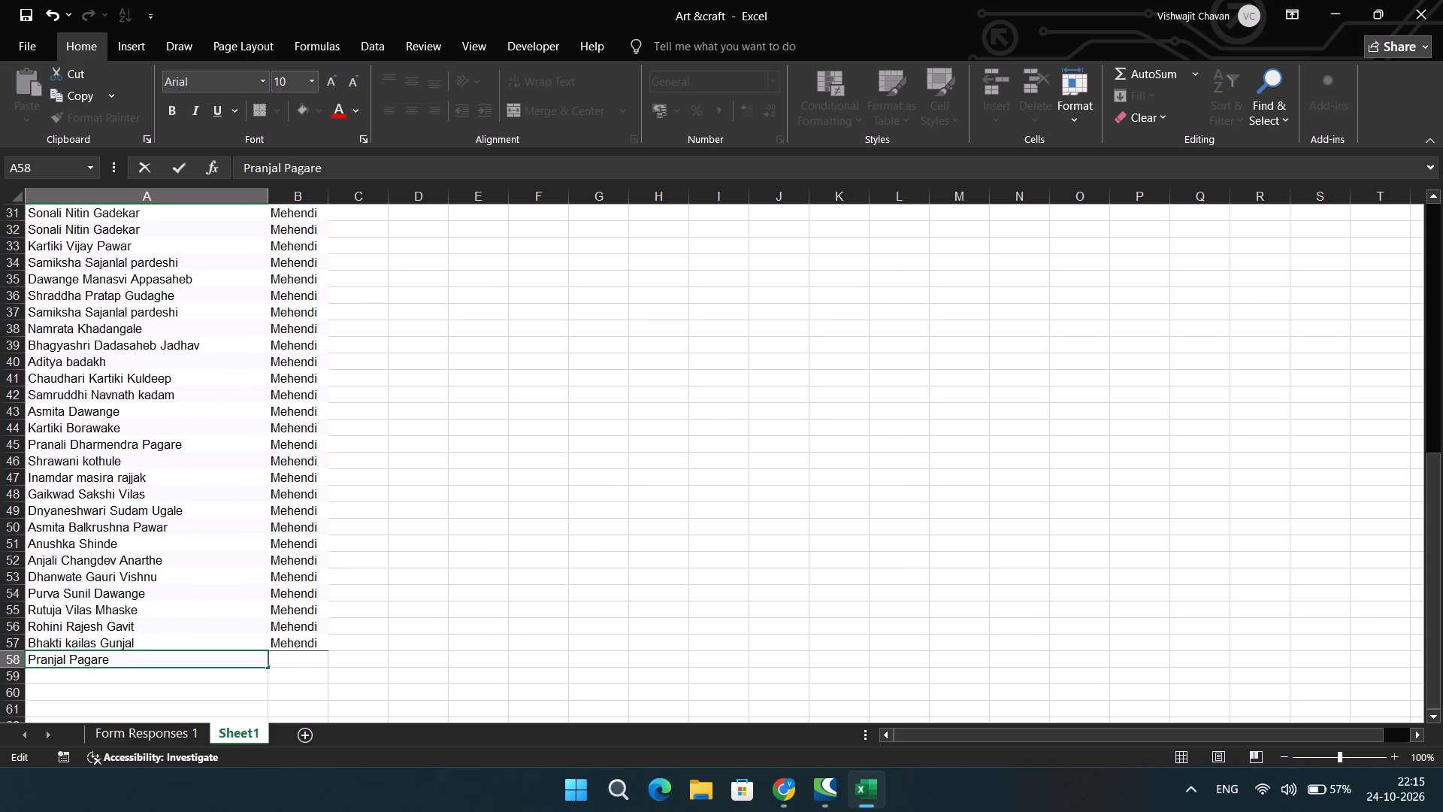
{"action": "scroll", "coordinate": [62, 479], "scroll_direction": "up", "scroll_amount": 2}
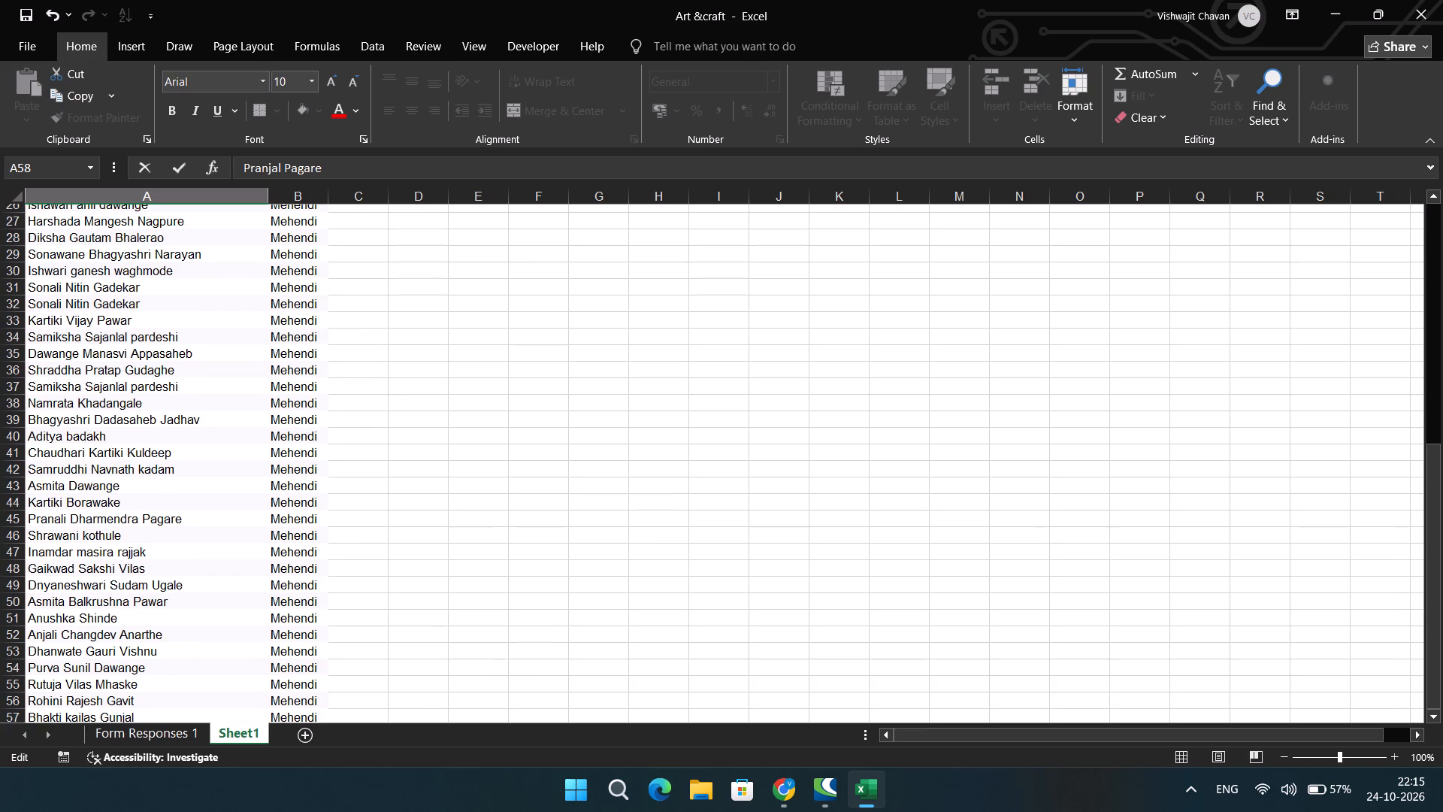
{"action": "scroll", "coordinate": [62, 479], "scroll_direction": "up", "scroll_amount": 3}
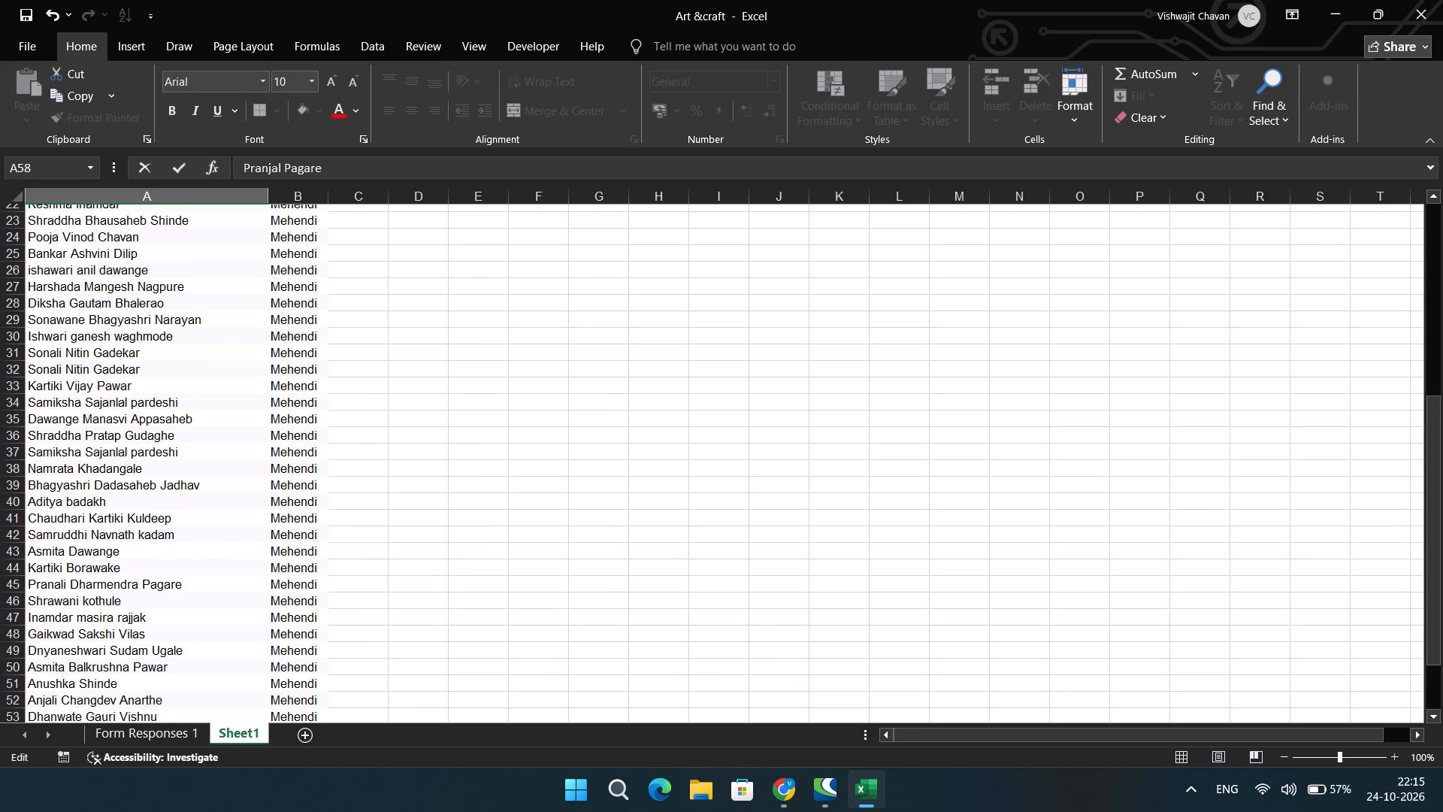
{"action": "scroll", "coordinate": [62, 479], "scroll_direction": "up", "scroll_amount": 2}
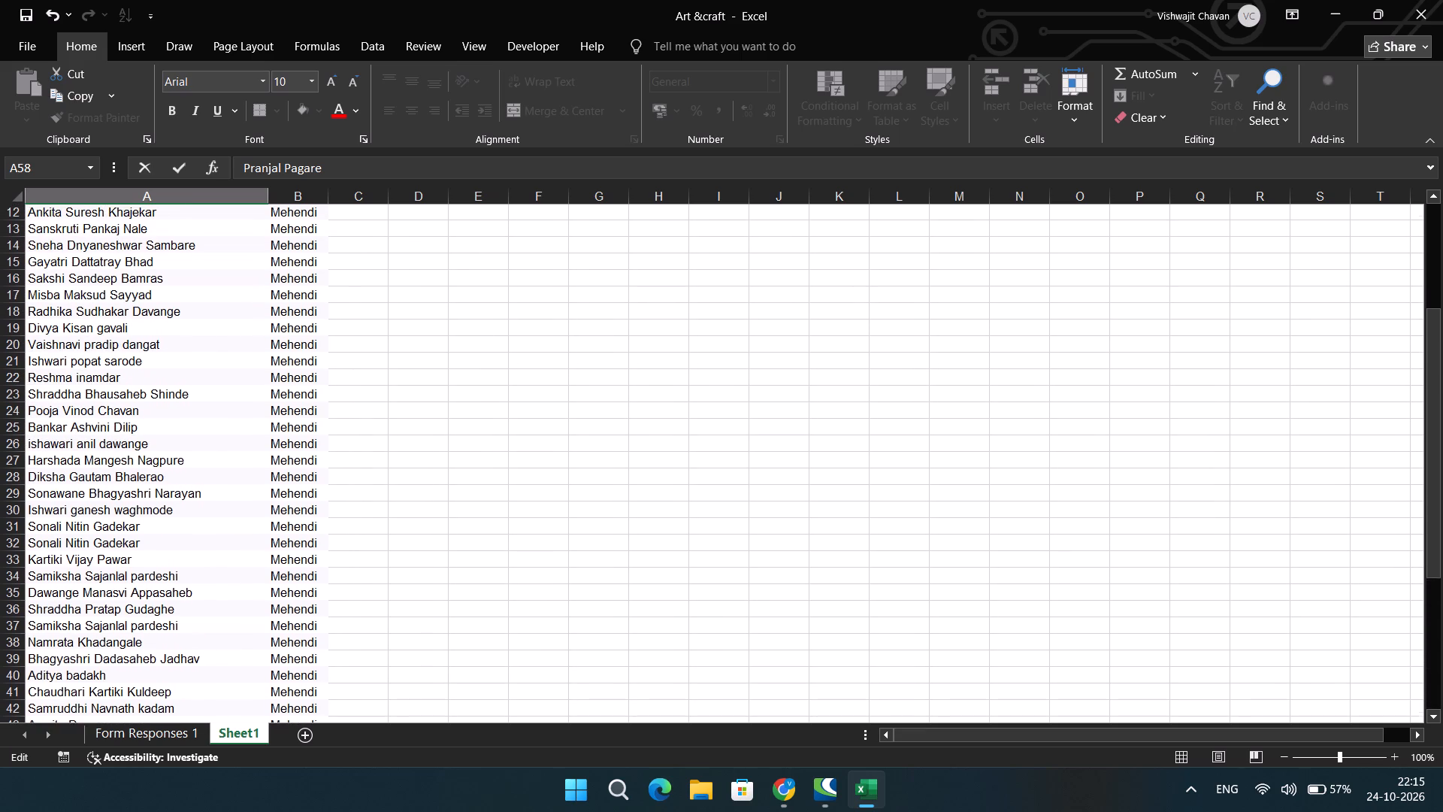
{"action": "scroll", "coordinate": [62, 479], "scroll_direction": "up", "scroll_amount": 1}
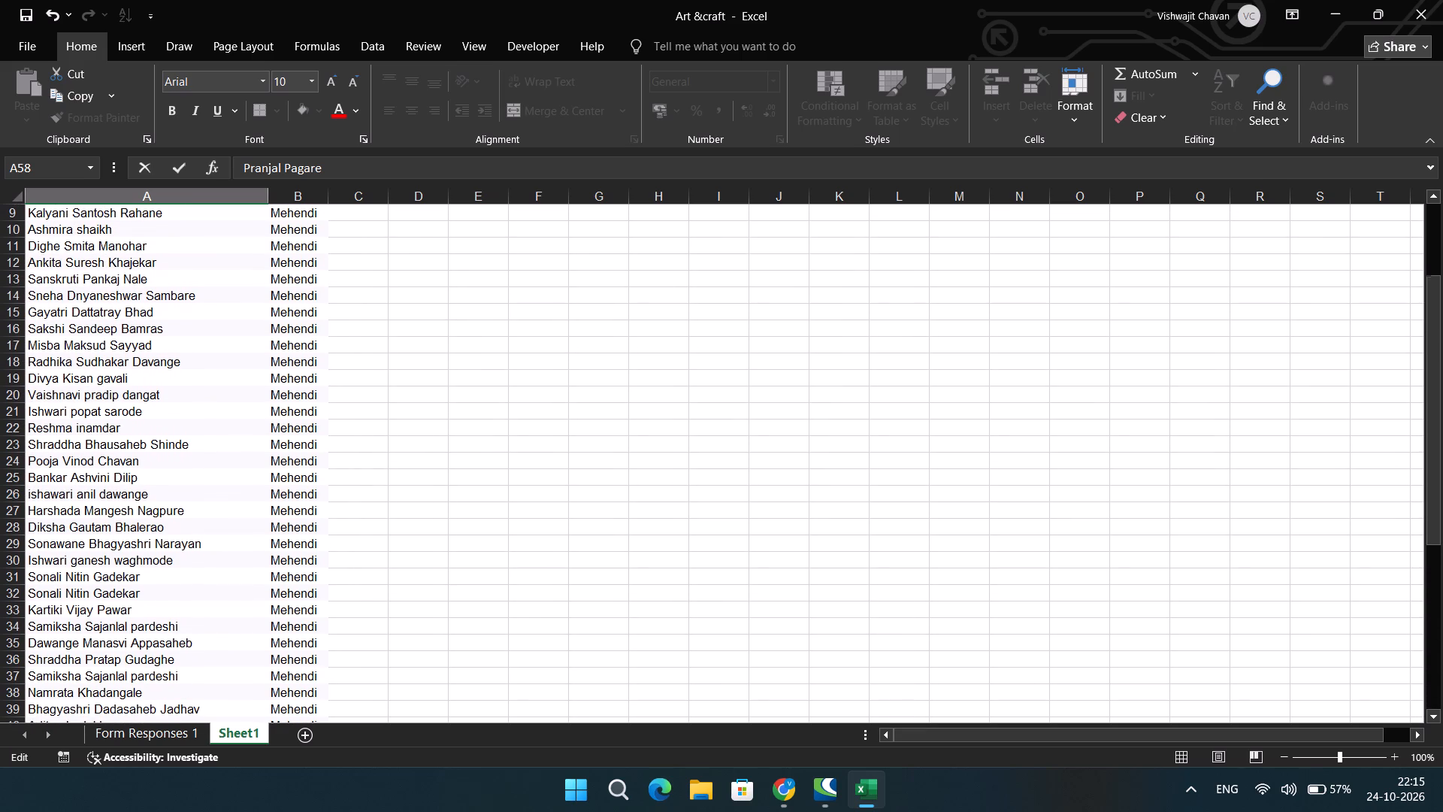
{"action": "scroll", "coordinate": [62, 479], "scroll_direction": "up", "scroll_amount": 1}
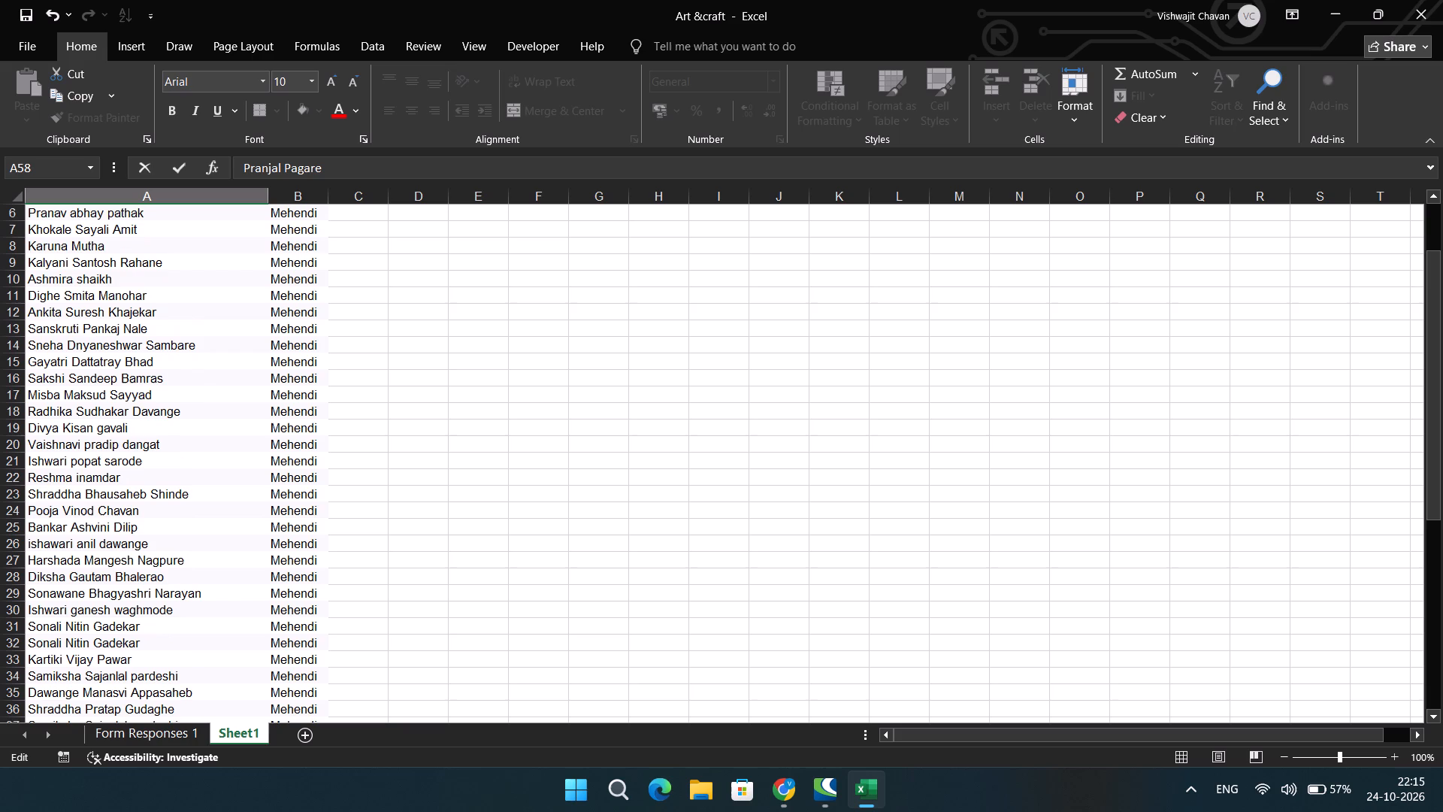
{"action": "scroll", "coordinate": [62, 479], "scroll_direction": "up", "scroll_amount": 2}
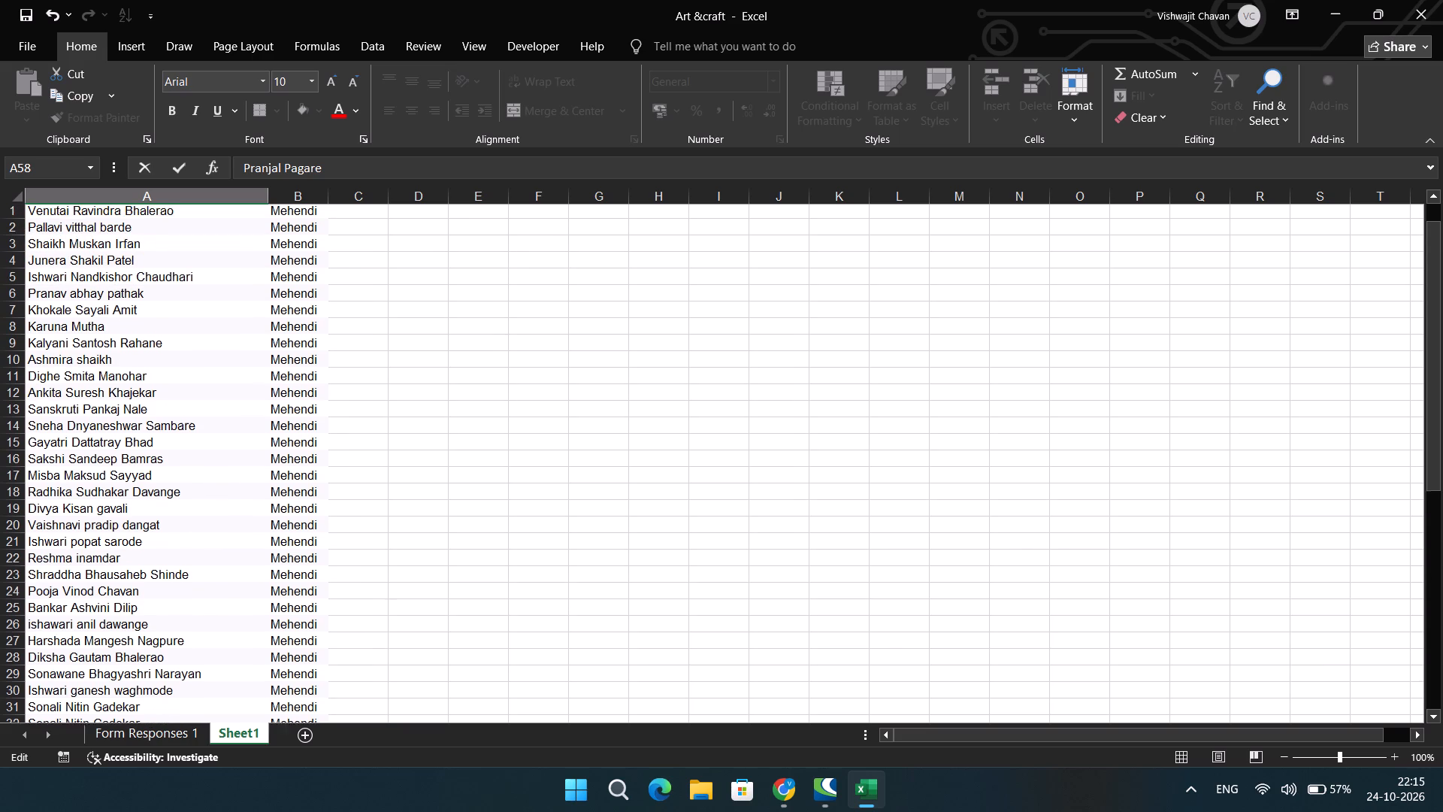
{"action": "scroll", "coordinate": [62, 479], "scroll_direction": "up", "scroll_amount": 3}
{"action": "scroll", "coordinate": [63, 468], "scroll_direction": "down", "scroll_amount": 1}
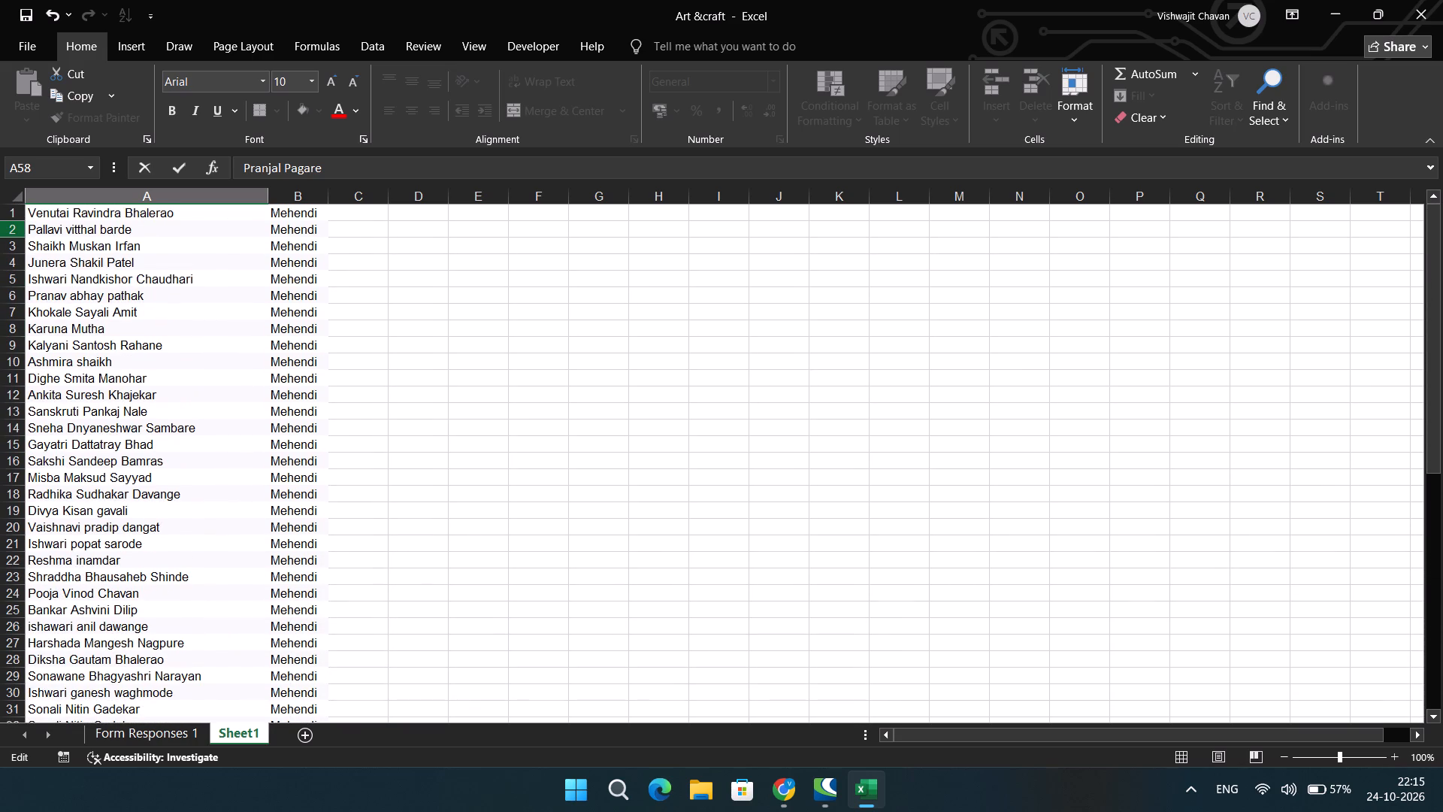
Check the Sheet1 participants row by row from row 2 through row 8, clearing the contents of rows 4, 6 and 7.
{"action": "left_click", "coordinate": [15, 223]}
{"action": "left_click", "coordinate": [19, 247]}
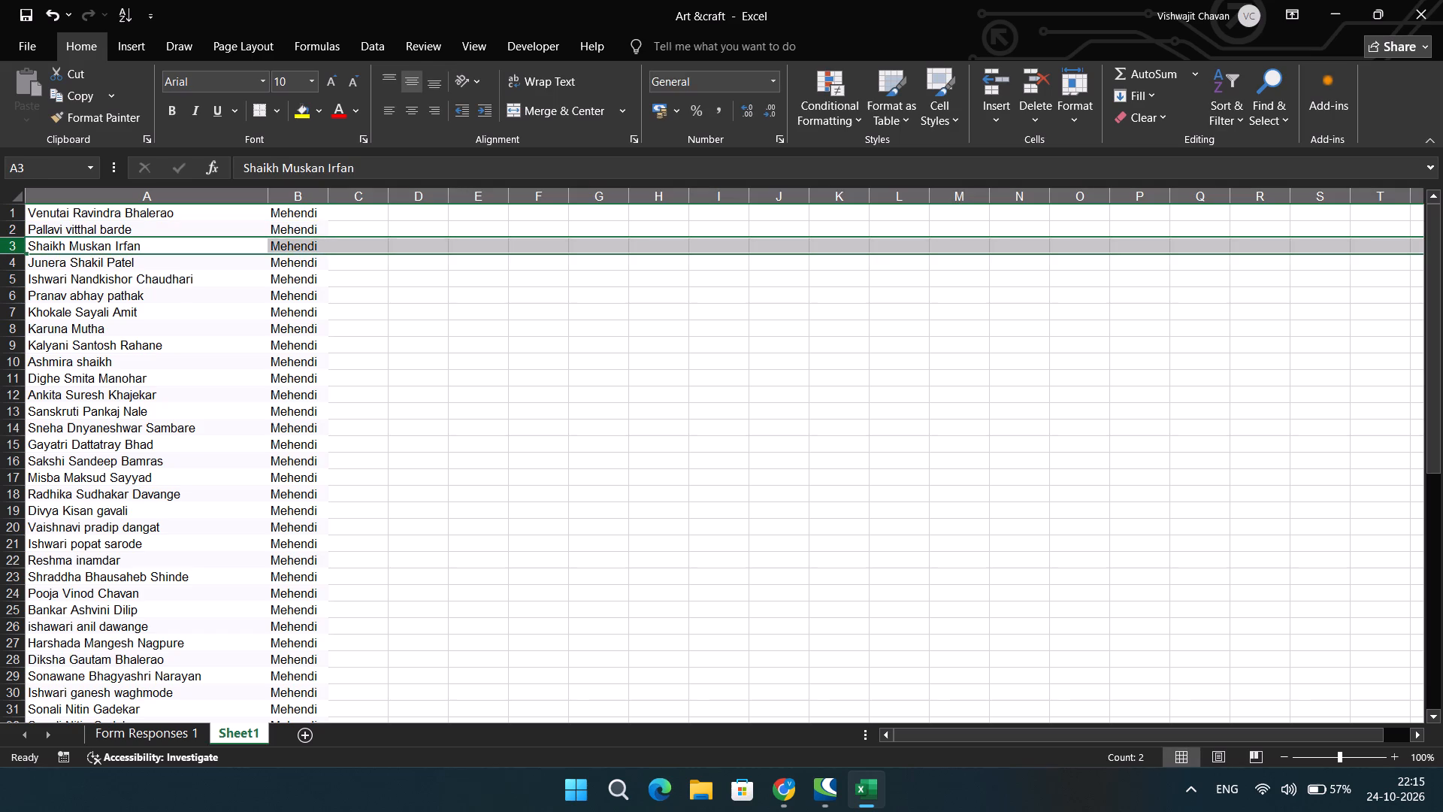
{"action": "left_click", "coordinate": [17, 266]}
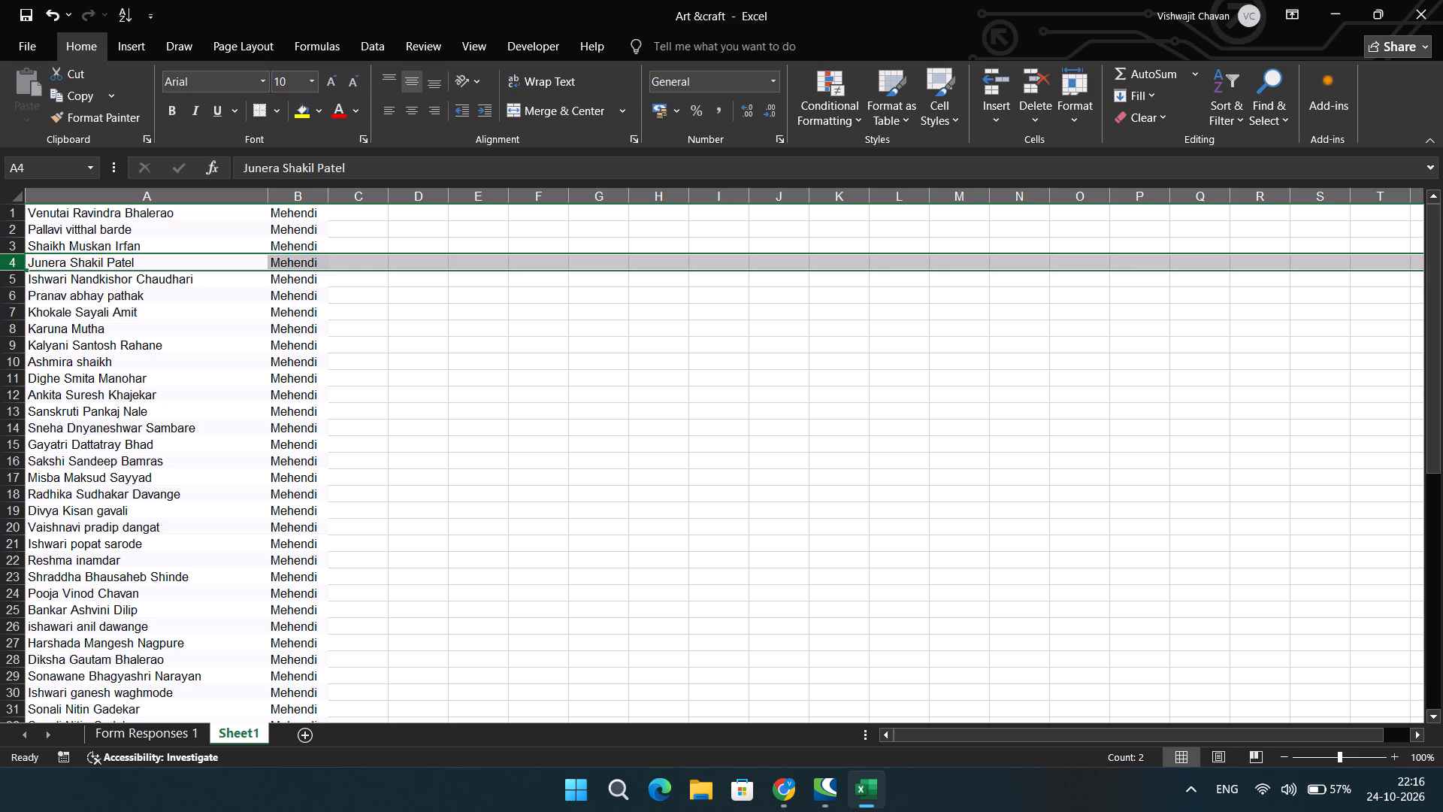
{"action": "key", "text": "Delete"}
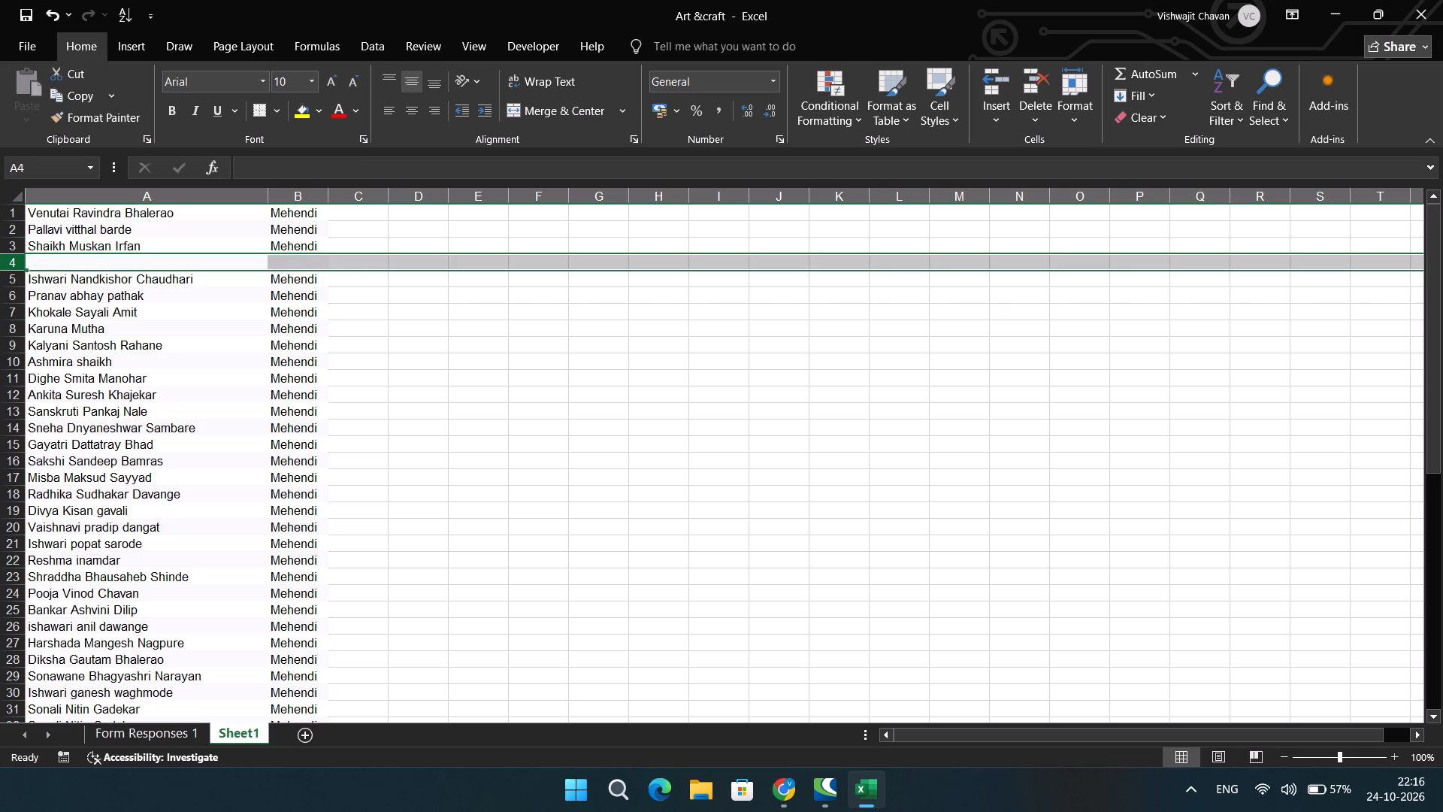
{"action": "left_click", "coordinate": [14, 277]}
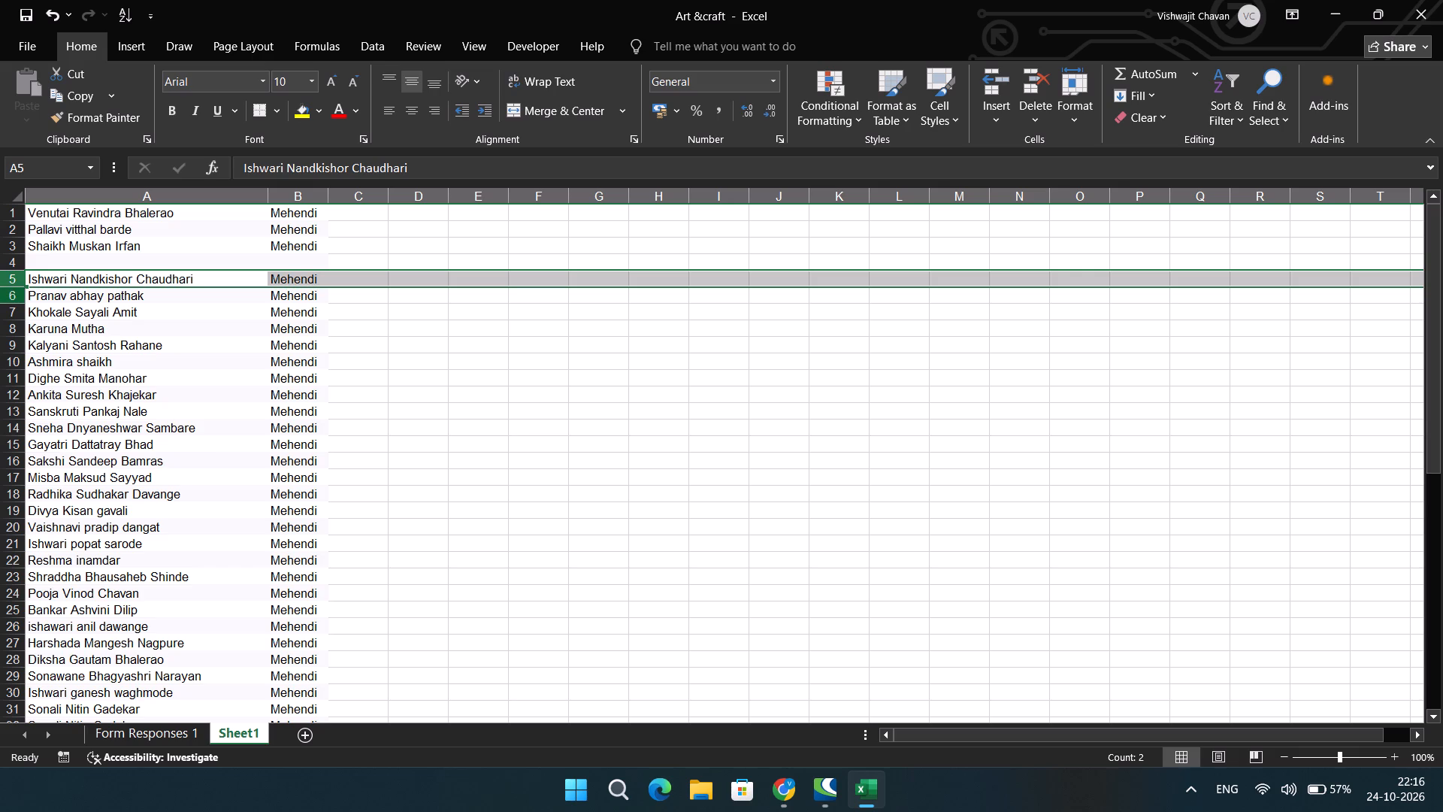
{"action": "left_click", "coordinate": [5, 299]}
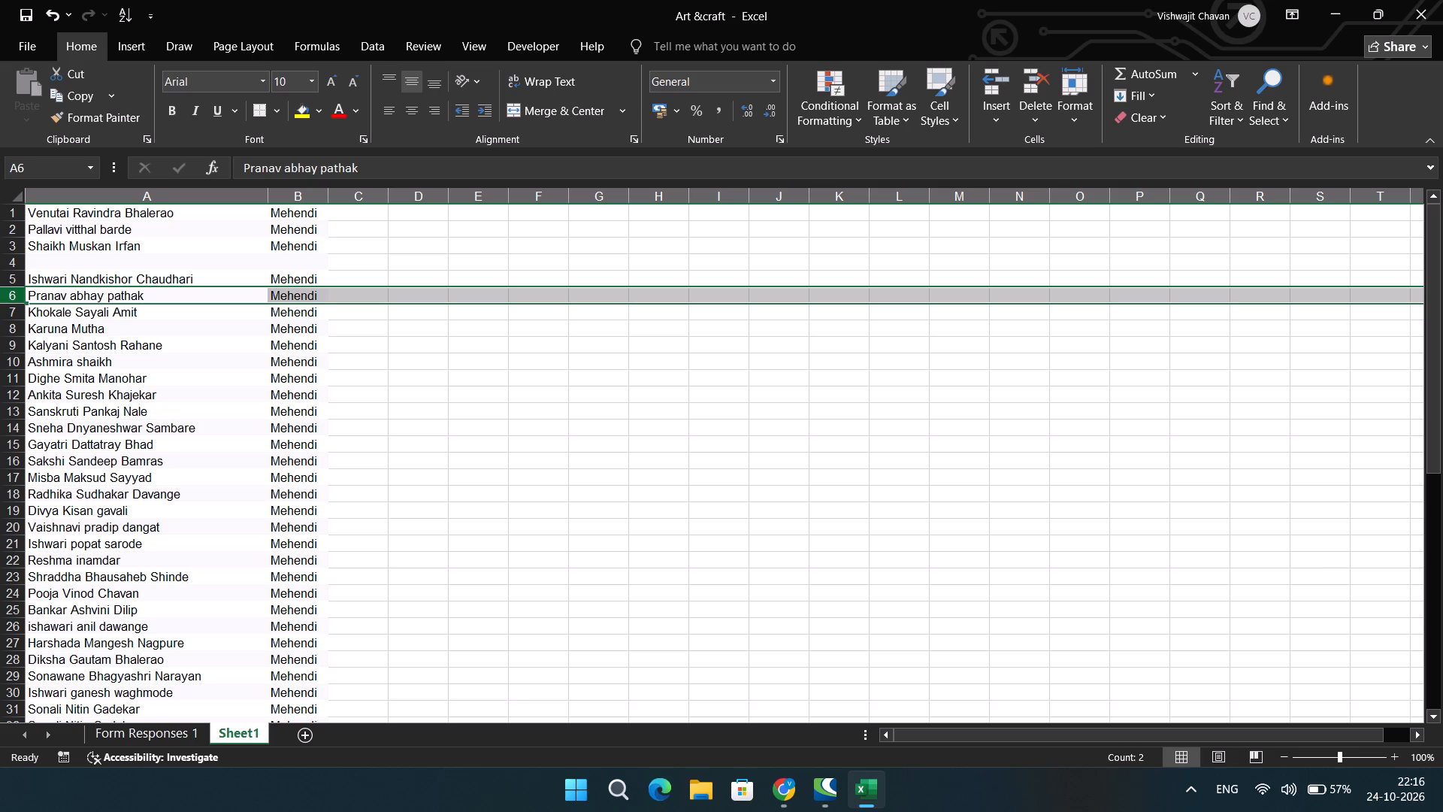
{"action": "key", "text": "Delete"}
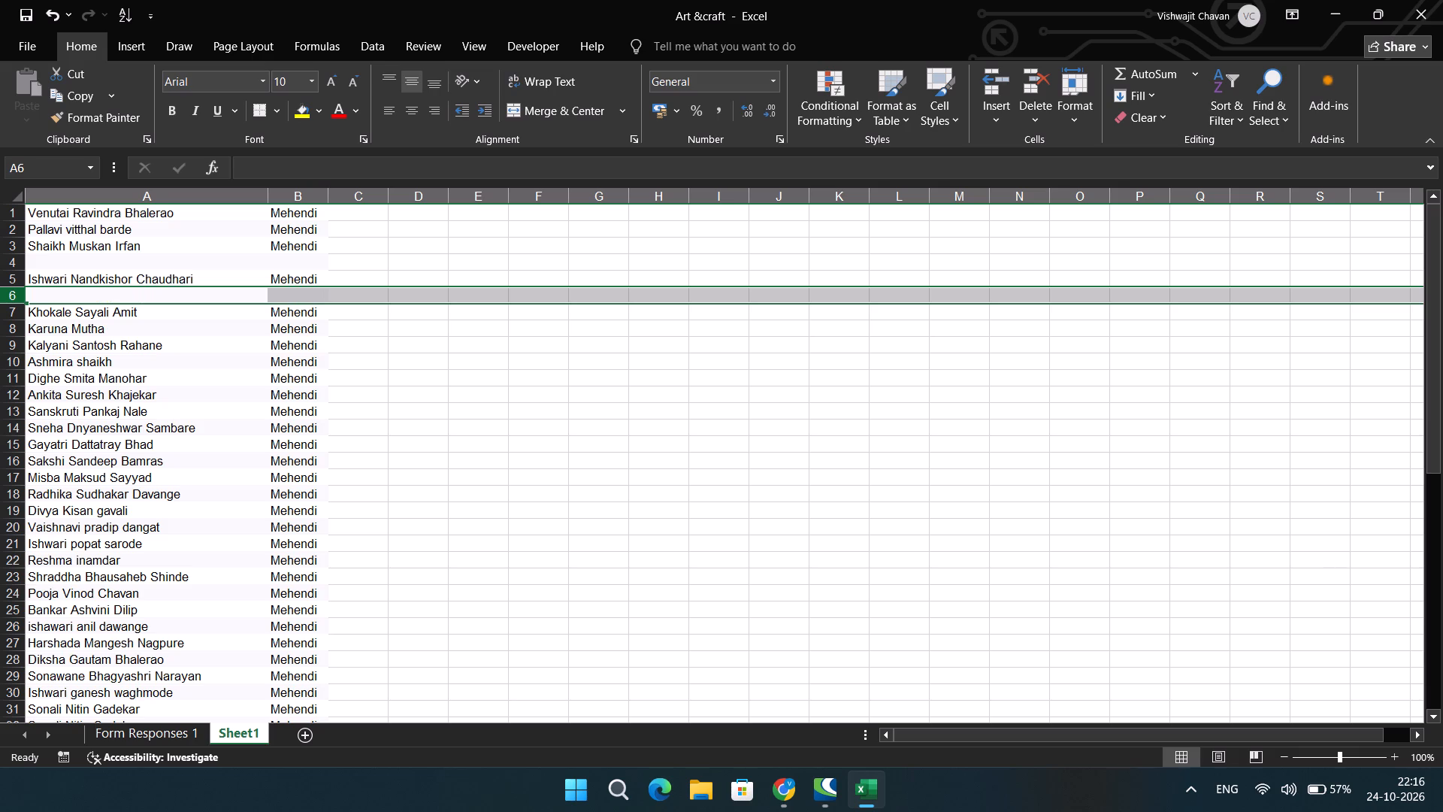
{"action": "left_click", "coordinate": [0, 314]}
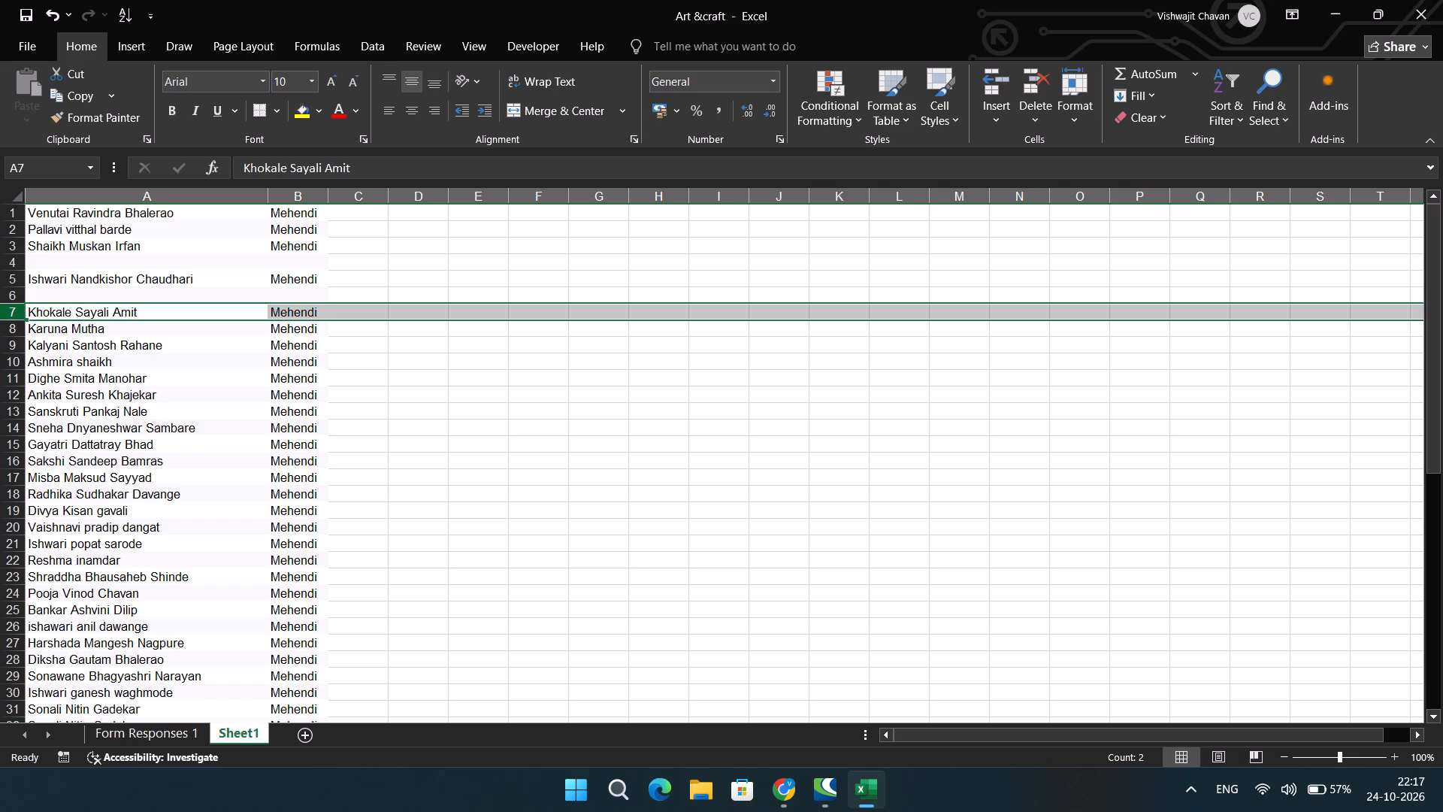
{"action": "key", "text": "Delete"}
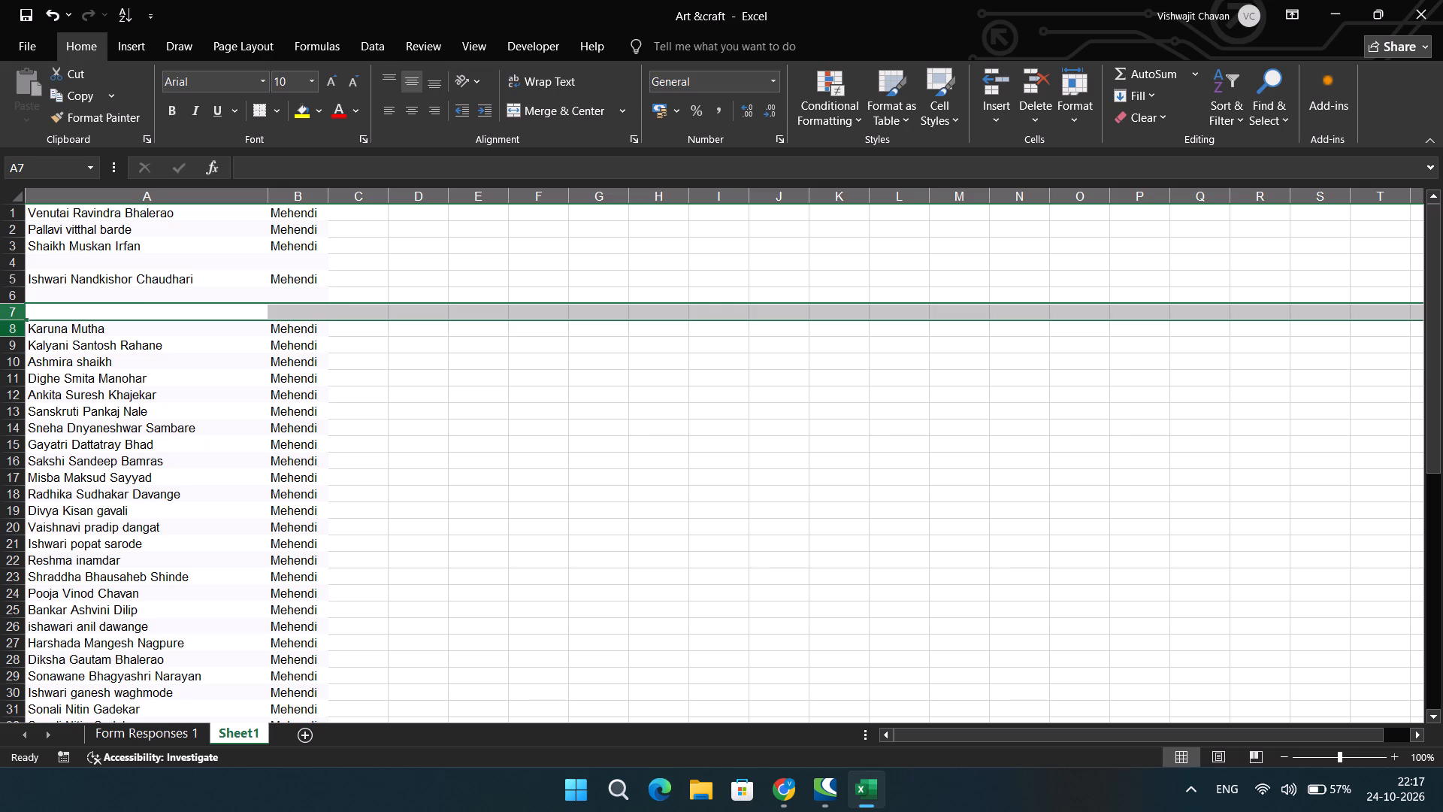
{"action": "left_click", "coordinate": [0, 329]}
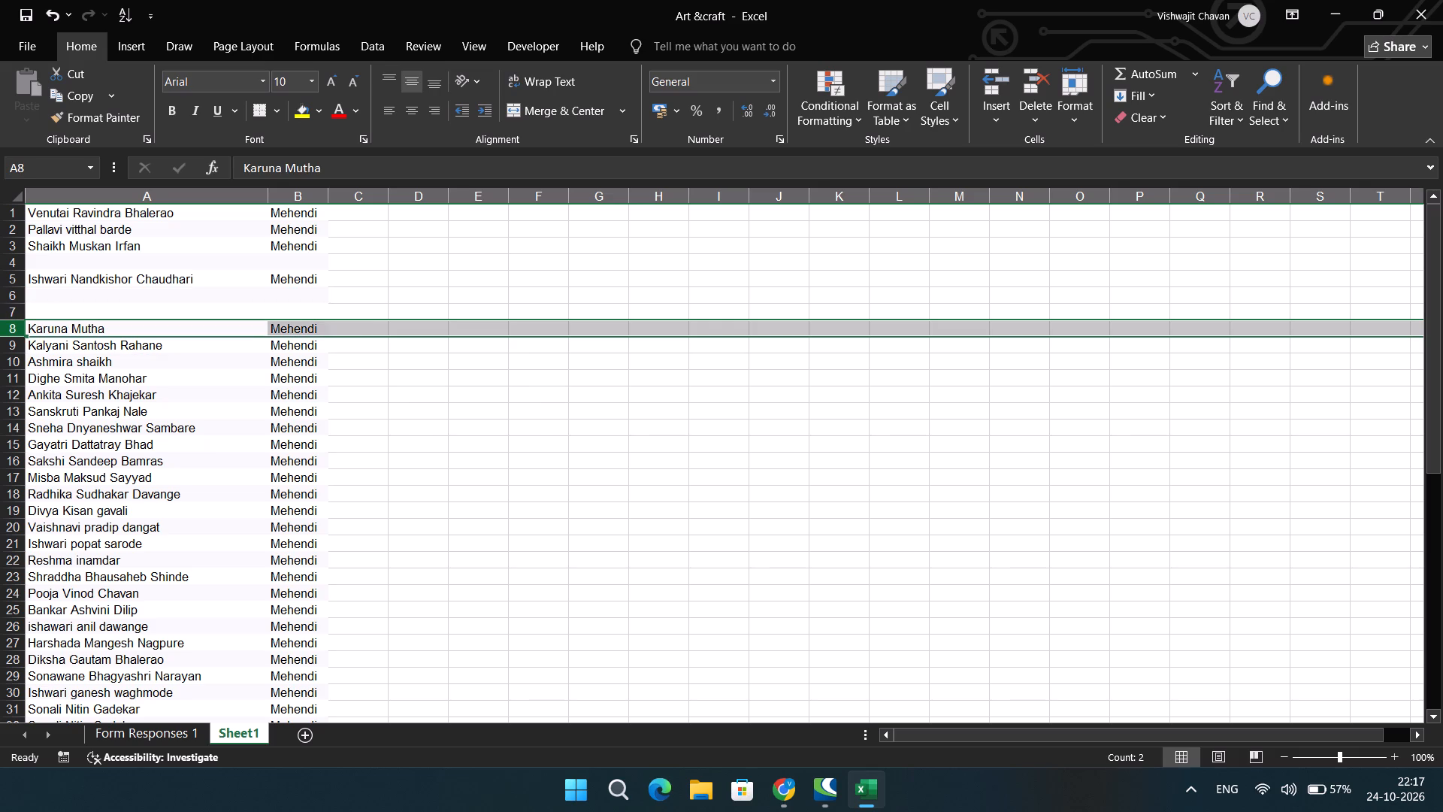
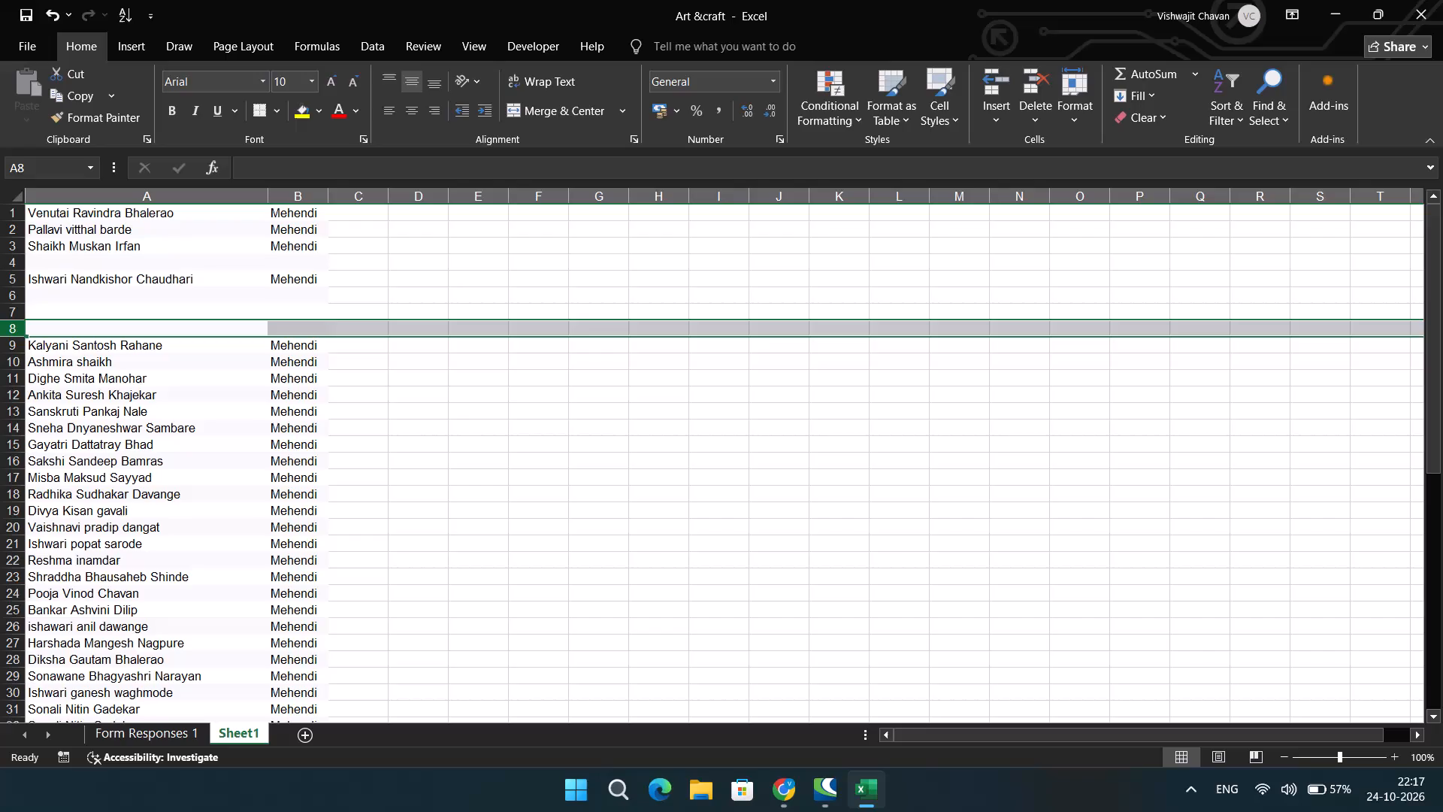
Clear the entire contents of rows 9, 10, 11 and 12 in the Sheet1 Mehendi list.
{"action": "left_click", "coordinate": [2, 347]}
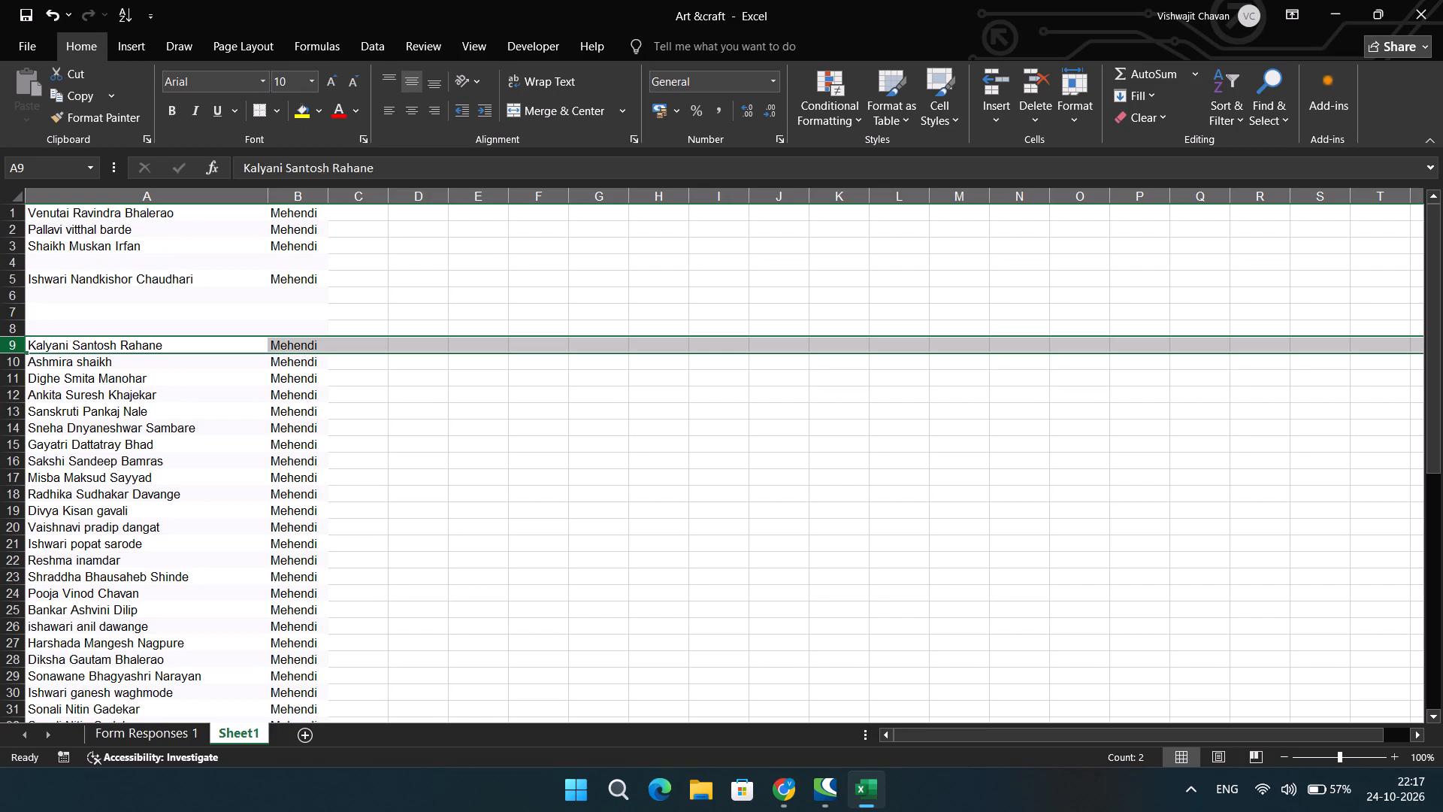
{"action": "key", "text": "Delete"}
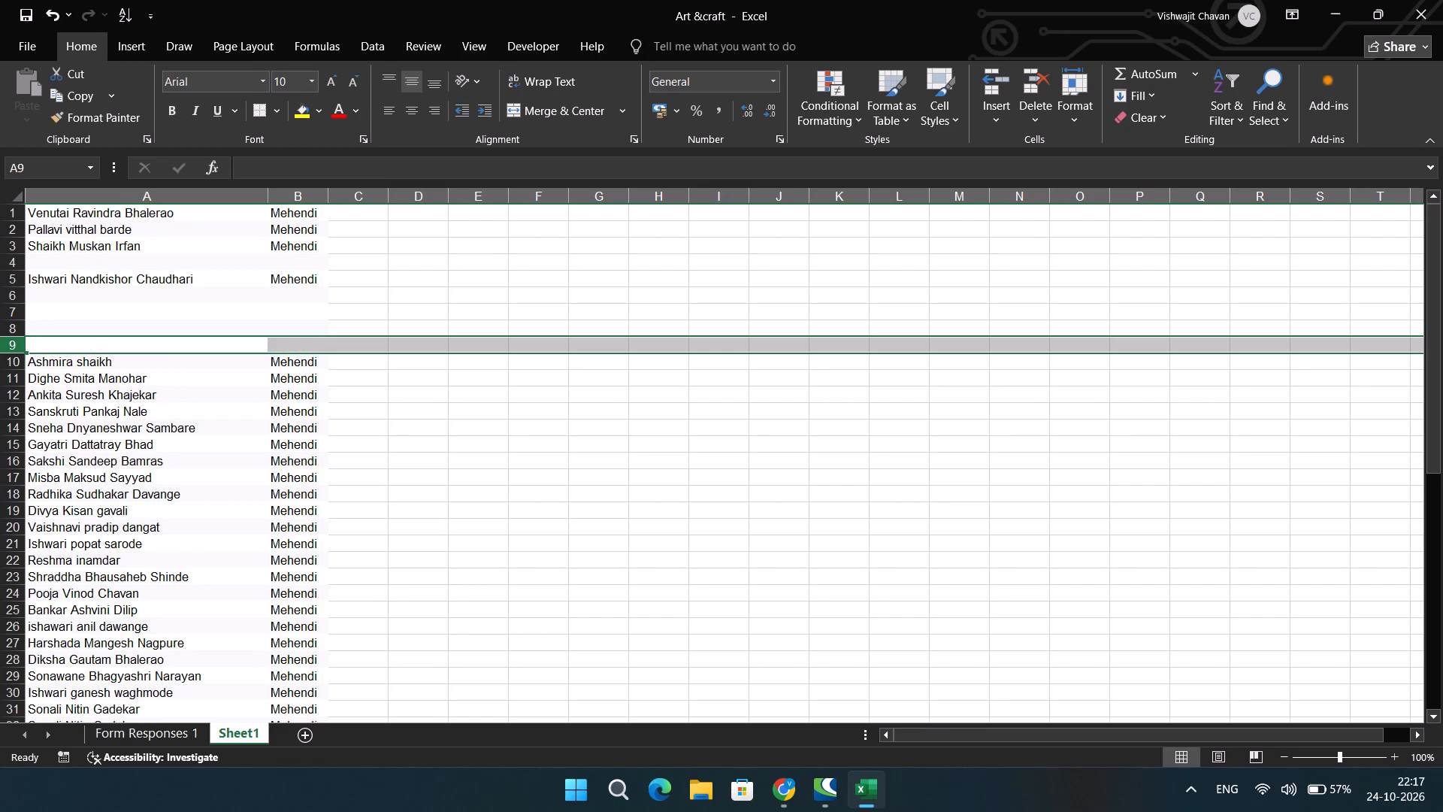
{"action": "left_click", "coordinate": [18, 362]}
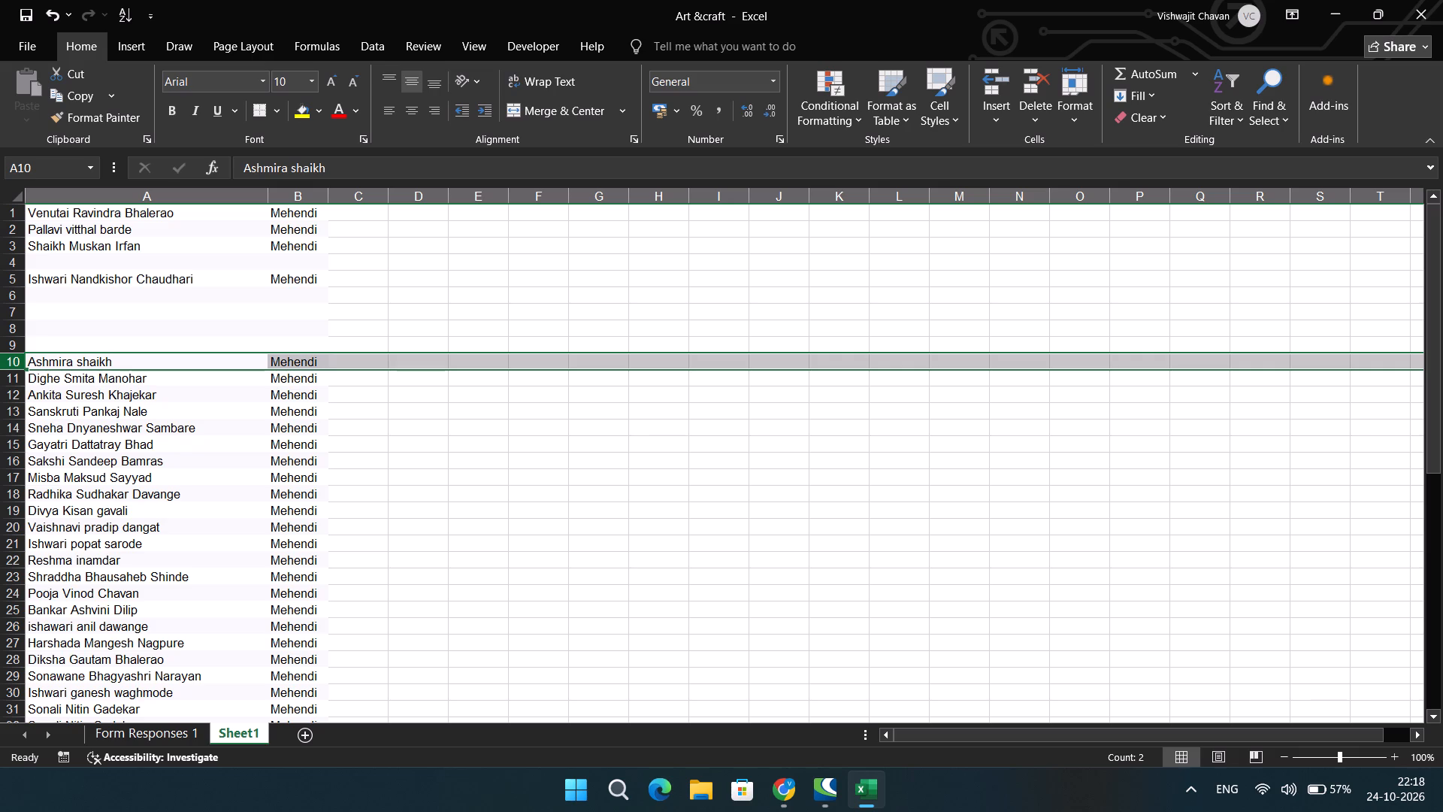
{"action": "key", "text": "Delete"}
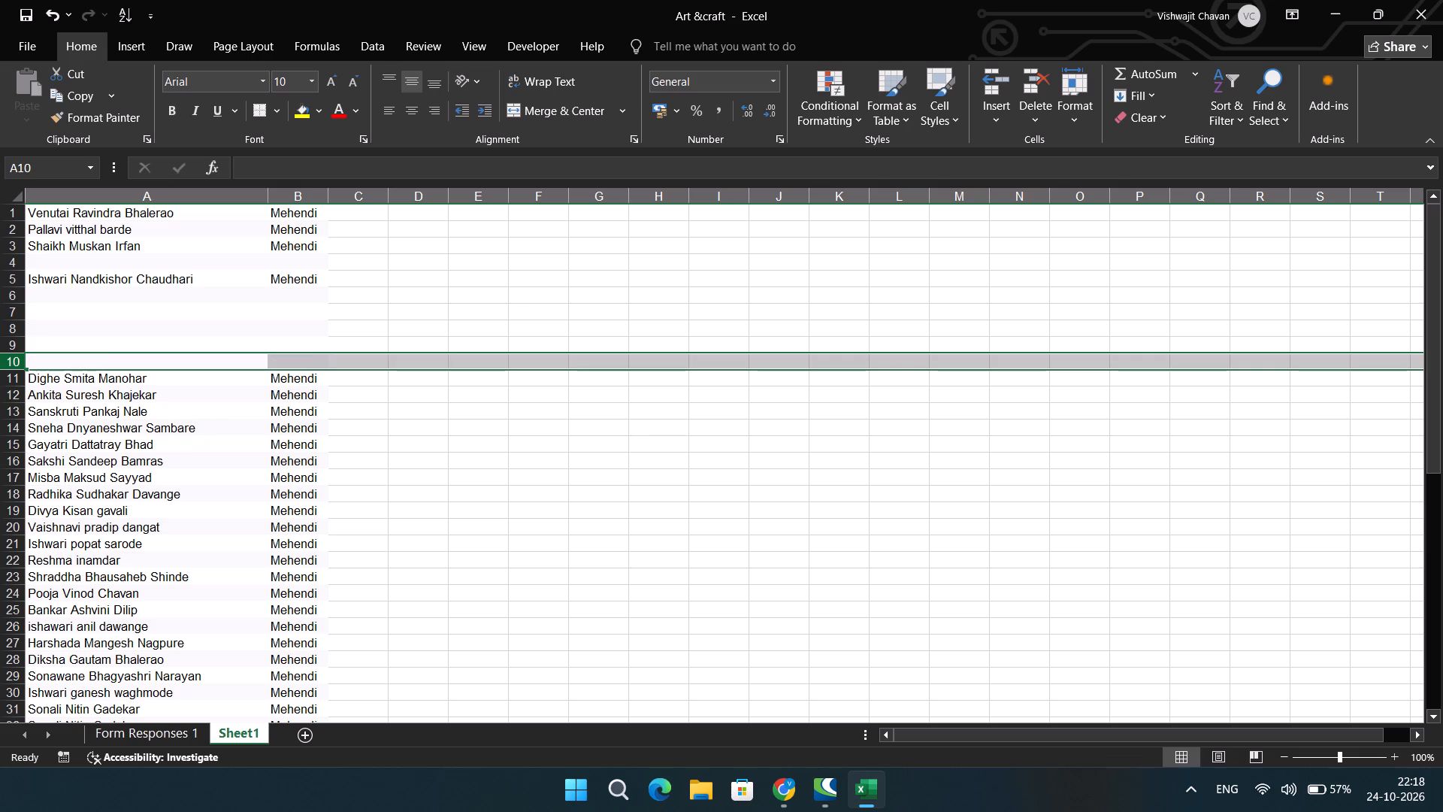
{"action": "left_click", "coordinate": [11, 379]}
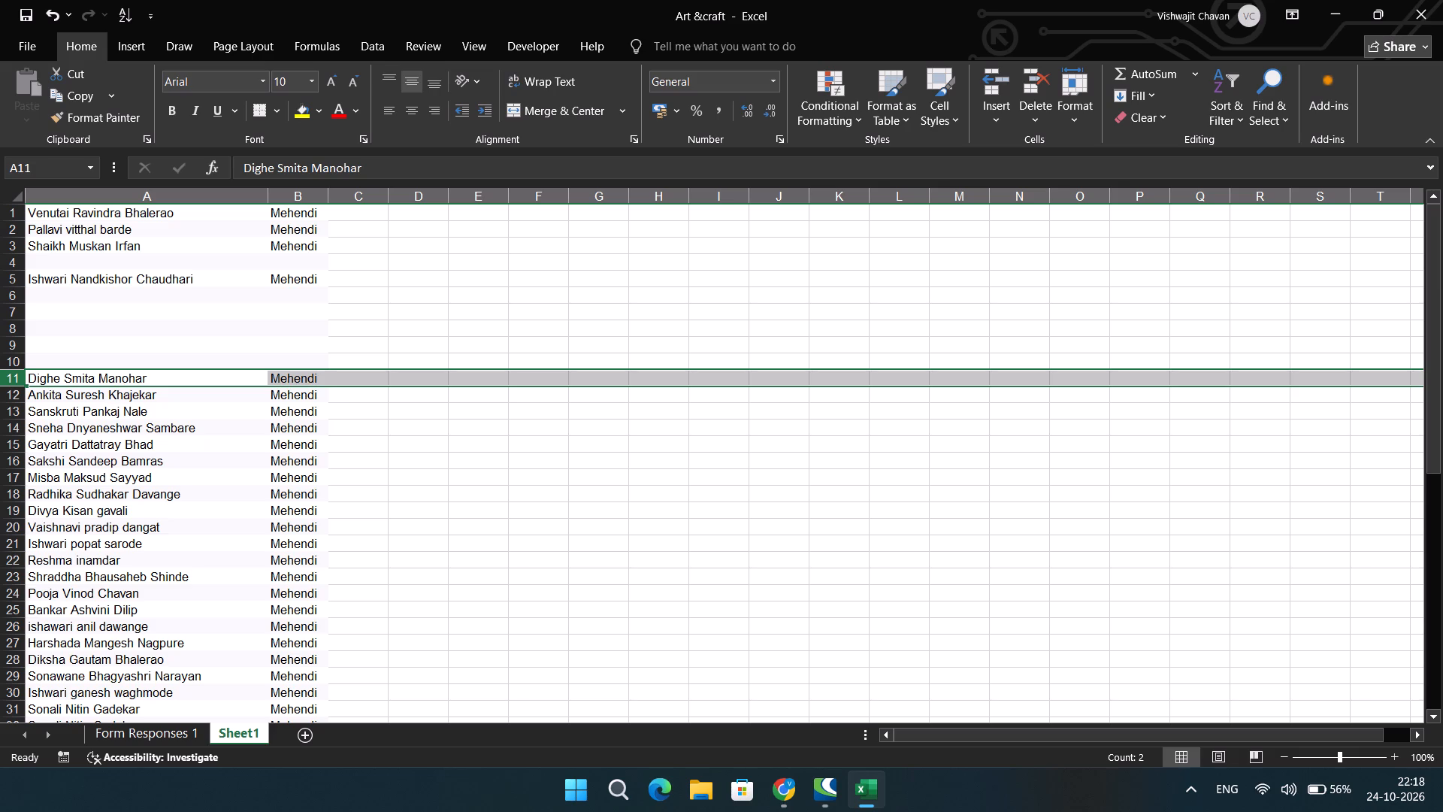
{"action": "key", "text": "Print"}
{"action": "key", "text": "Delete"}
{"action": "left_click", "coordinate": [11, 393]}
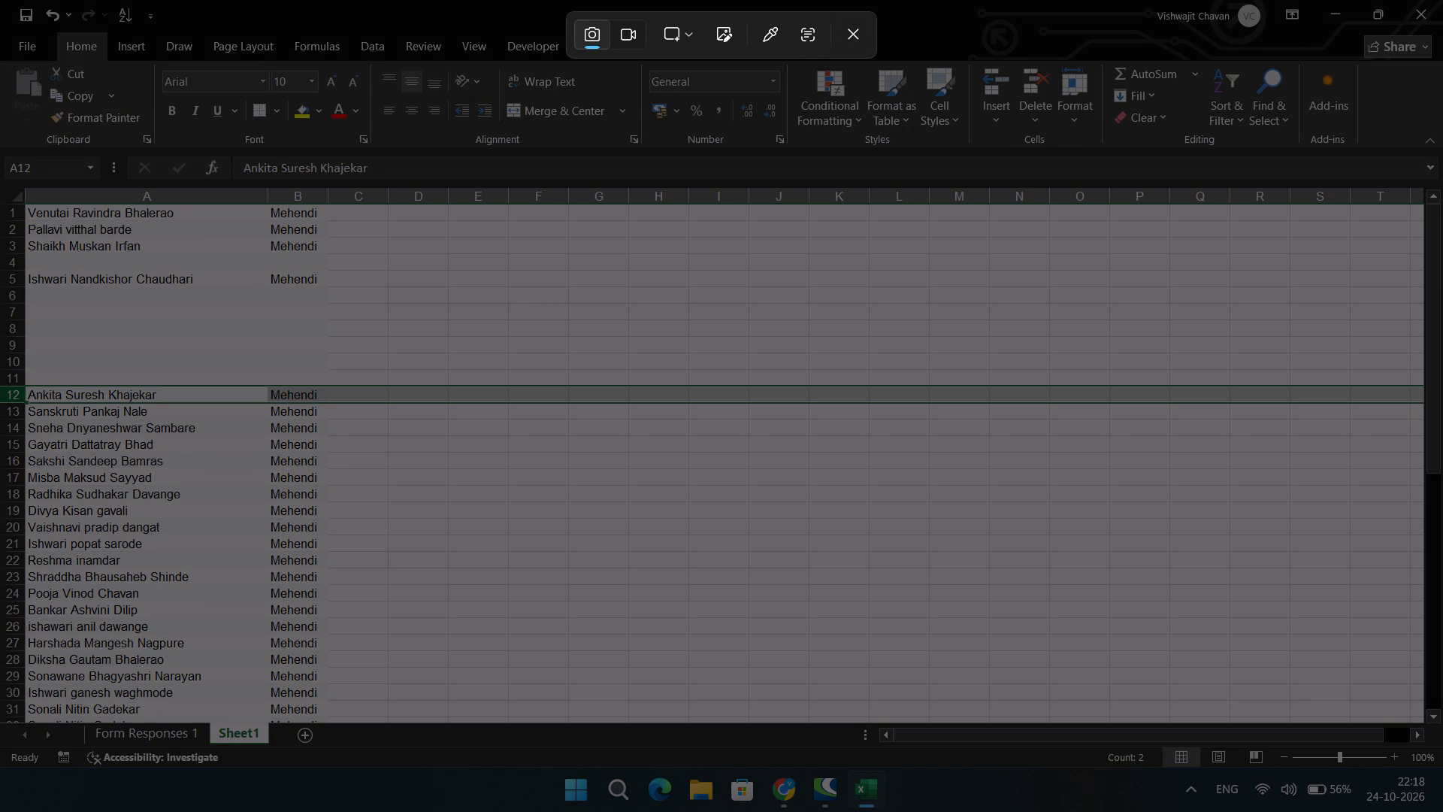
{"action": "key", "text": "Escape"}
{"action": "left_click", "coordinate": [1266, 796]}
{"action": "left_click", "coordinate": [857, 26]}
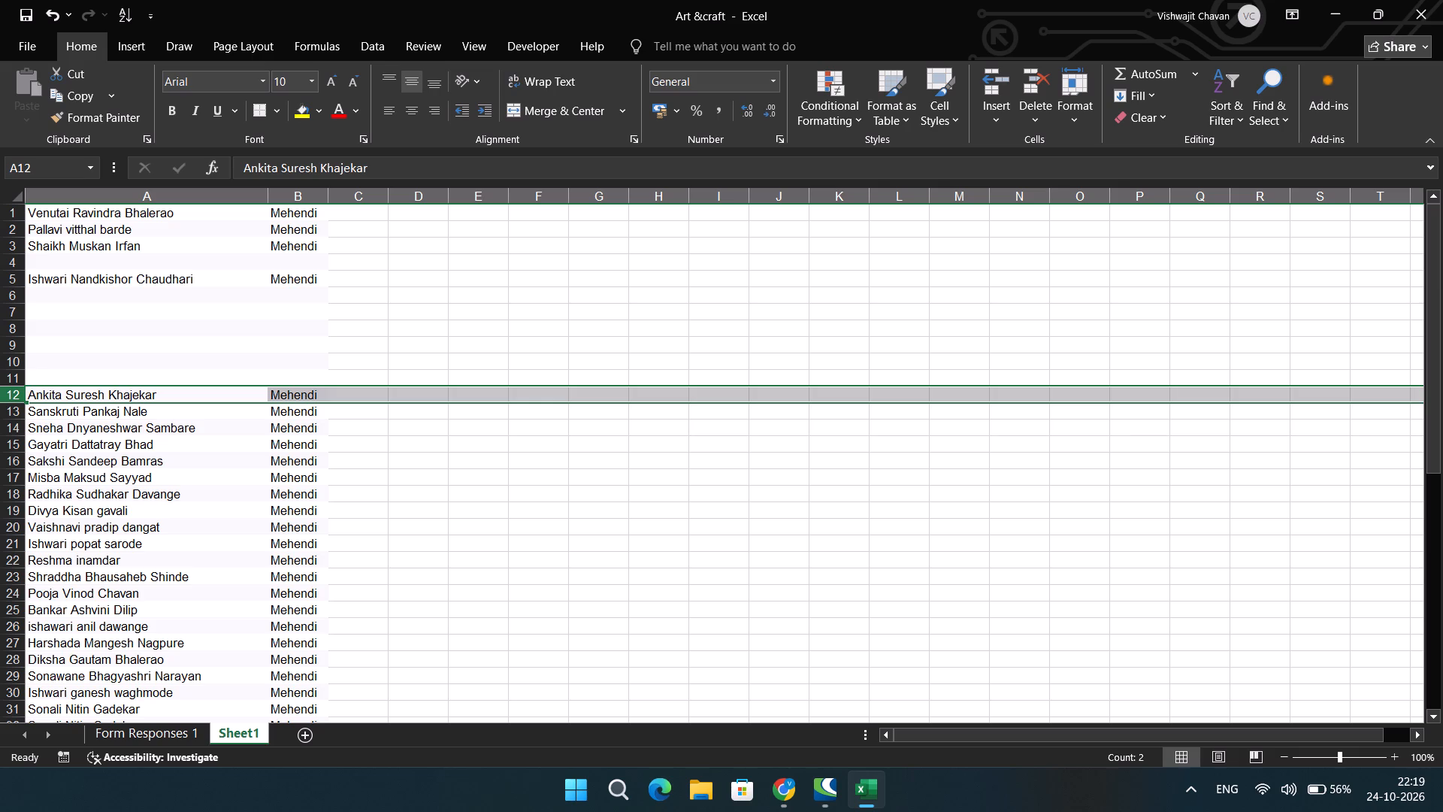
{"action": "key", "text": "Delete"}
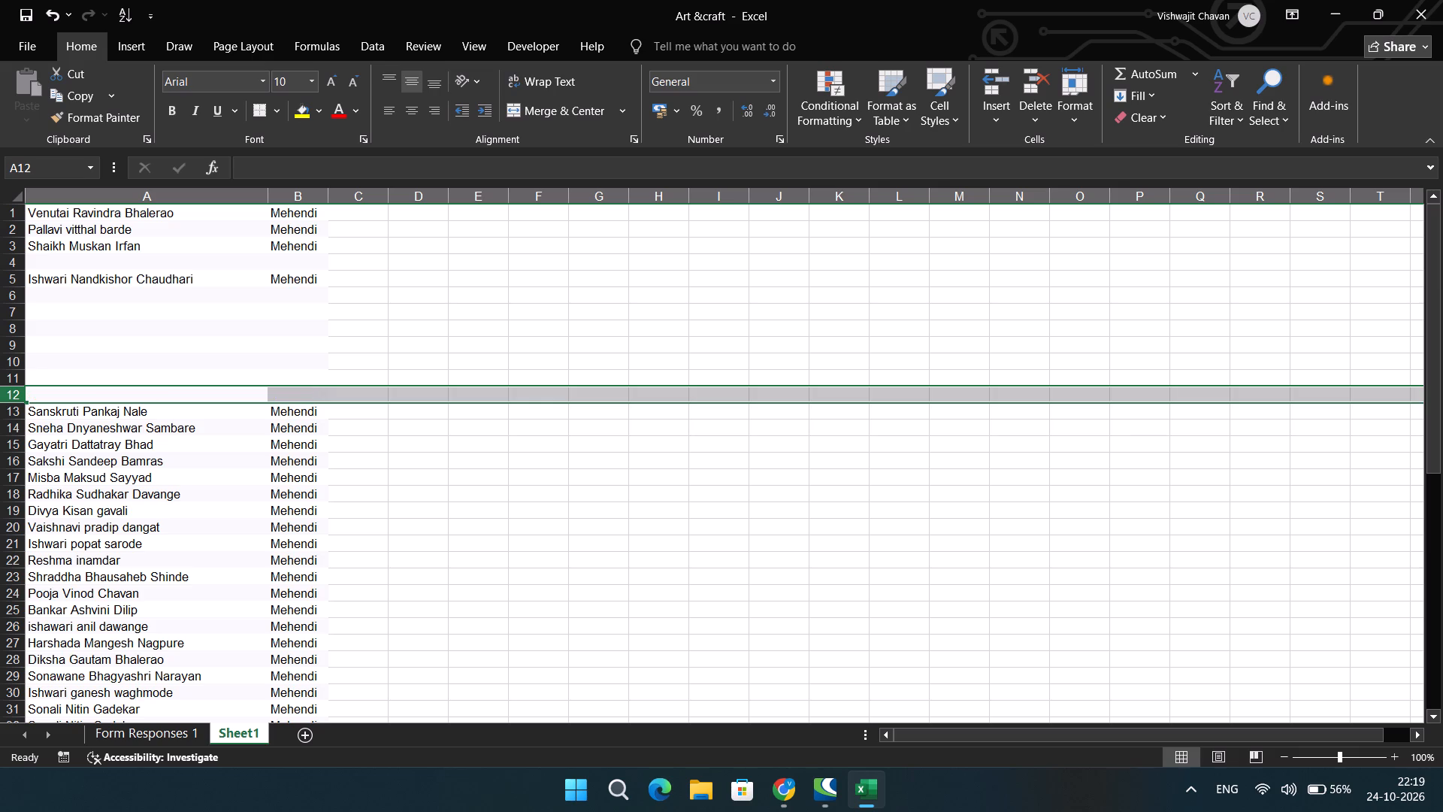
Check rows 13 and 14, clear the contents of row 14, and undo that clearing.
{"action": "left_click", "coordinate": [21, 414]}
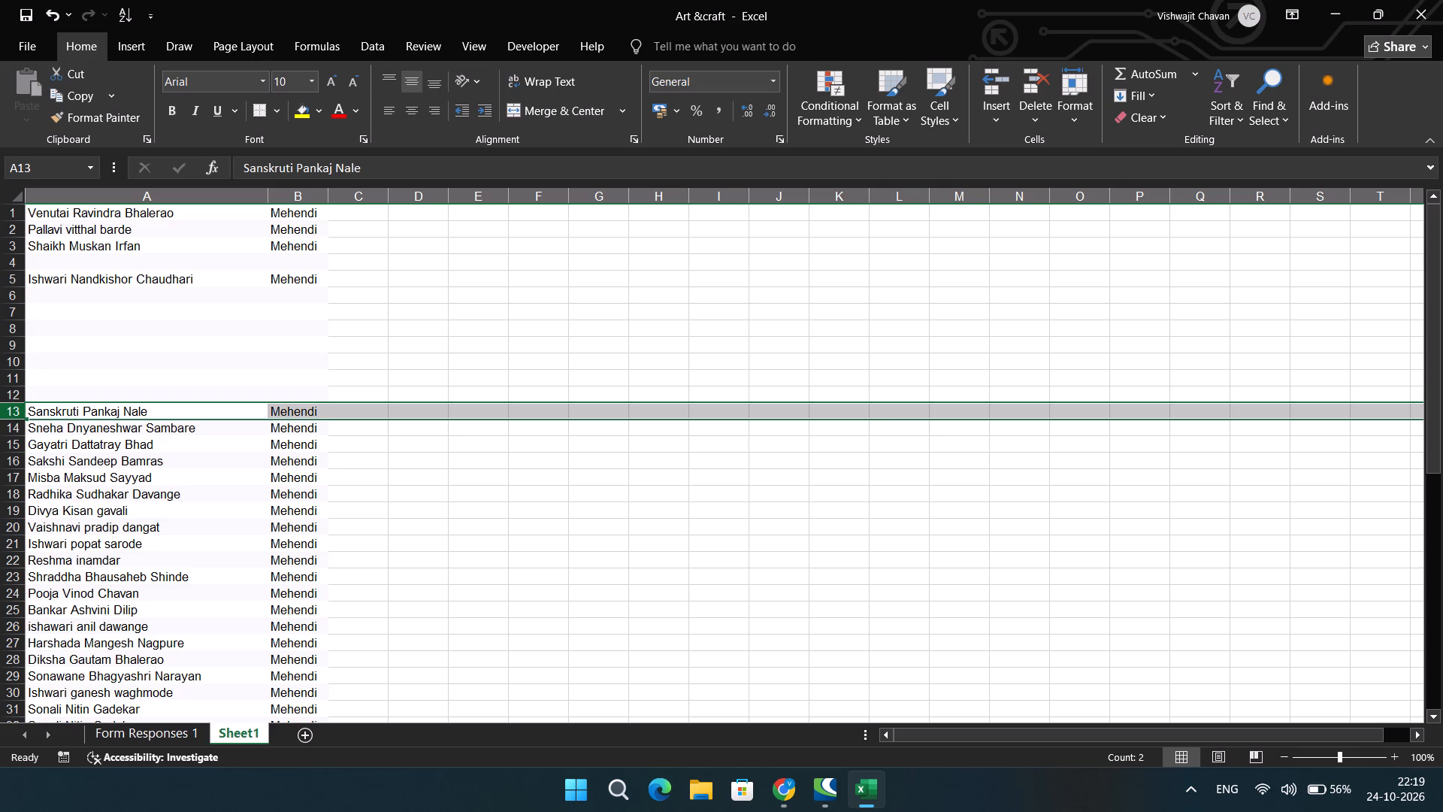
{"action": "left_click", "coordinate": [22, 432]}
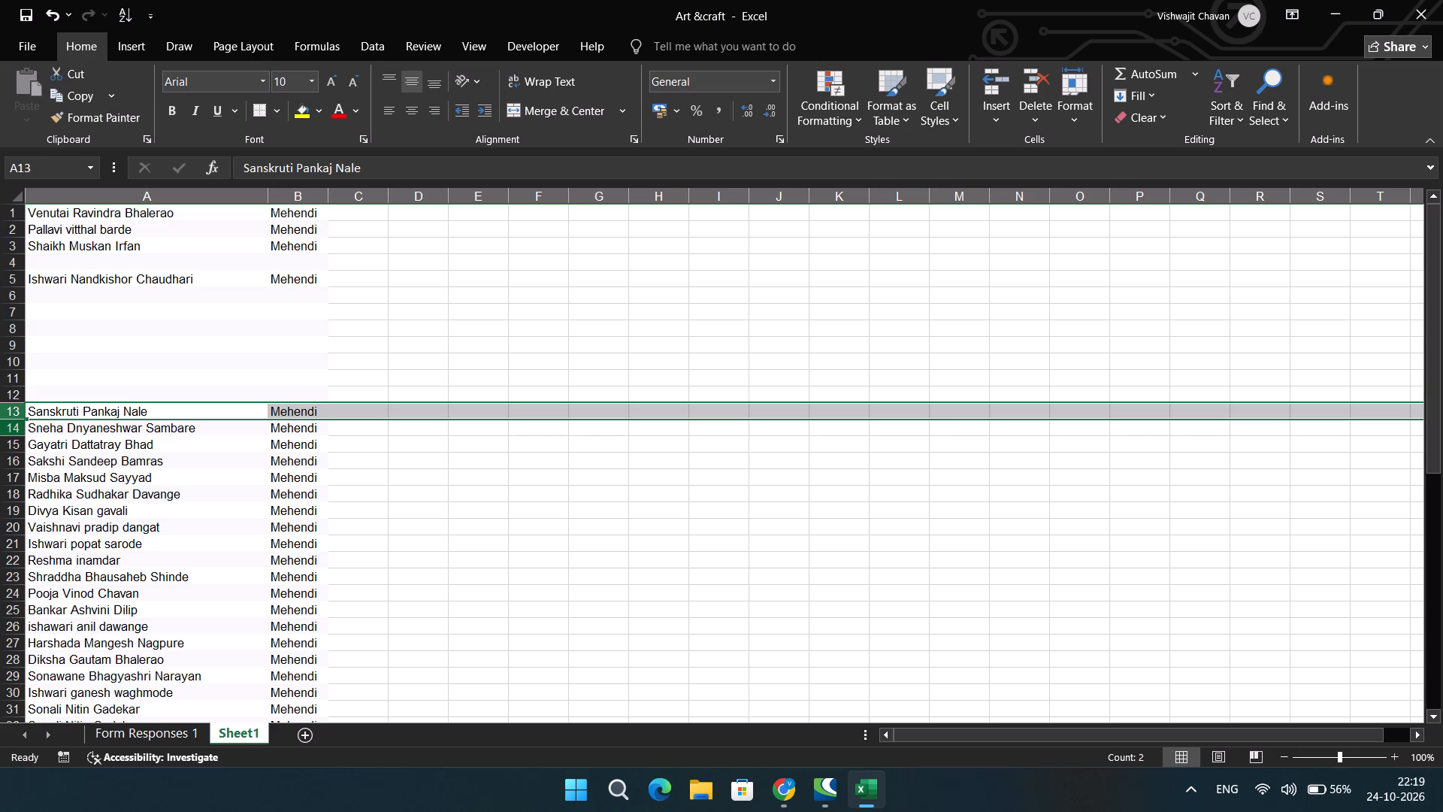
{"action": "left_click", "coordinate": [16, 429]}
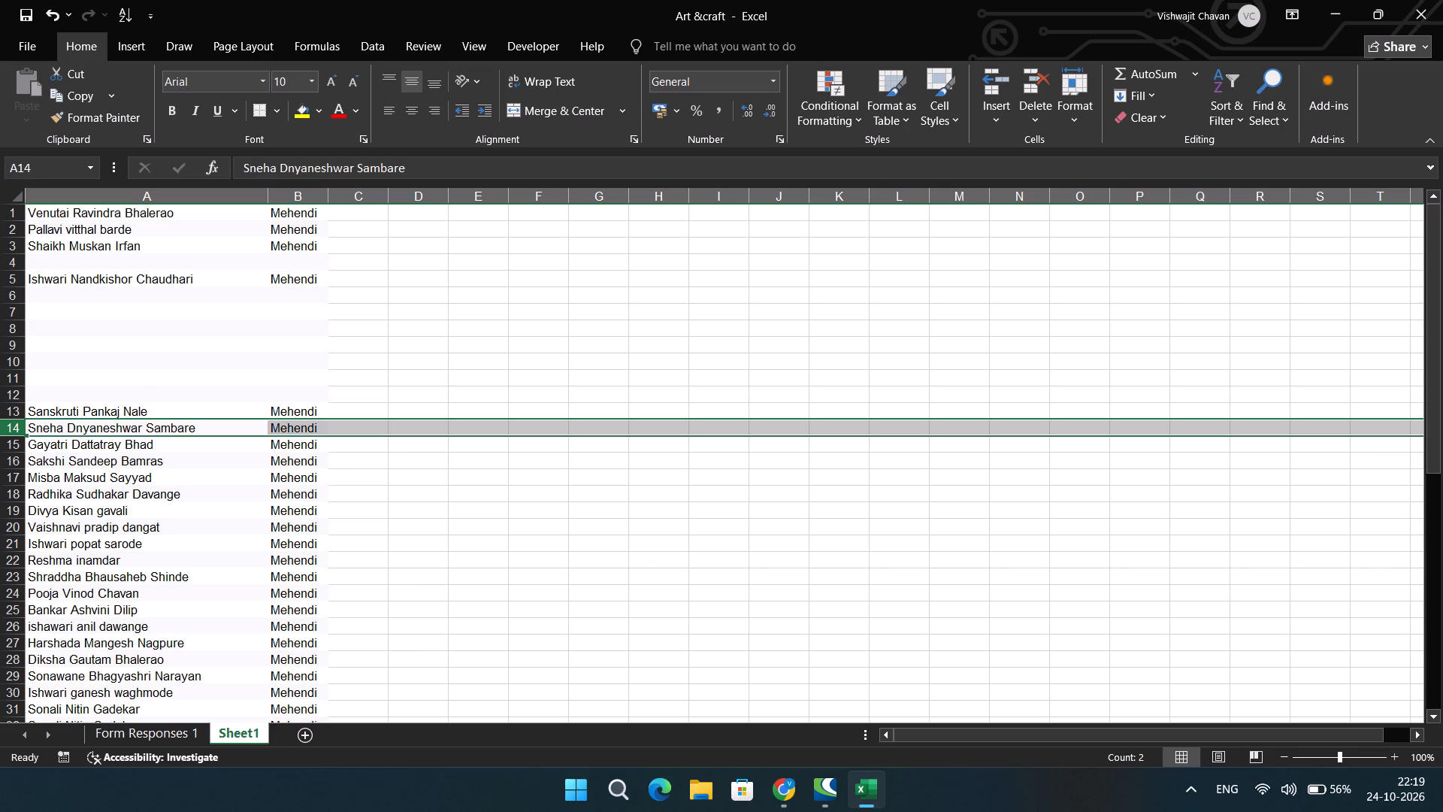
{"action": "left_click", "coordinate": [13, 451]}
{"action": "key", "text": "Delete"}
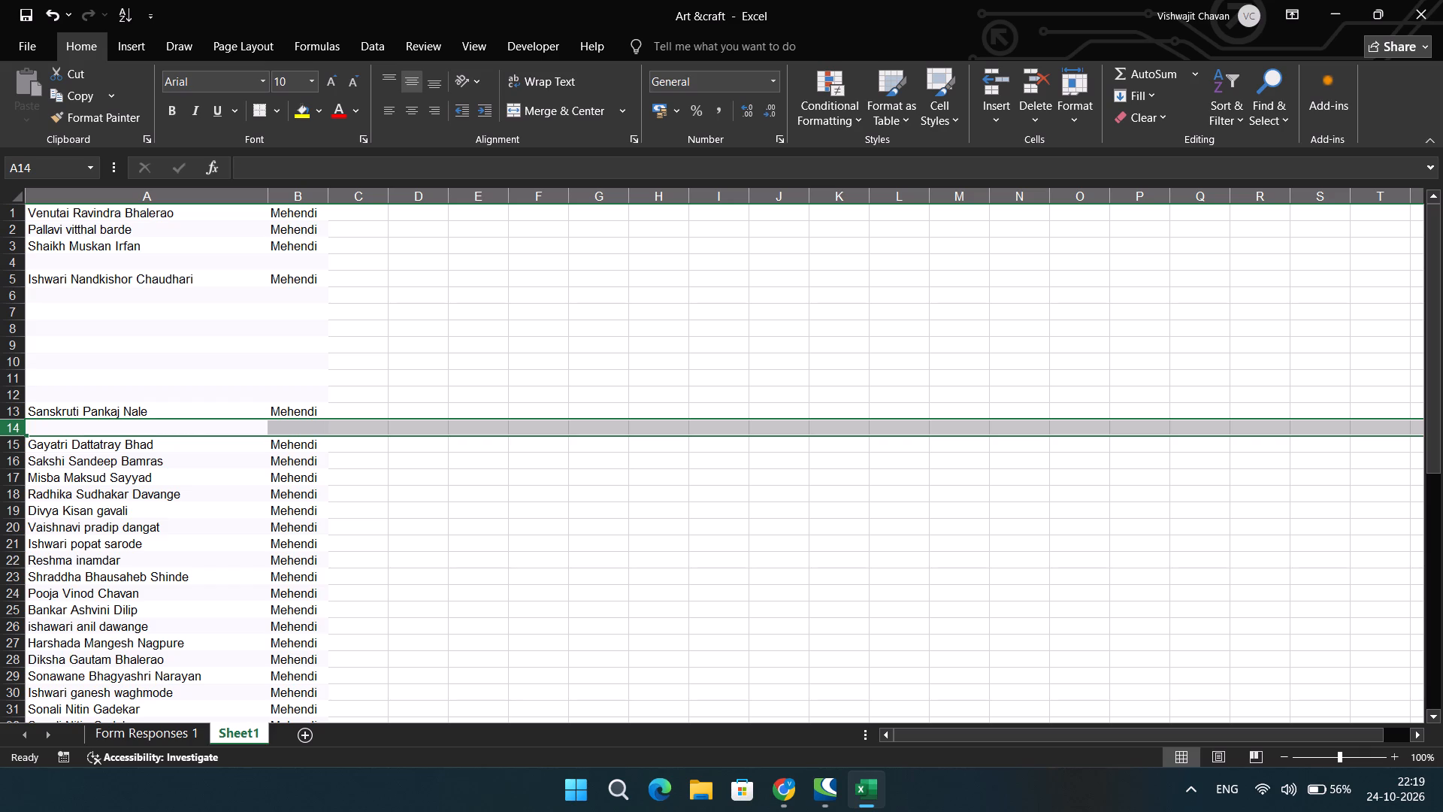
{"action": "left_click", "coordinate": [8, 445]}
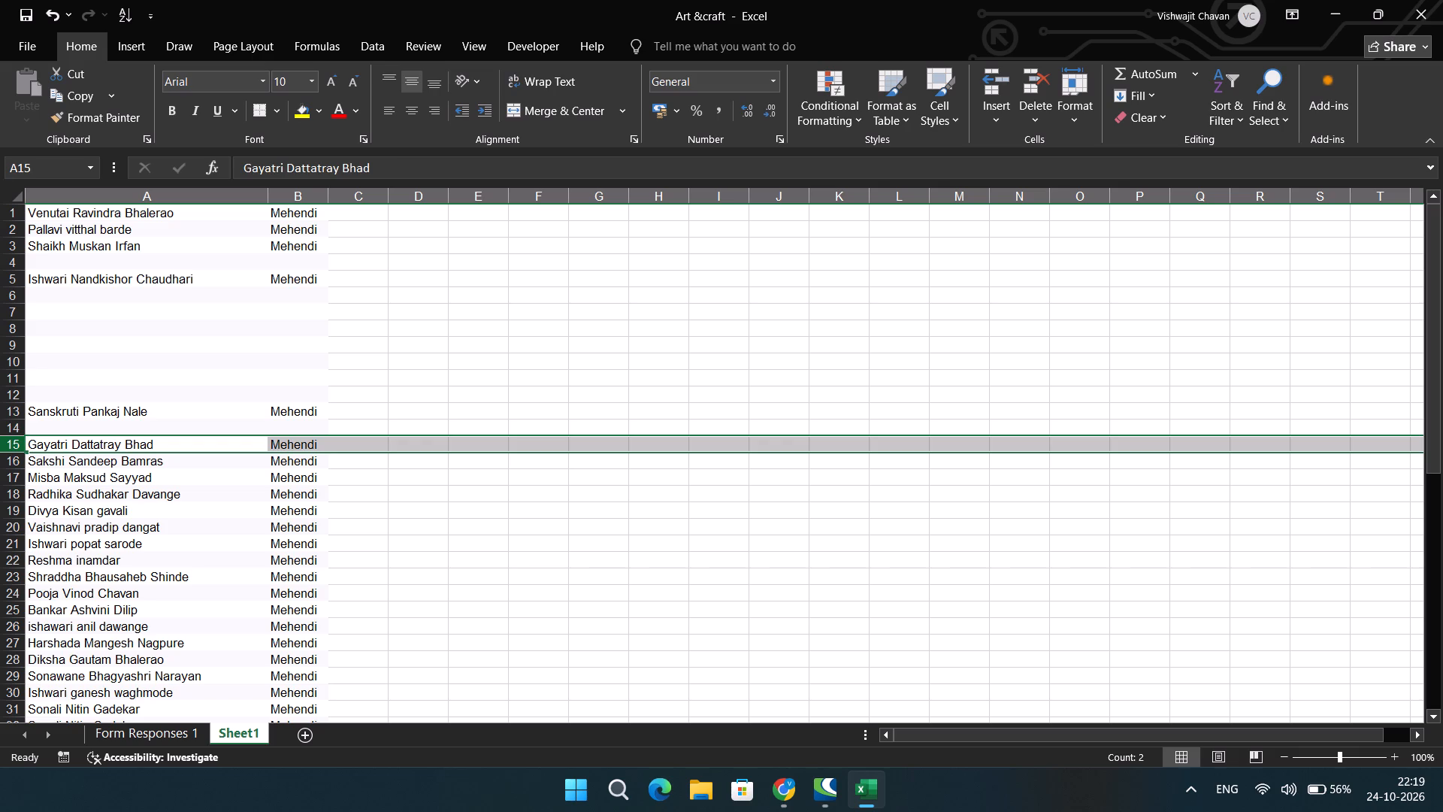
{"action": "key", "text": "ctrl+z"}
Clear the contents of rows 15, 17 and 18, and clear only the participant's name in cell A16.
{"action": "left_click", "coordinate": [8, 444]}
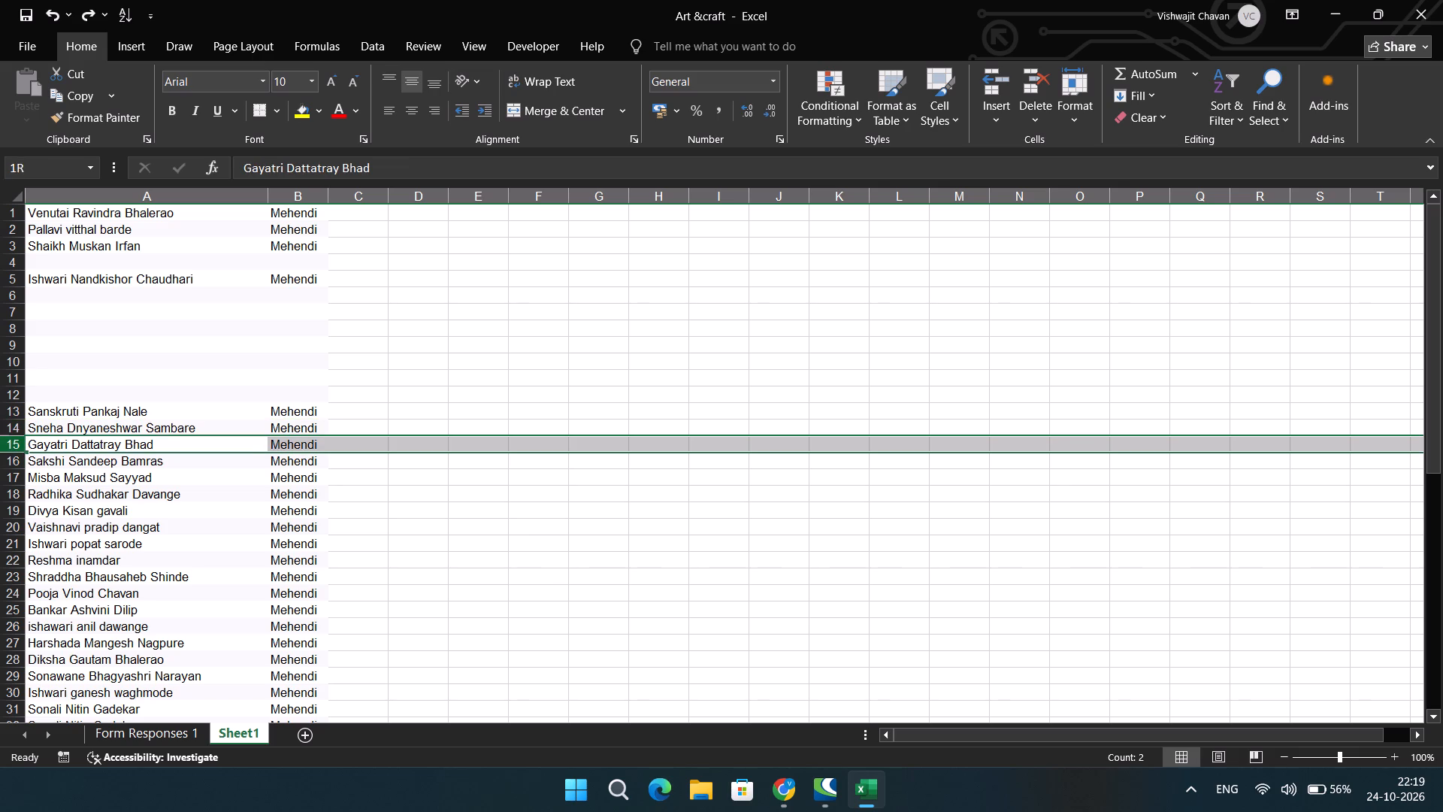
{"action": "key", "text": "Delete"}
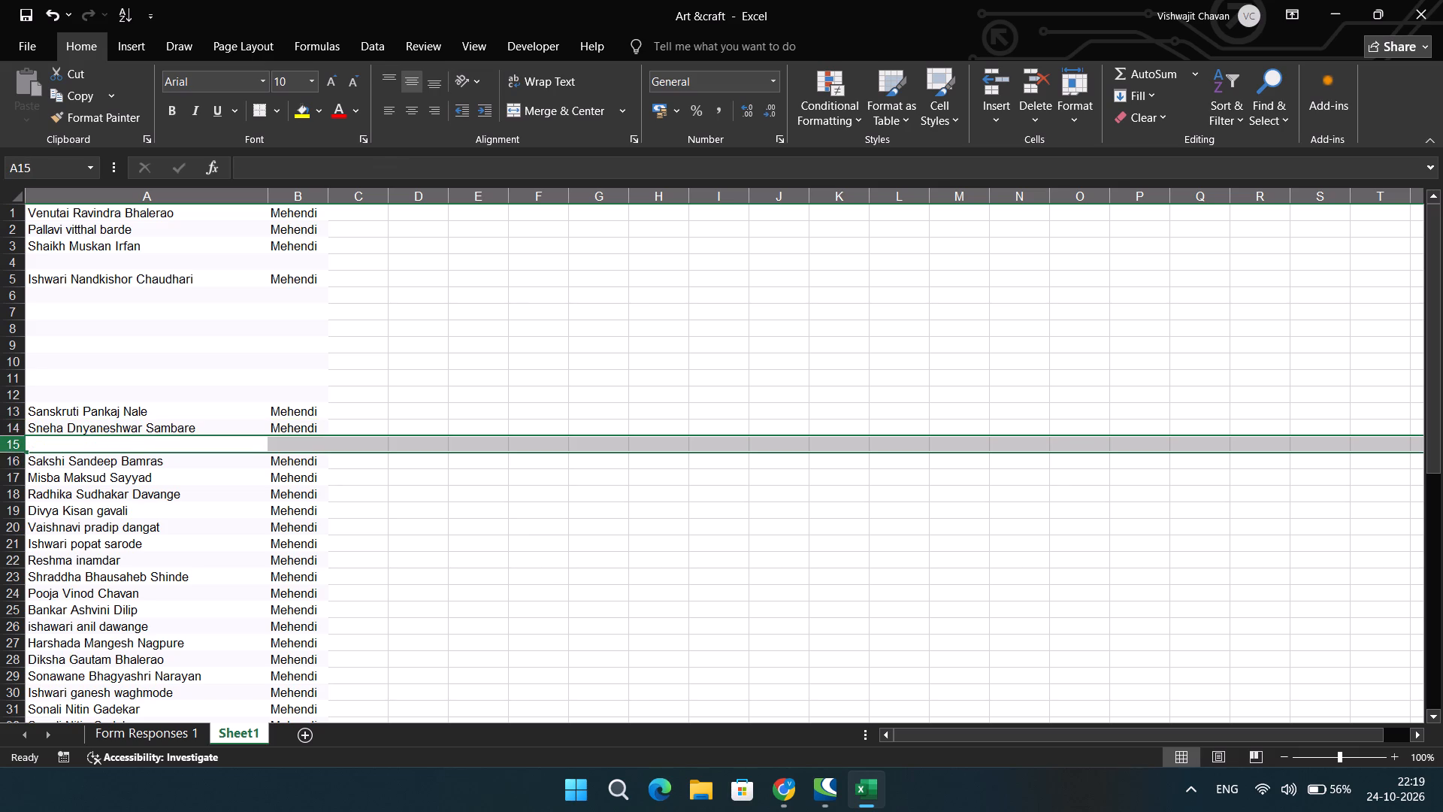
{"action": "left_click", "coordinate": [15, 457]}
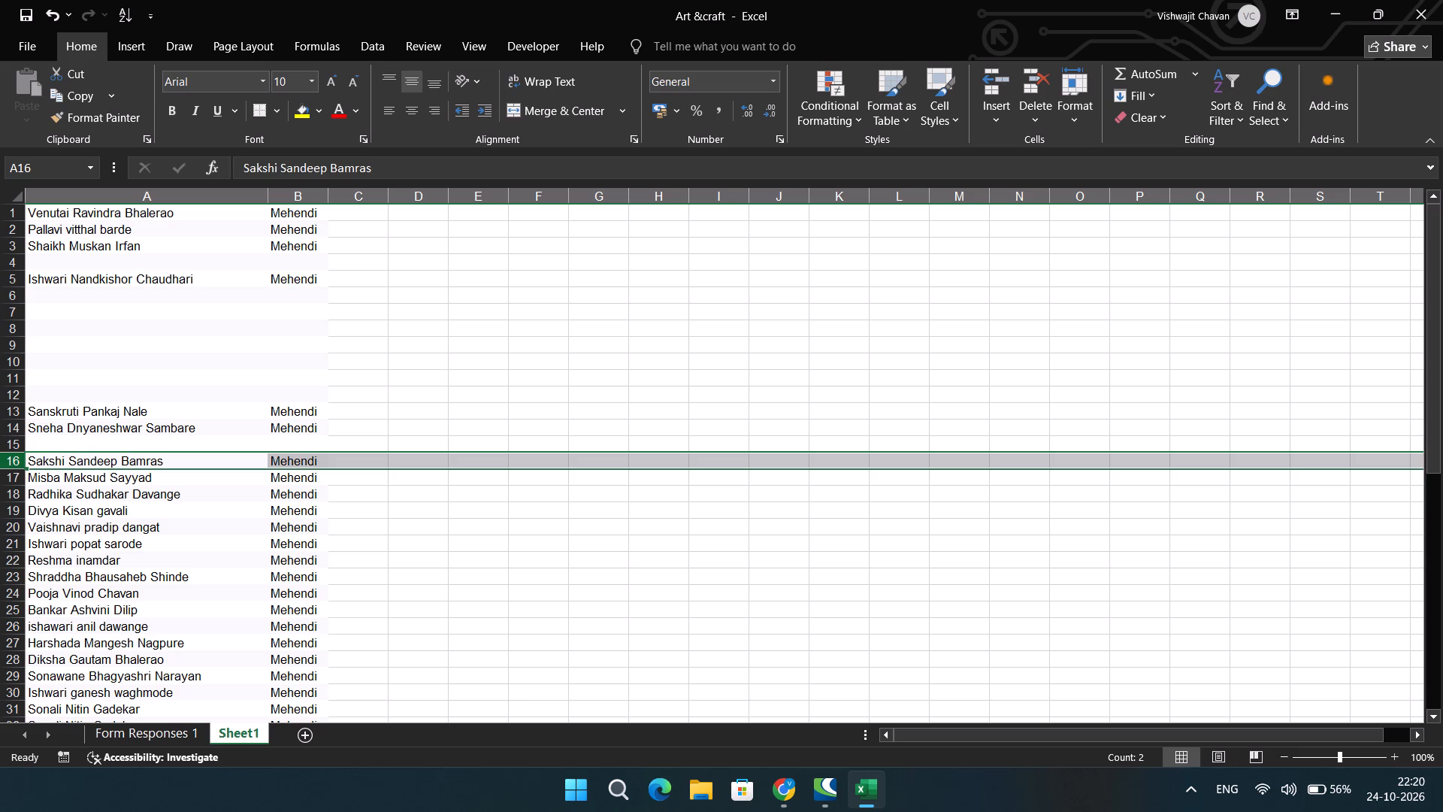
{"action": "key", "text": "Home"}
{"action": "key", "text": "Delete"}
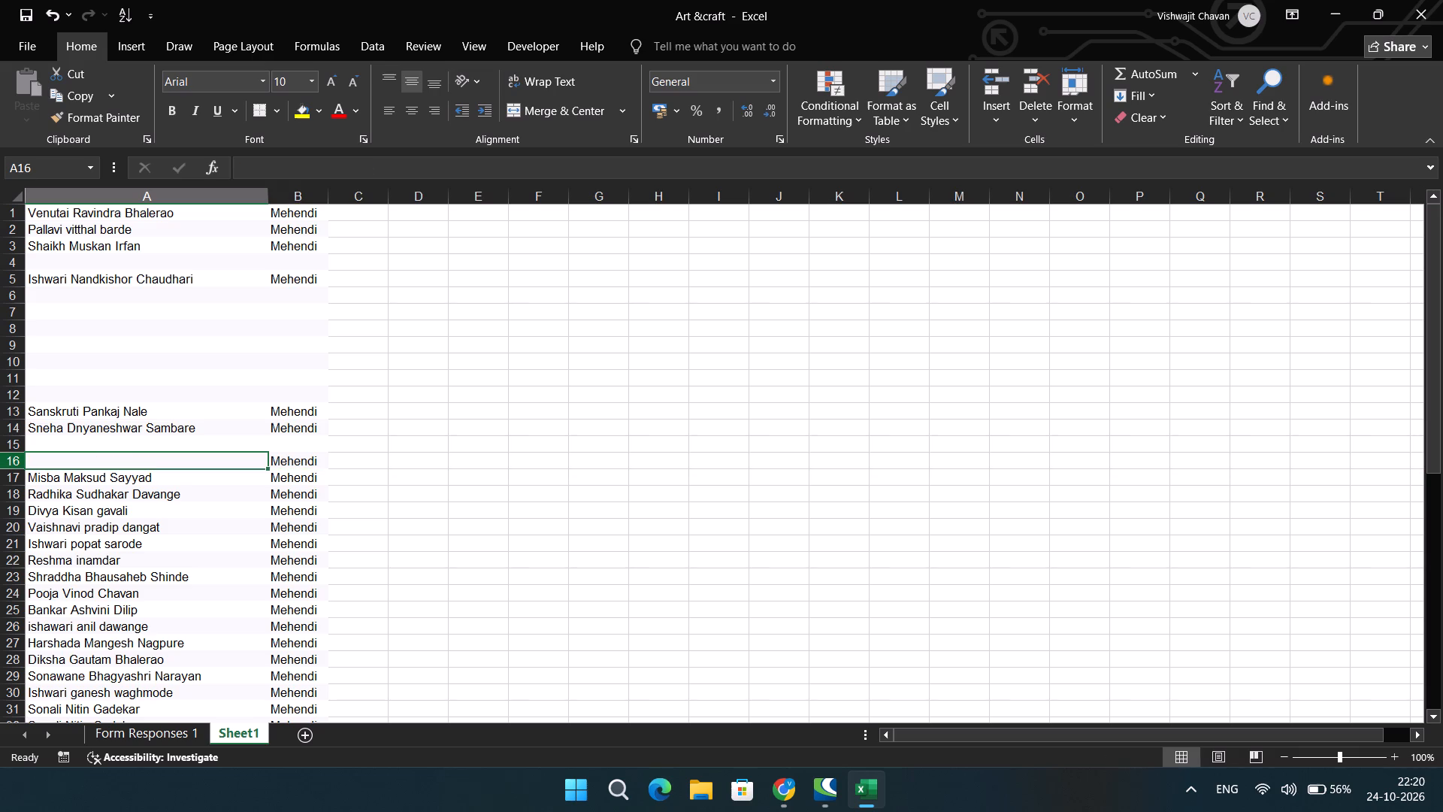
{"action": "left_click", "coordinate": [11, 480]}
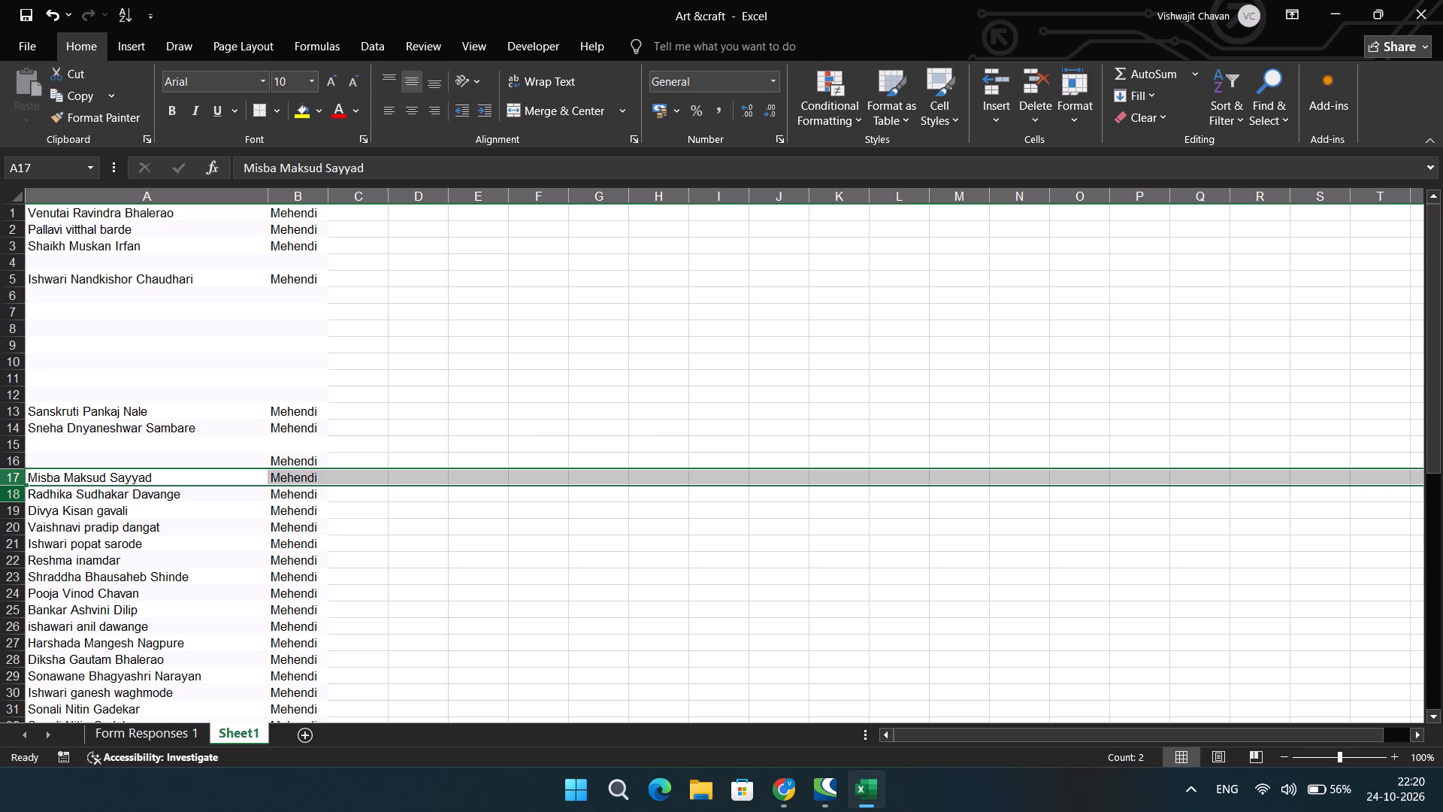
{"action": "key", "text": "Delete"}
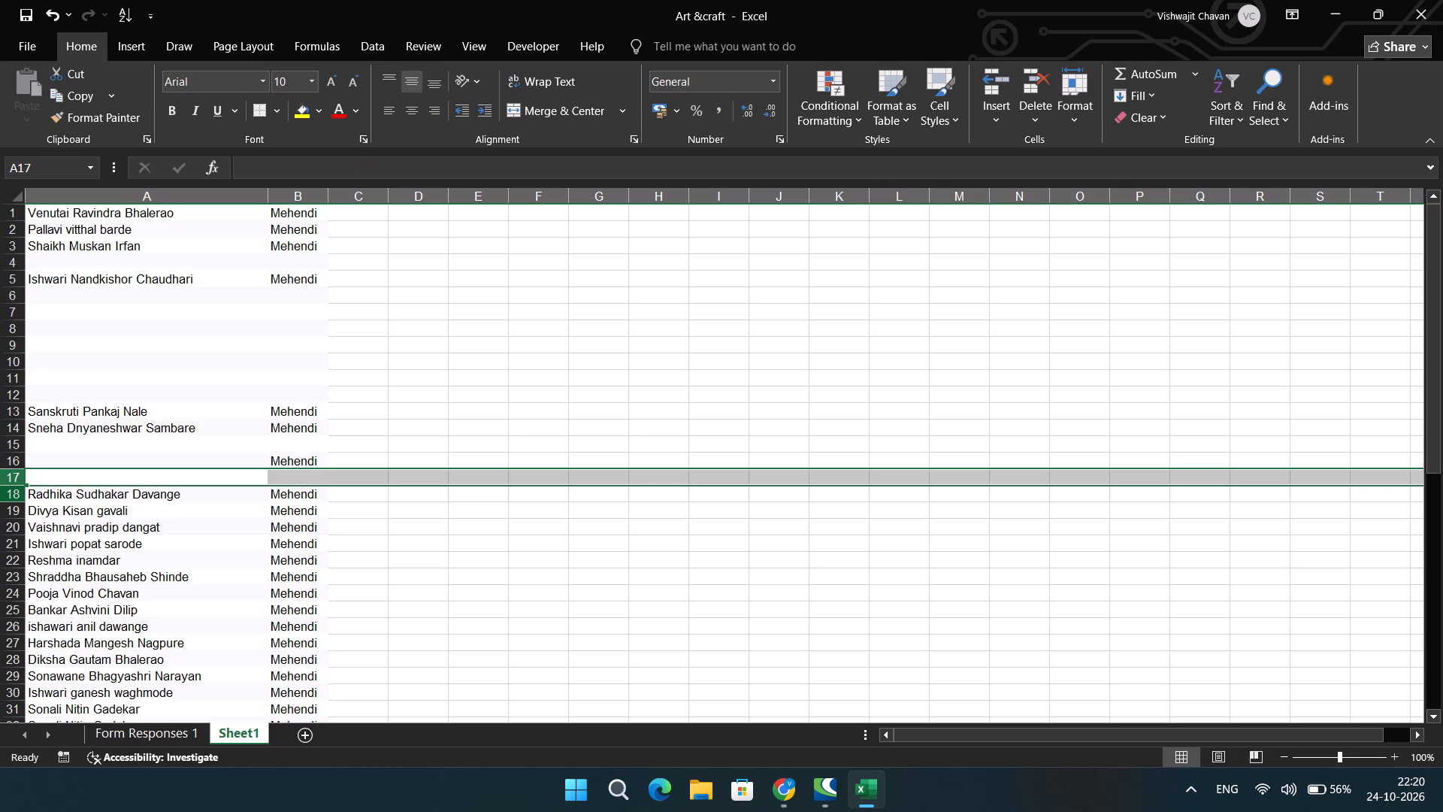
{"action": "left_click", "coordinate": [14, 498]}
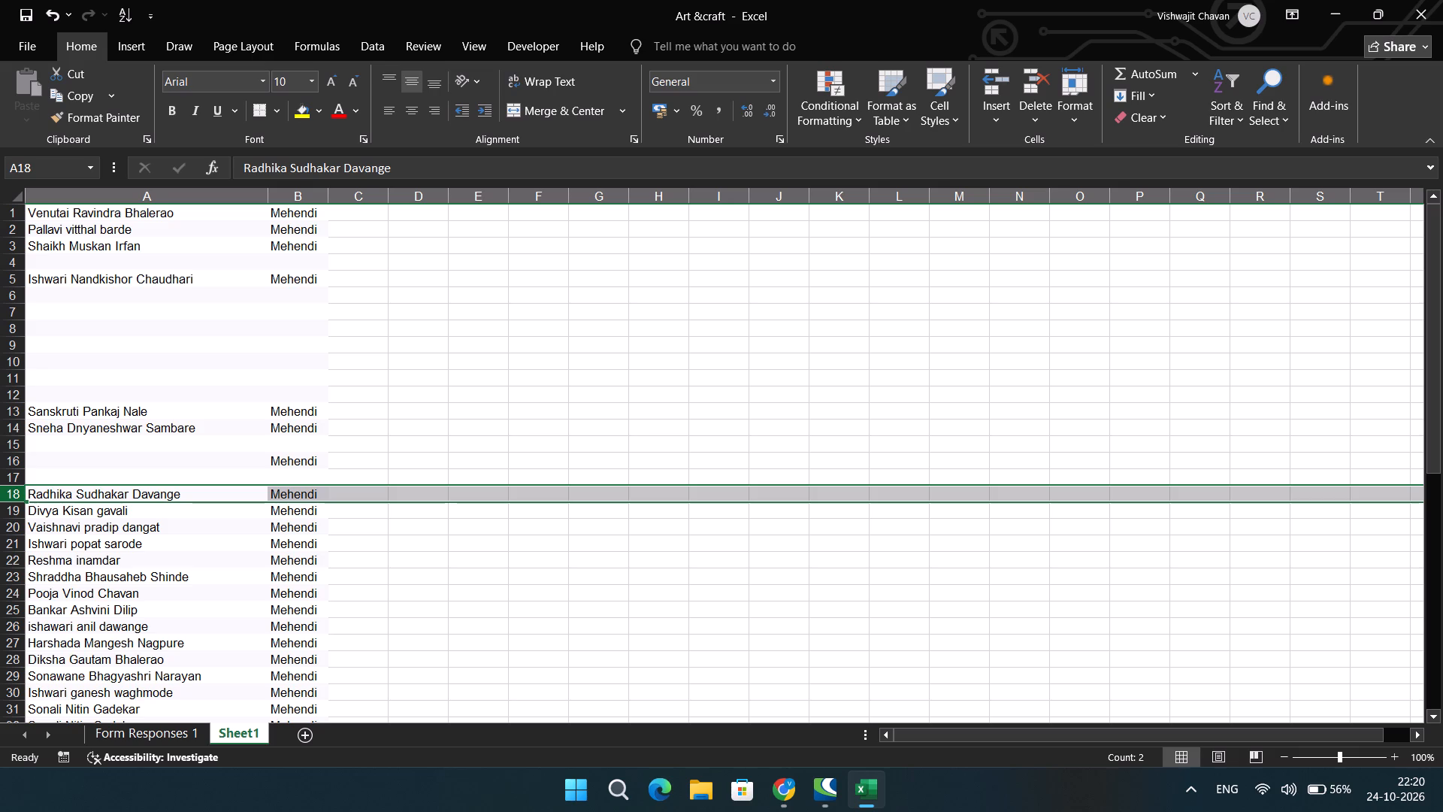
{"action": "key", "text": "Delete"}
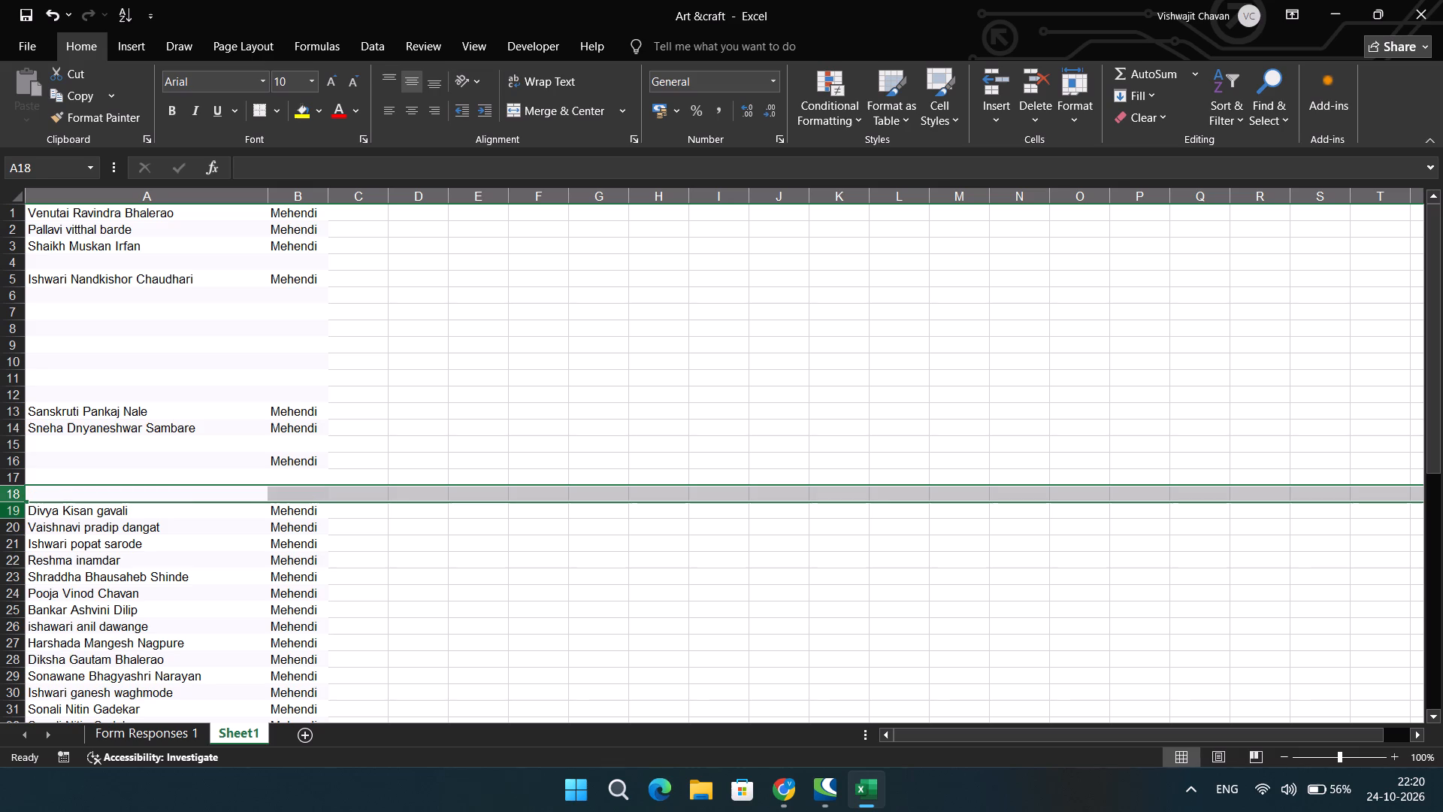
Check rows 19 to 21 and capitalize the first letter of the surname in cell A19.
{"action": "left_click", "coordinate": [9, 510]}
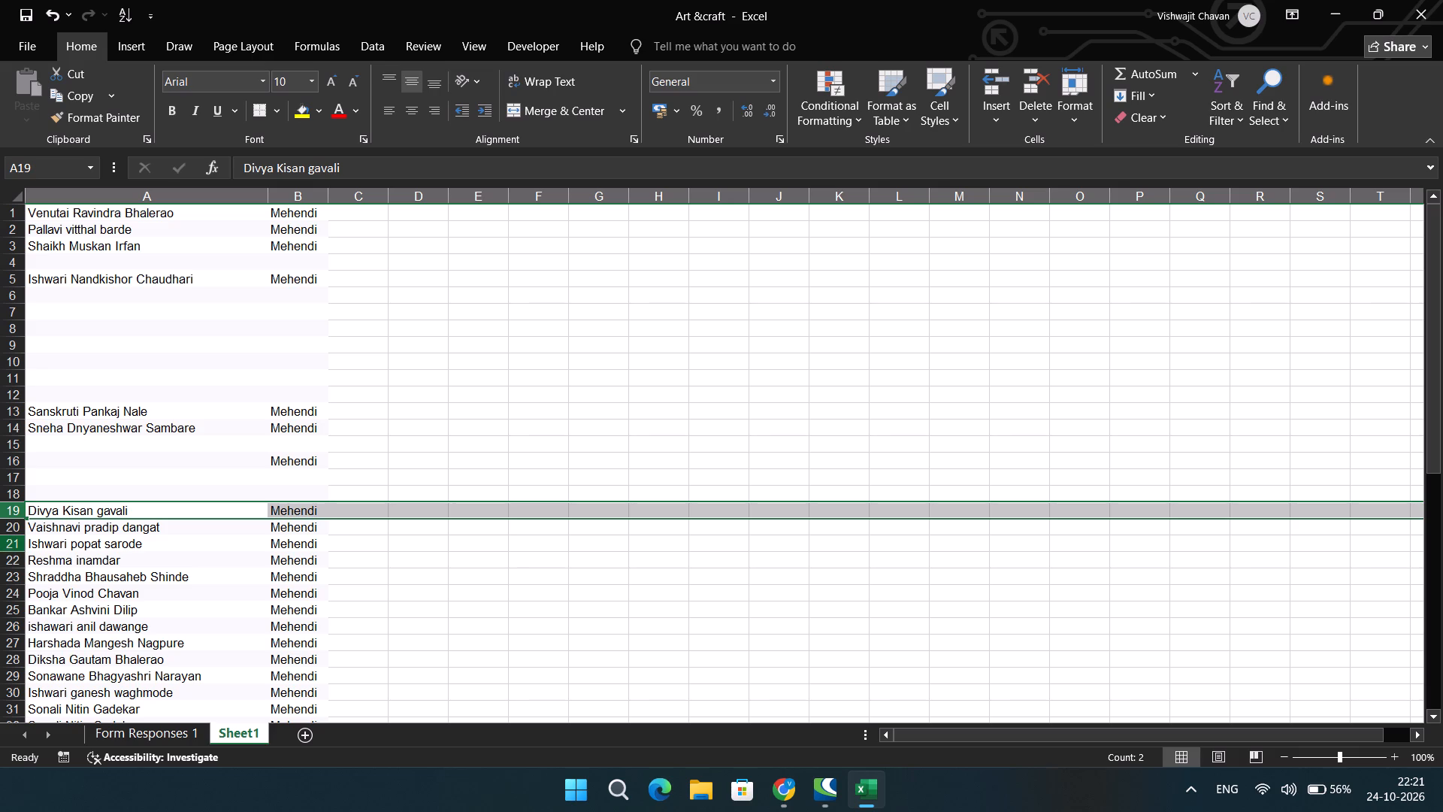
{"action": "left_click", "coordinate": [9, 527]}
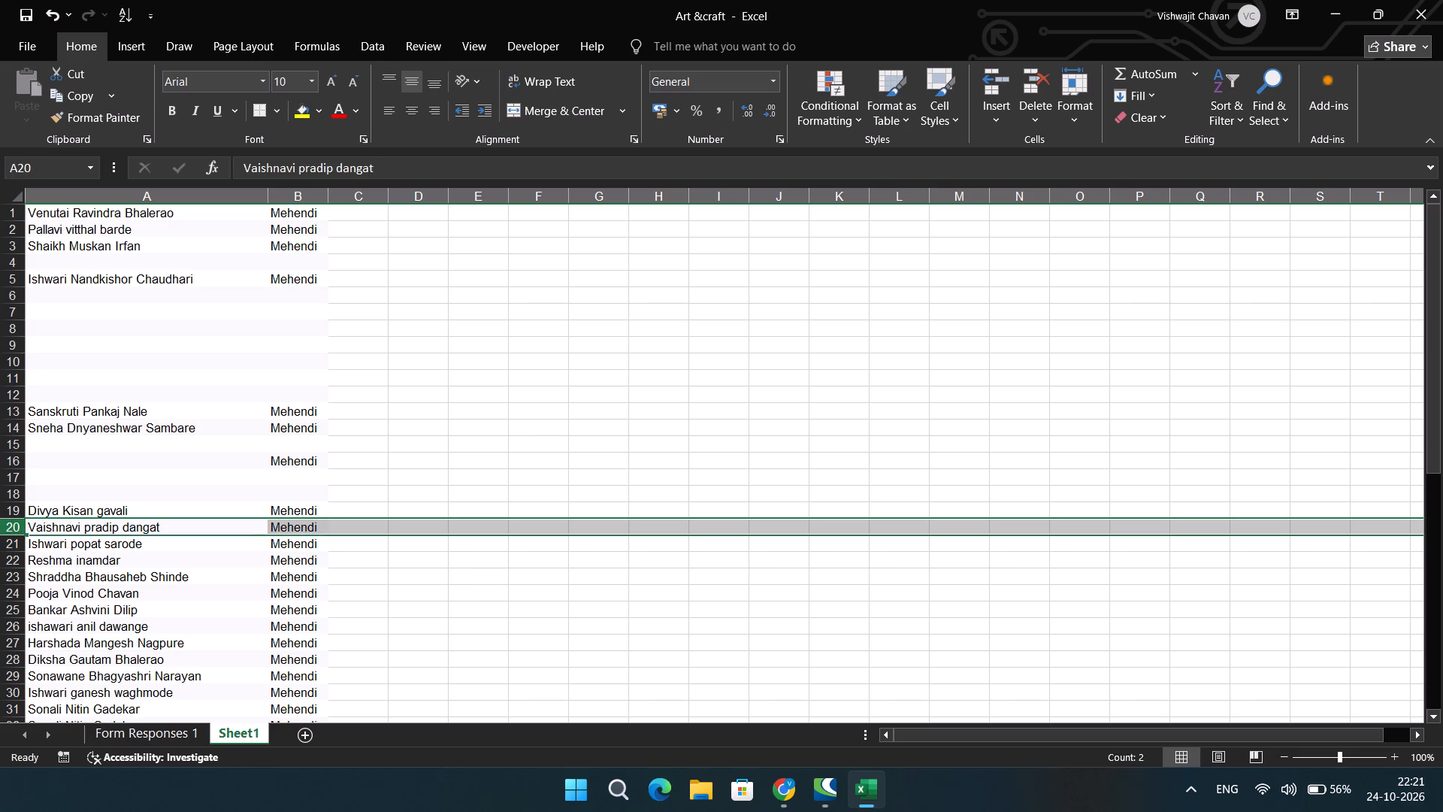
{"action": "left_click", "coordinate": [17, 544]}
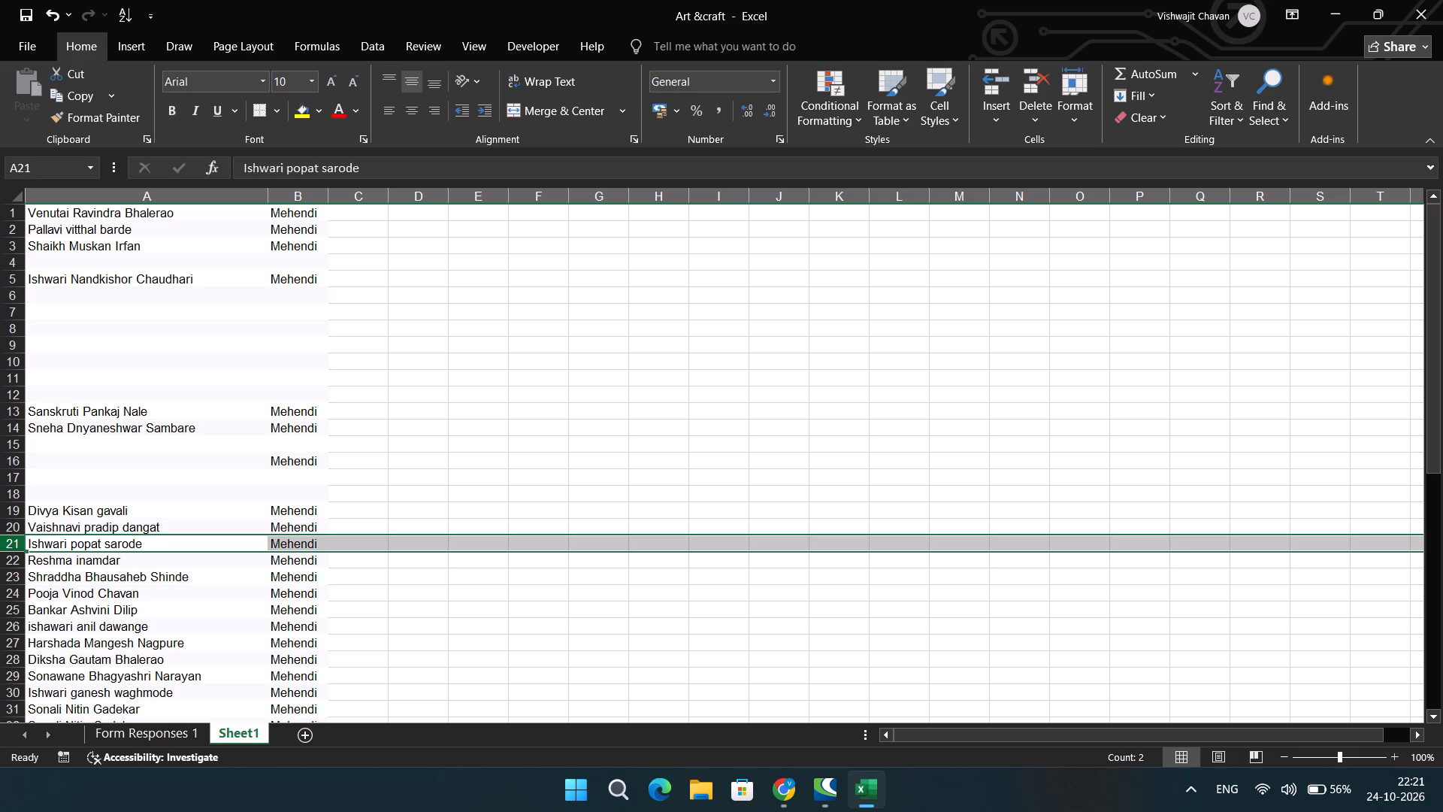
{"action": "double_click", "coordinate": [115, 513]}
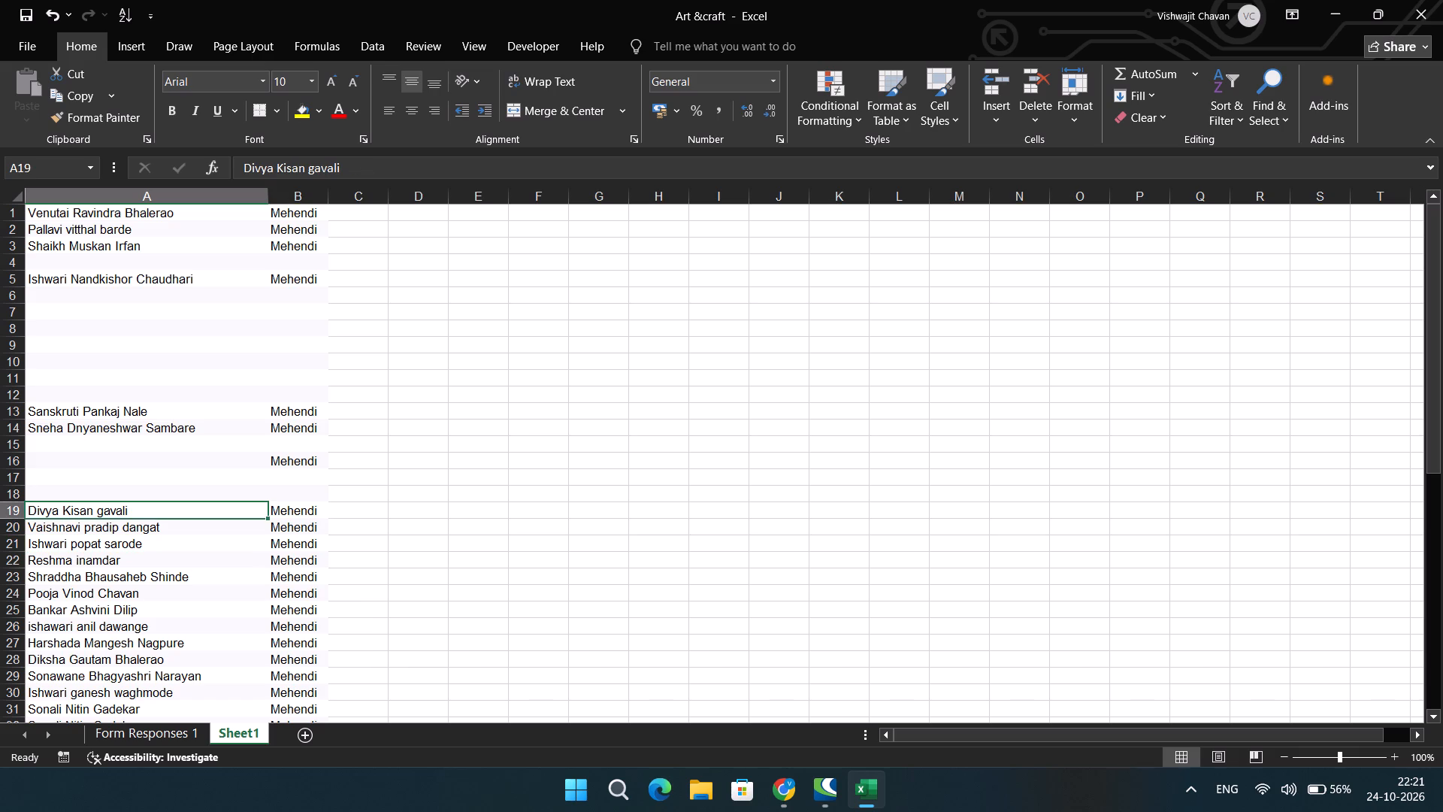
{"action": "left_click", "coordinate": [102, 513]}
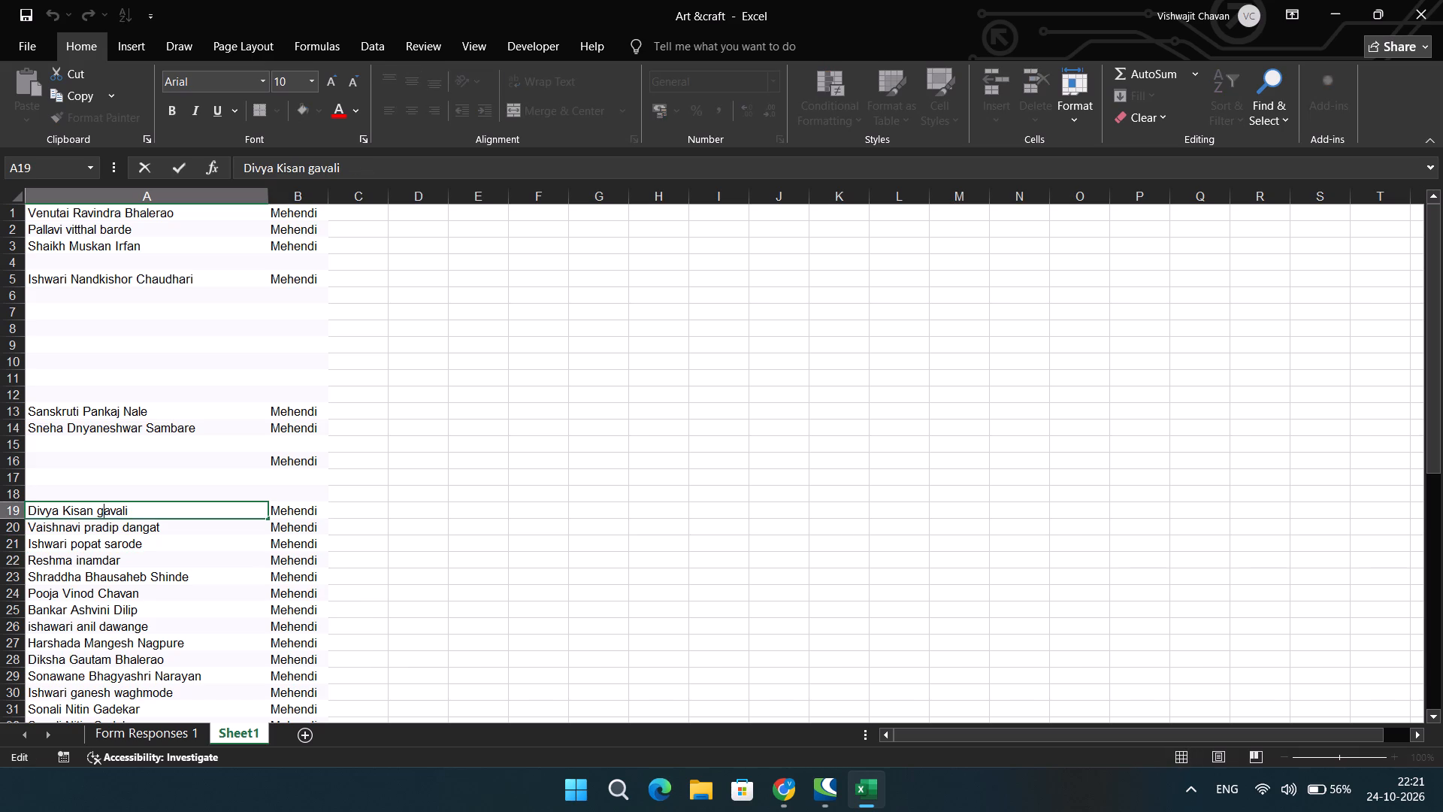
{"action": "key", "text": "BackSpace"}
{"action": "key", "text": "shift+g"}
In cell A20, capitalize the first letter of the surname and delete the middle name.
{"action": "left_click", "coordinate": [17, 526]}
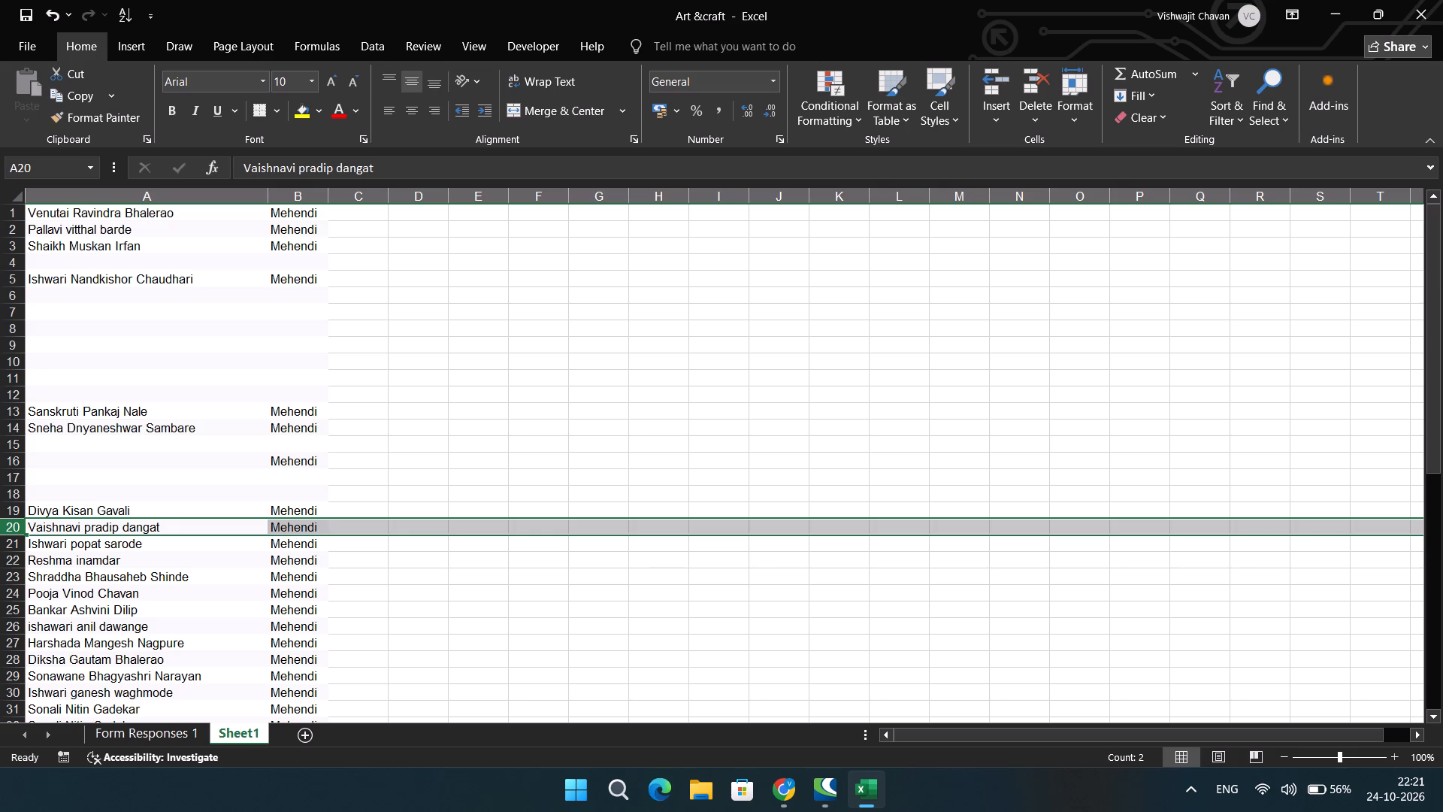
{"action": "left_click", "coordinate": [129, 529]}
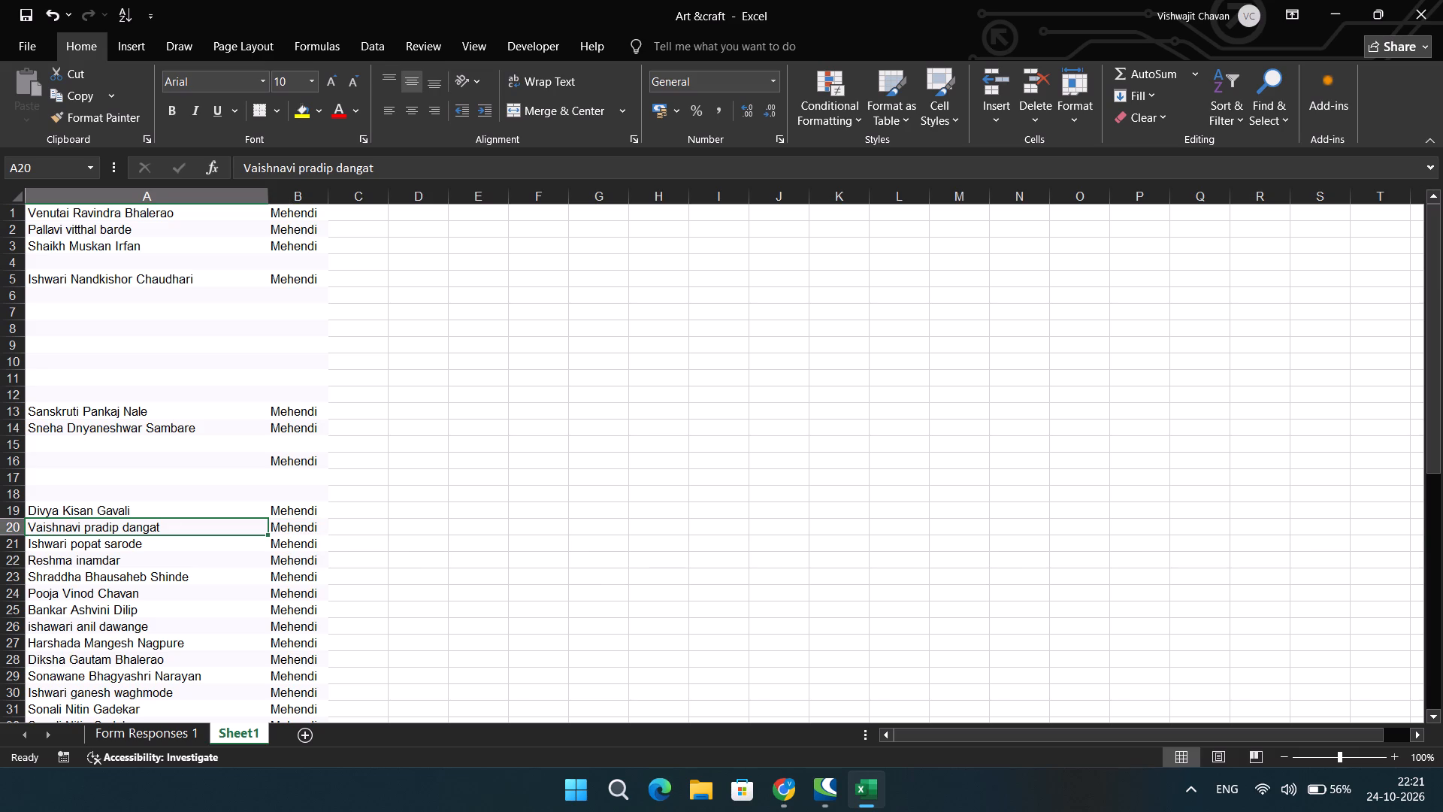
{"action": "double_click", "coordinate": [132, 527]}
{"action": "key", "text": "BackSpace"}
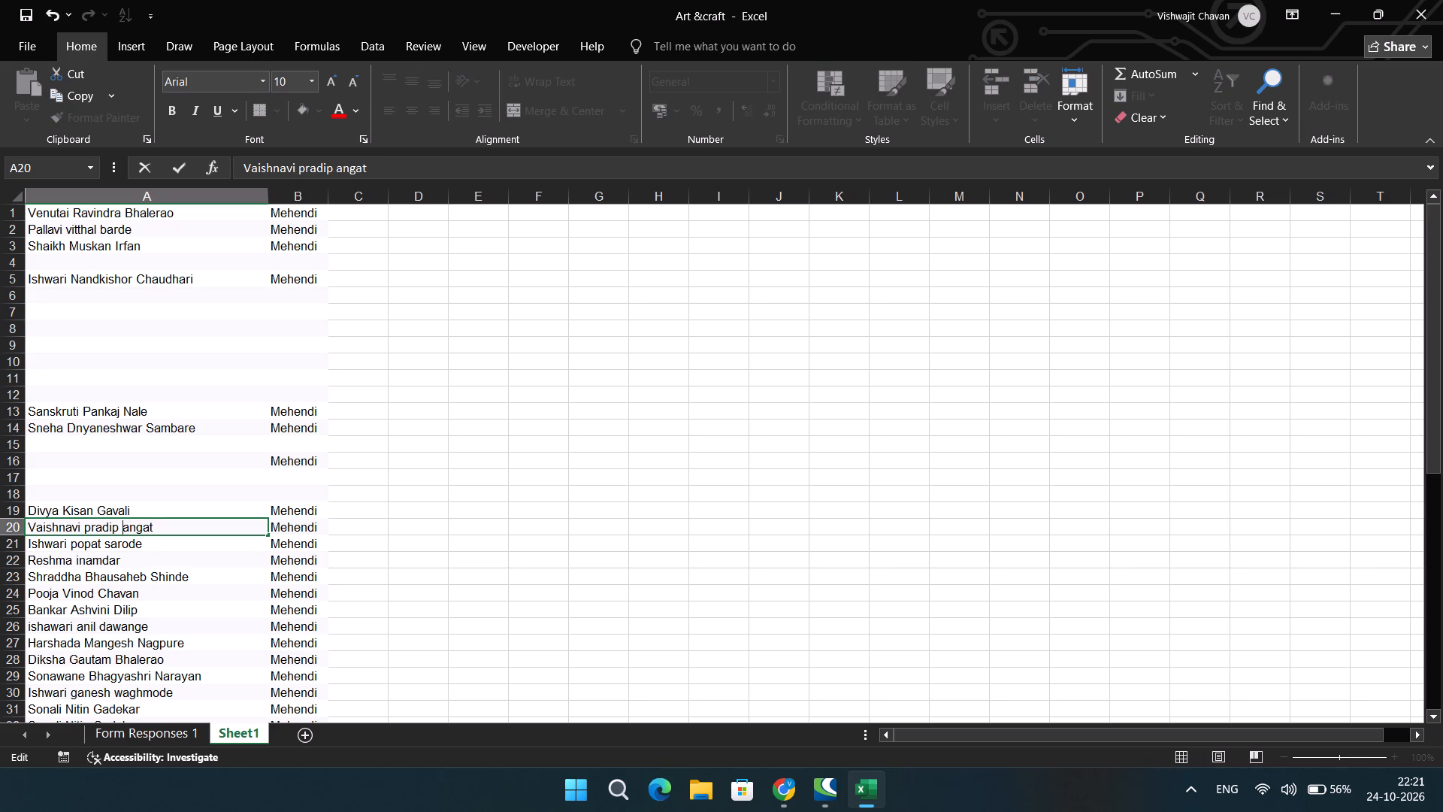
{"action": "key", "text": "shift+d"}
{"action": "left_click", "coordinate": [120, 520]}
{"action": "key", "text": "BackSpace"}
{"action": "key", "text": "BackSpace"}
{"action": "key", "text": "BackSpace"}
{"action": "key", "text": "BackSpace"}
{"action": "key", "text": "BackSpace"}
{"action": "key", "text": "BackSpace"}
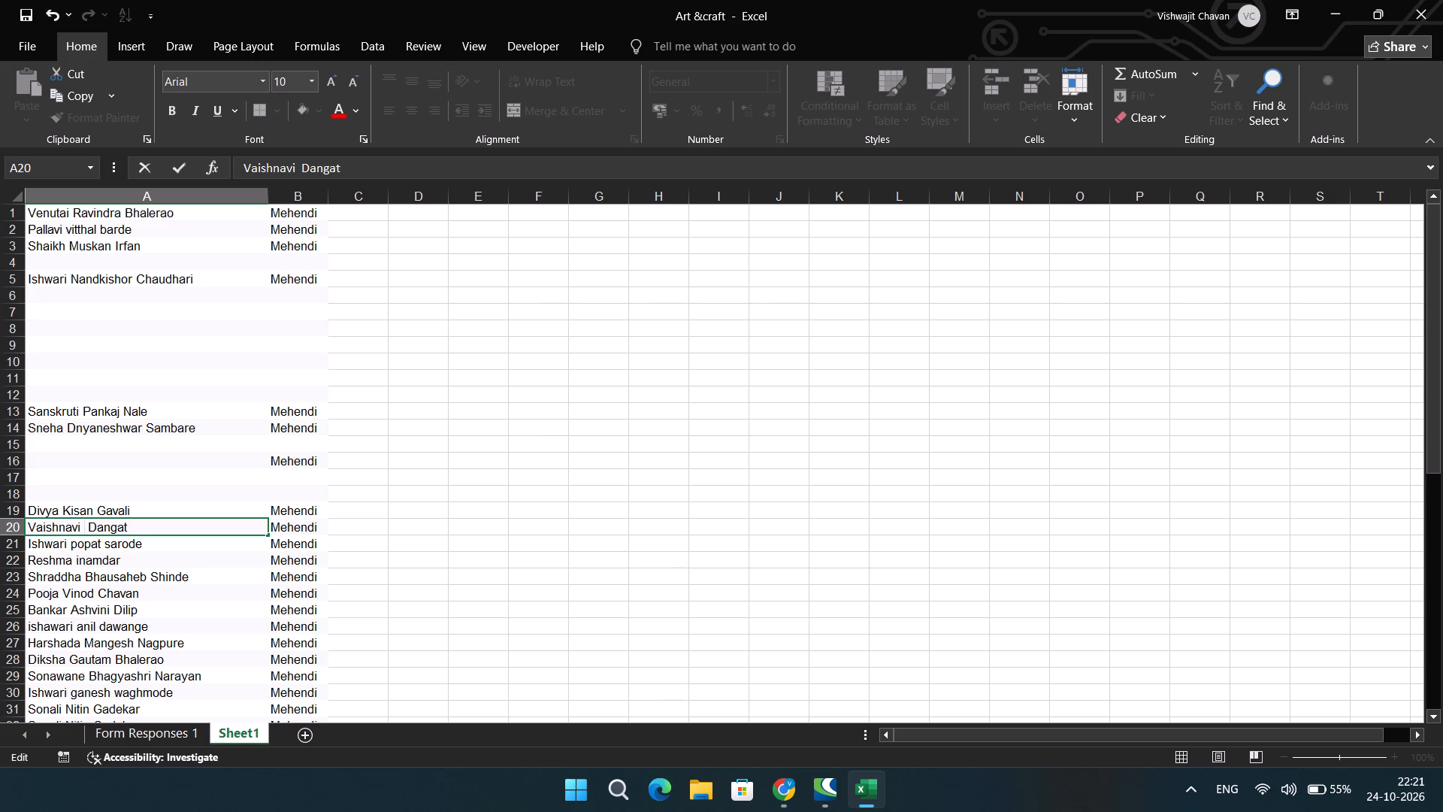
In cell A21, delete the middle name and capitalize the first letter of the surname.
{"action": "double_click", "coordinate": [104, 547]}
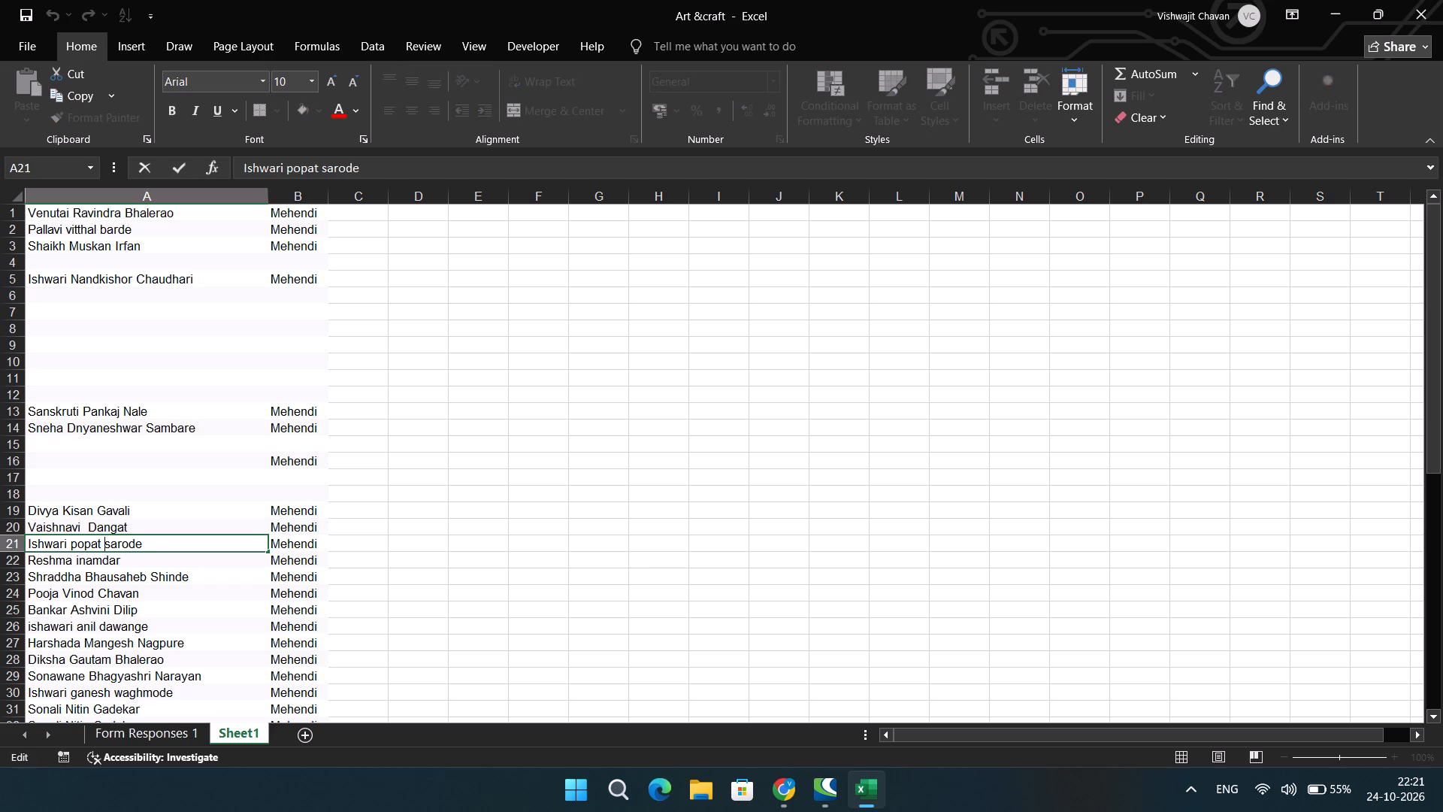
{"action": "key", "text": "BackSpace"}
{"action": "key", "text": "BackSpace"}
{"action": "key", "text": "BackSpace"}
{"action": "key", "text": "BackSpace"}
{"action": "key", "text": "BackSpace"}
{"action": "key", "text": "BackSpace"}
{"action": "key", "text": "BackSpace"}
{"action": "key", "text": "space"}
{"action": "key", "text": "Right"}
{"action": "key", "text": "BackSpace"}
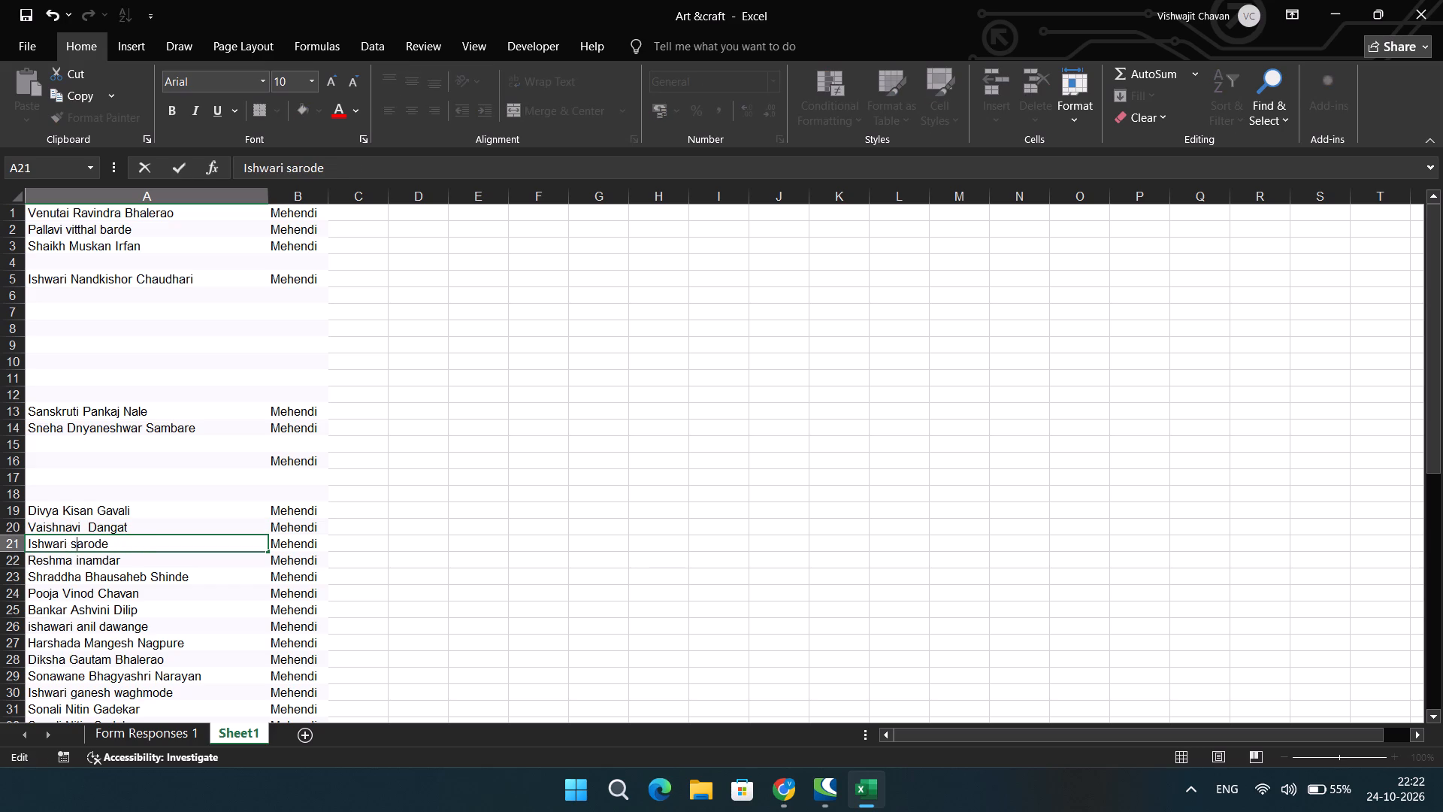
{"action": "key", "text": "shift+s"}
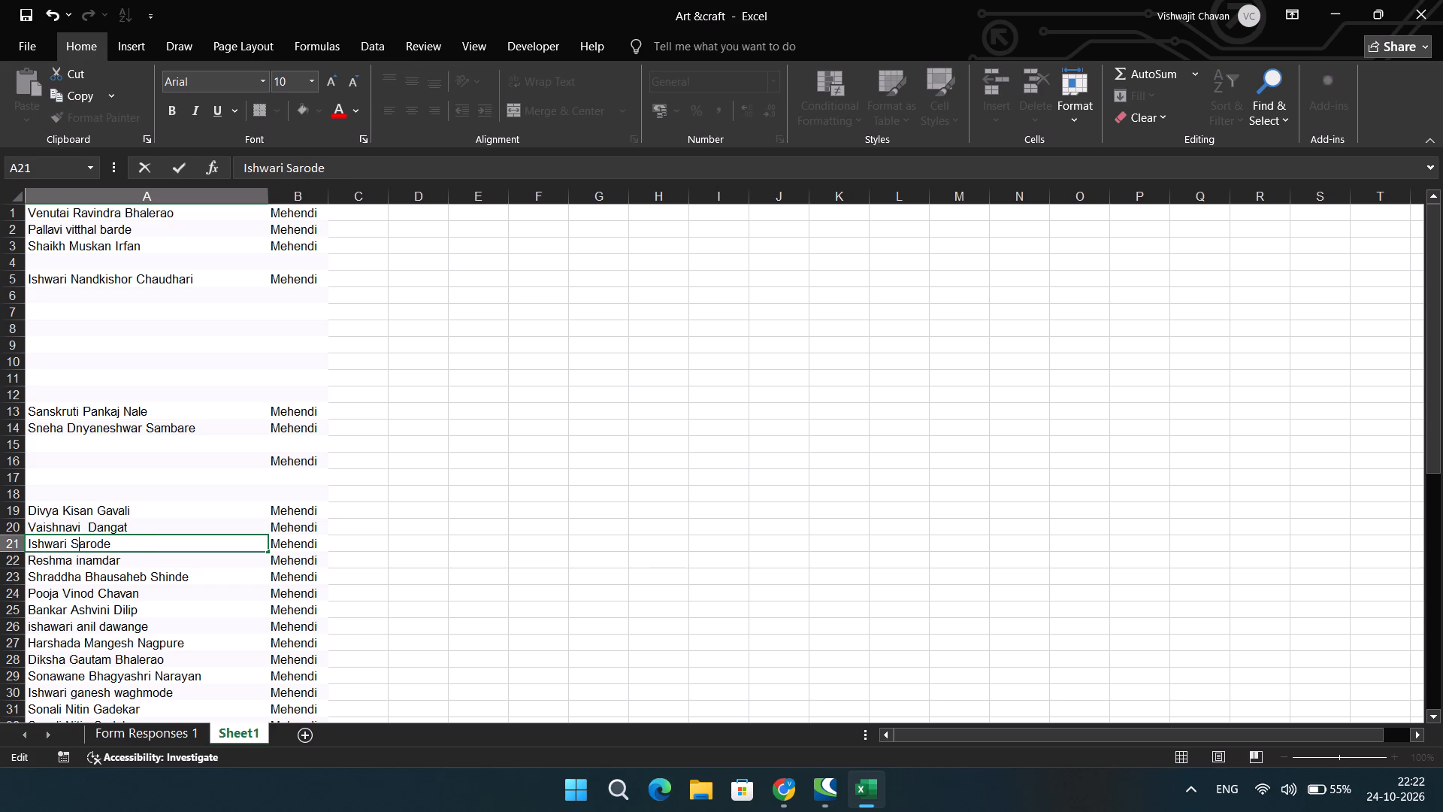
Clear the entire contents of rows 22 and 23 in the Sheet1 Mehendi list.
{"action": "left_click", "coordinate": [95, 568]}
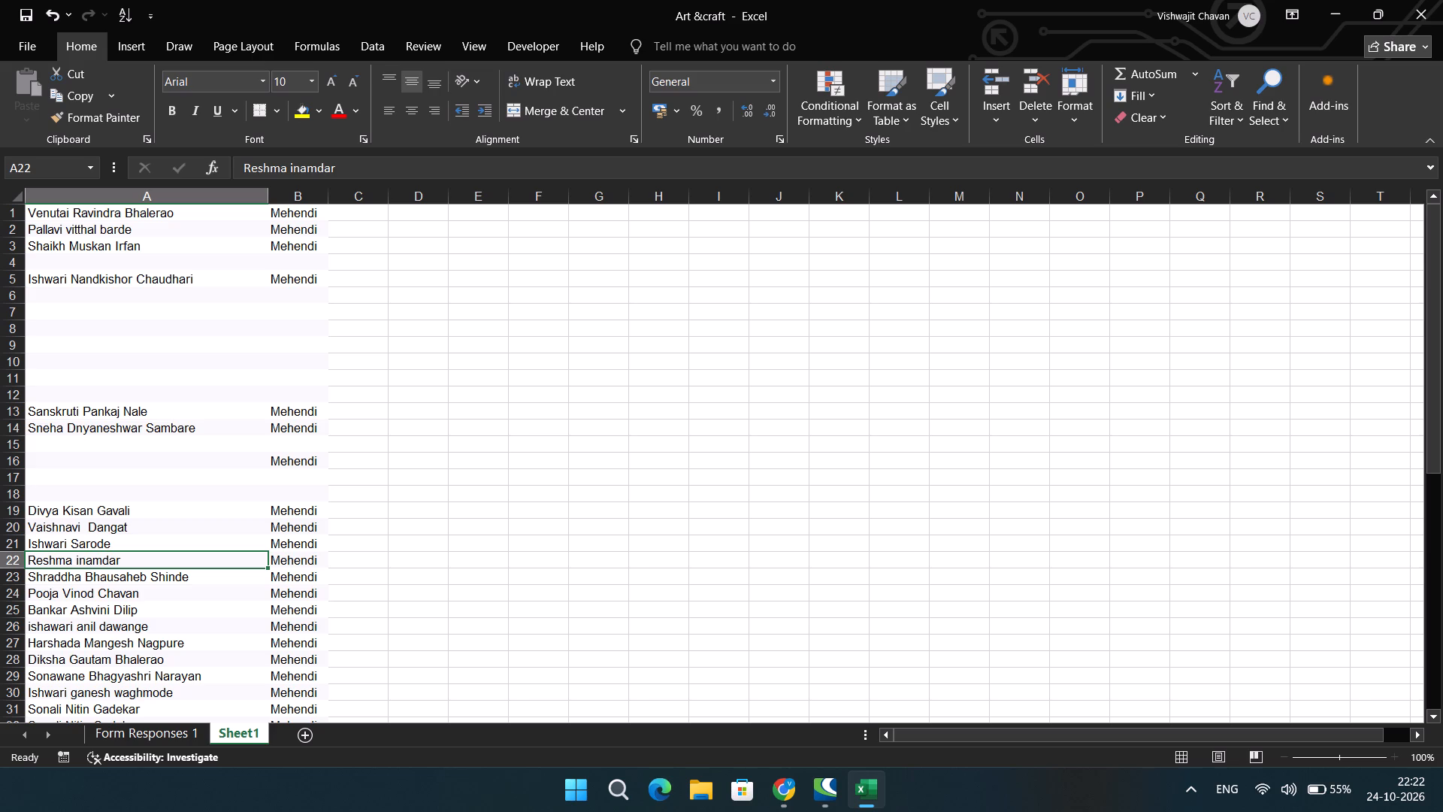
{"action": "left_click", "coordinate": [17, 560]}
{"action": "key", "text": "Delete"}
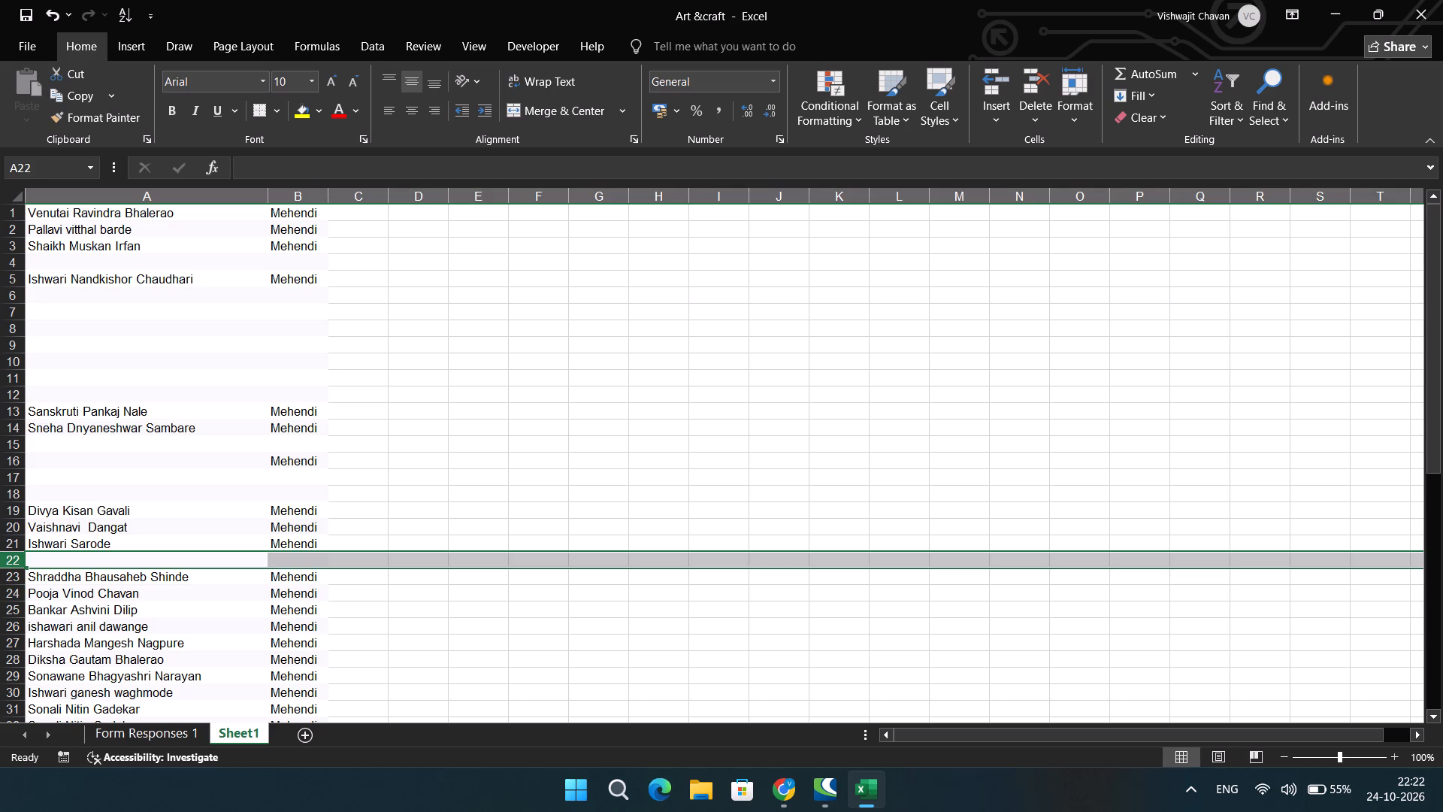
{"action": "left_click", "coordinate": [119, 579]}
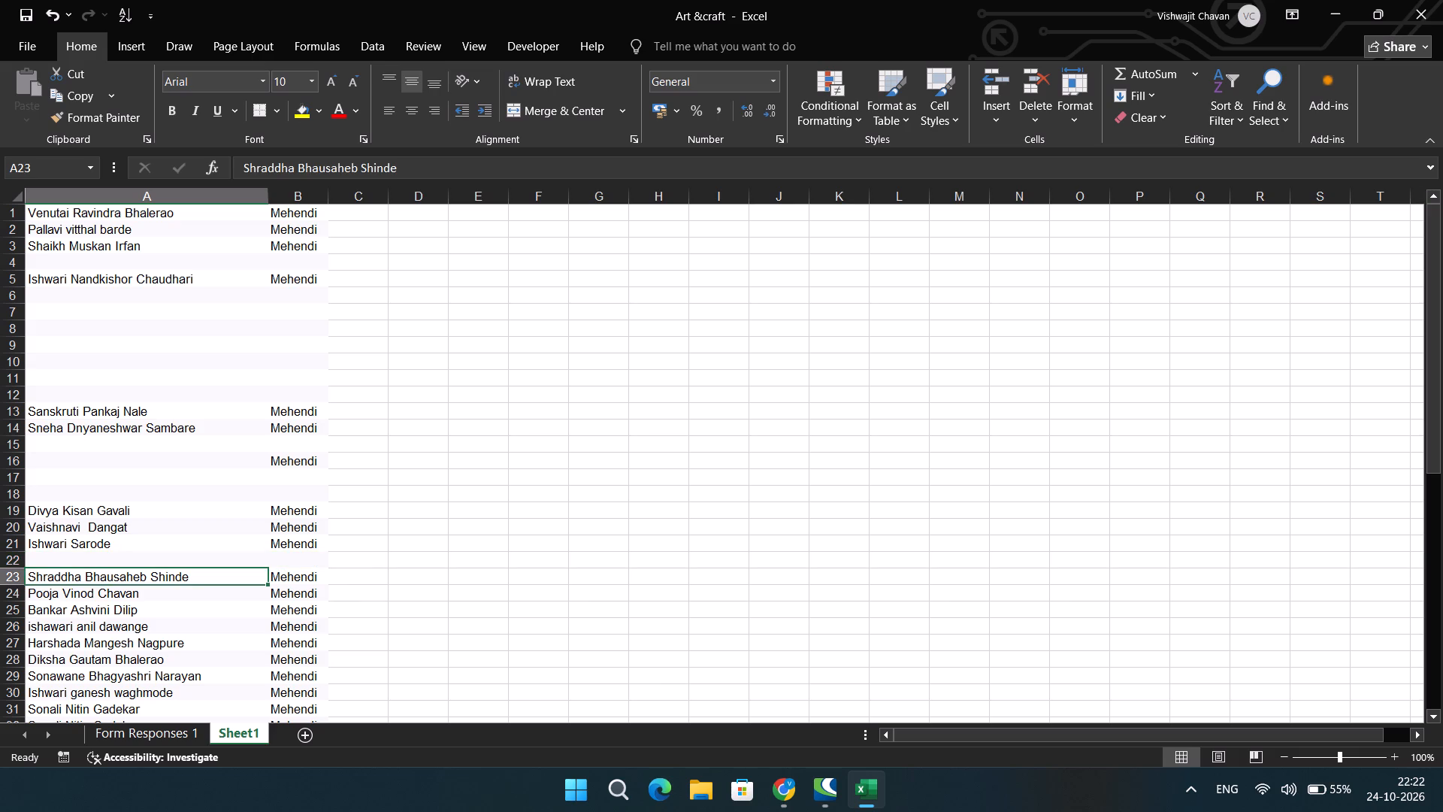
{"action": "key", "text": "Delete"}
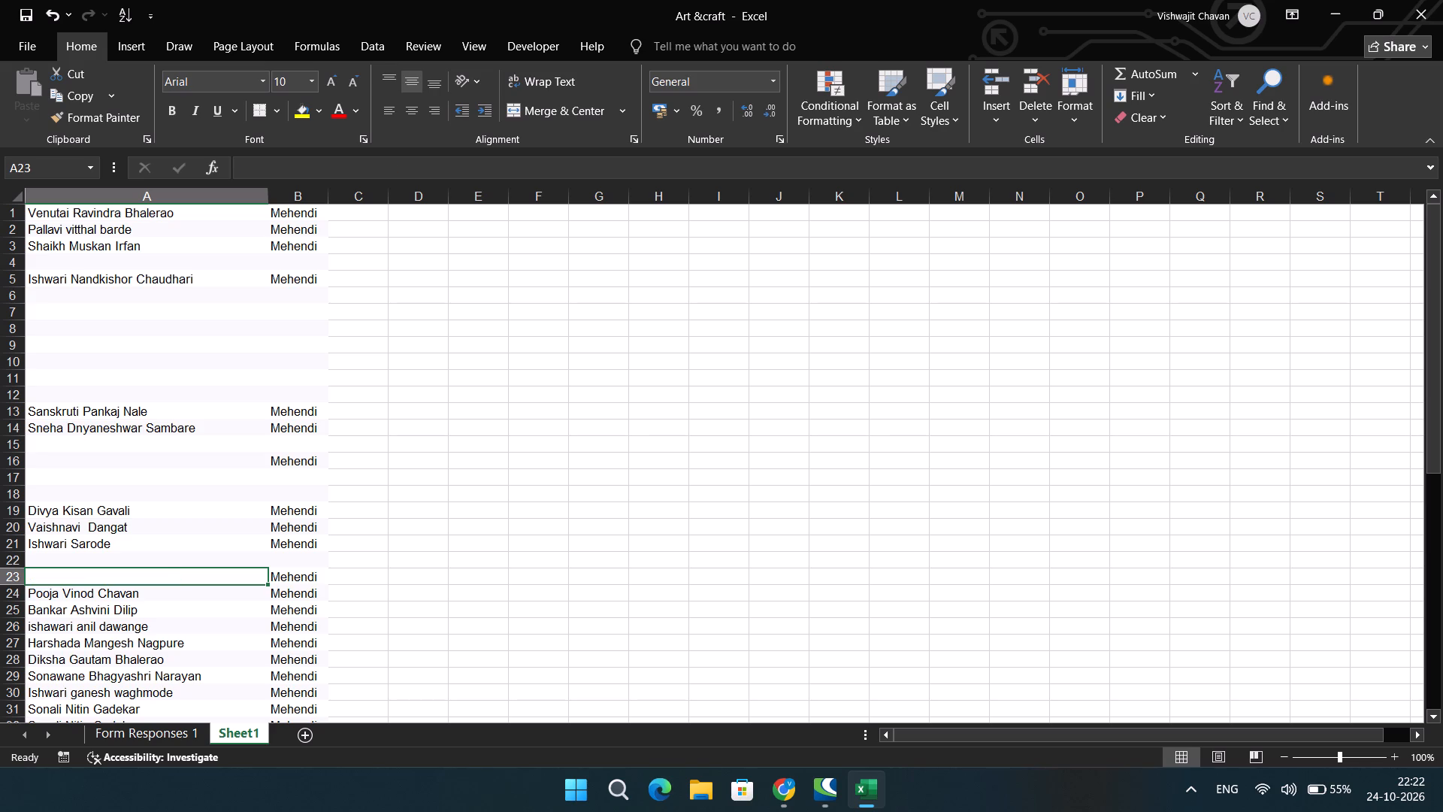
{"action": "left_click", "coordinate": [17, 571]}
{"action": "left_click", "coordinate": [17, 578]}
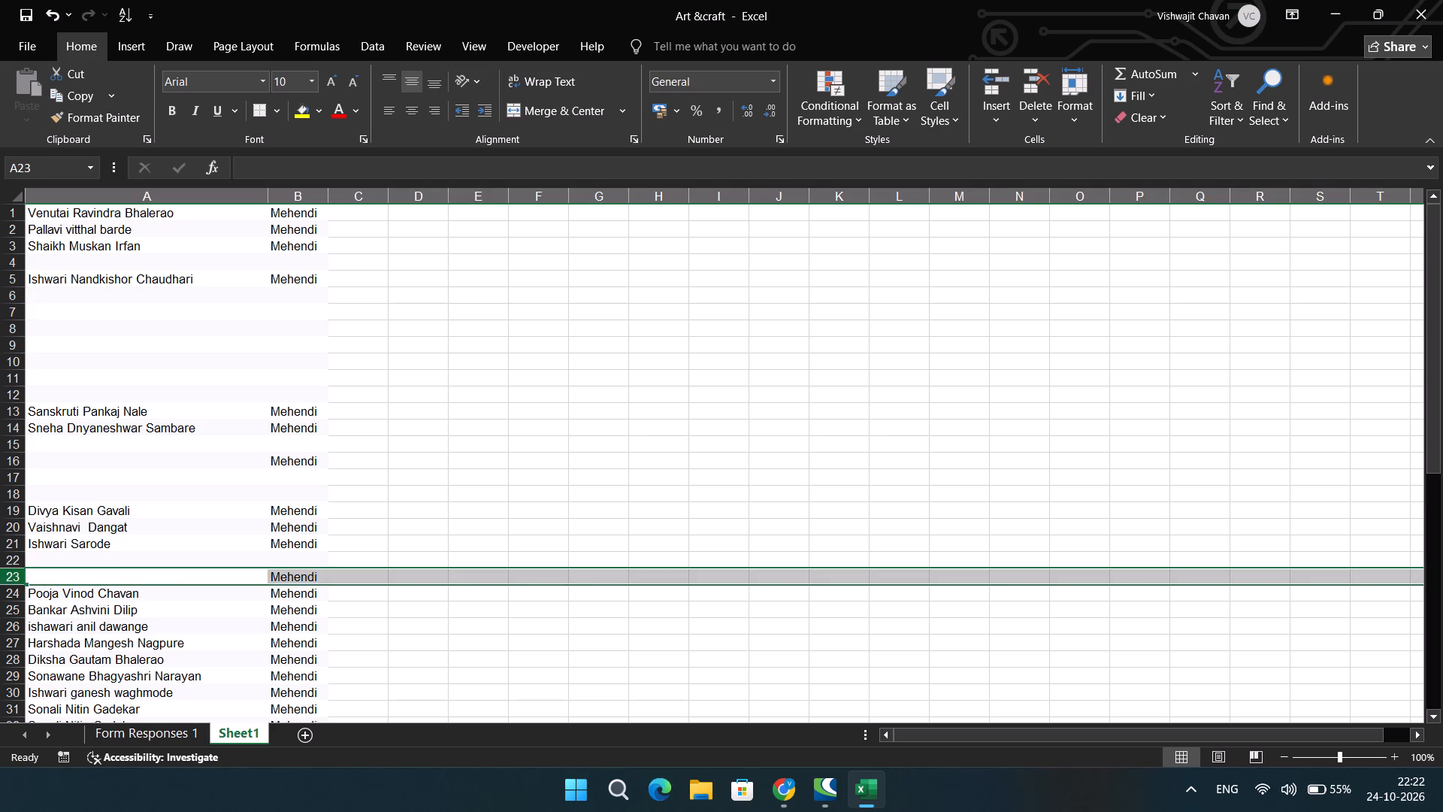
{"action": "key", "text": "Delete"}
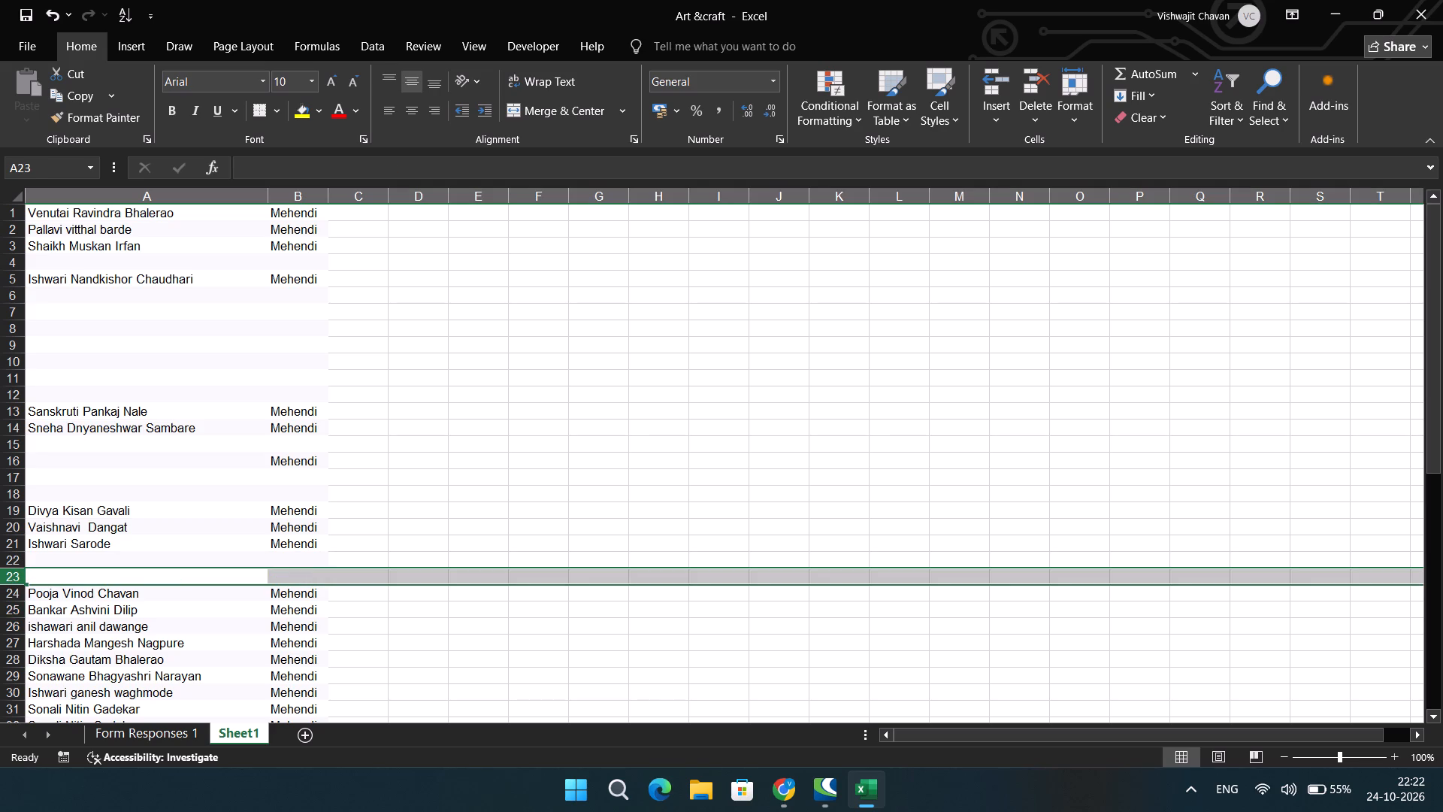
Check rows 24 to 29 and clear the contents of rows 25, 27, 28 and 29, keeping rows 24 and 26.
{"action": "left_click", "coordinate": [19, 597]}
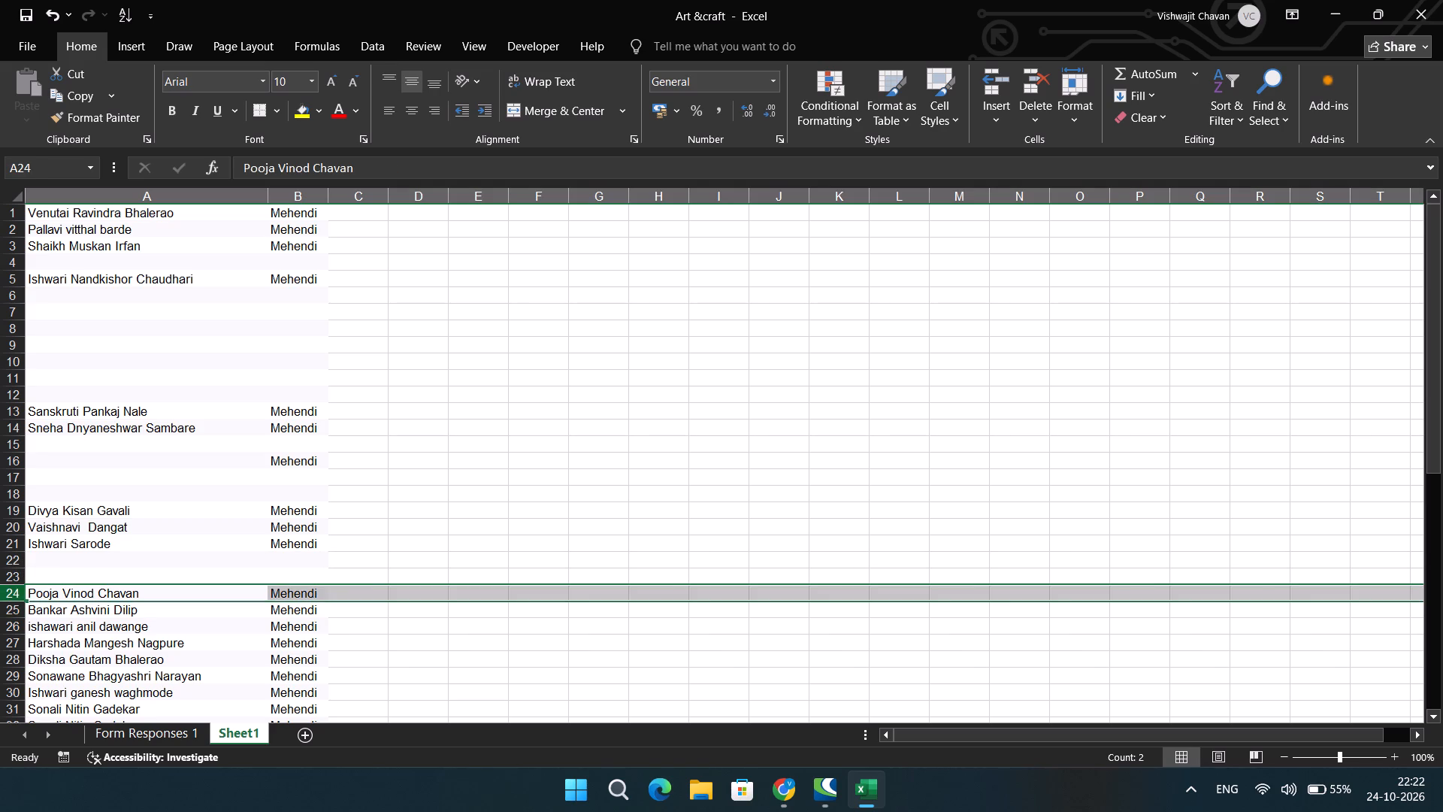
{"action": "left_click", "coordinate": [17, 607]}
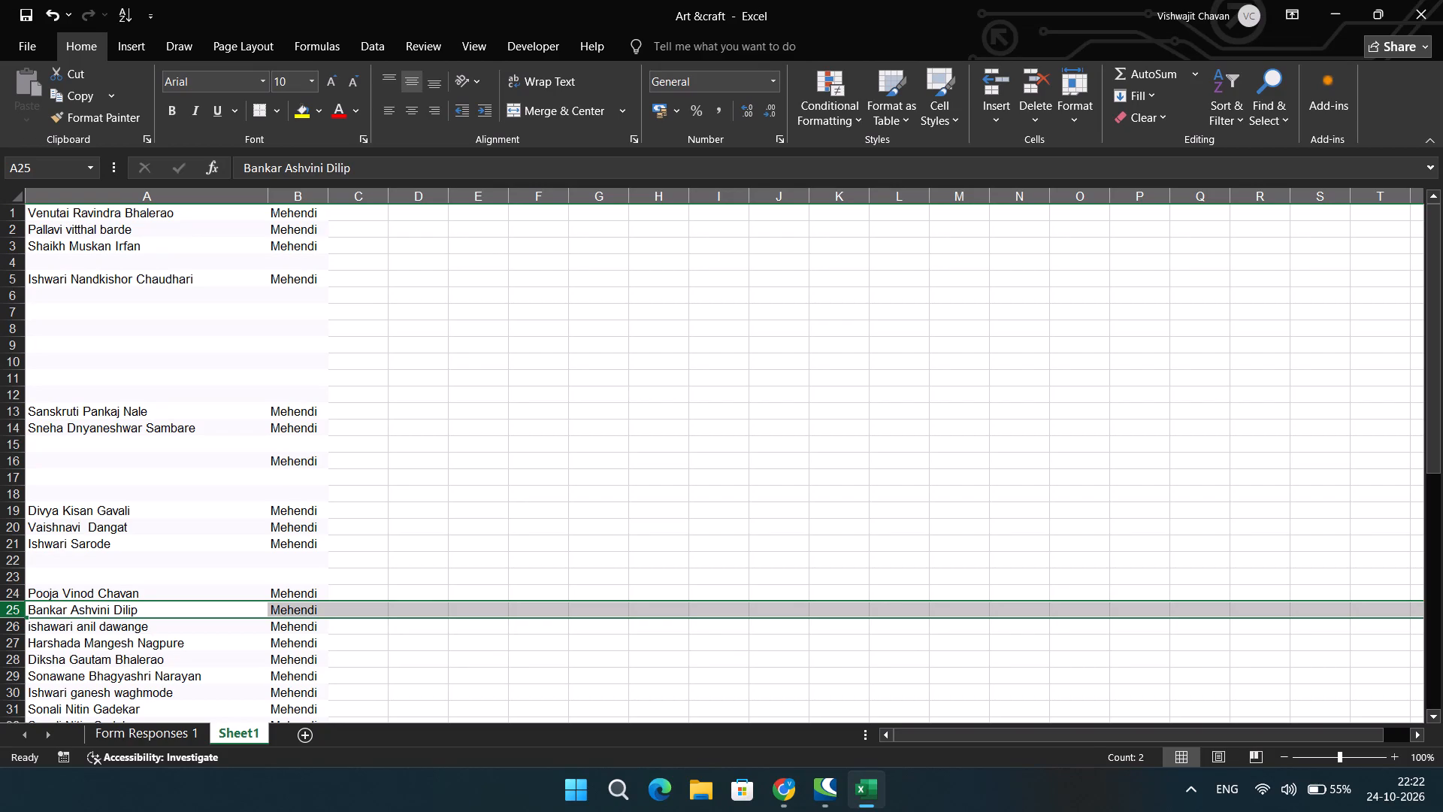
{"action": "key", "text": "Delete"}
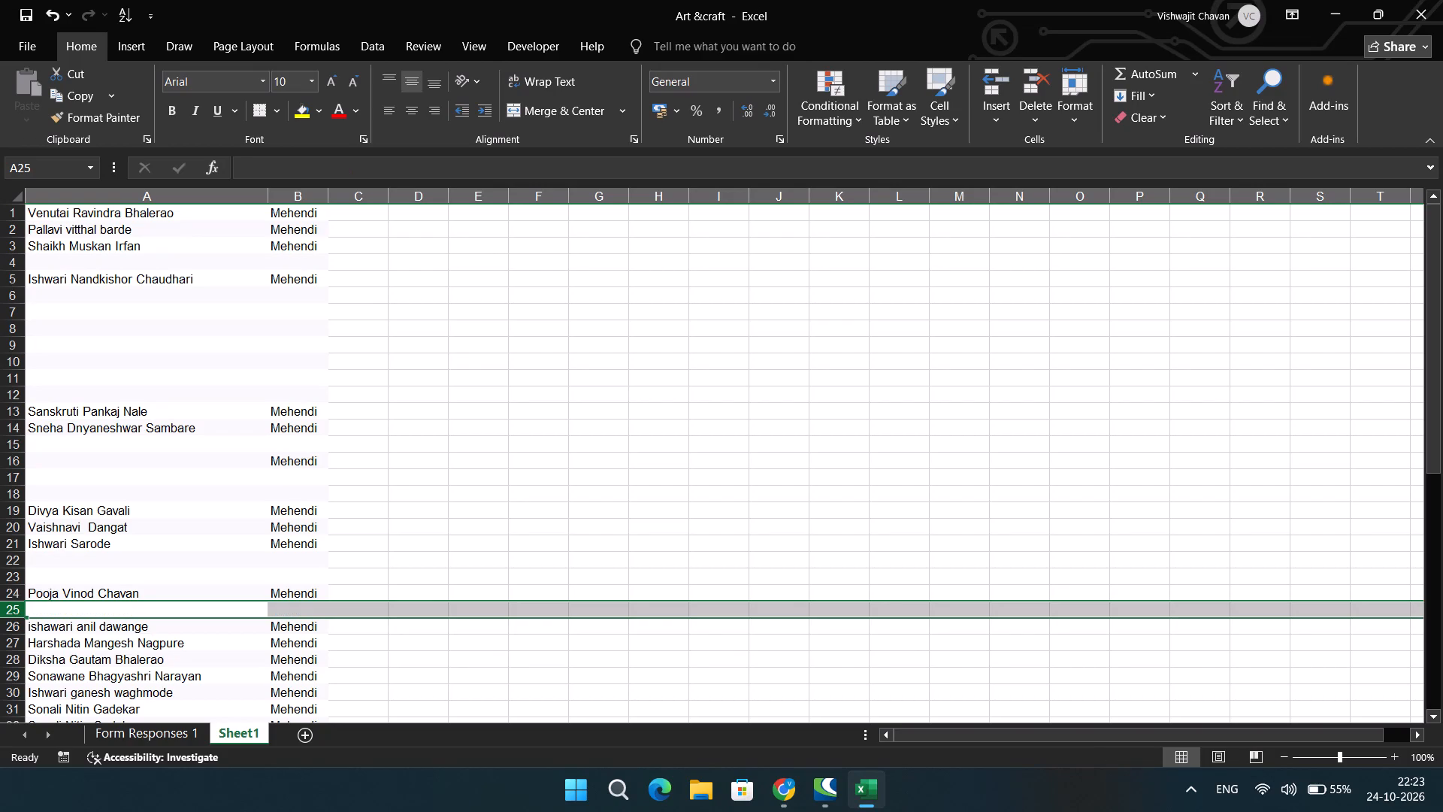
{"action": "left_click", "coordinate": [13, 626]}
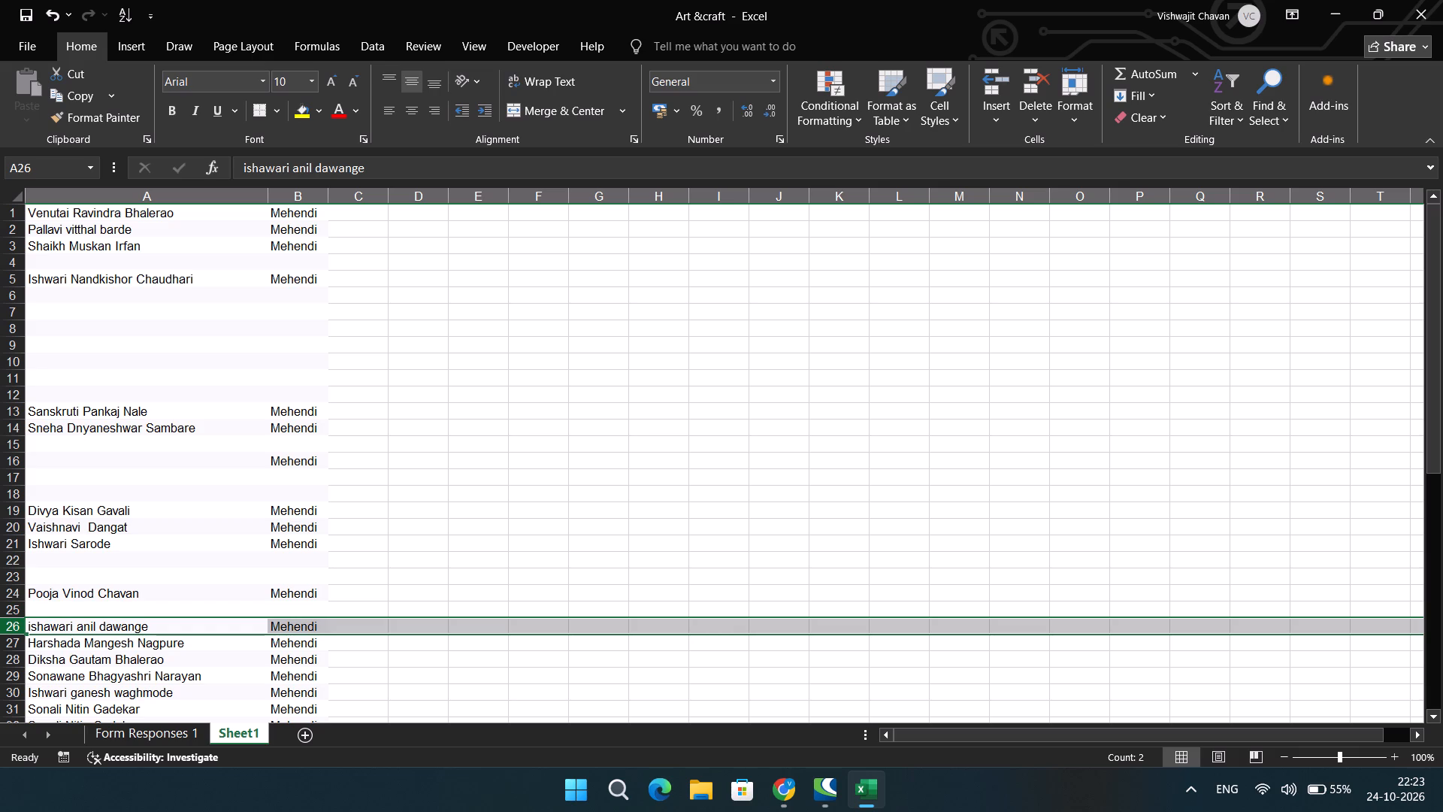
{"action": "left_click", "coordinate": [11, 645]}
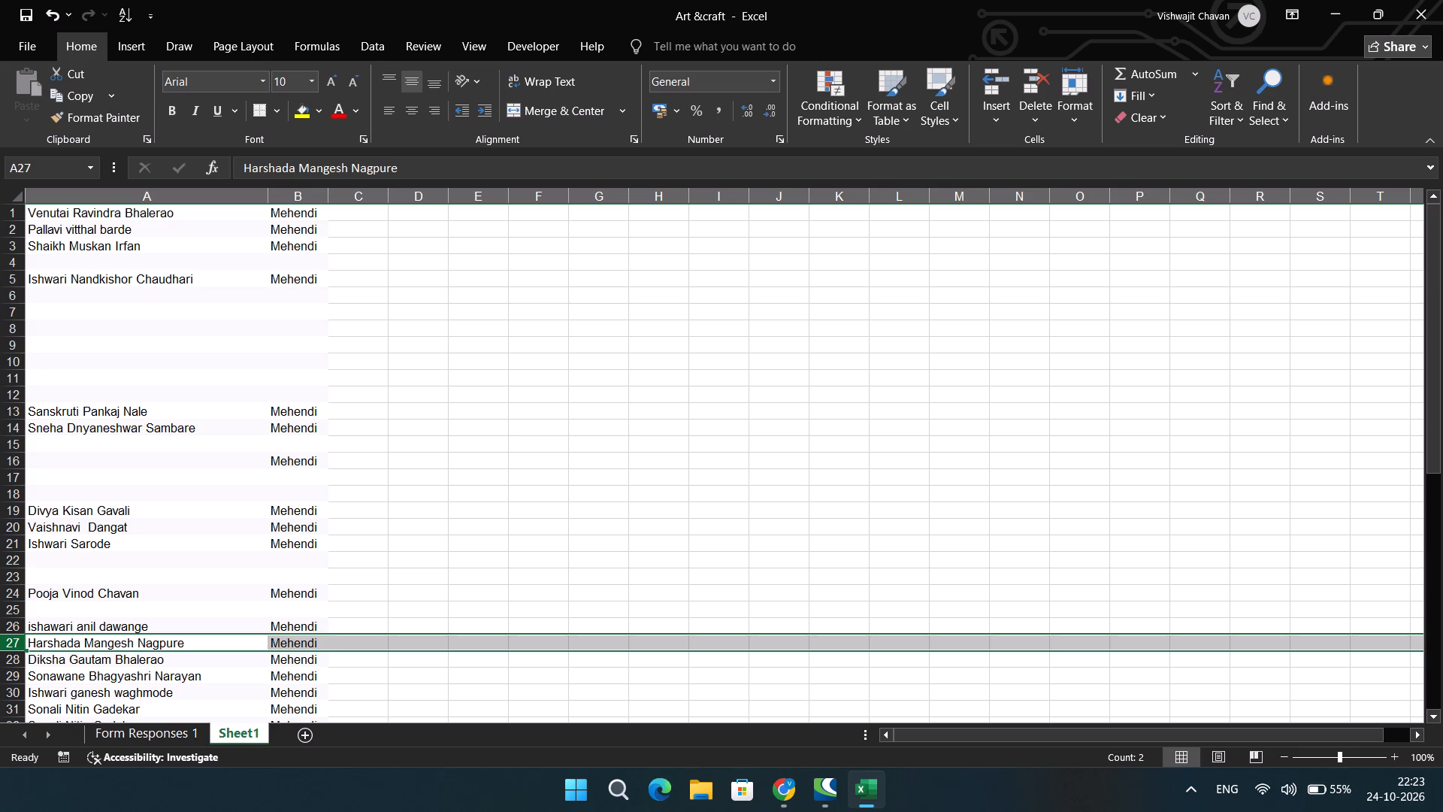
{"action": "key", "text": "Delete"}
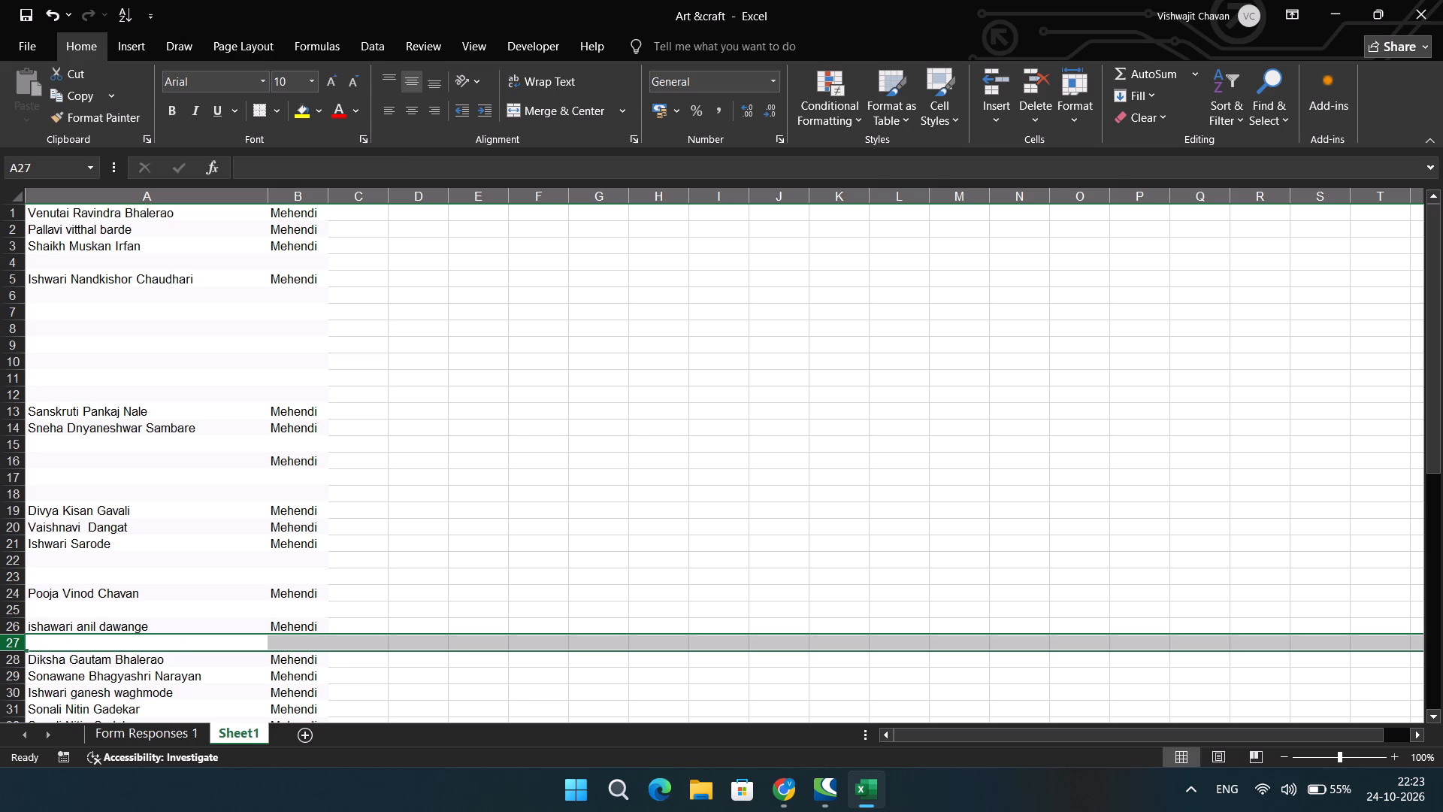
{"action": "left_click", "coordinate": [14, 662]}
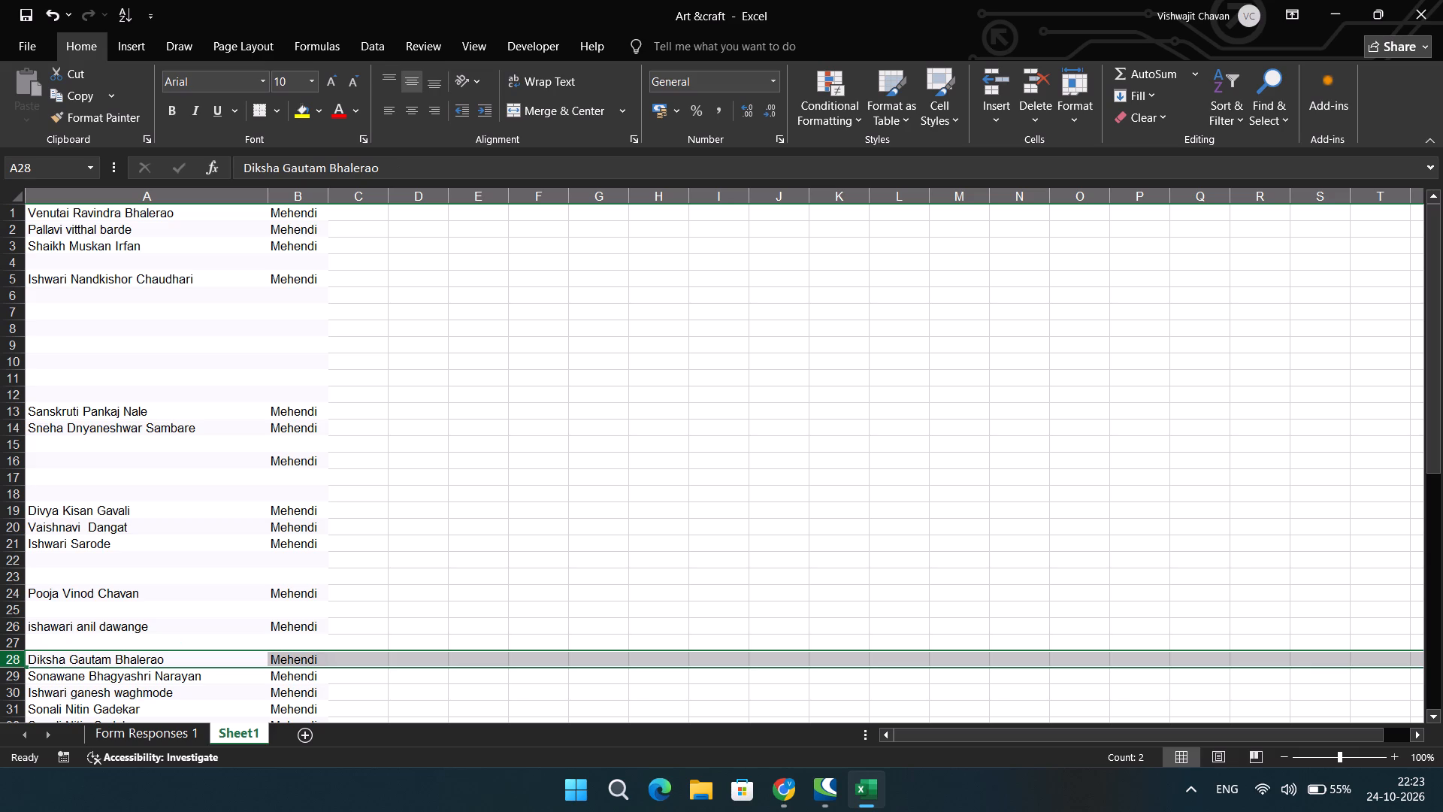
{"action": "key", "text": "Delete"}
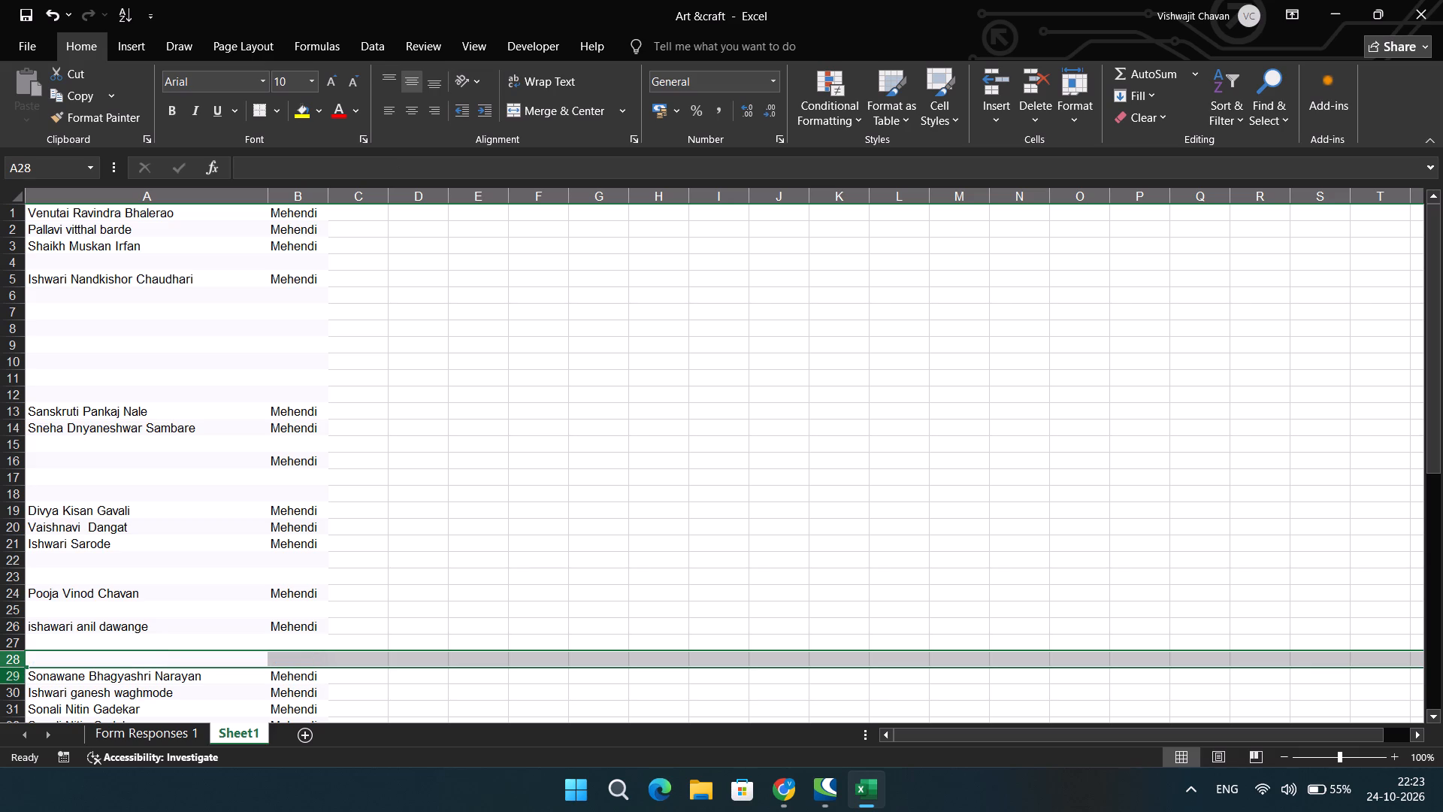
{"action": "left_click", "coordinate": [14, 677]}
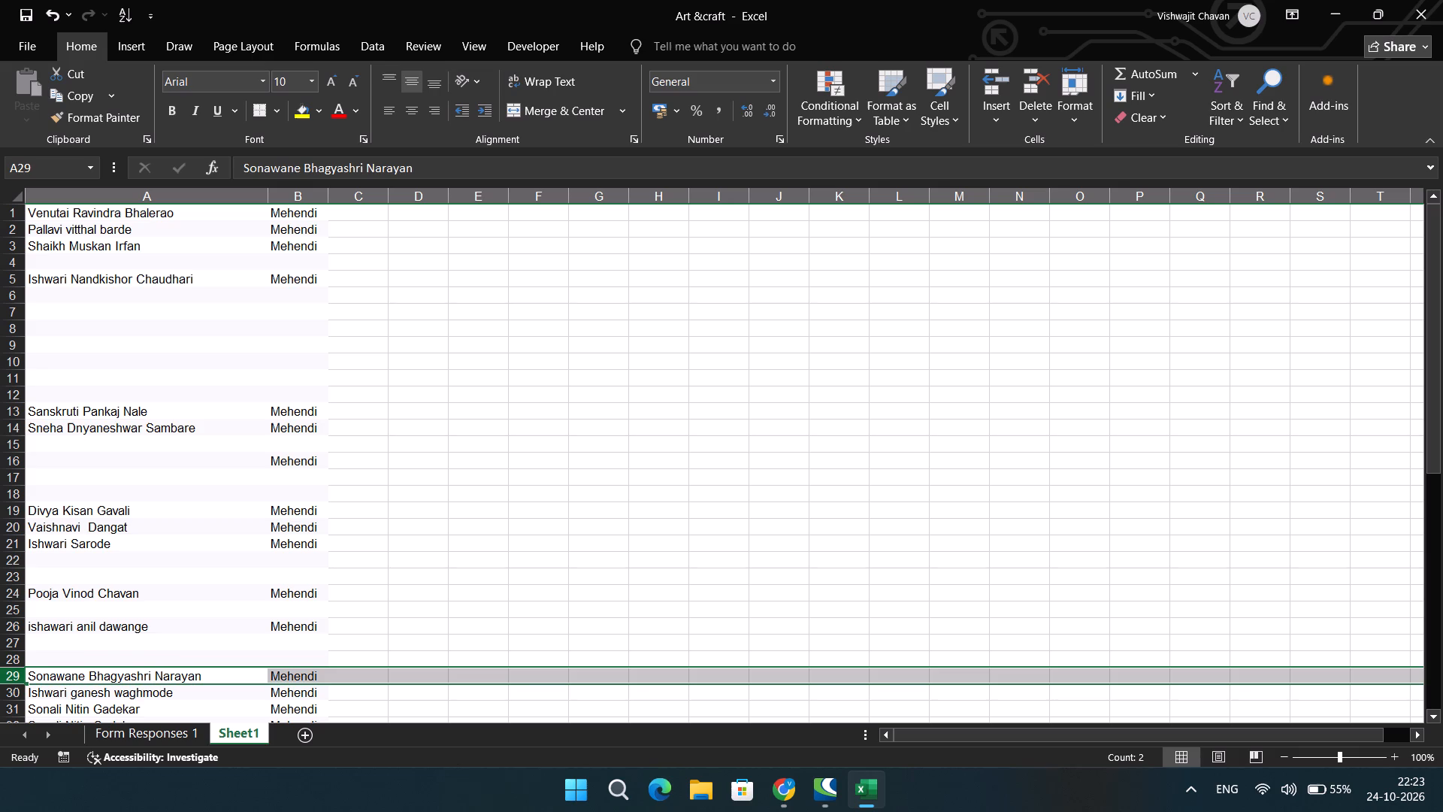
{"action": "scroll", "coordinate": [14, 677], "scroll_direction": "down", "scroll_amount": 2}
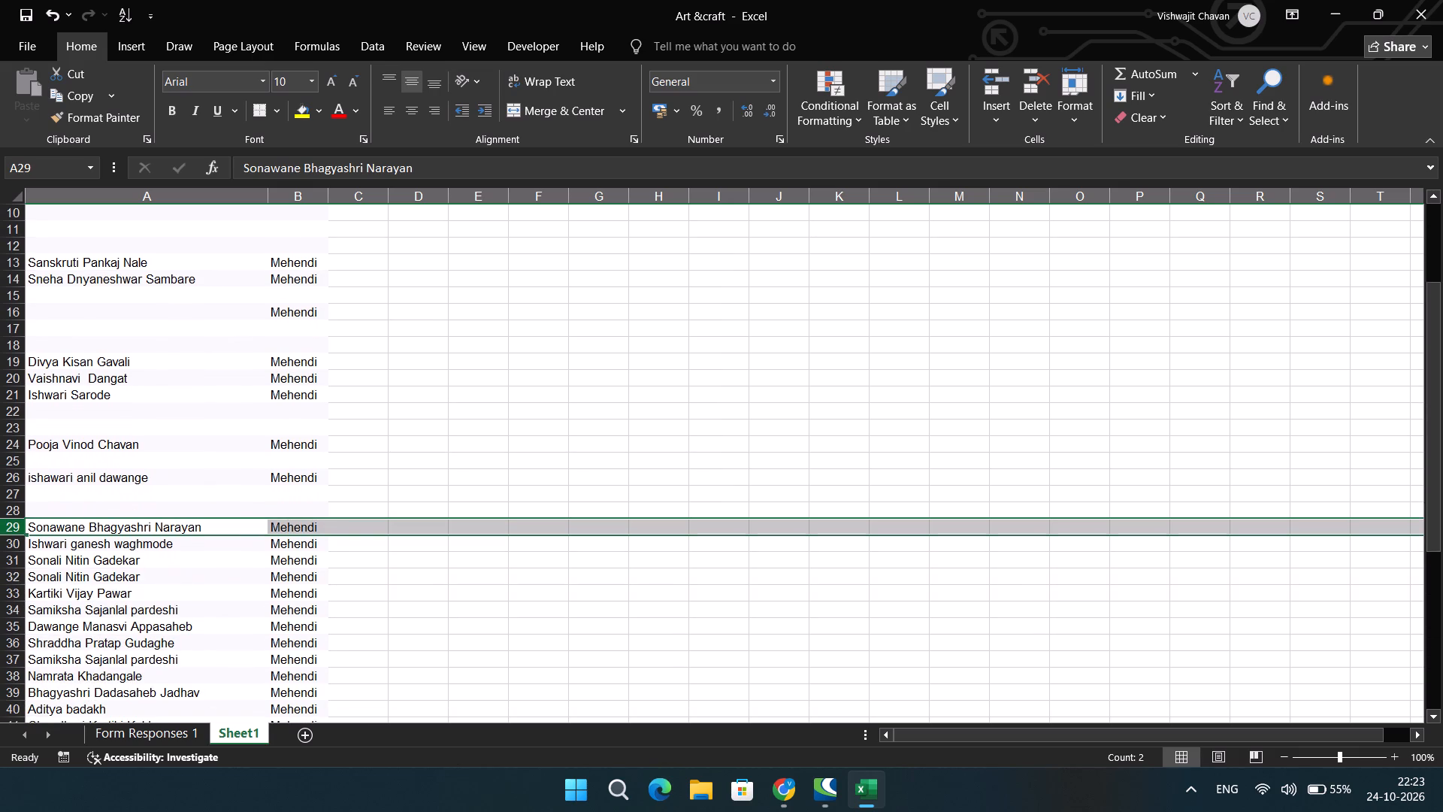
{"action": "key", "text": "Delete"}
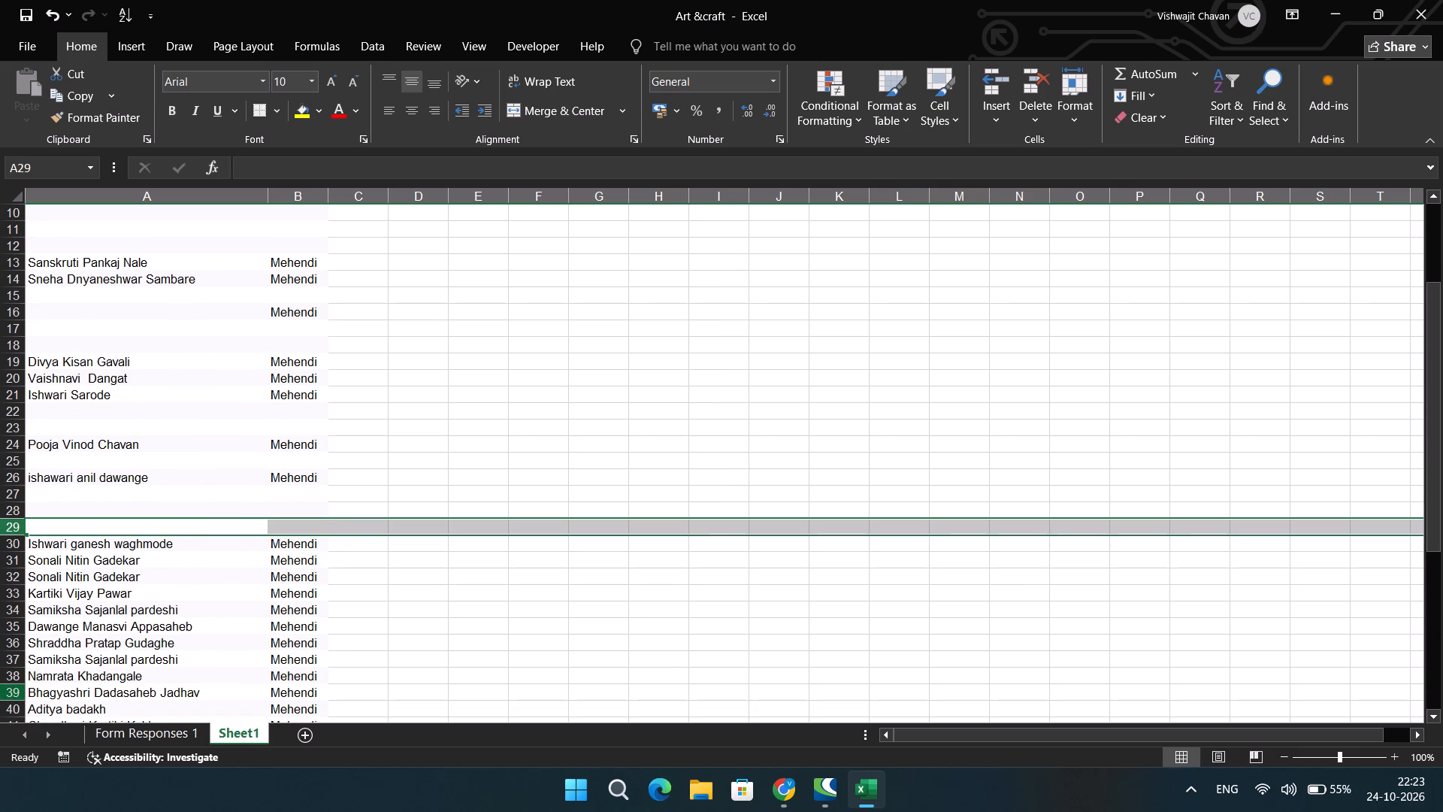
Keep row 30 and clear the entire contents of rows 31 and 32 in the Mehendi list.
{"action": "left_click", "coordinate": [12, 542]}
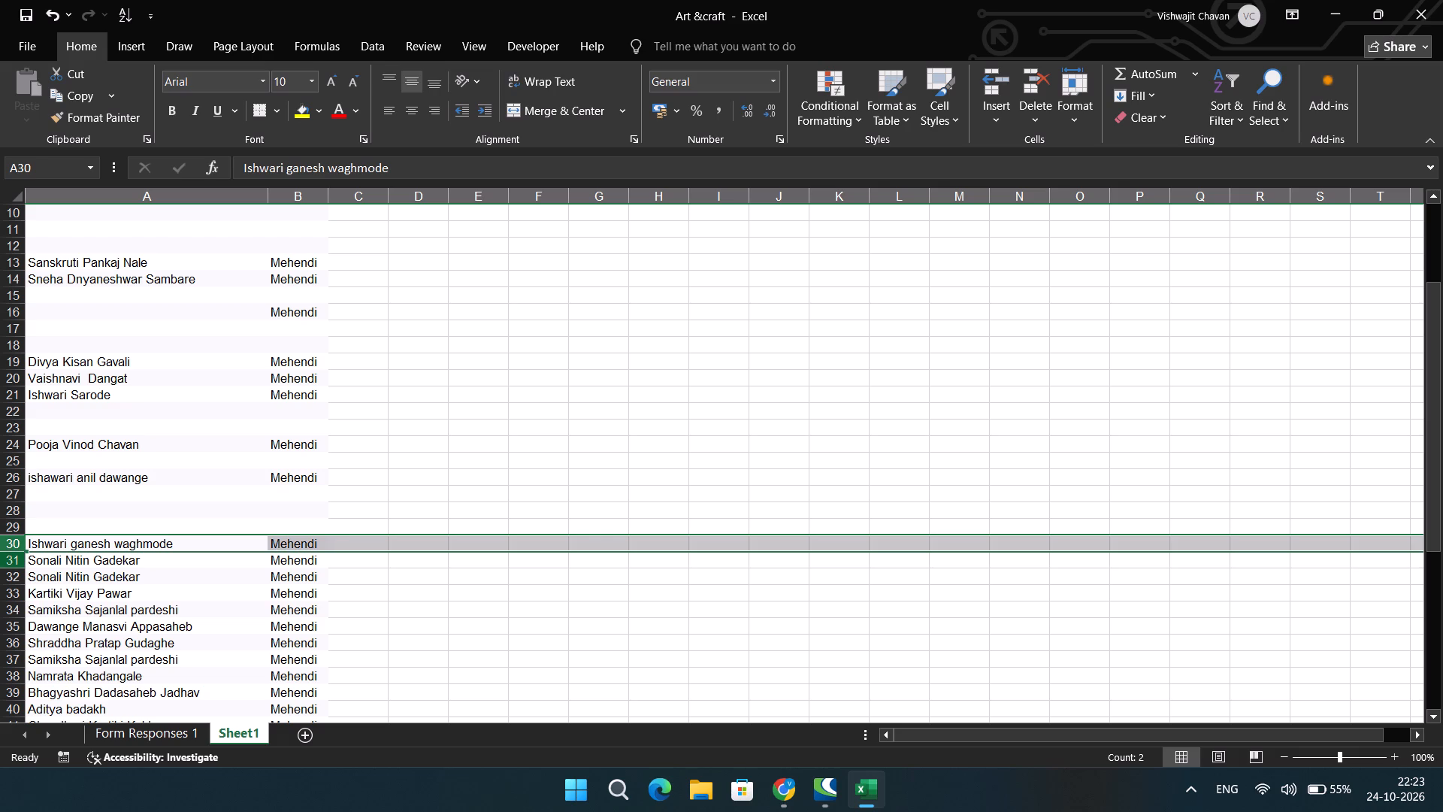
{"action": "left_click", "coordinate": [14, 562]}
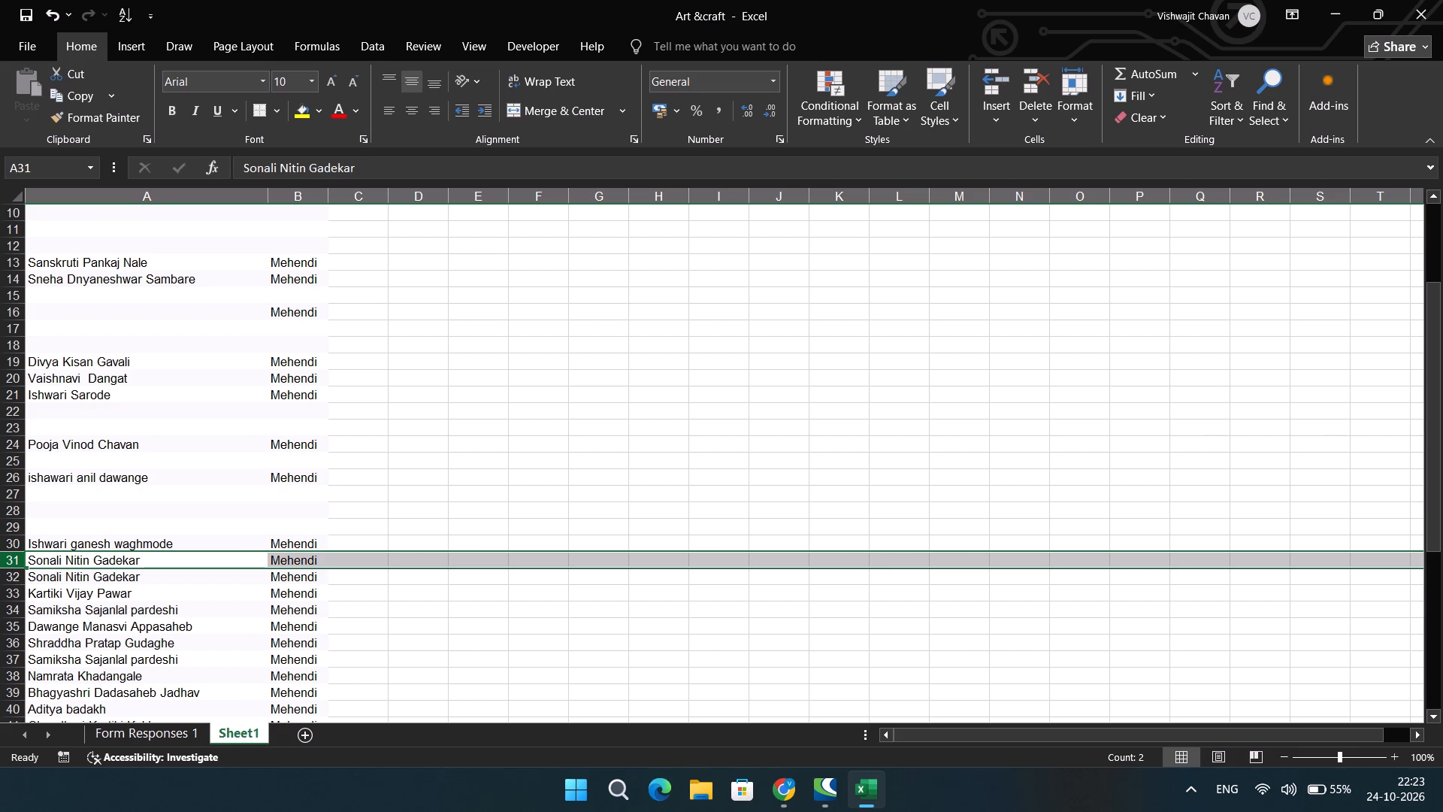
{"action": "key", "text": "Delete"}
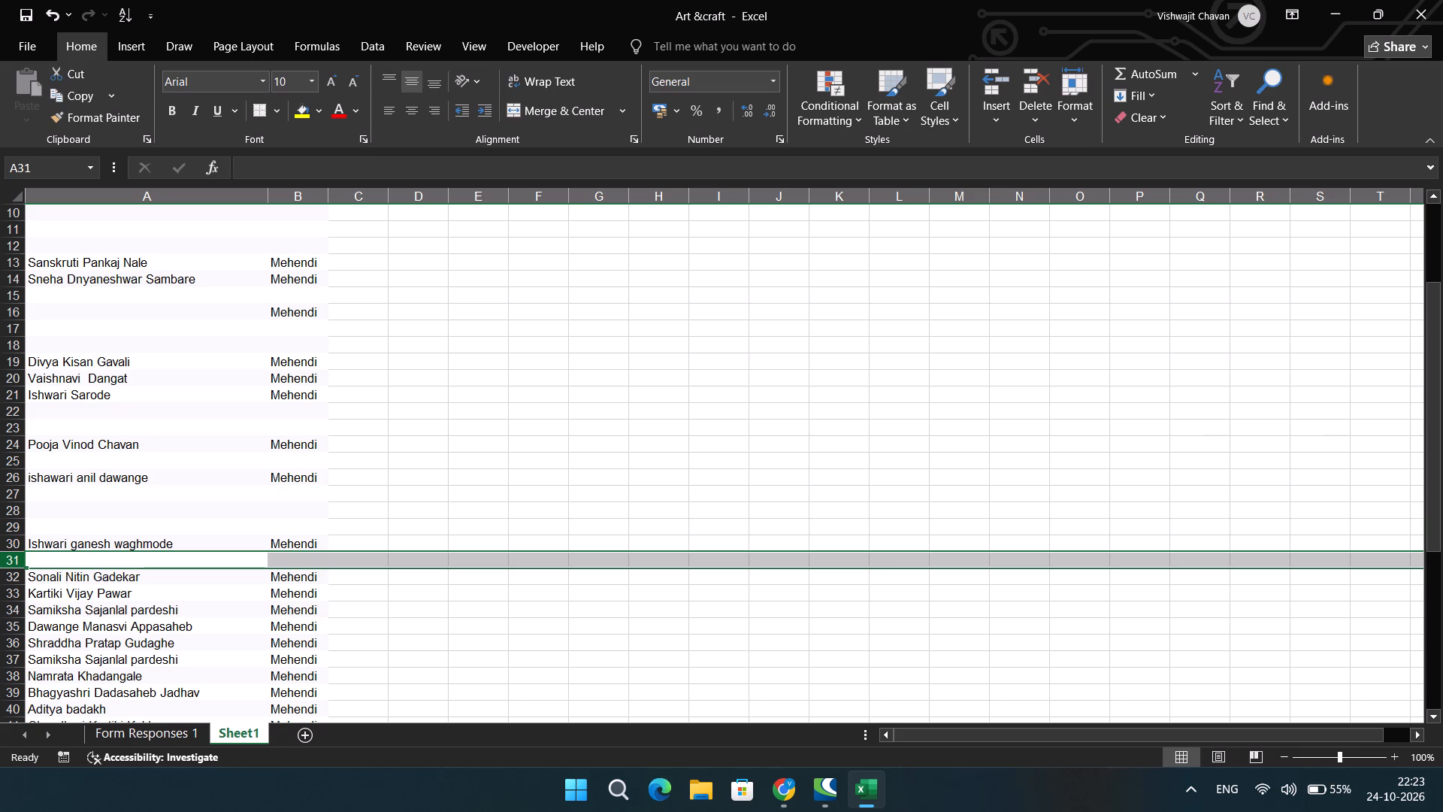
{"action": "left_click", "coordinate": [14, 579]}
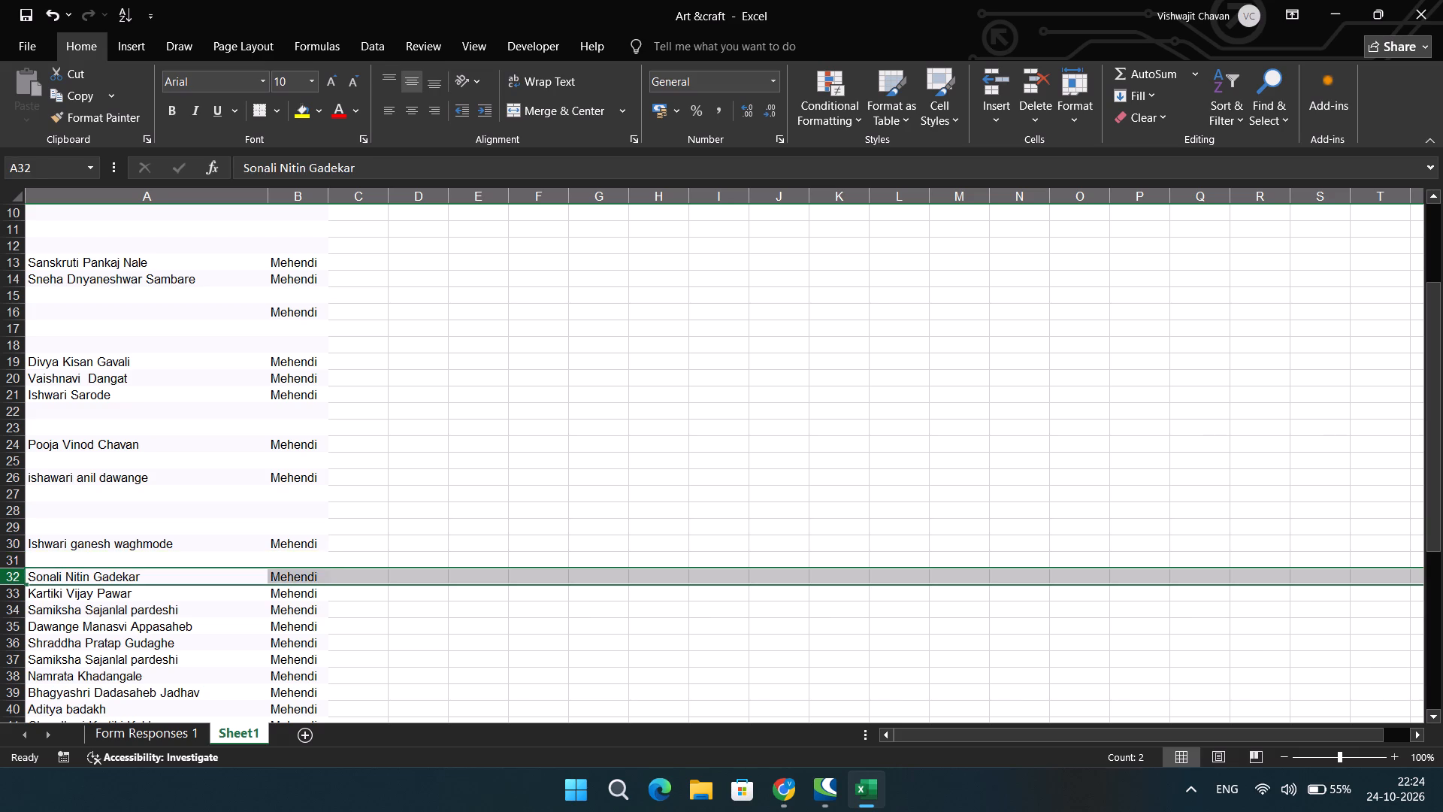
{"action": "key", "text": "Delete"}
Keep row 33 and capitalize the first letter of the surname in cell A34 of the Mehendi list.
{"action": "left_click", "coordinate": [13, 598]}
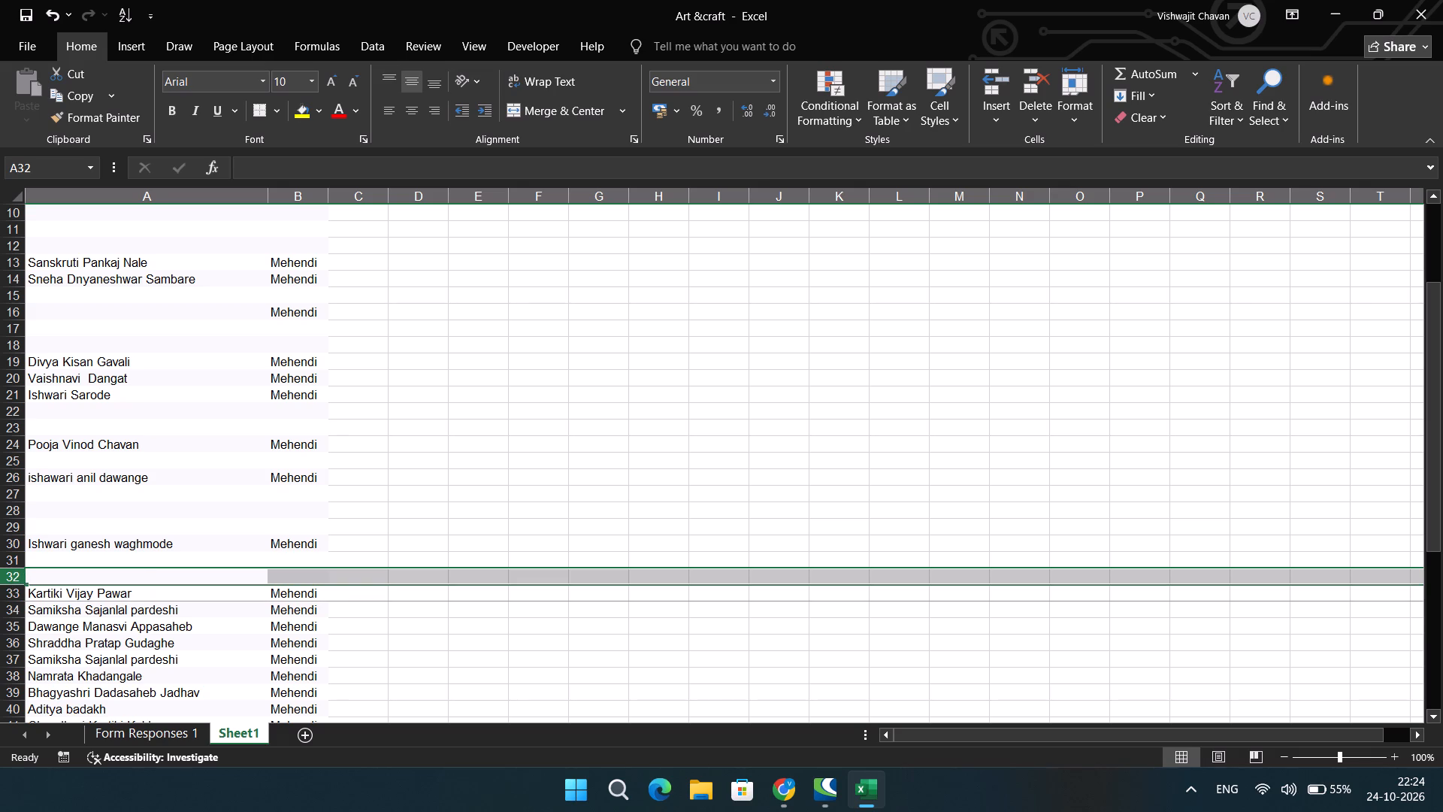
{"action": "left_click", "coordinate": [13, 598]}
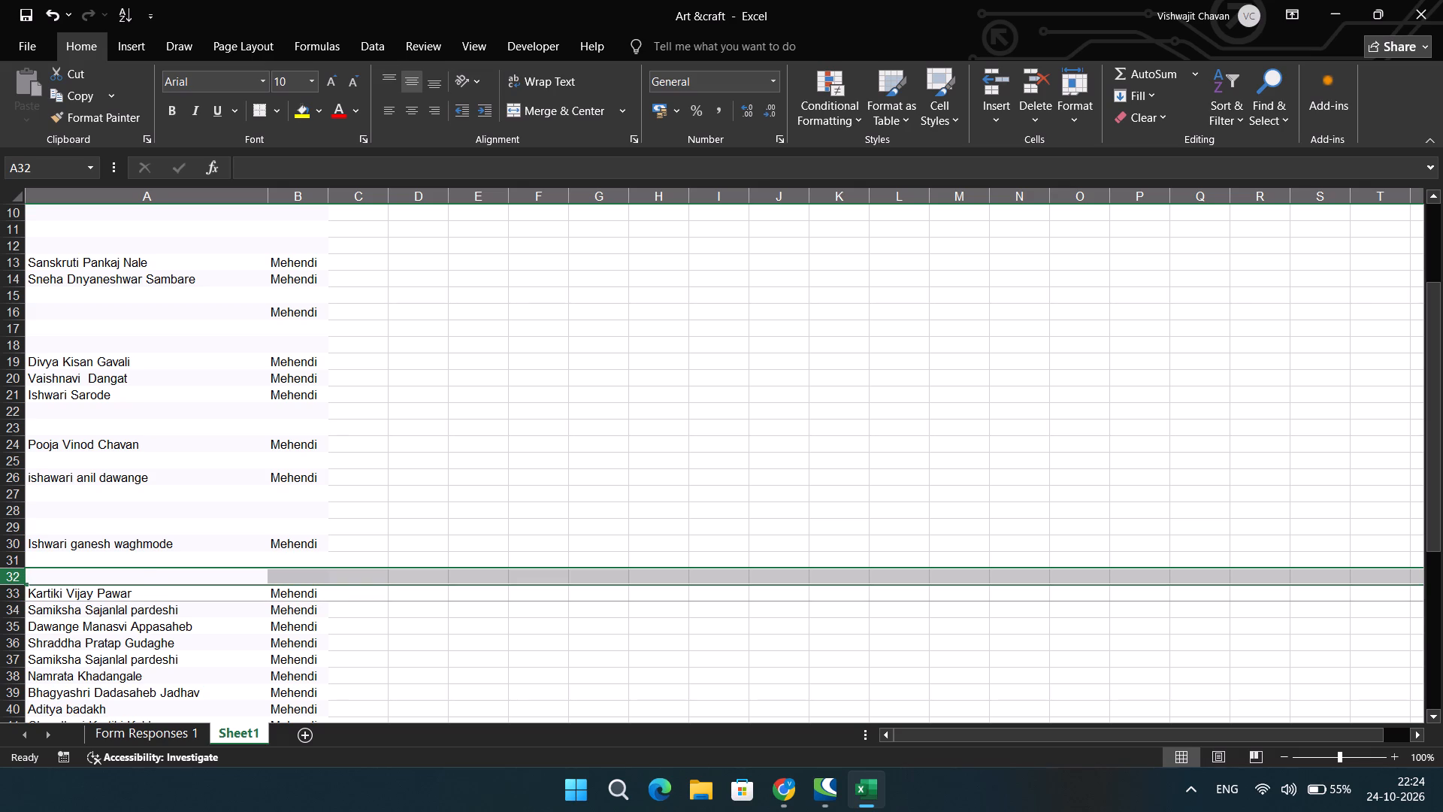
{"action": "left_click", "coordinate": [9, 598]}
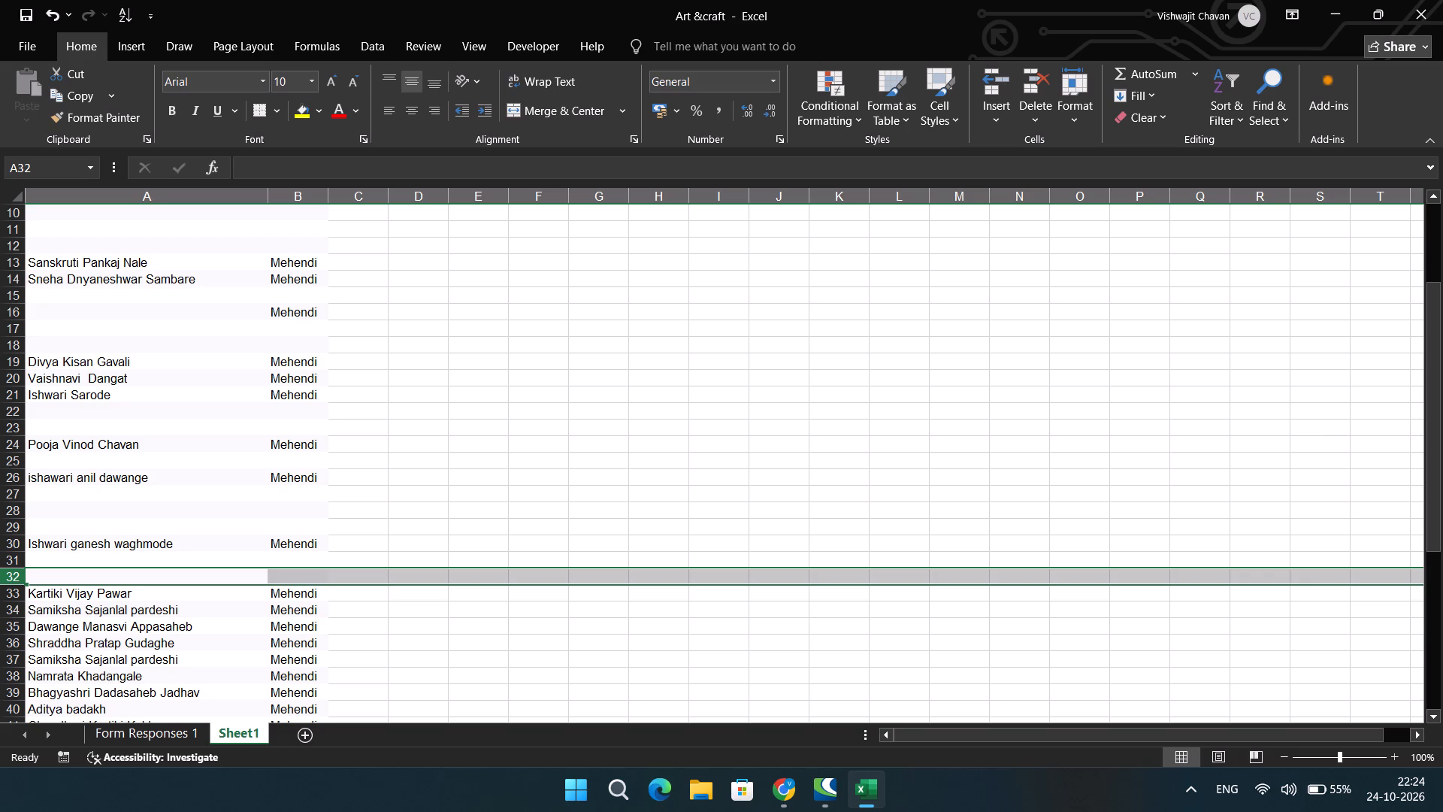
{"action": "left_click", "coordinate": [10, 617]}
{"action": "left_click", "coordinate": [15, 615]}
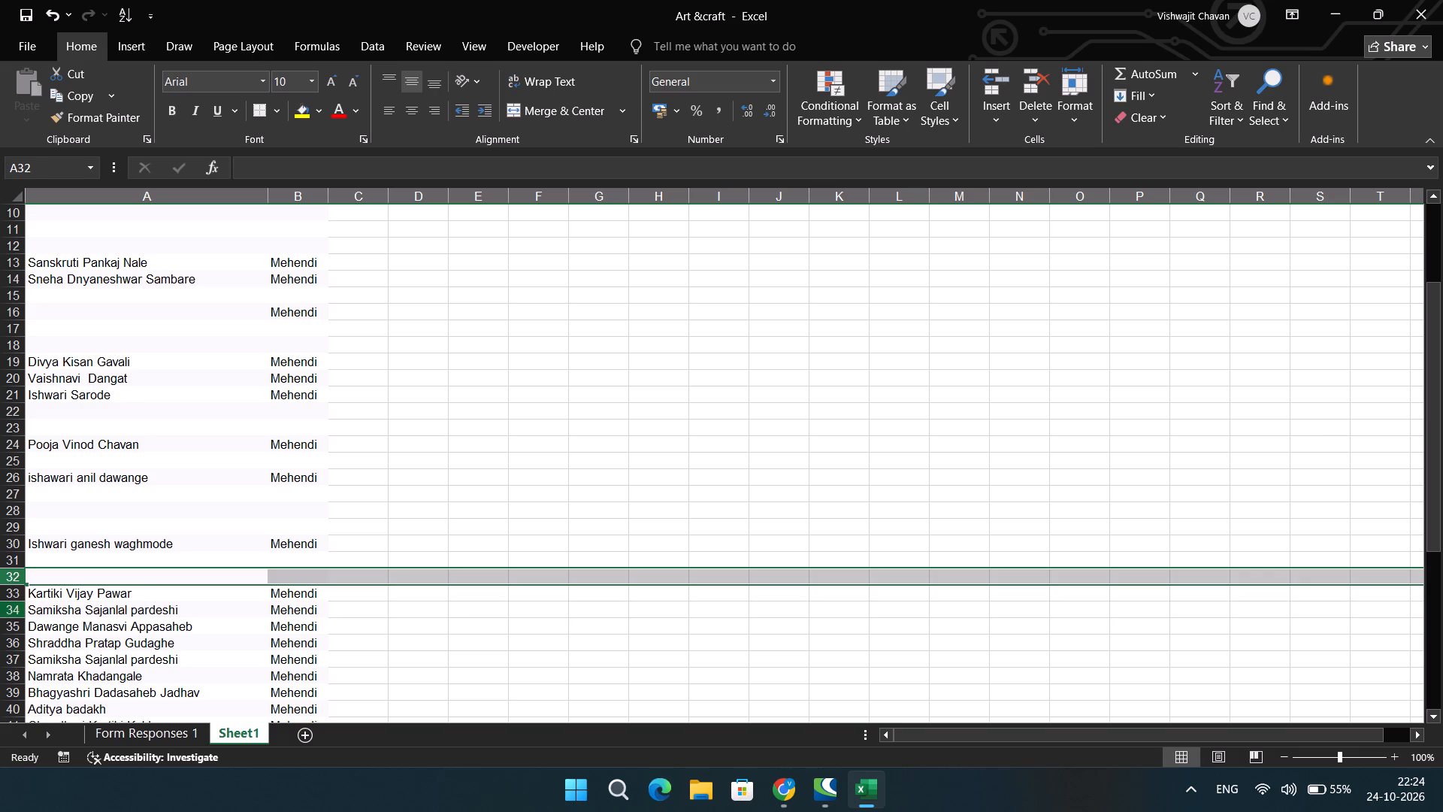
{"action": "left_click", "coordinate": [15, 614]}
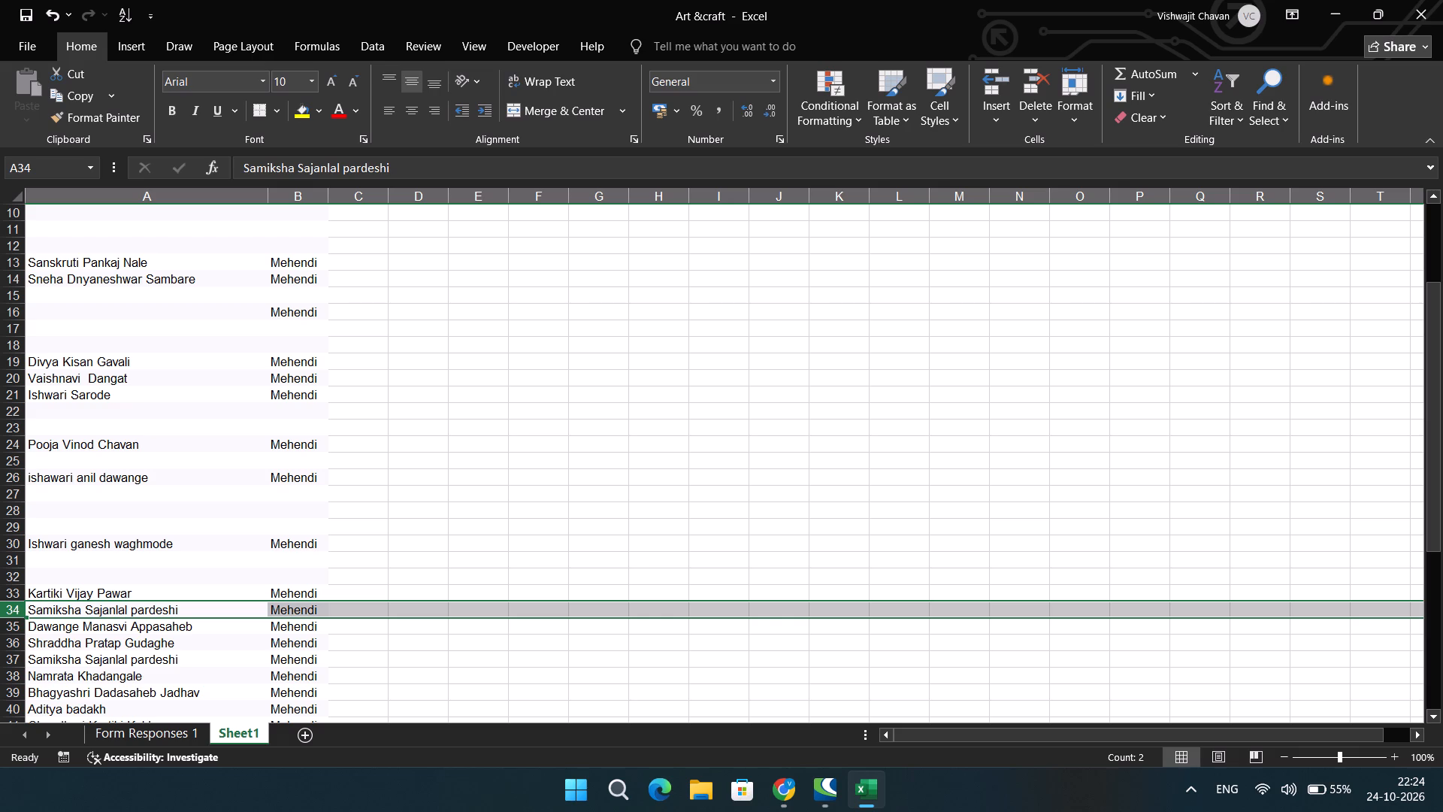
{"action": "triple_click", "coordinate": [144, 611]}
{"action": "left_click", "coordinate": [134, 611]}
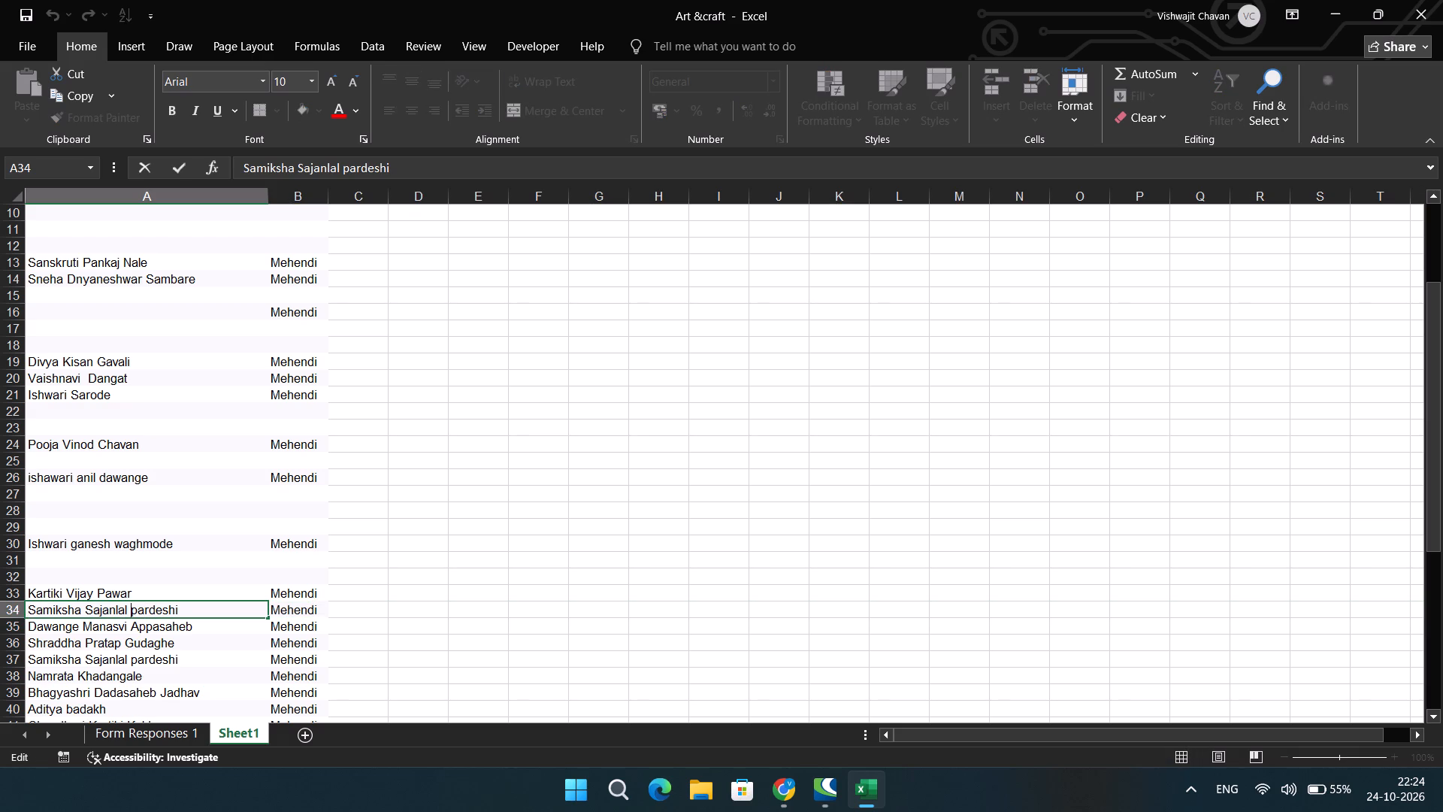
{"action": "key", "text": "Right"}
{"action": "key", "text": "BackSpace"}
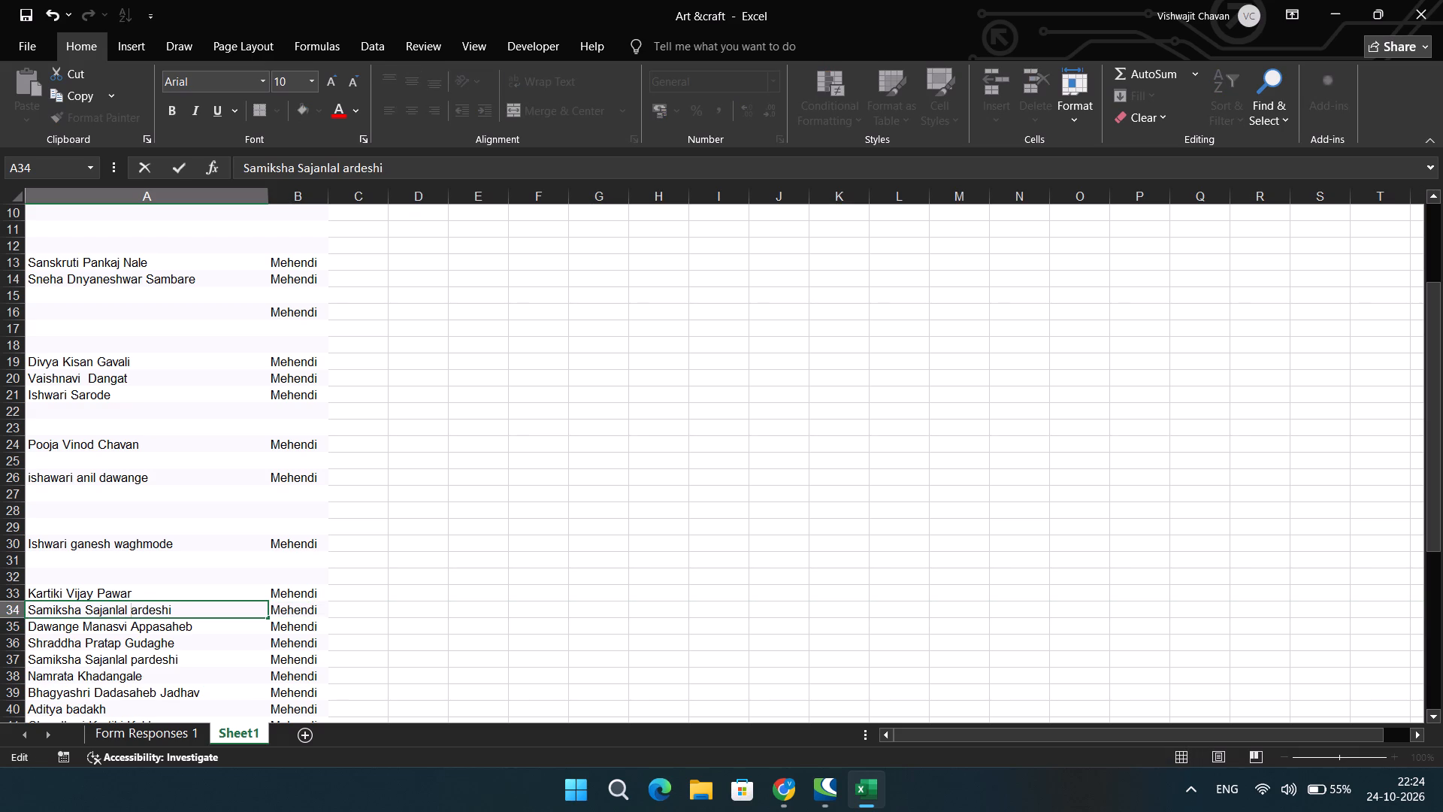
{"action": "key", "text": "shift+p"}
Delete the middle name in cell A34, leaving a single space between the first name and the surname.
{"action": "left_click", "coordinate": [130, 614]}
{"action": "key", "text": "BackSpace"}
{"action": "key", "text": "BackSpace"}
{"action": "key", "text": "BackSpace"}
{"action": "key", "text": "BackSpace"}
{"action": "key", "text": "BackSpace"}
{"action": "key", "text": "BackSpace"}
{"action": "key", "text": "BackSpace"}
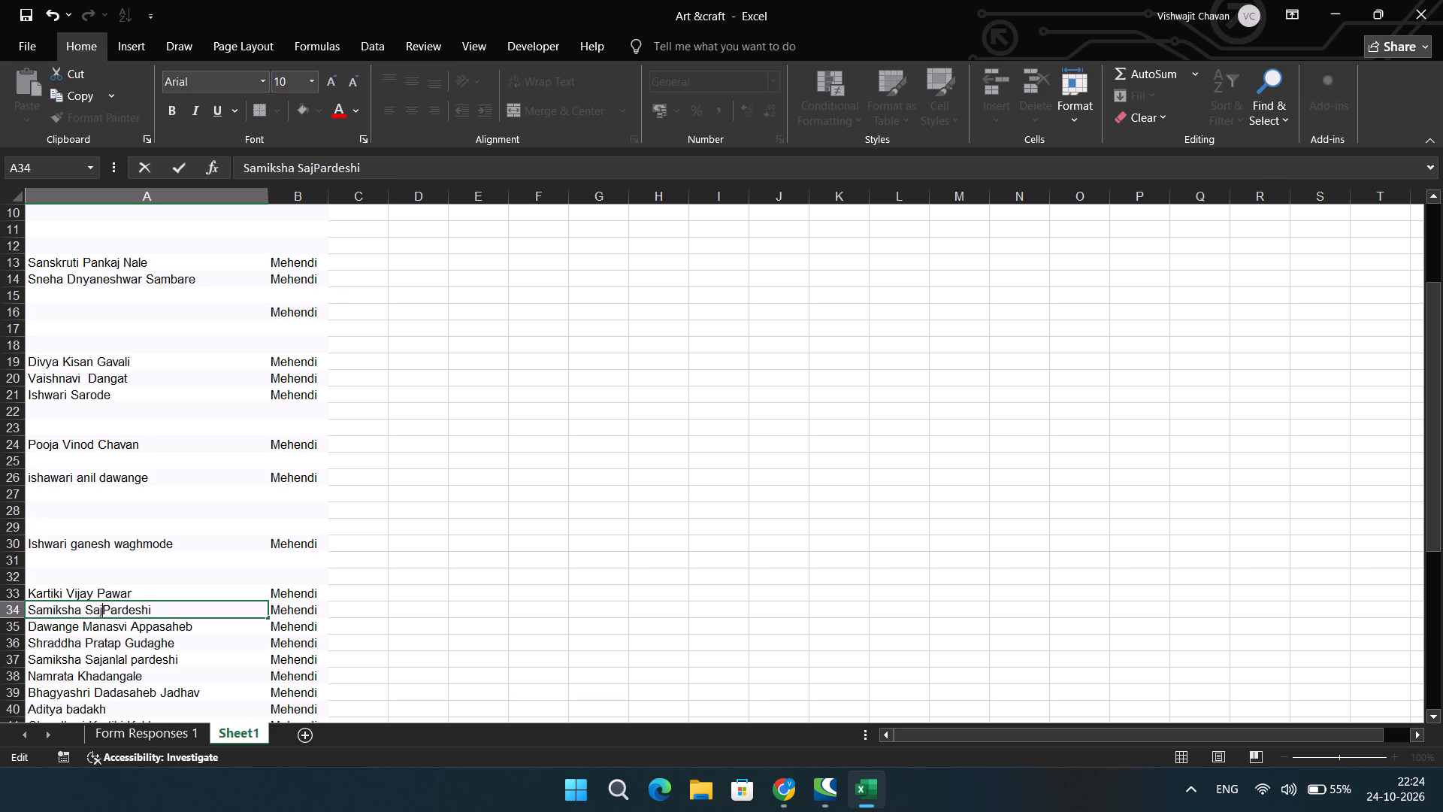
{"action": "key", "text": "BackSpace"}
{"action": "key", "text": "BackSpace"}
{"action": "key", "text": "BackSpace"}
{"action": "key", "text": "space"}
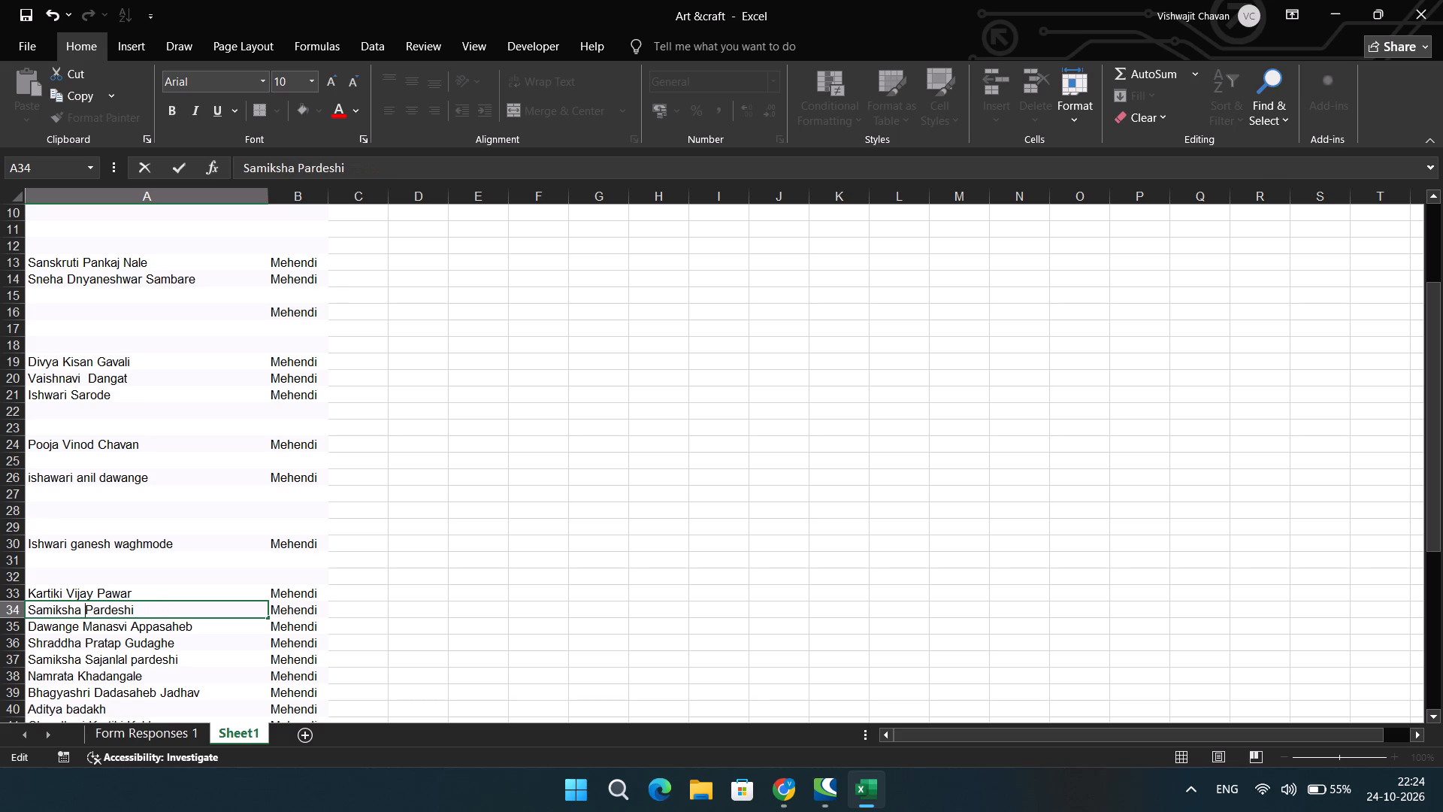
Clear the entire contents of rows 35 and 36 in the Sheet1 Mehendi list.
{"action": "left_click", "coordinate": [17, 632]}
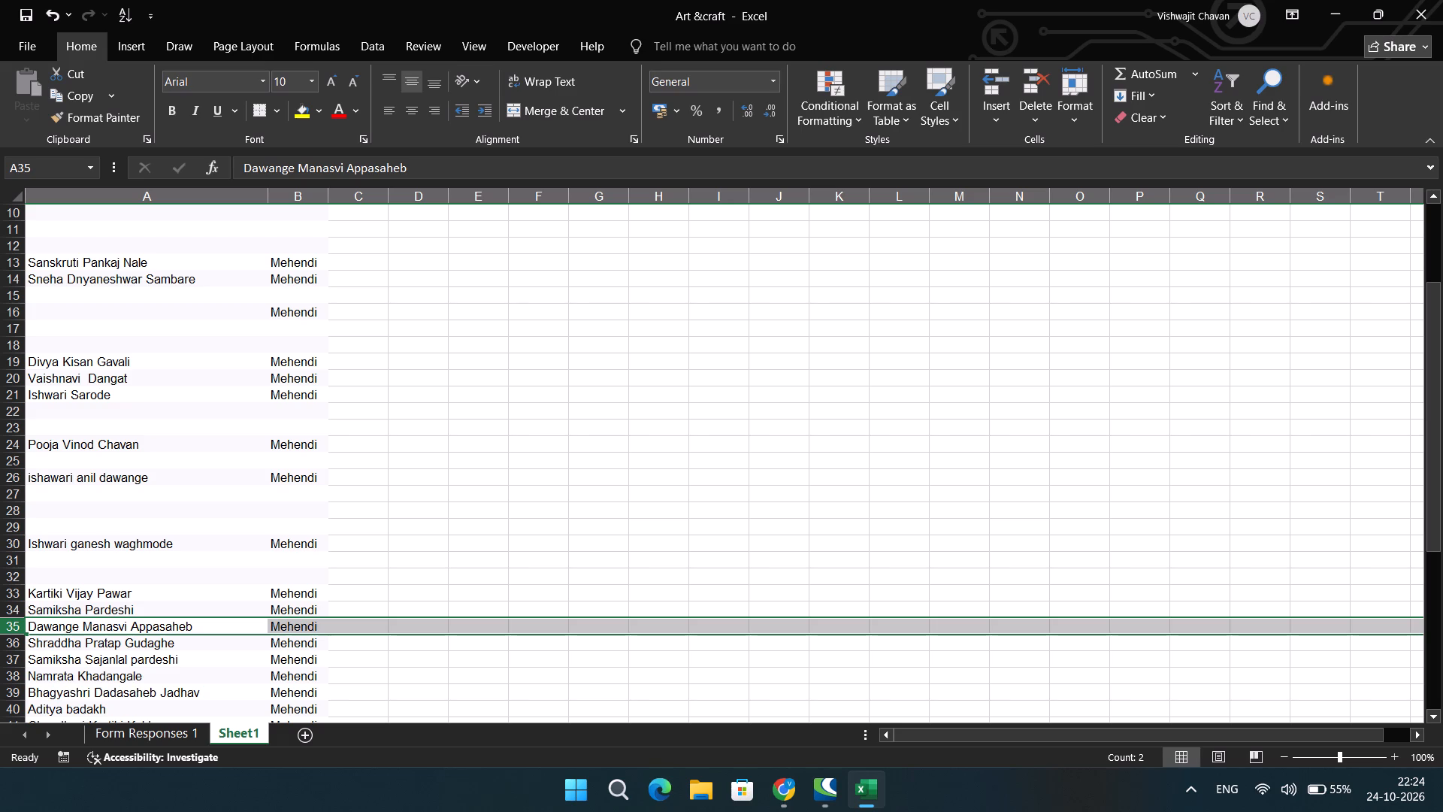
{"action": "left_click", "coordinate": [9, 623]}
{"action": "key", "text": "Delete"}
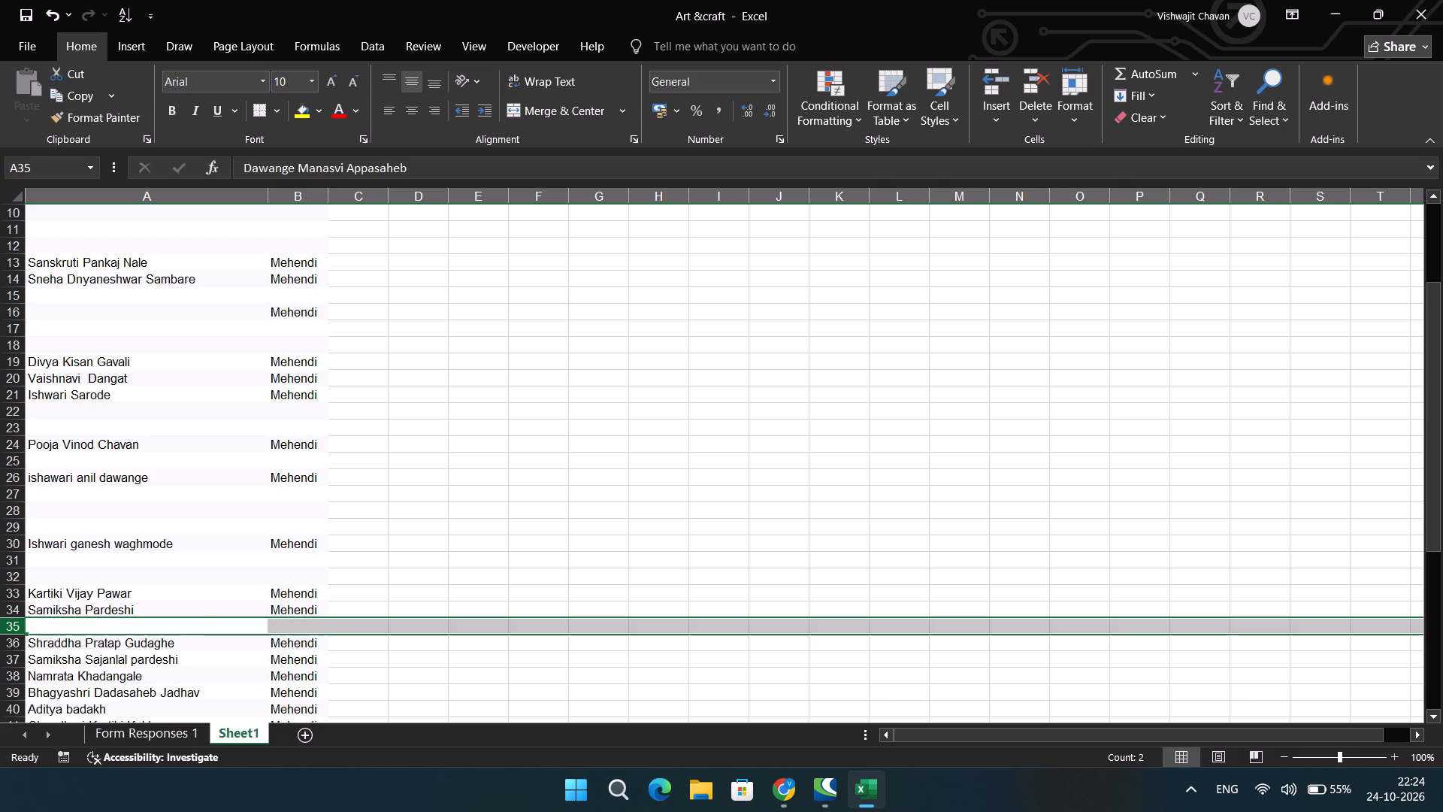
{"action": "left_click", "coordinate": [17, 641]}
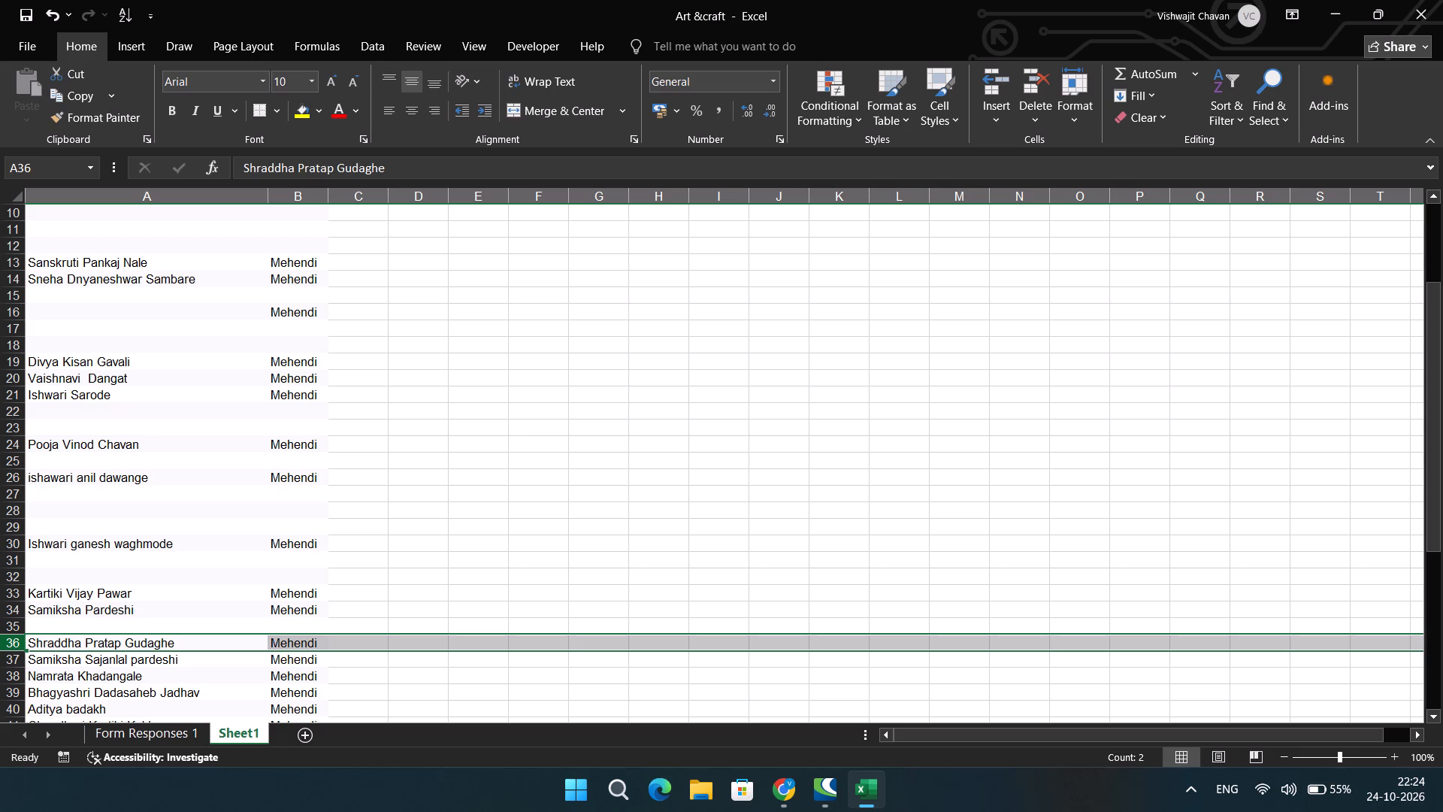
{"action": "key", "text": "Delete"}
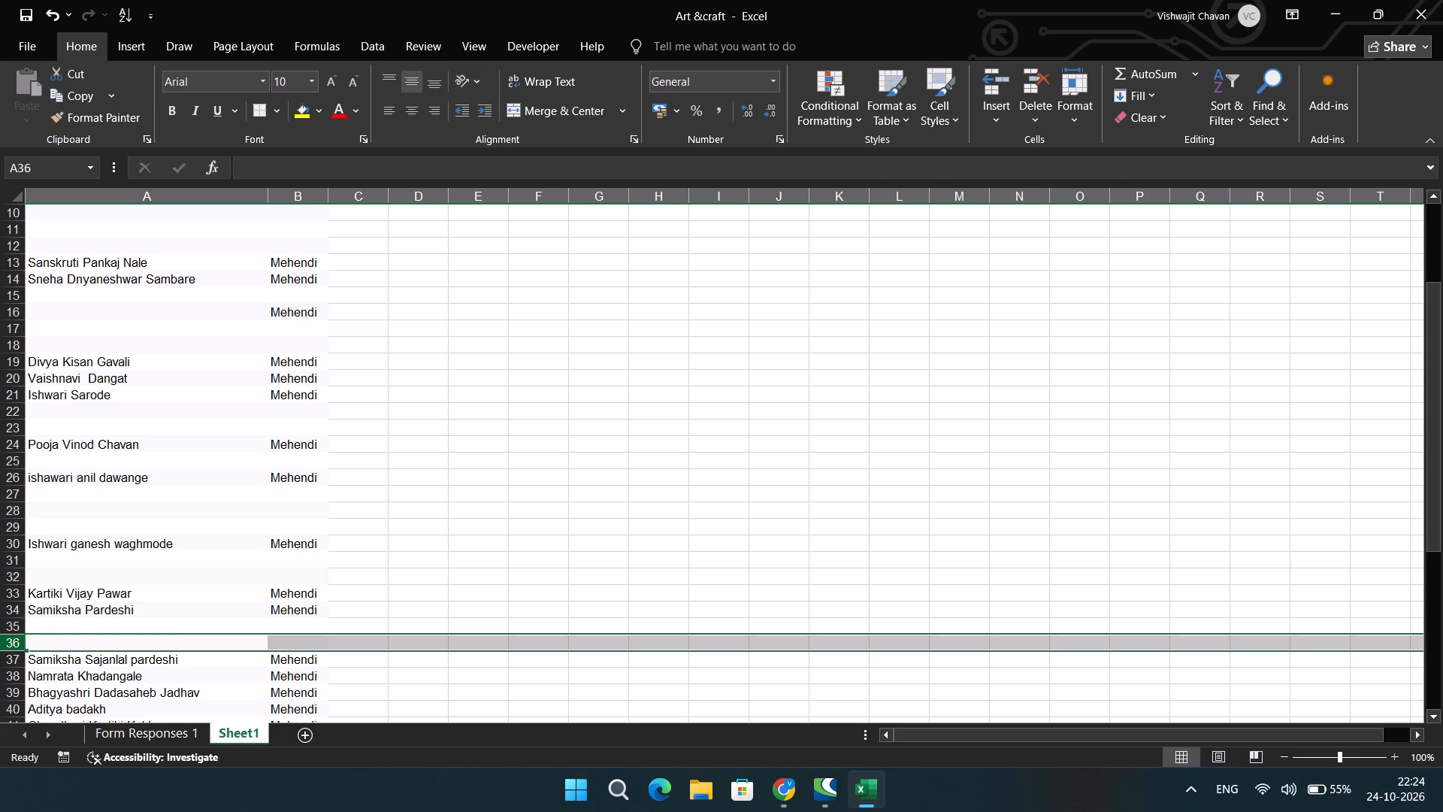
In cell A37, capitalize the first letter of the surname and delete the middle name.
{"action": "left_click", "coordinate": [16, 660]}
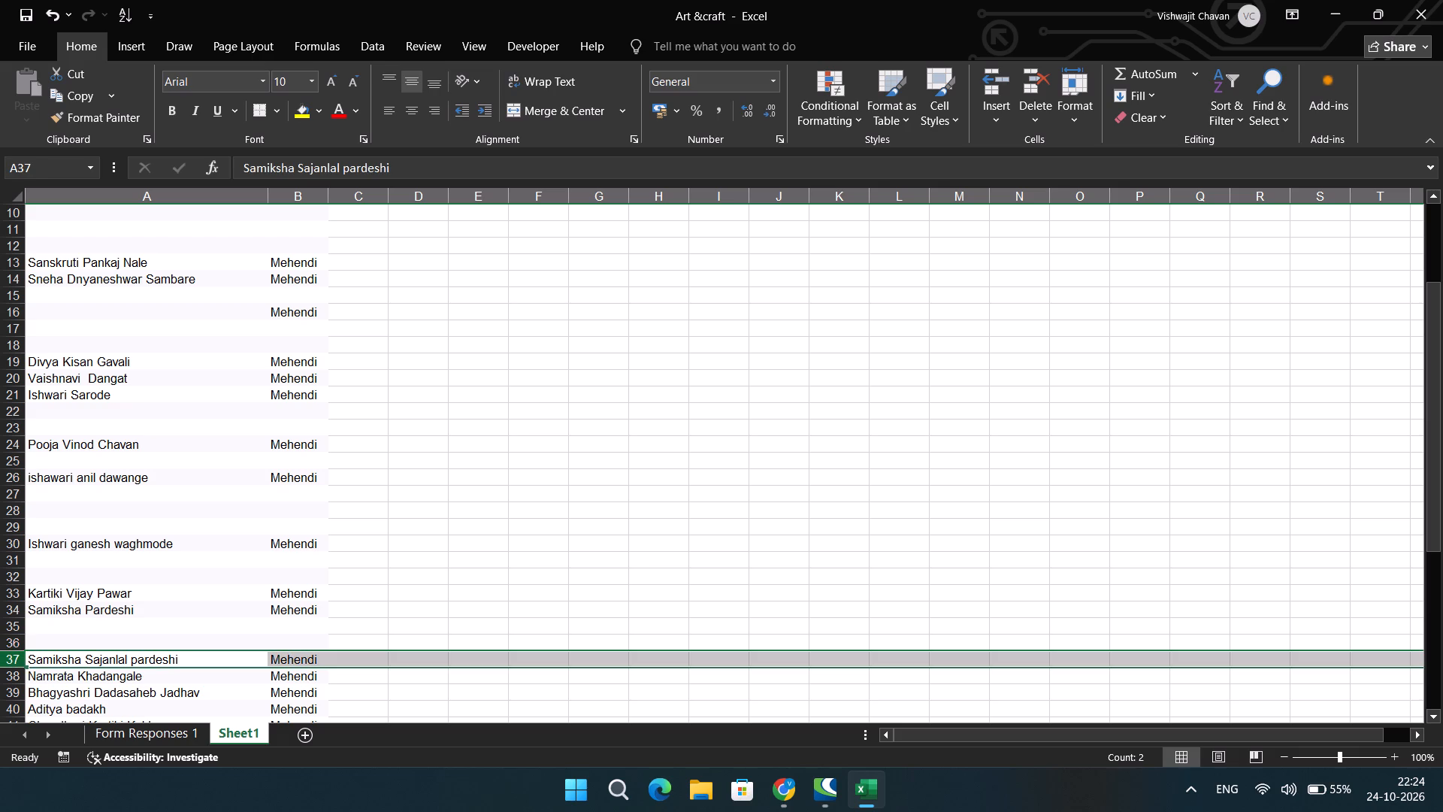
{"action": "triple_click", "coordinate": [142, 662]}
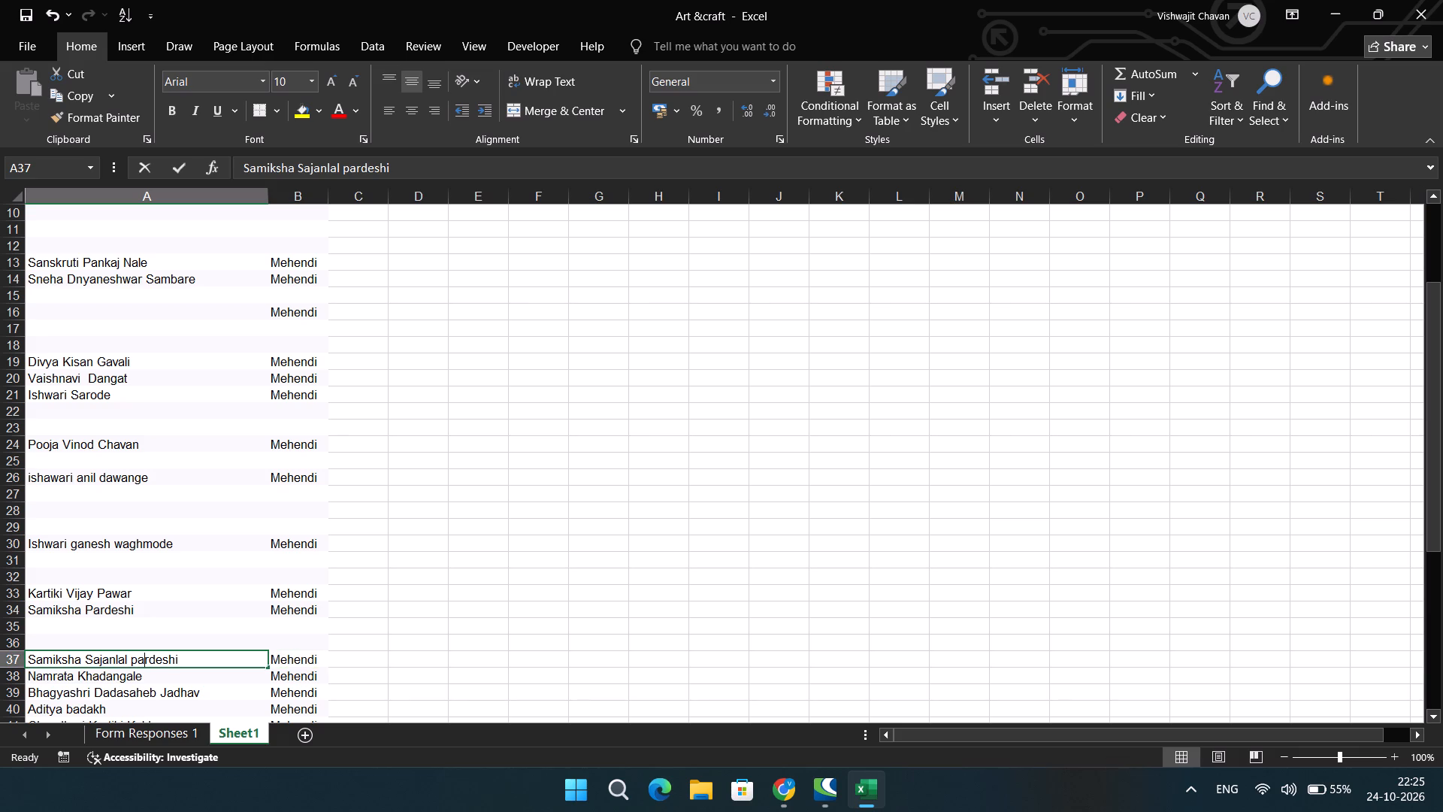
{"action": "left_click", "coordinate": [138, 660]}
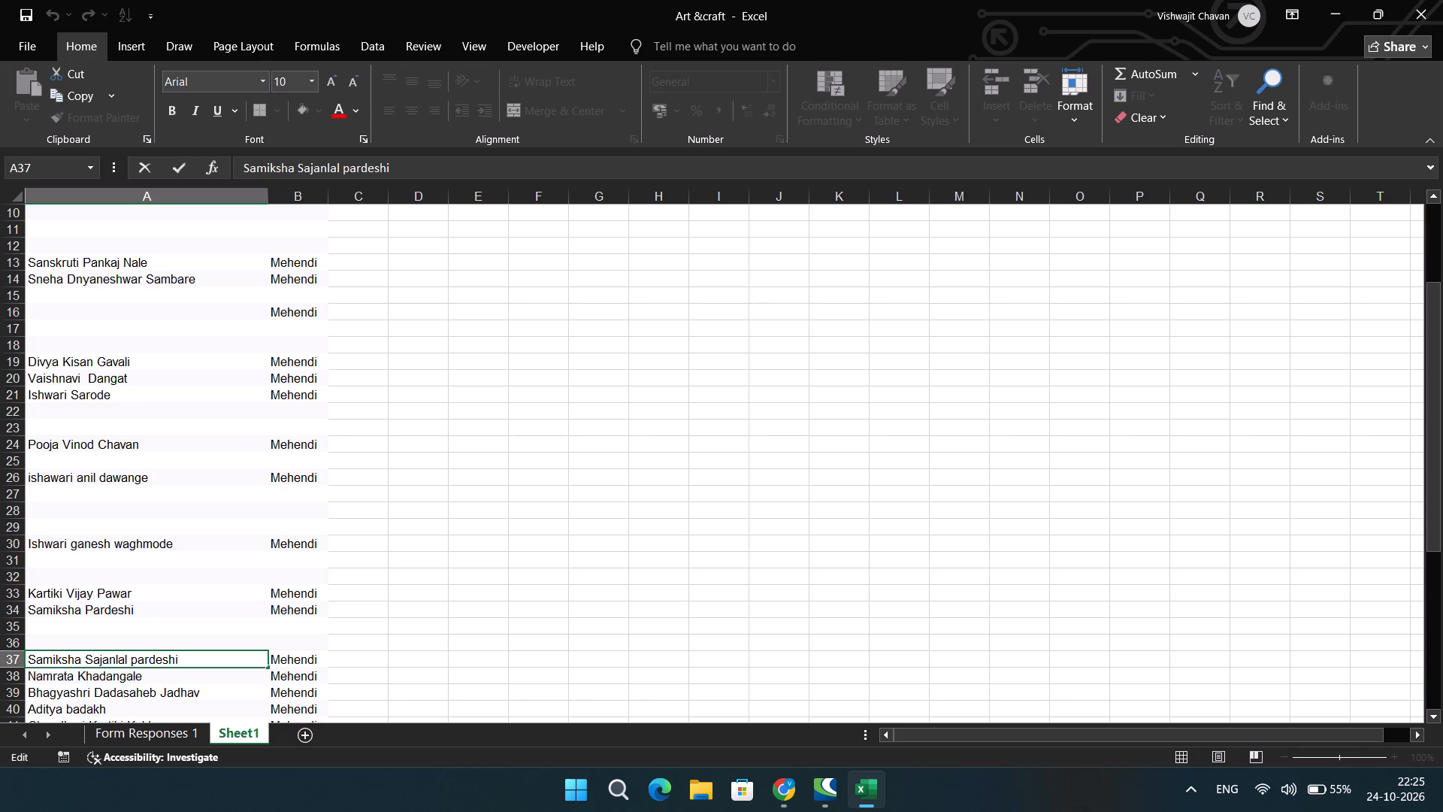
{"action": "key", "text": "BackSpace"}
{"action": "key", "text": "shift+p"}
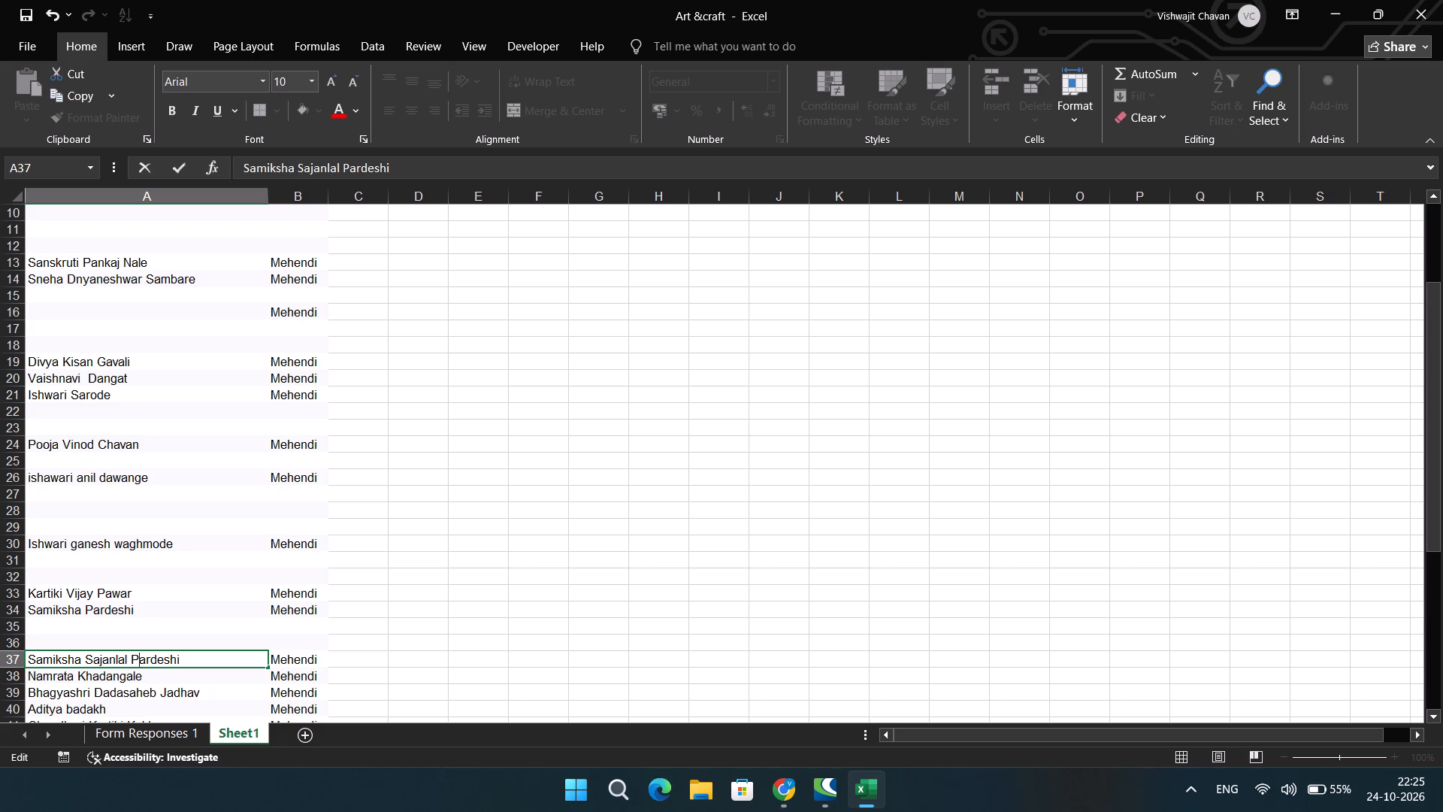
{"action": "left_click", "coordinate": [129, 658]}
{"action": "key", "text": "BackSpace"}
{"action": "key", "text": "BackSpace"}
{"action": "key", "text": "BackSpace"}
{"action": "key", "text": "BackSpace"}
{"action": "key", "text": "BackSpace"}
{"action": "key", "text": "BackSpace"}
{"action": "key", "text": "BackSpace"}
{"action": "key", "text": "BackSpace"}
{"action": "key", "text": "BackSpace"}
Clear the entire contents of rows 37 and 38 in the Mehendi list.
{"action": "left_click", "coordinate": [15, 660]}
{"action": "key", "text": "Delete"}
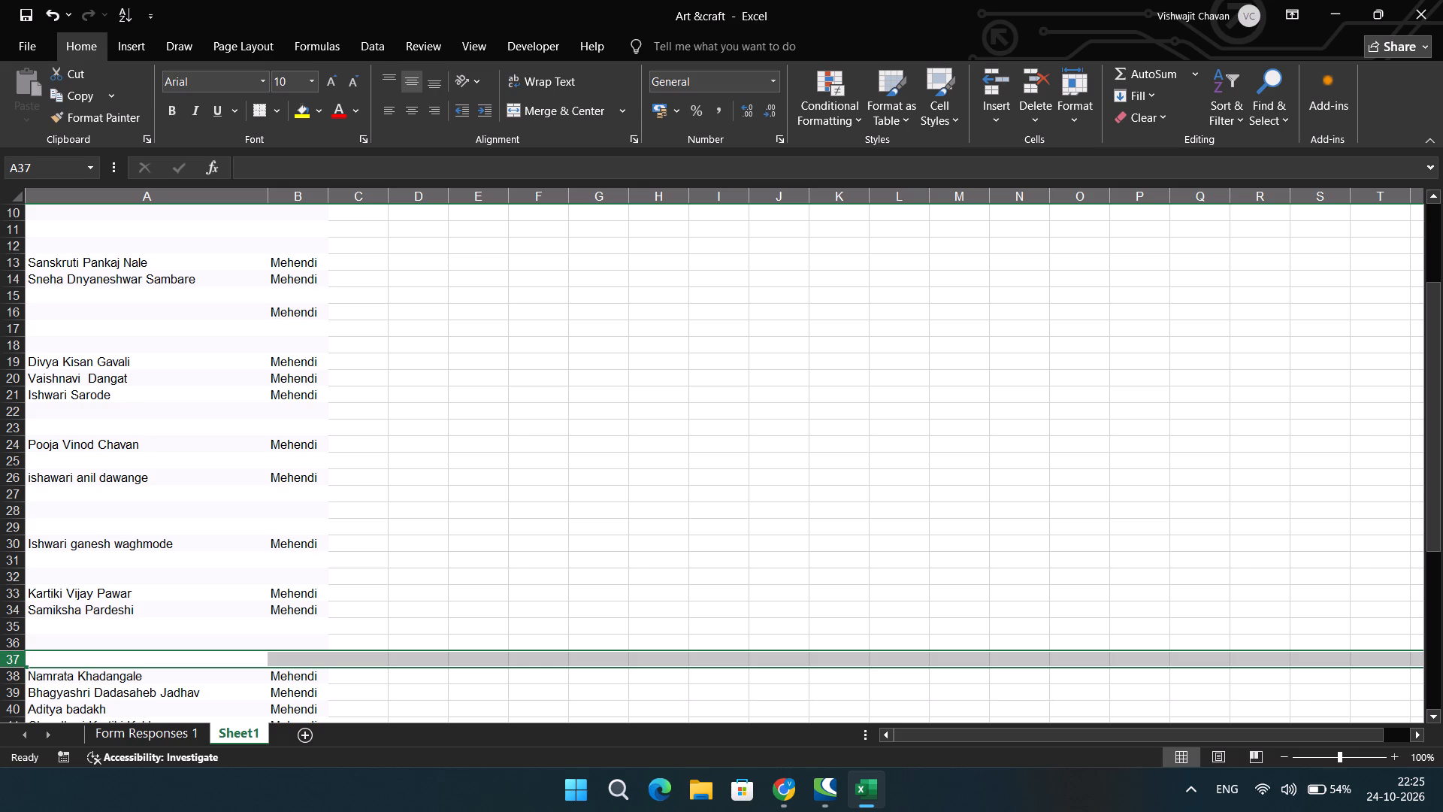
{"action": "scroll", "coordinate": [17, 644], "scroll_direction": "down", "scroll_amount": 2}
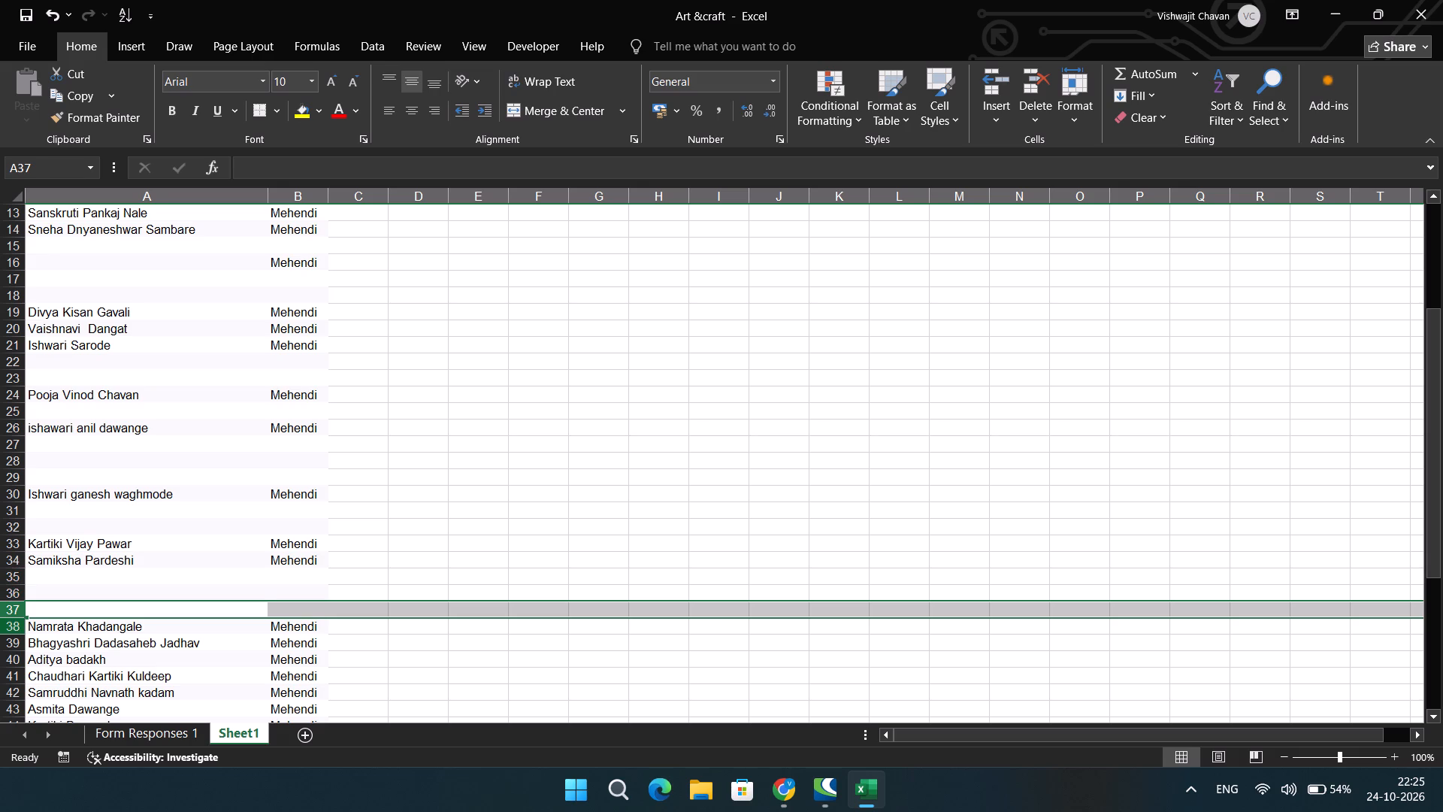
{"action": "left_click", "coordinate": [16, 626]}
{"action": "key", "text": "Delete"}
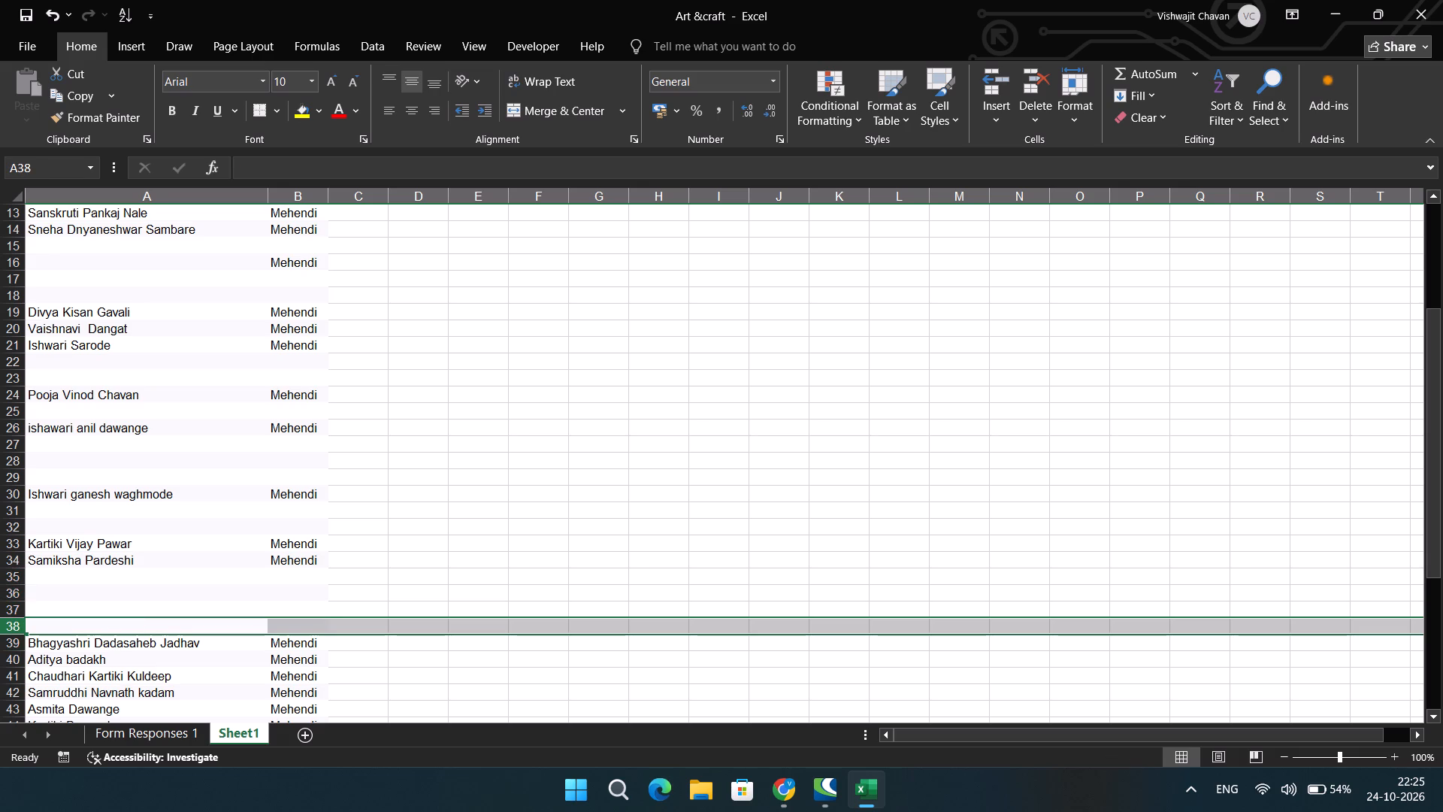
Keep row 39 and delete the middle name in cell A39, leaving only the first name and surname.
{"action": "left_click", "coordinate": [18, 644]}
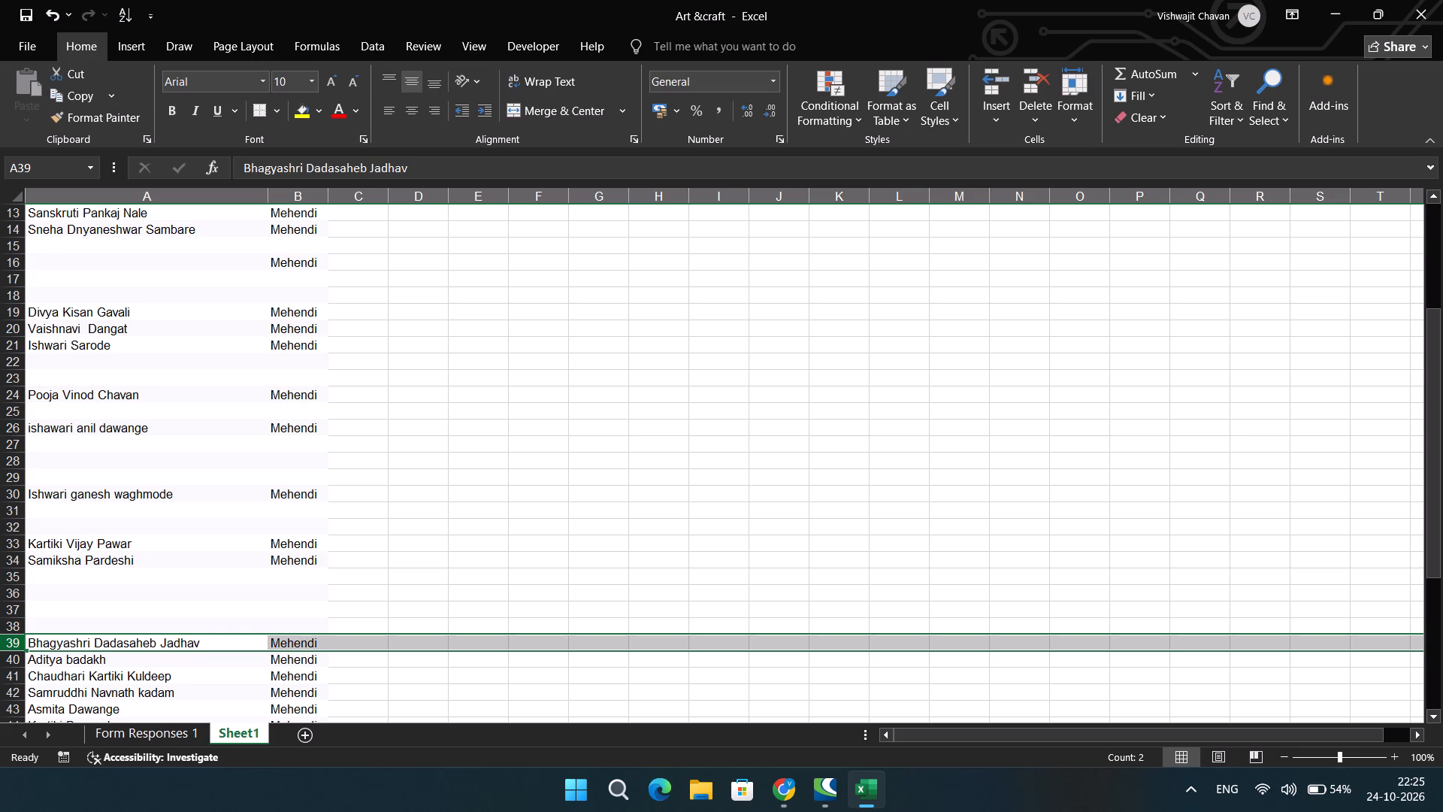
{"action": "scroll", "coordinate": [18, 644], "scroll_direction": "down", "scroll_amount": 1}
{"action": "triple_click", "coordinate": [156, 595]}
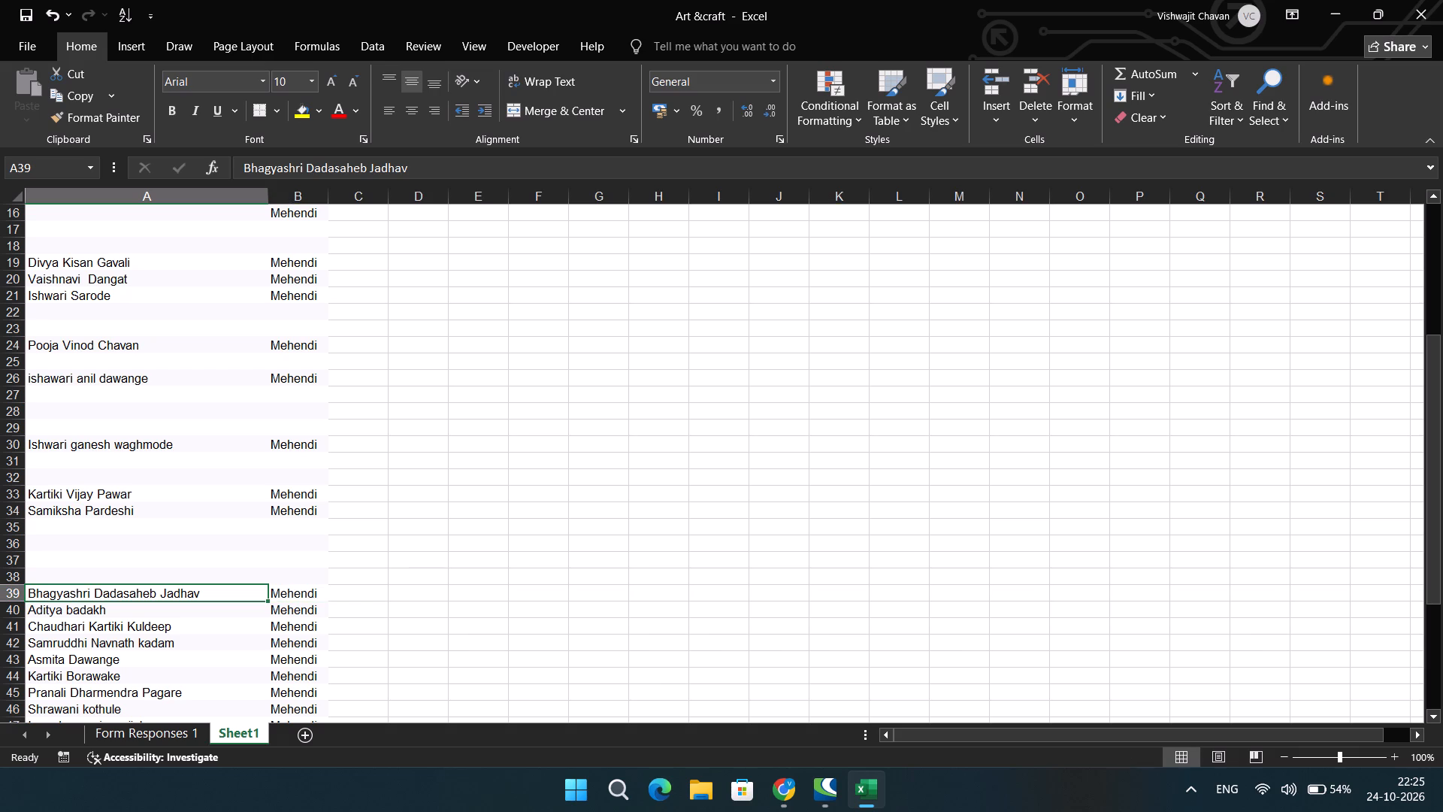
{"action": "key", "text": "BackSpace"}
{"action": "key", "text": "BackSpace"}
{"action": "key", "text": "BackSpace"}
{"action": "key", "text": "BackSpace"}
{"action": "key", "text": "BackSpace"}
{"action": "key", "text": "BackSpace"}
{"action": "key", "text": "BackSpace"}
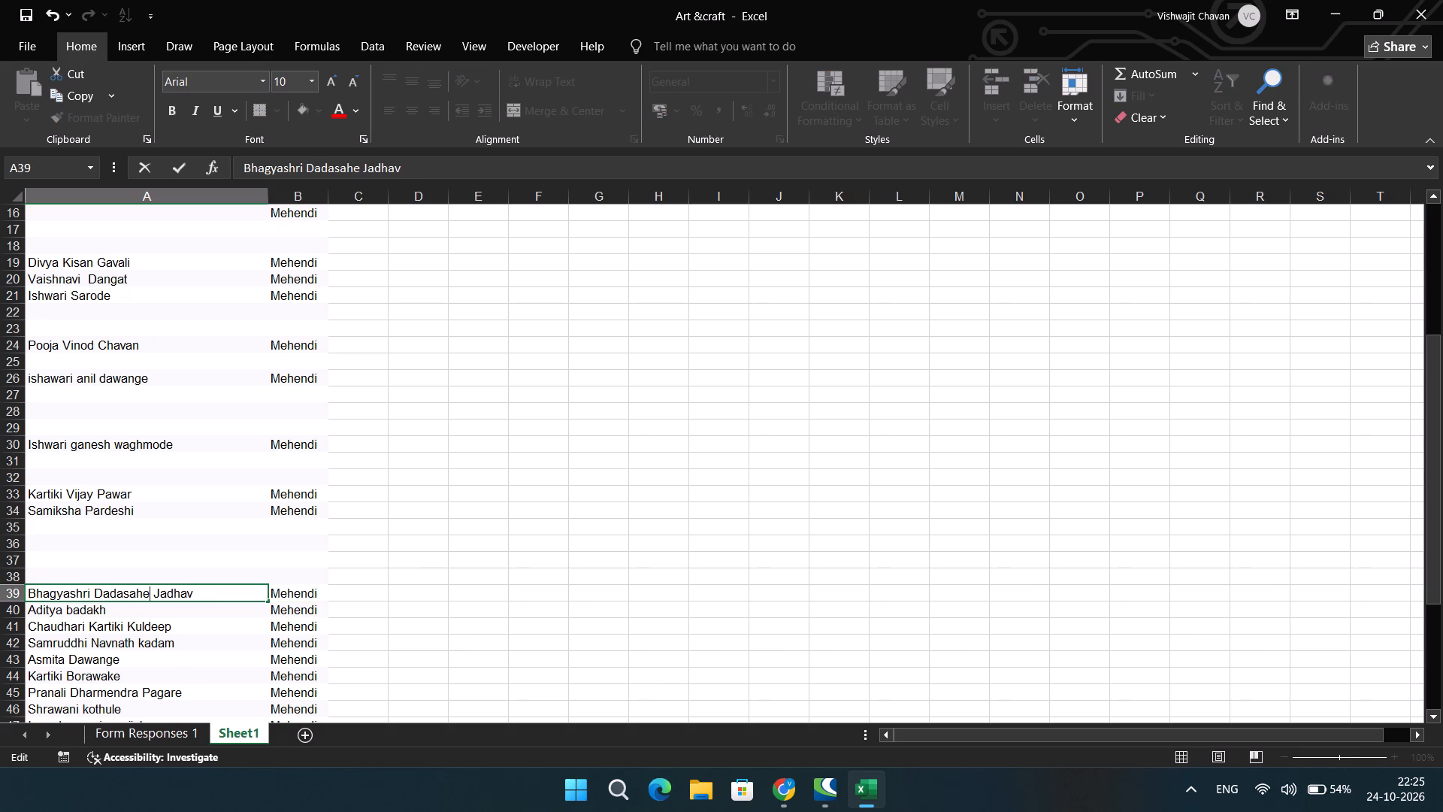
{"action": "key", "text": "BackSpace"}
{"action": "key", "text": "BackSpace"}
{"action": "key", "text": "BackSpace"}
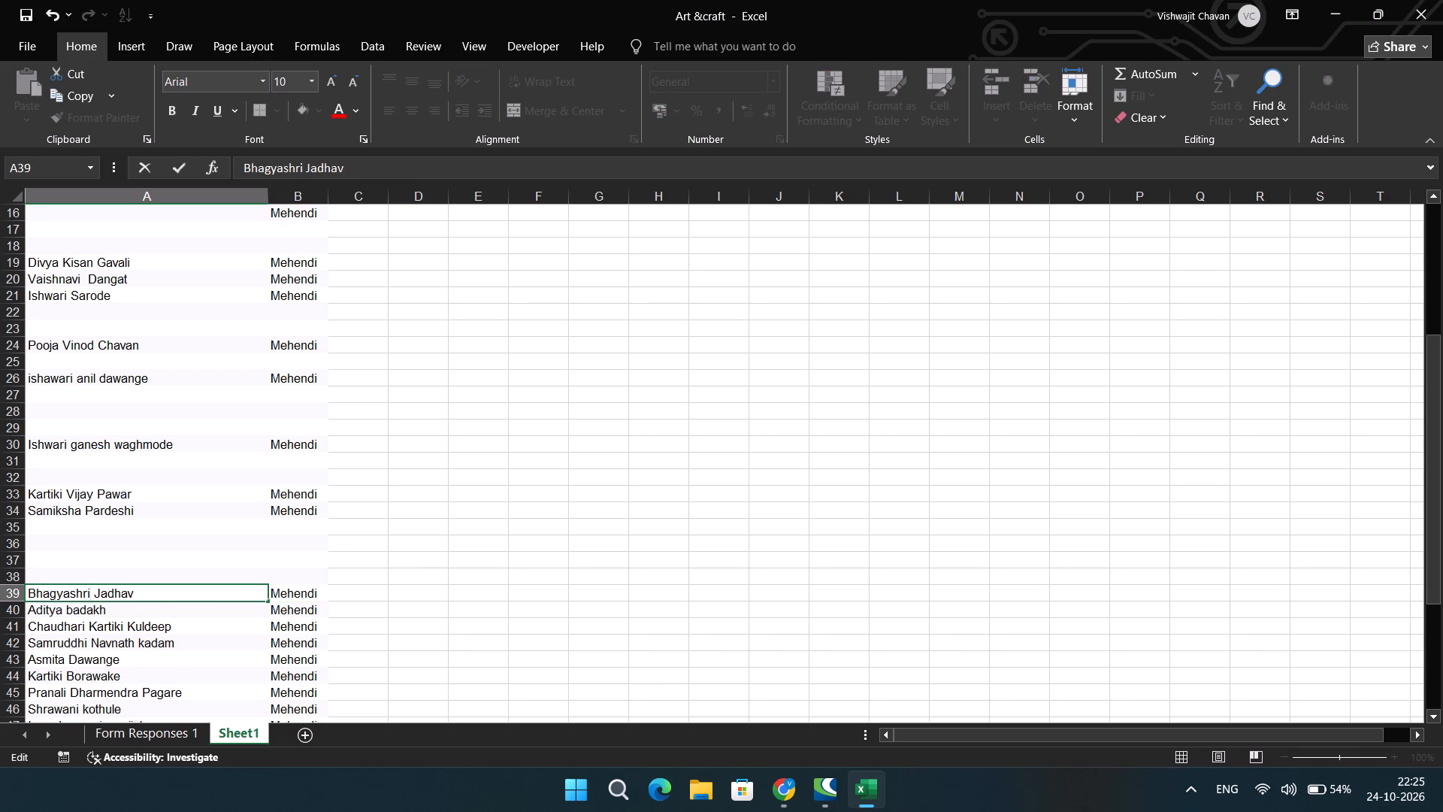
Clear the entire contents of rows 40, 41 and 42 in the Mehendi list.
{"action": "left_click", "coordinate": [22, 614]}
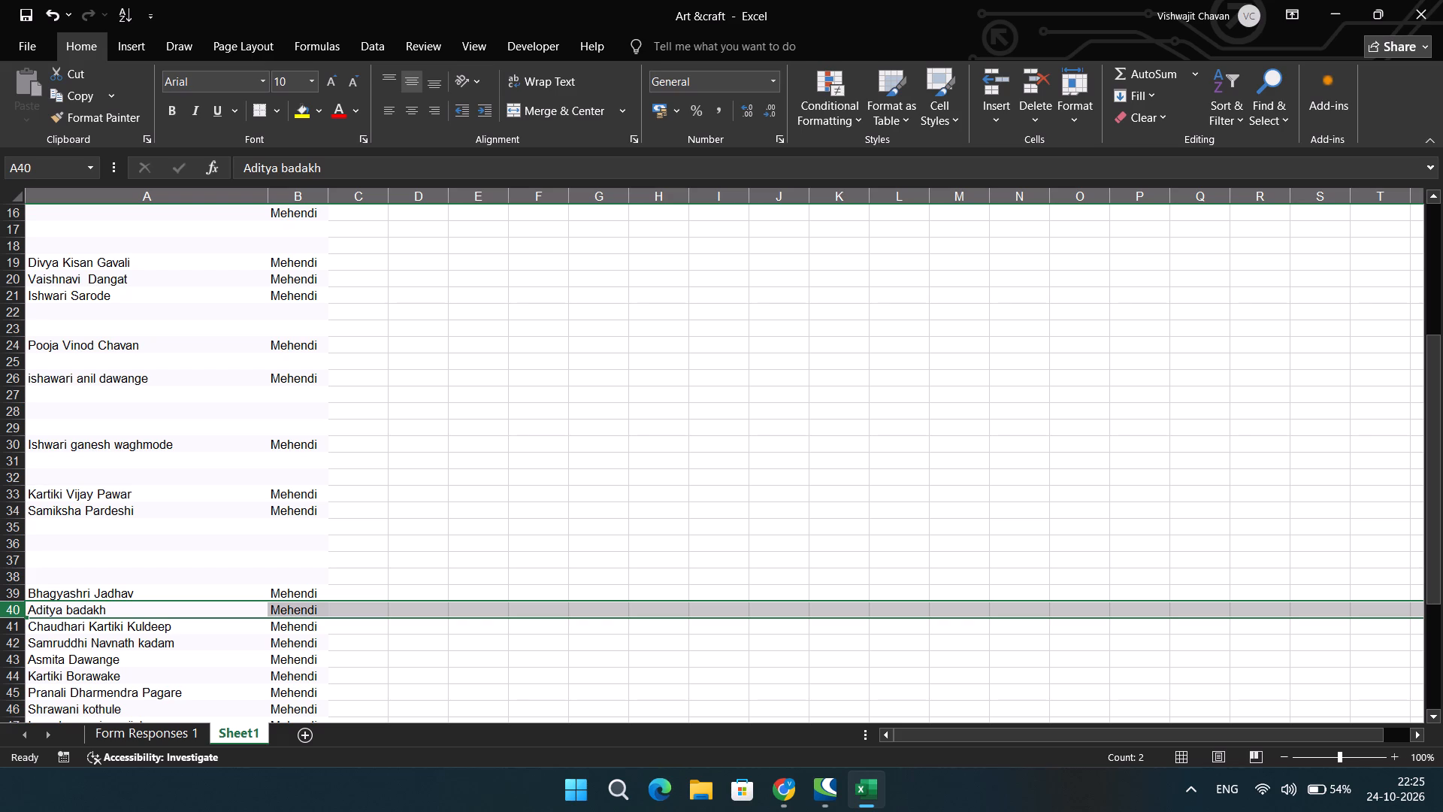
{"action": "key", "text": "Delete"}
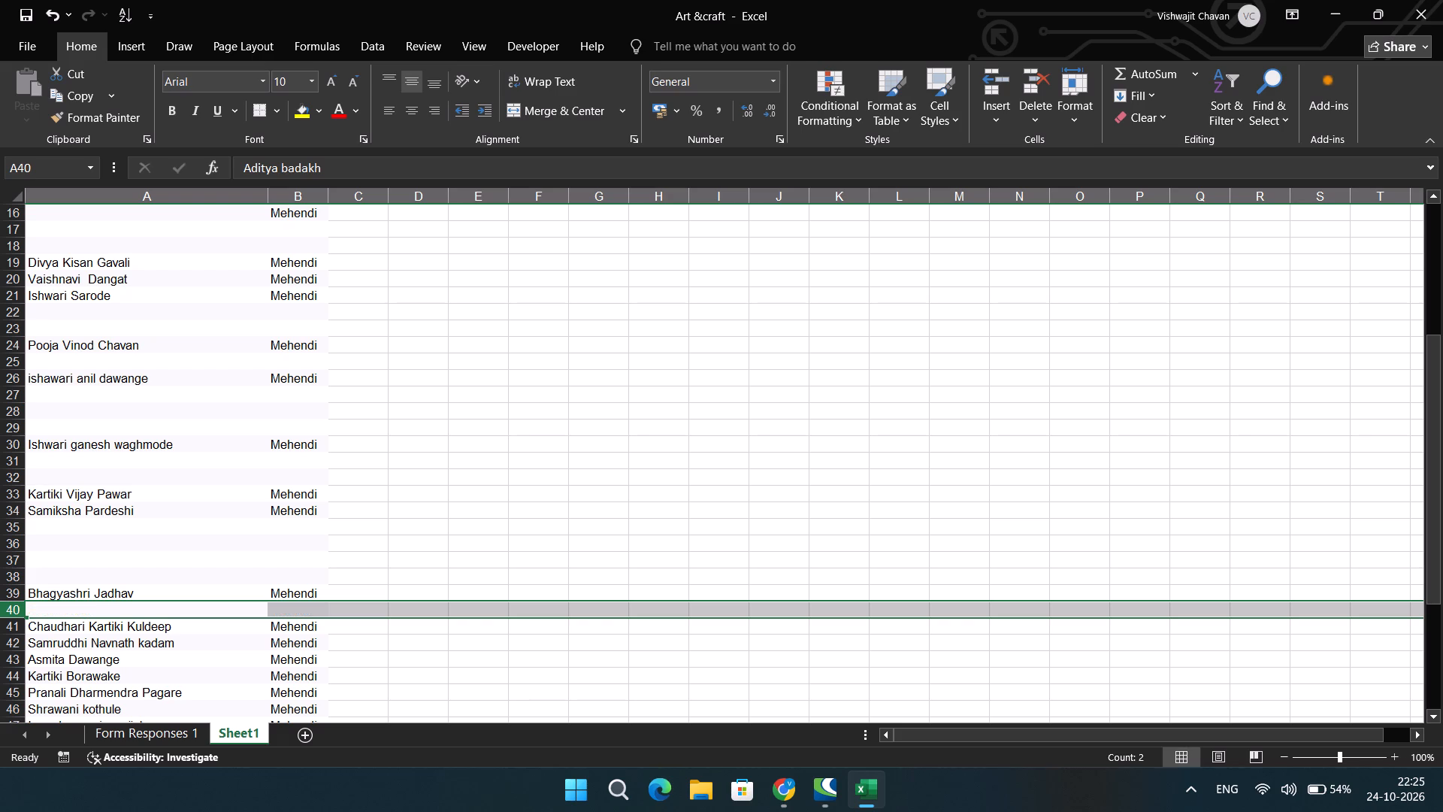
{"action": "left_click", "coordinate": [18, 630]}
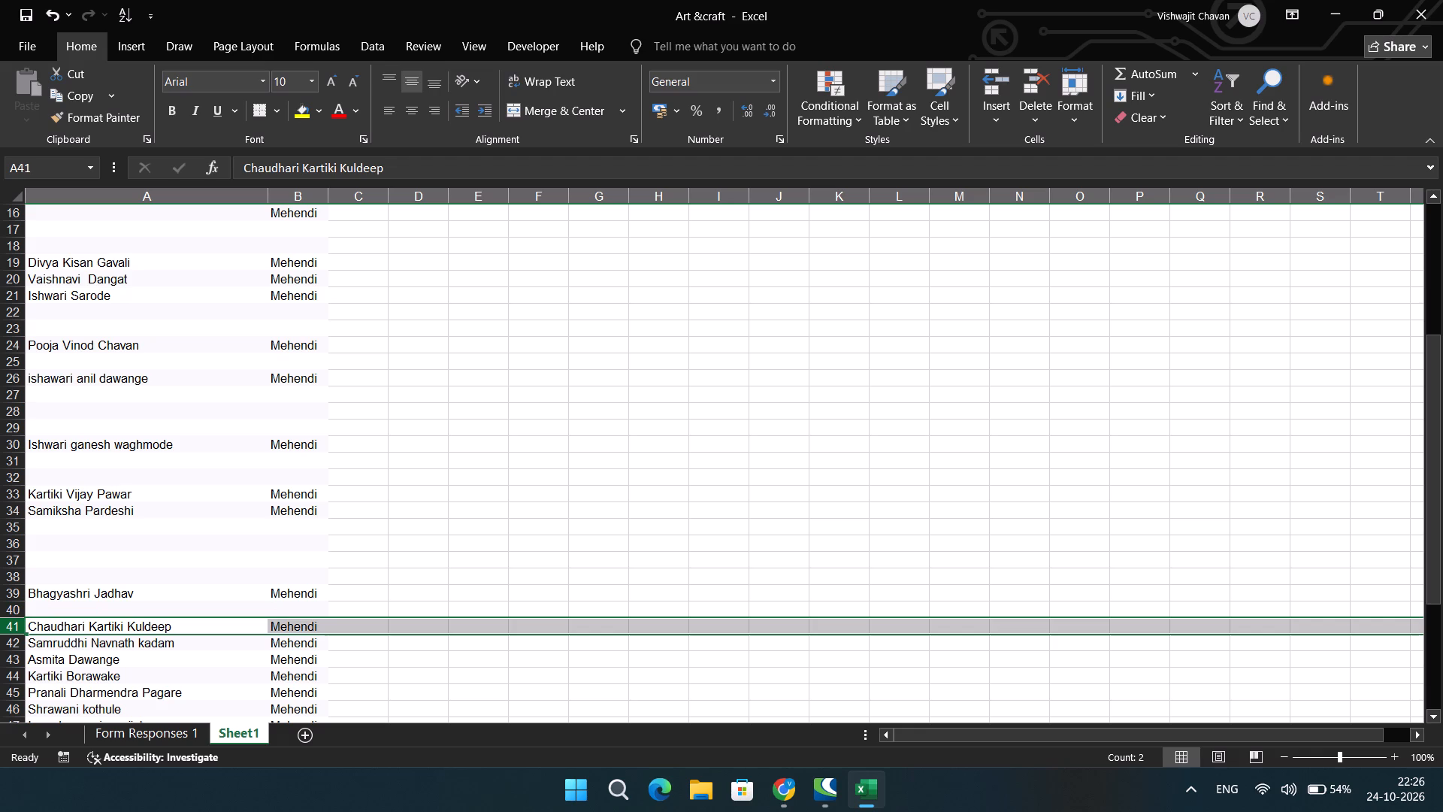
{"action": "key", "text": "Delete"}
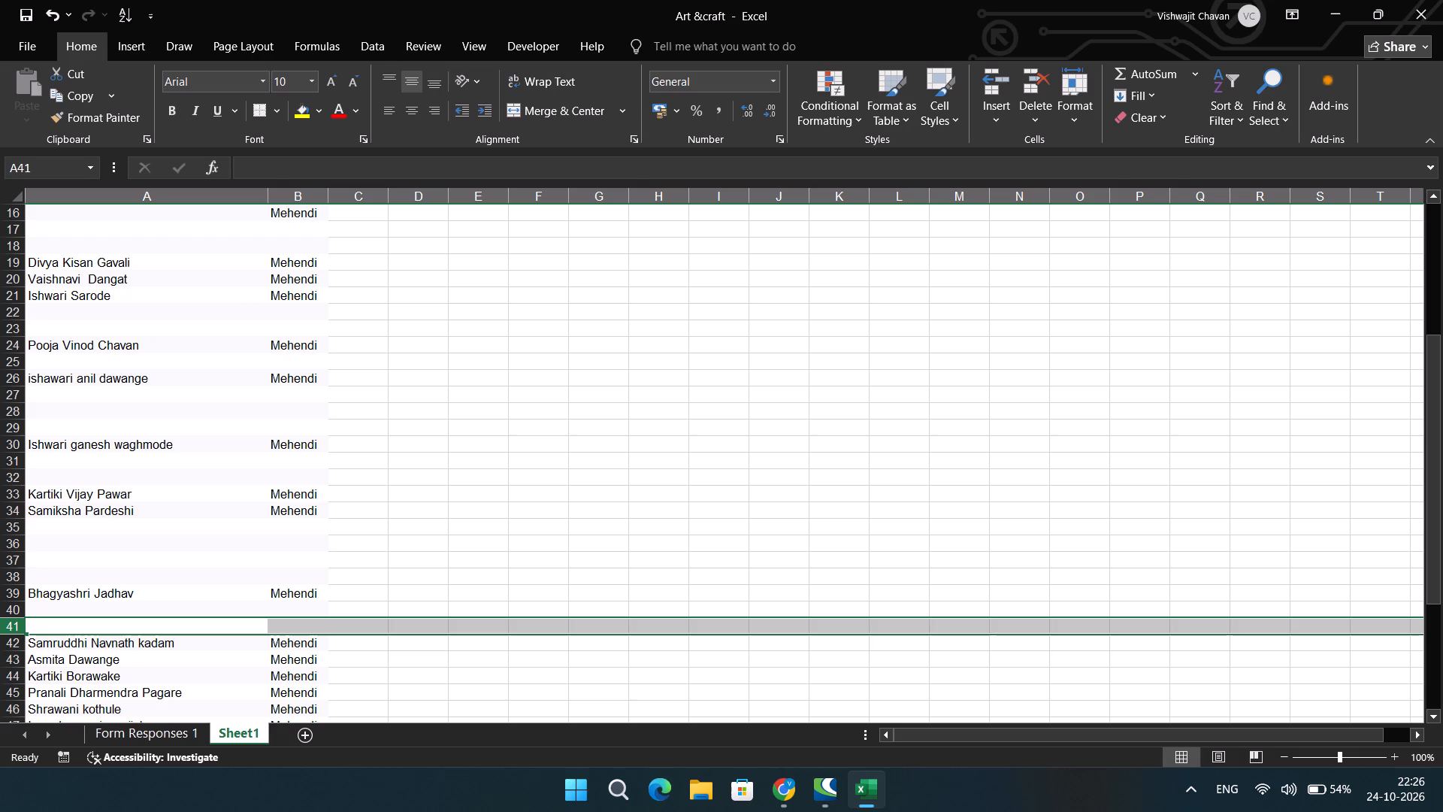
{"action": "left_click", "coordinate": [11, 644]}
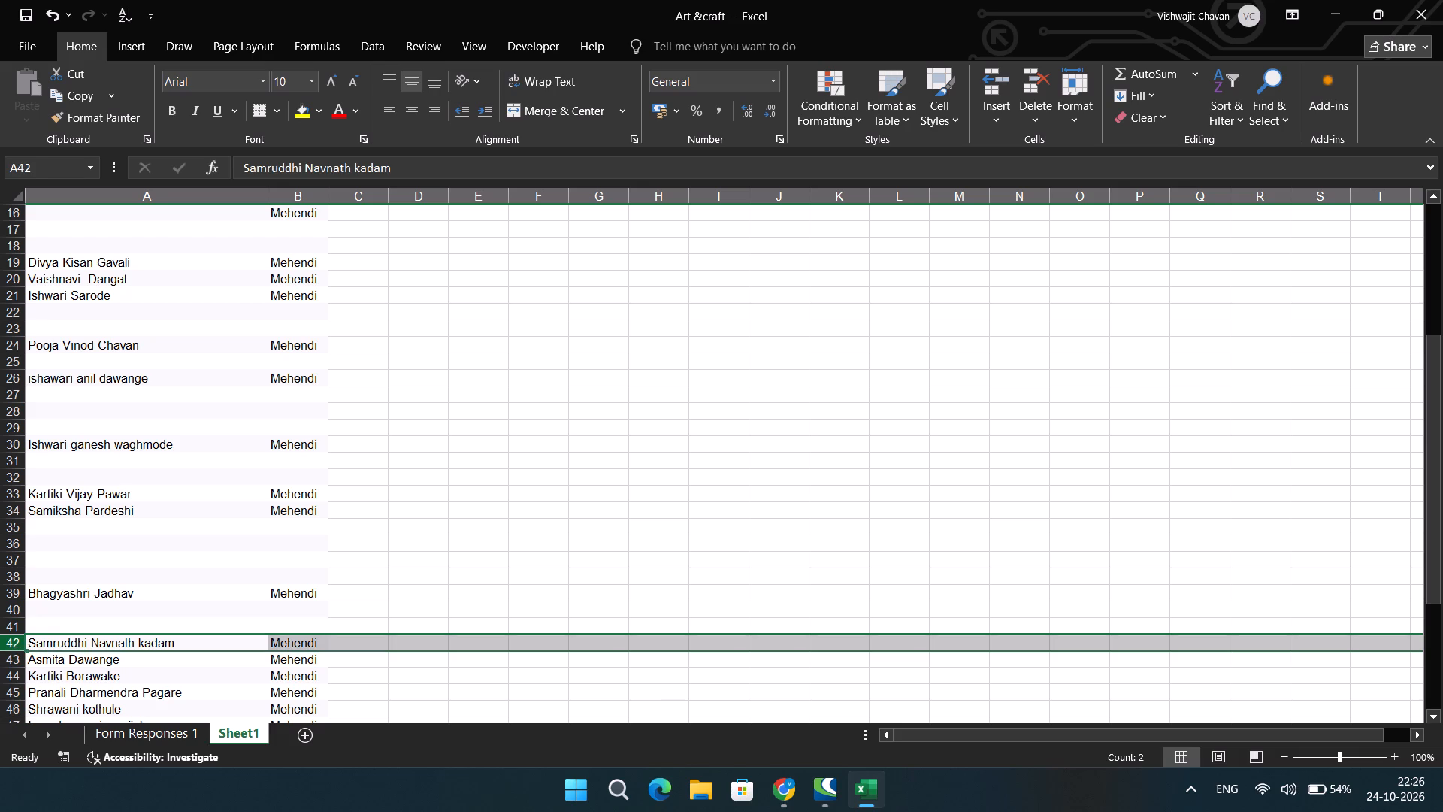
{"action": "key", "text": "Delete"}
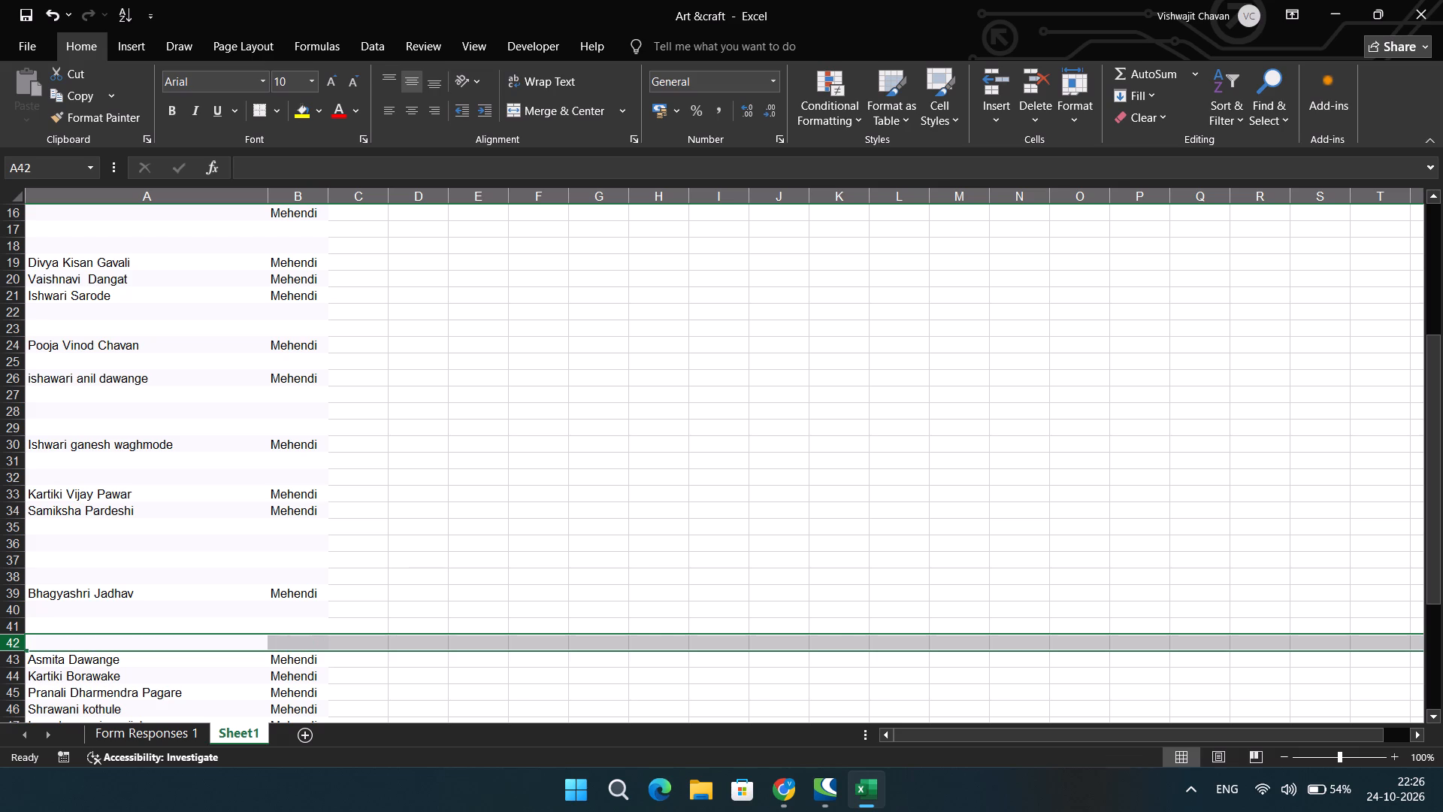
Clear the entire contents of rows 43 and 44 in the Mehendi list.
{"action": "left_click", "coordinate": [8, 659]}
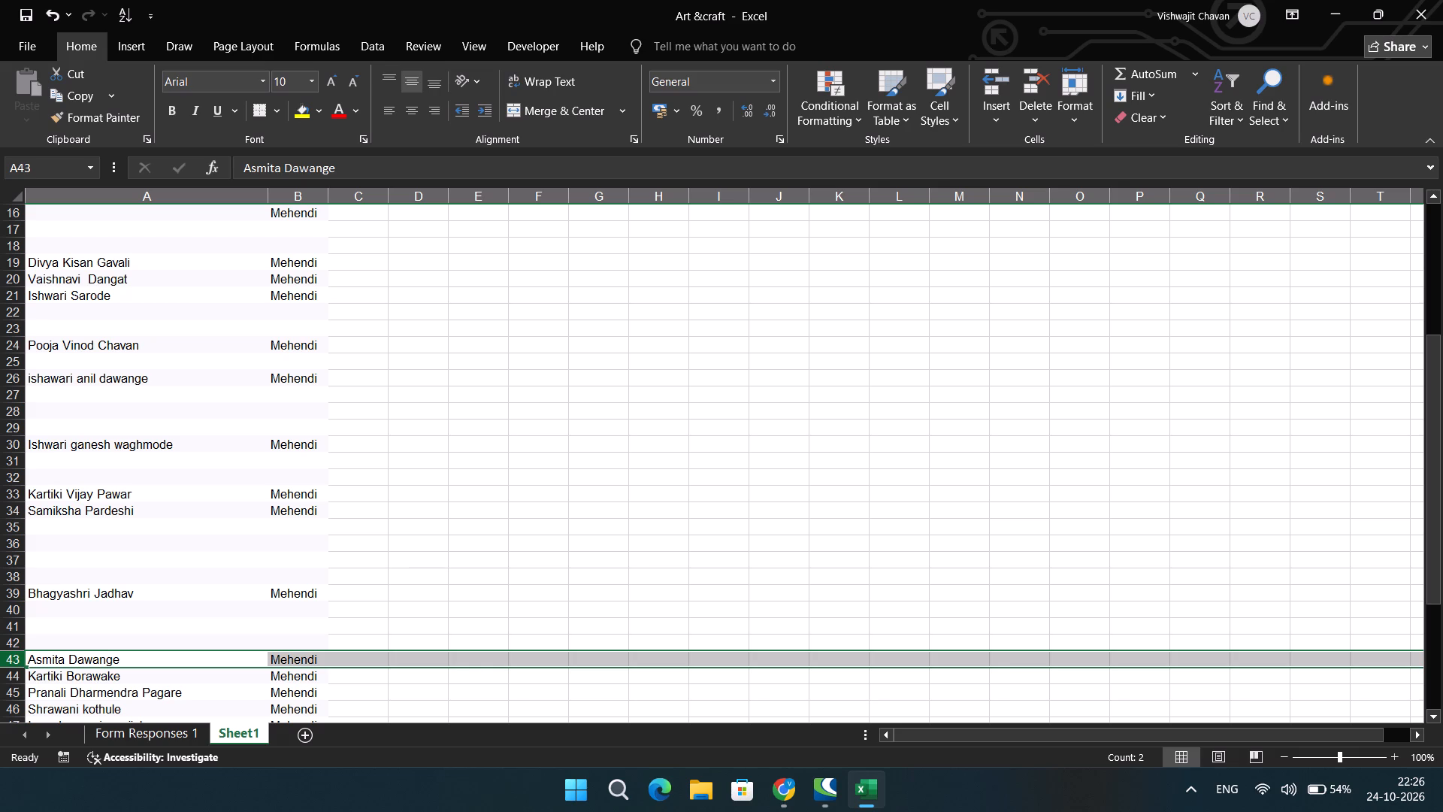
{"action": "key", "text": "Delete"}
{"action": "left_click", "coordinate": [7, 674]}
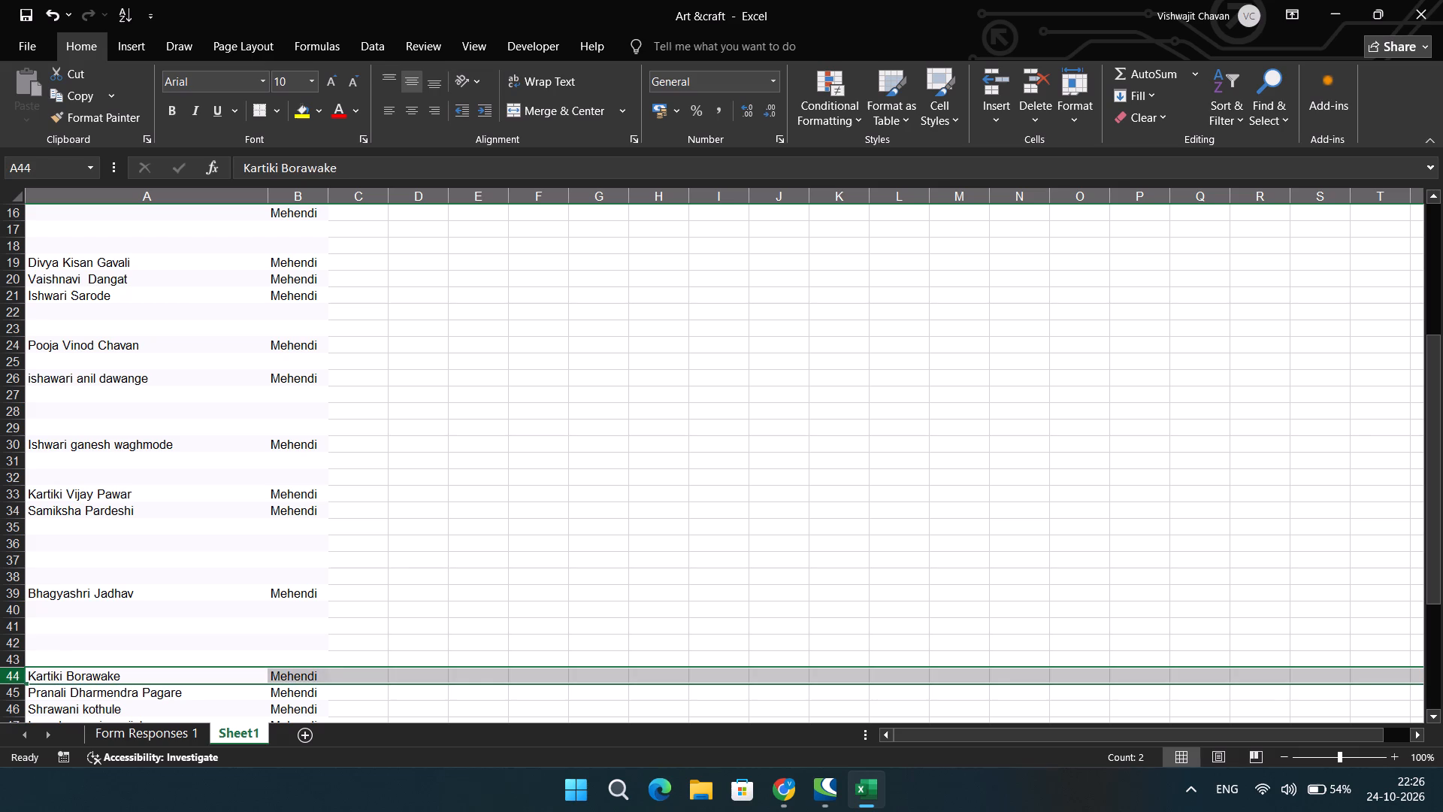
{"action": "key", "text": "Delete"}
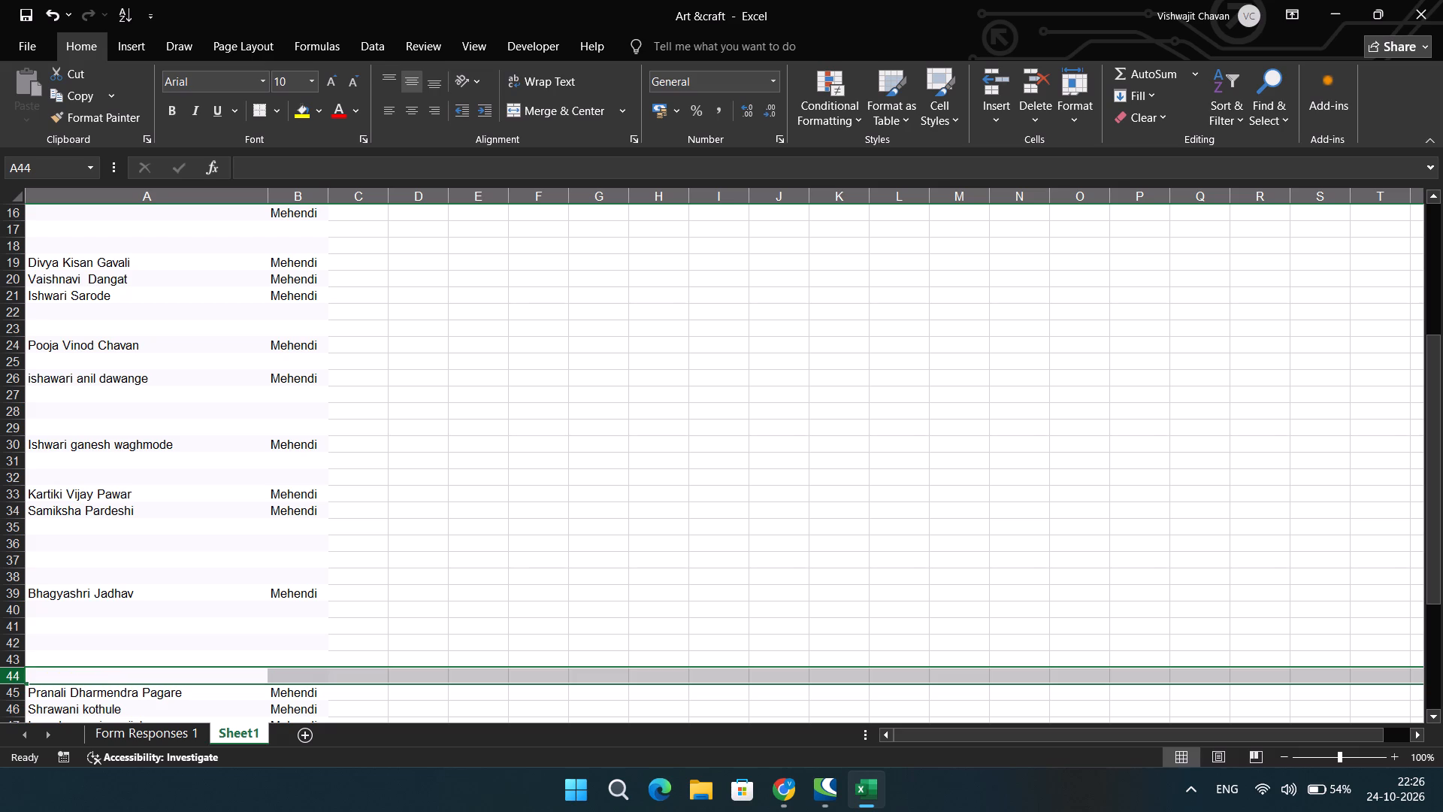
Keep row 45 and delete the middle name in cell A45, leaving only the first name and surname.
{"action": "left_click", "coordinate": [8, 701]}
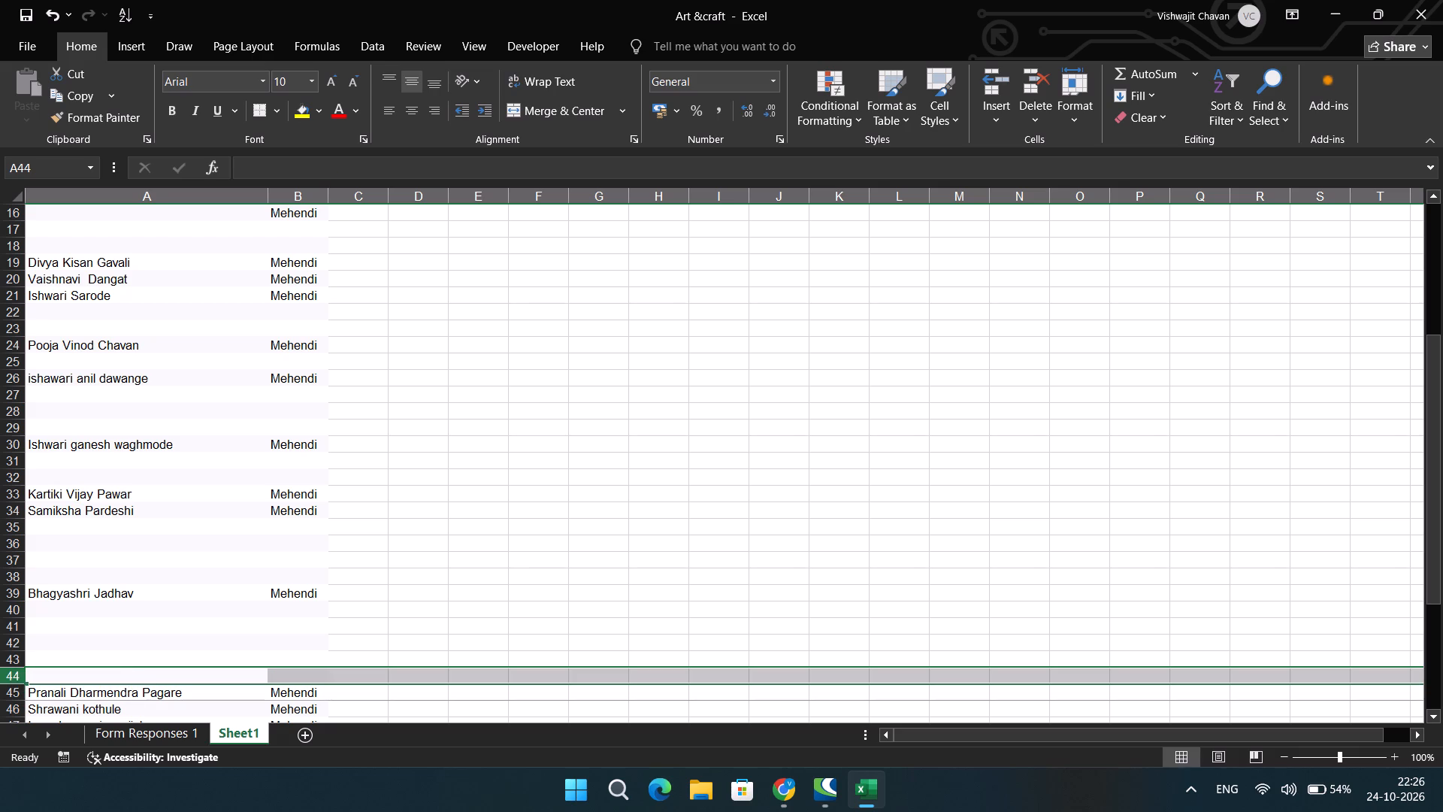
{"action": "left_click", "coordinate": [11, 694]}
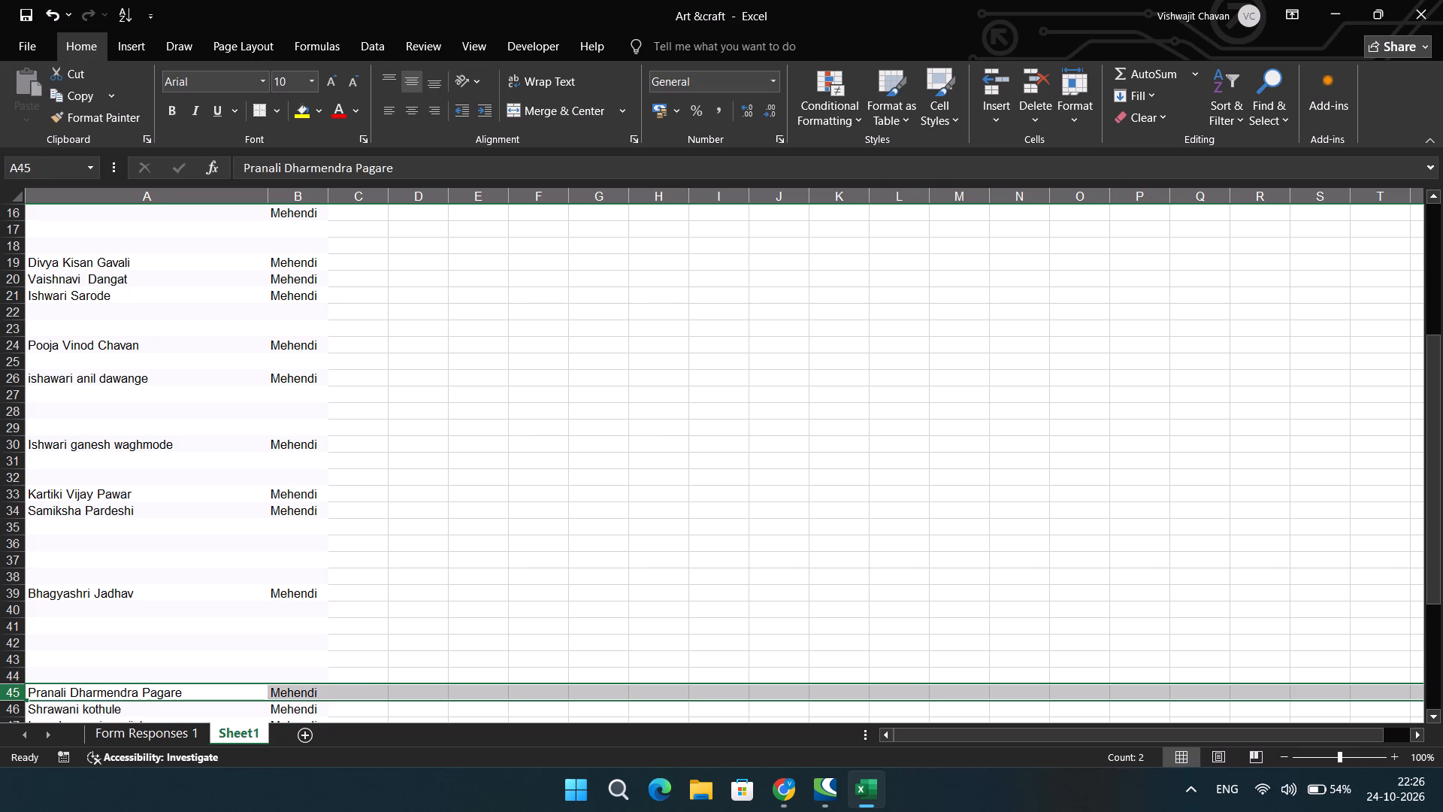
{"action": "double_click", "coordinate": [132, 690]}
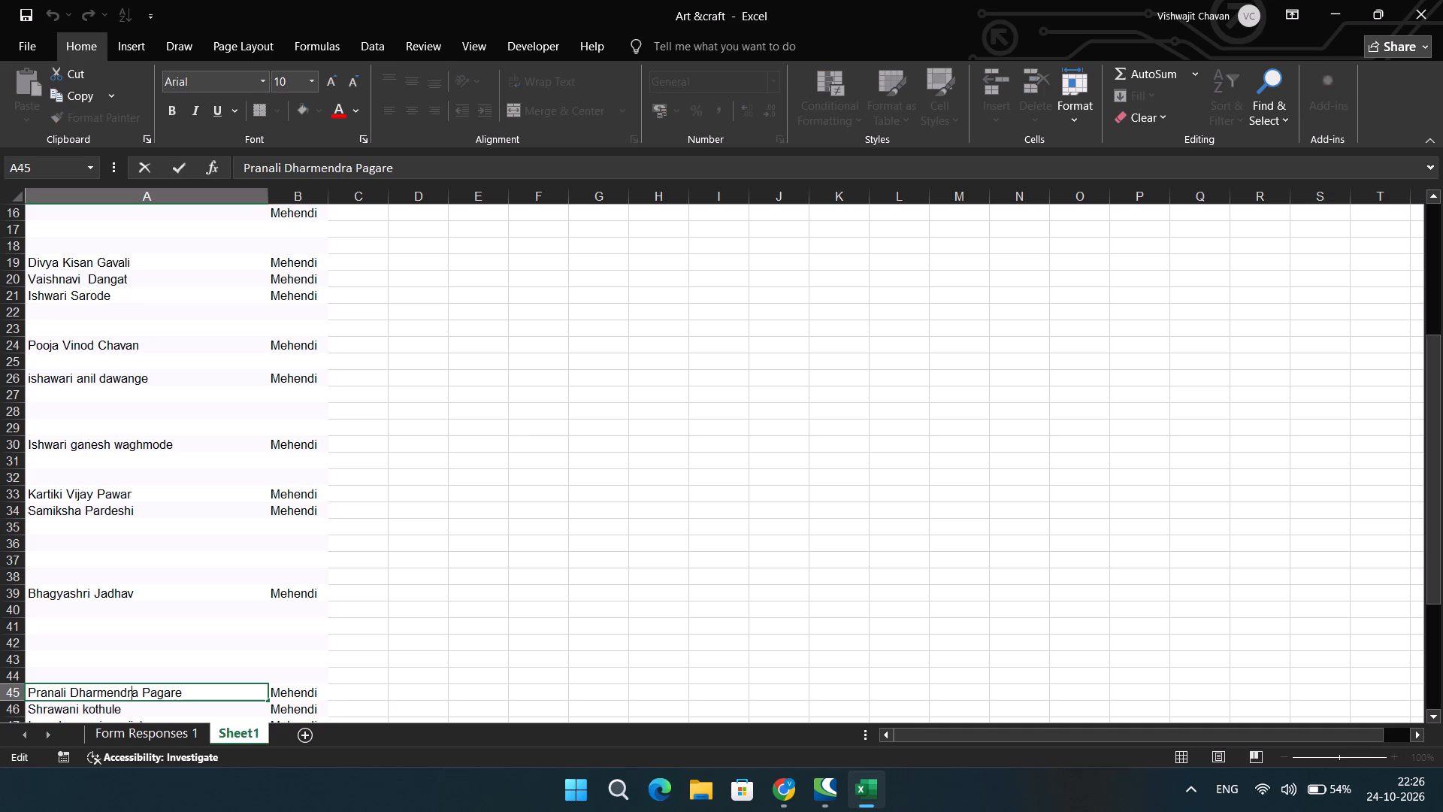
{"action": "left_click", "coordinate": [139, 690]}
{"action": "key", "text": "BackSpace"}
{"action": "key", "text": "BackSpace"}
{"action": "key", "text": "BackSpace"}
{"action": "key", "text": "BackSpace"}
{"action": "key", "text": "BackSpace"}
{"action": "key", "text": "BackSpace"}
{"action": "key", "text": "BackSpace"}
{"action": "key", "text": "BackSpace"}
{"action": "key", "text": "BackSpace"}
{"action": "key", "text": "BackSpace"}
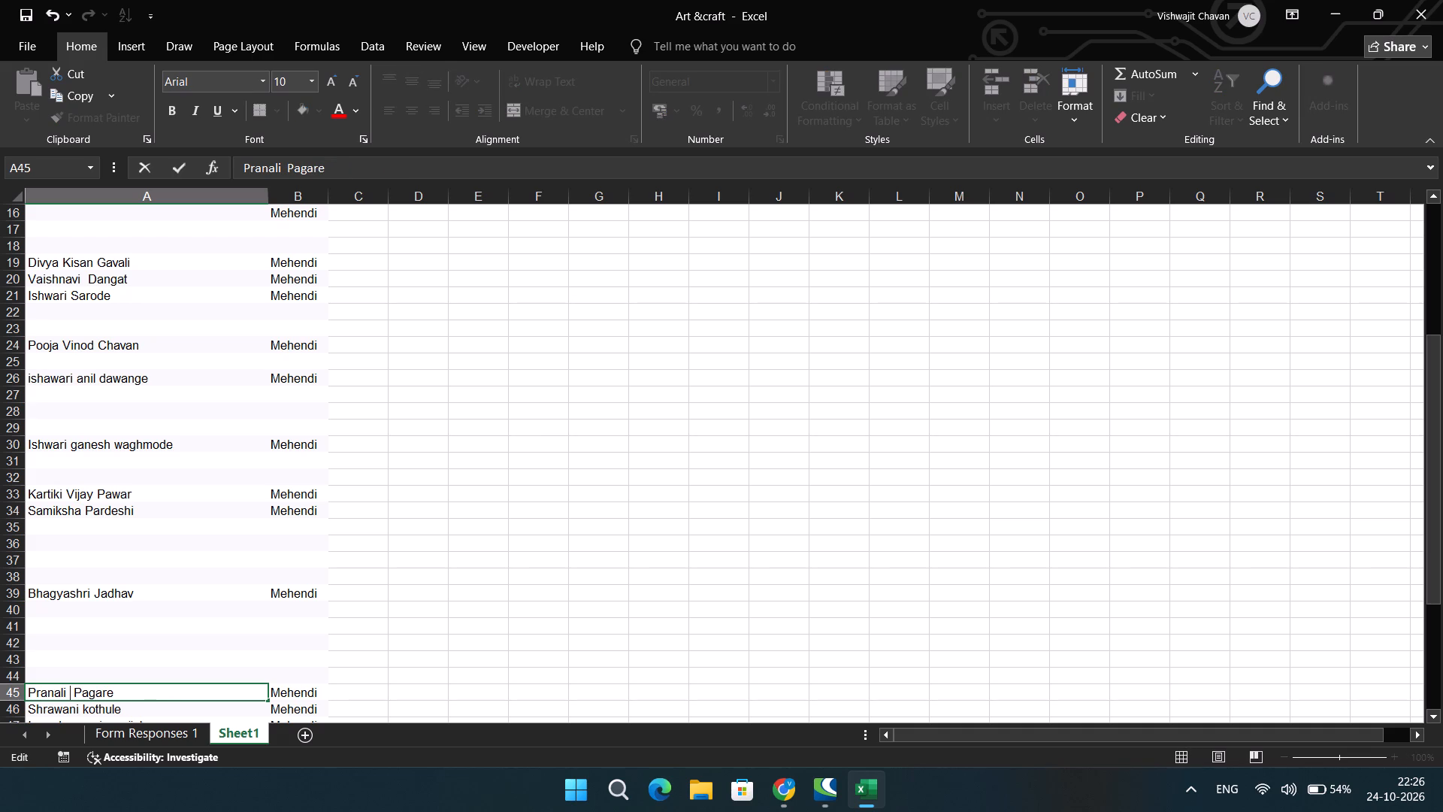
Keep row 46 and clear the entire contents of row 47 in the Mehendi list.
{"action": "scroll", "coordinate": [63, 699], "scroll_direction": "down", "scroll_amount": 3}
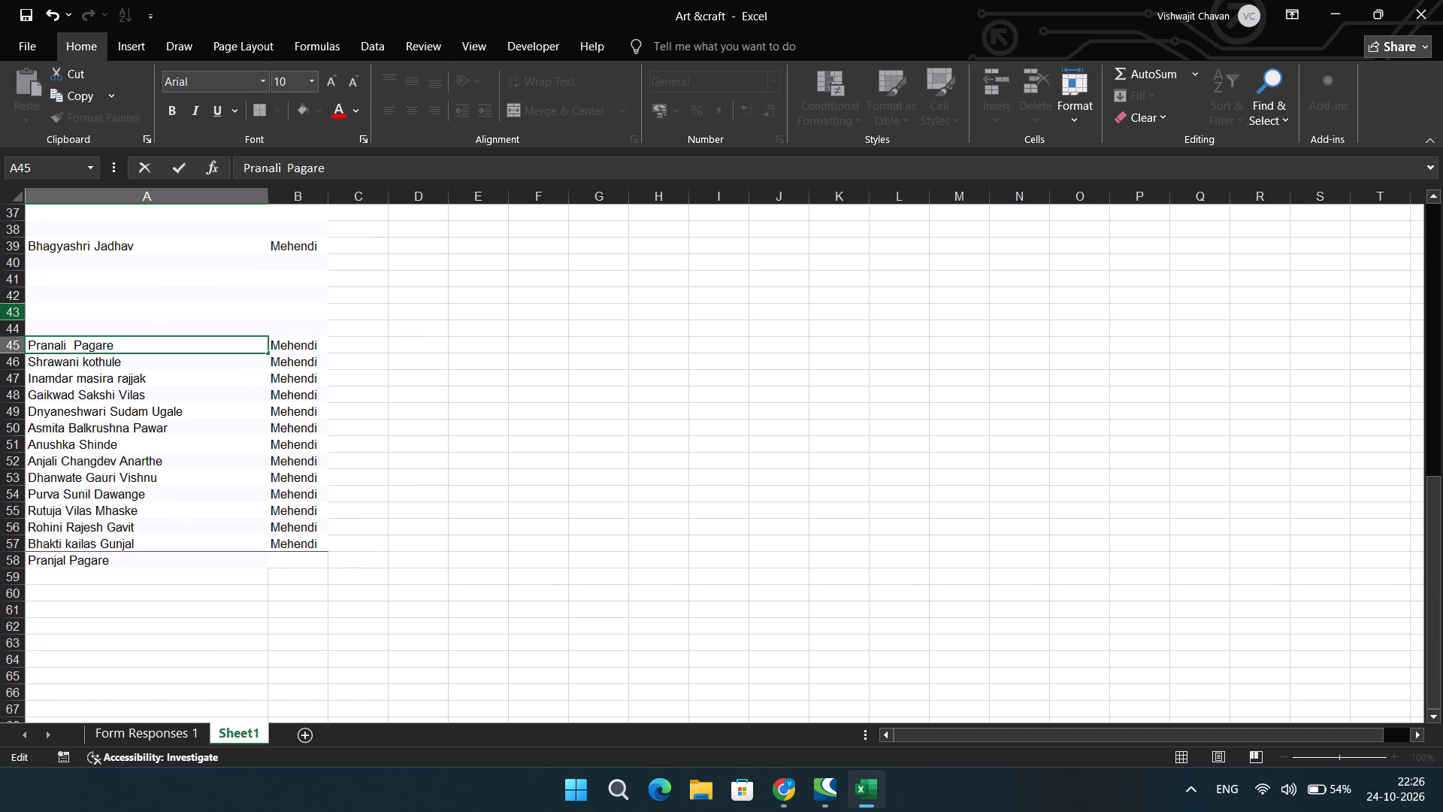
{"action": "left_click", "coordinate": [17, 360]}
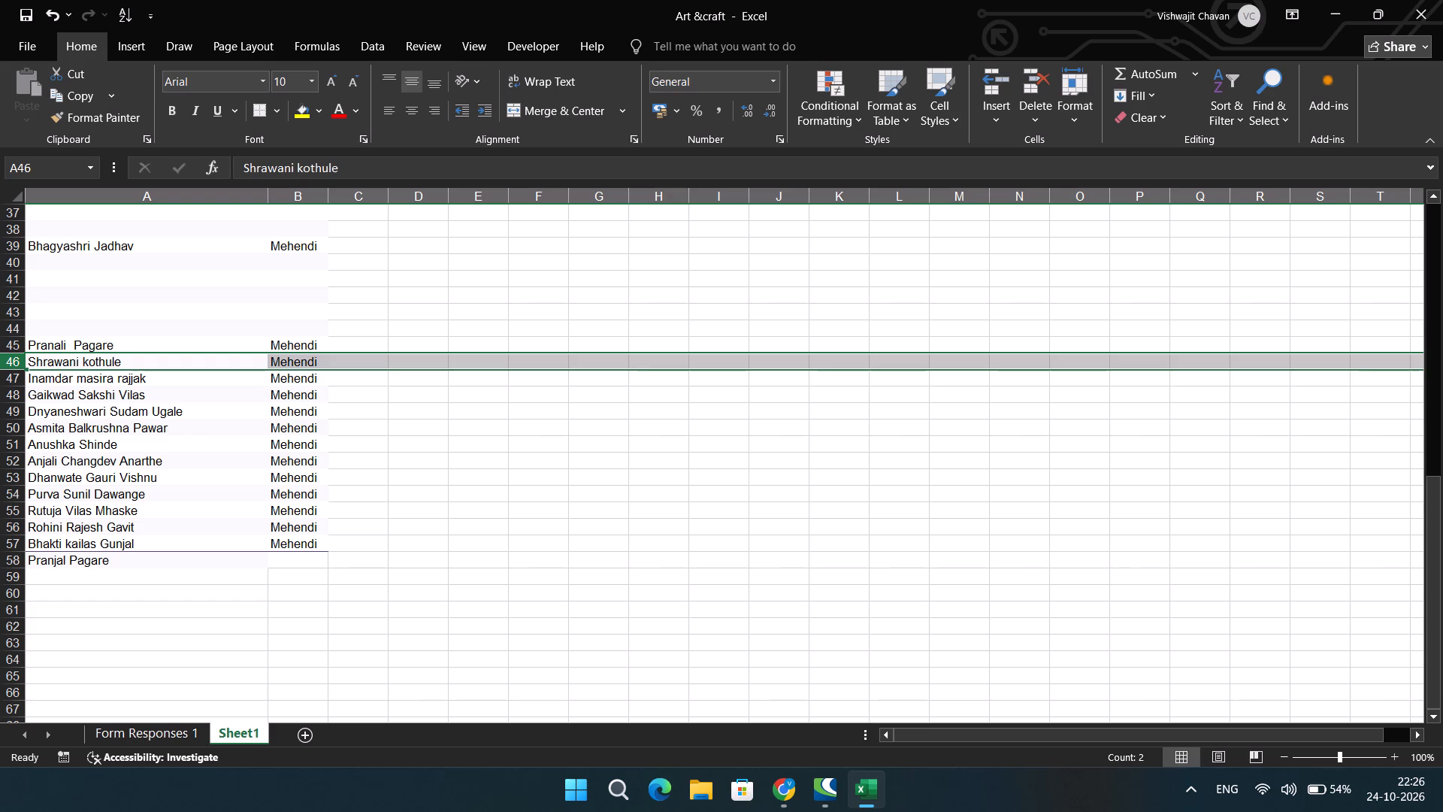
{"action": "left_click", "coordinate": [17, 384]}
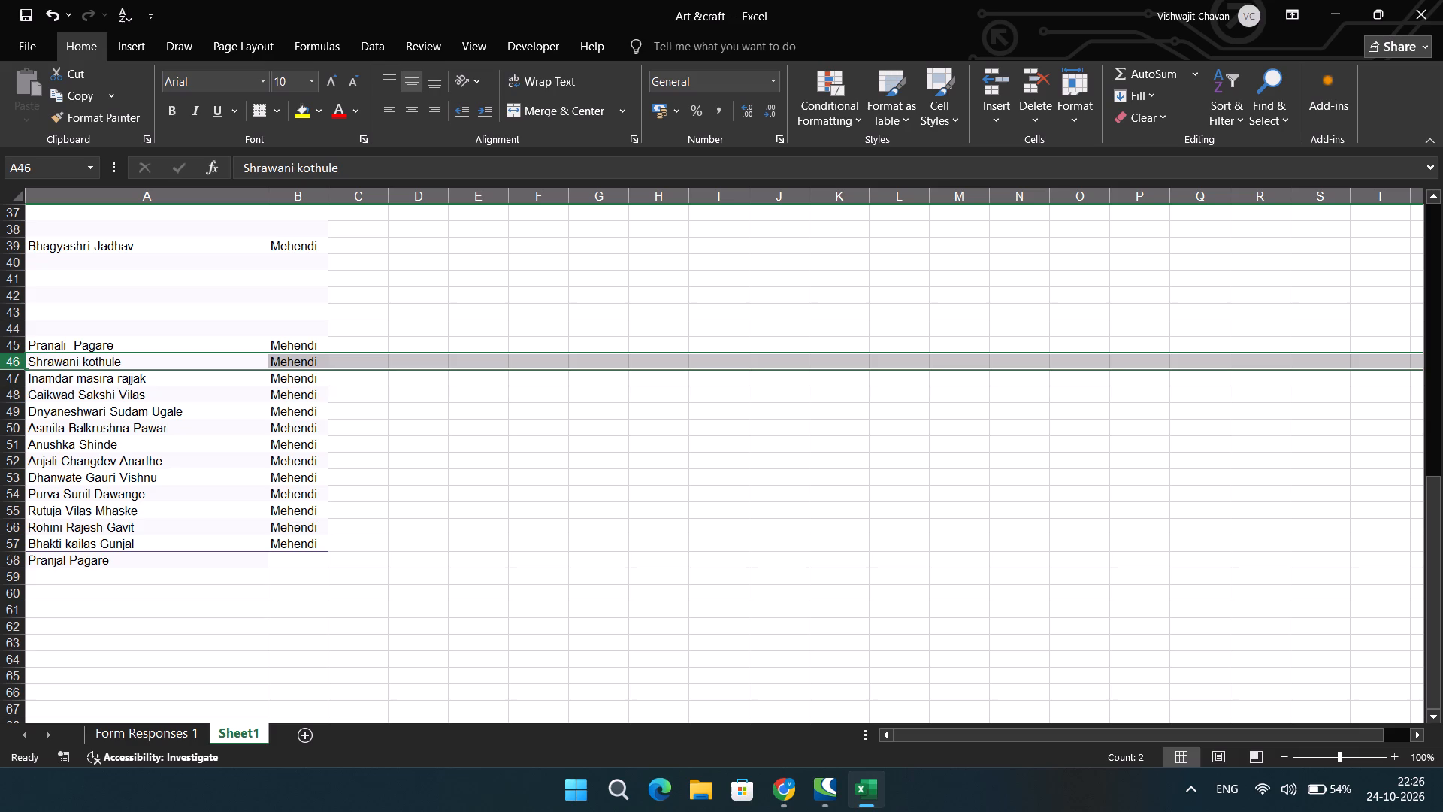
{"action": "left_click", "coordinate": [14, 376]}
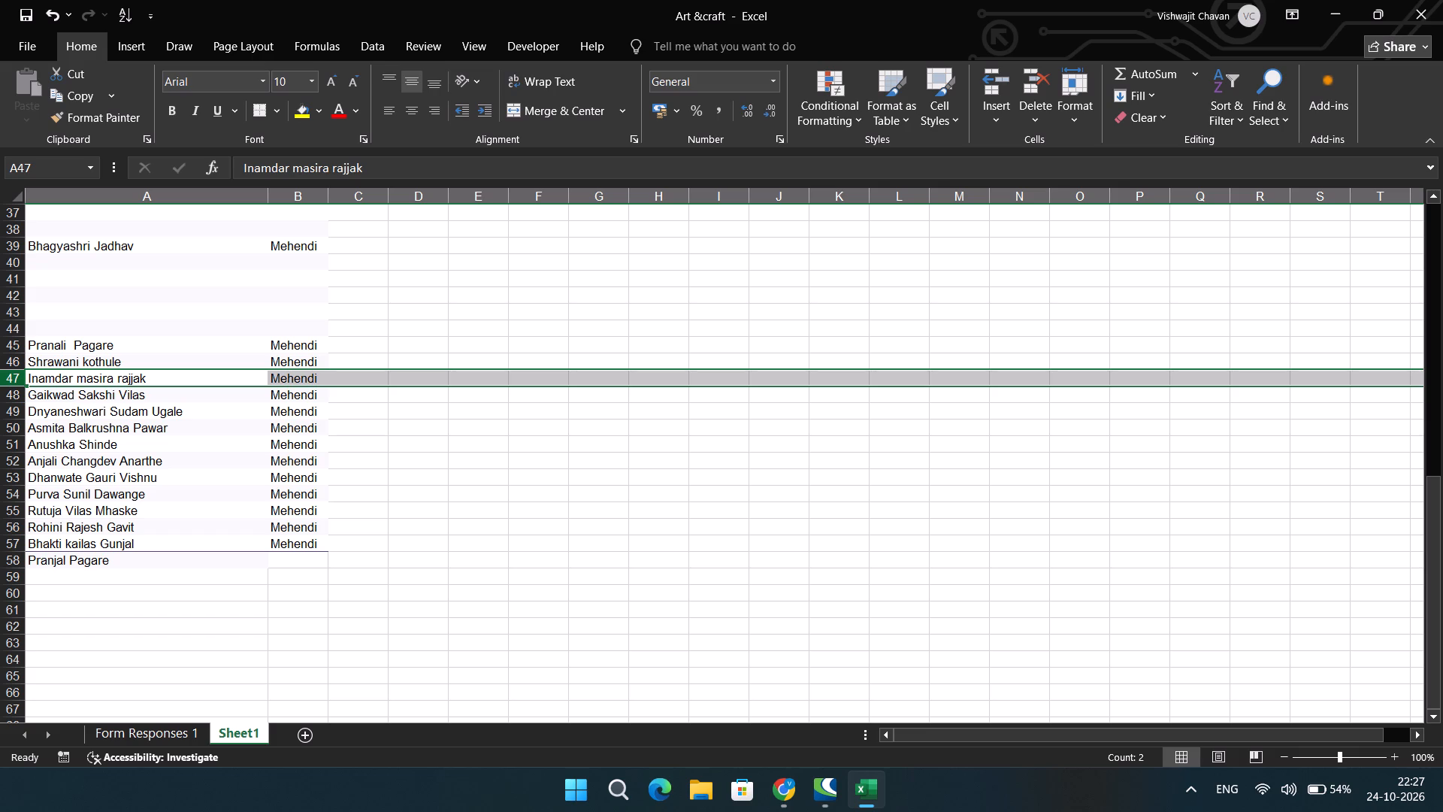
{"action": "key", "text": "Delete"}
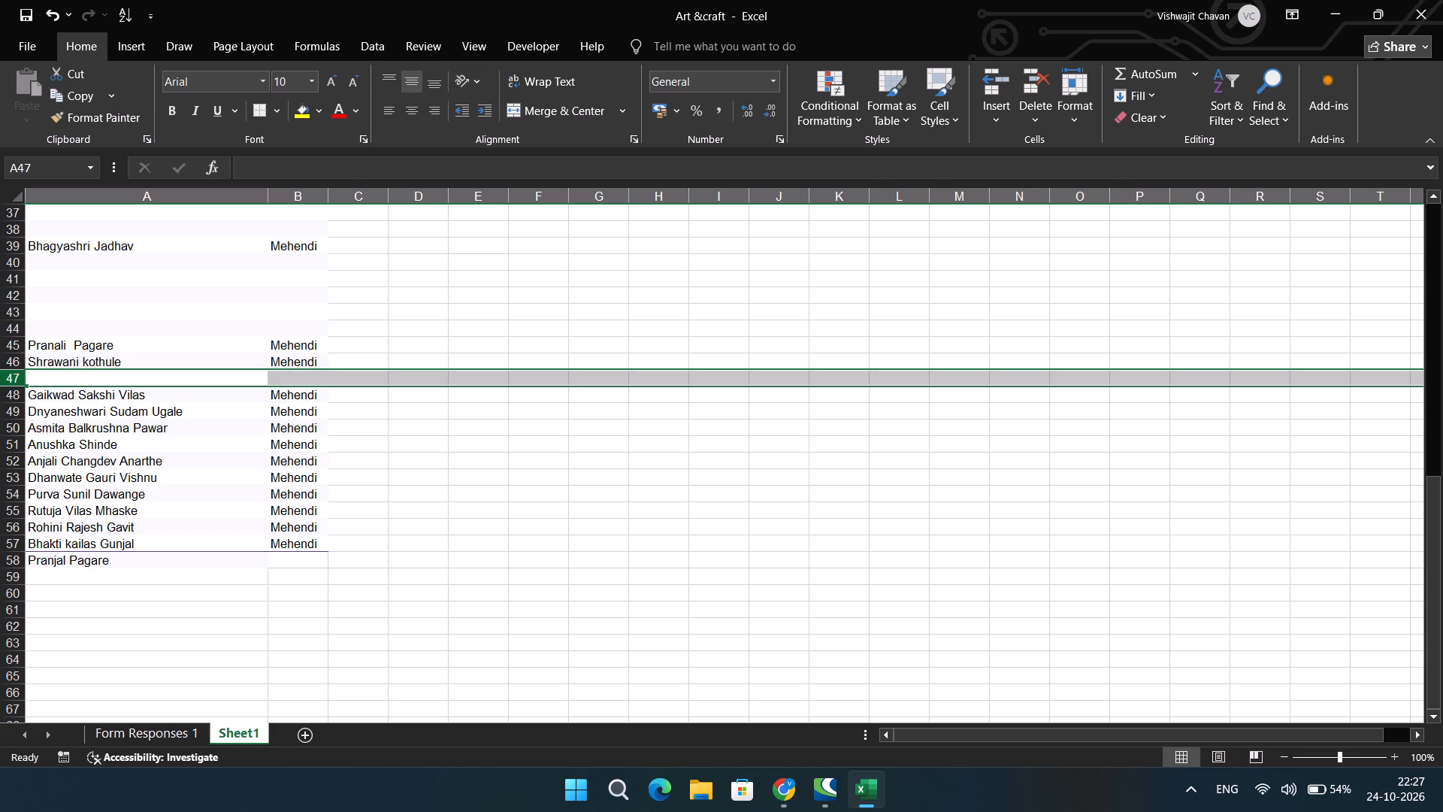
Keep row 48 and delete the third name at the end of cell A48, leaving only the first two words.
{"action": "left_click", "coordinate": [14, 393]}
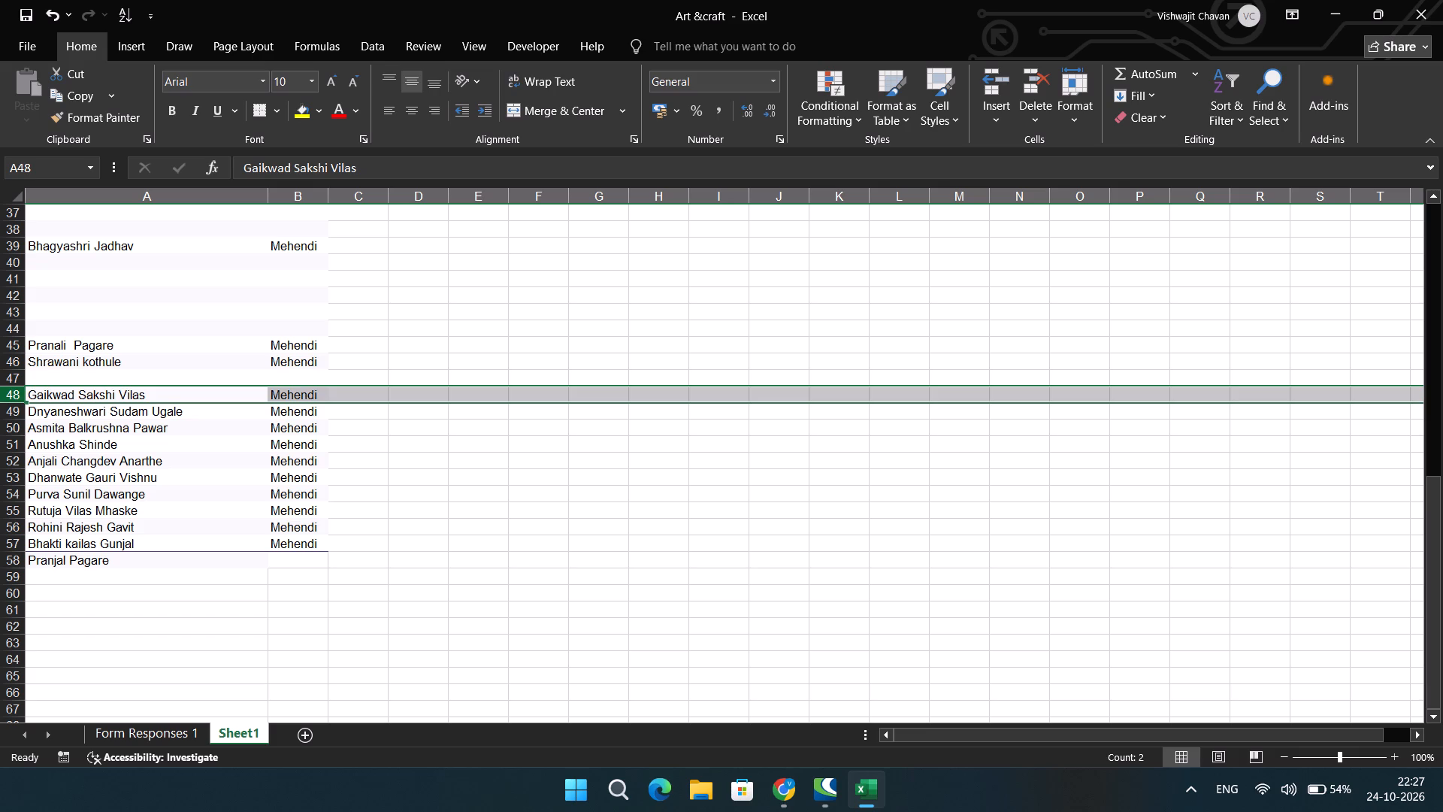
{"action": "double_click", "coordinate": [142, 393]}
{"action": "left_click", "coordinate": [147, 398]}
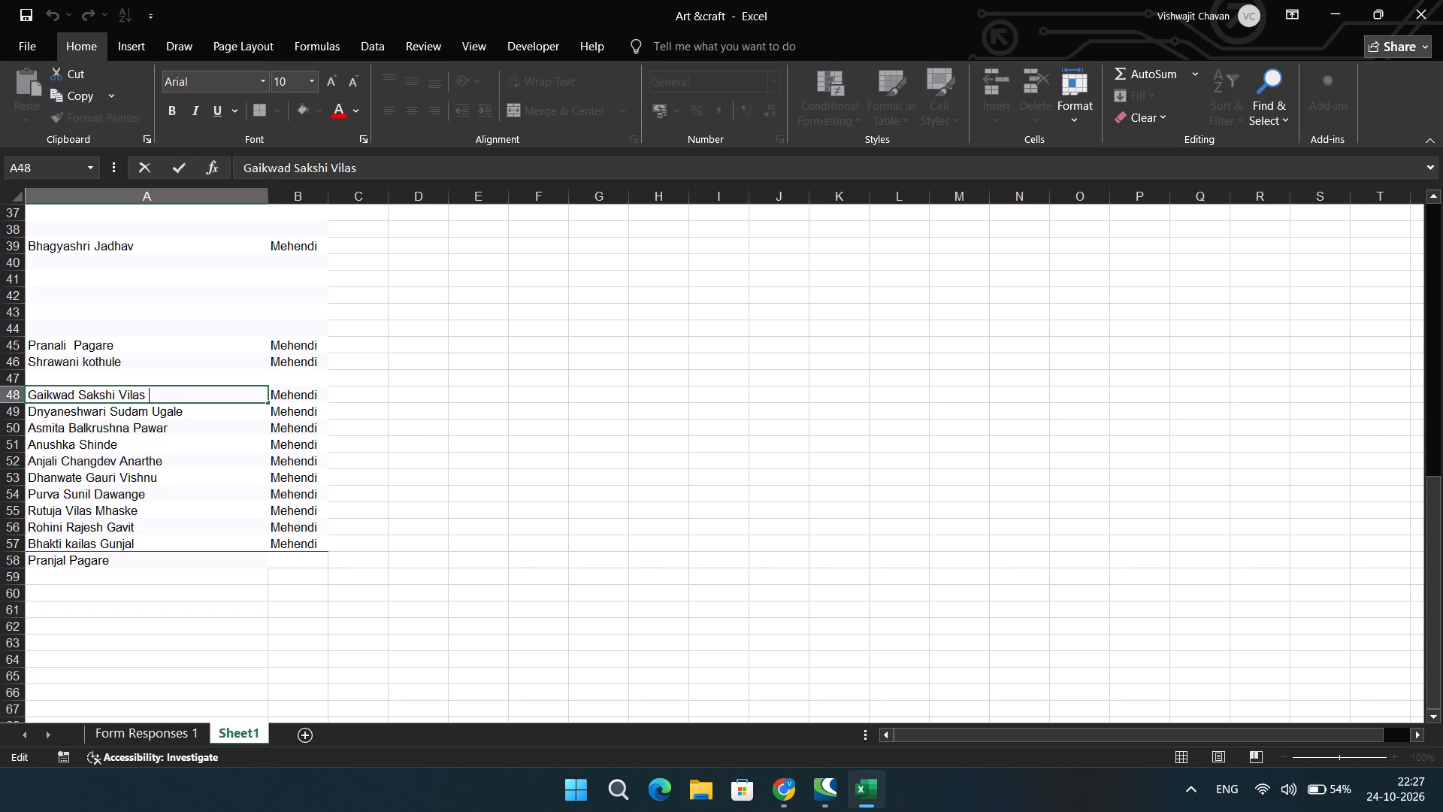
{"action": "key", "text": "BackSpace"}
{"action": "key", "text": "BackSpace"}
{"action": "key", "text": "BackSpace"}
{"action": "key", "text": "BackSpace"}
{"action": "key", "text": "BackSpace"}
{"action": "key", "text": "BackSpace"}
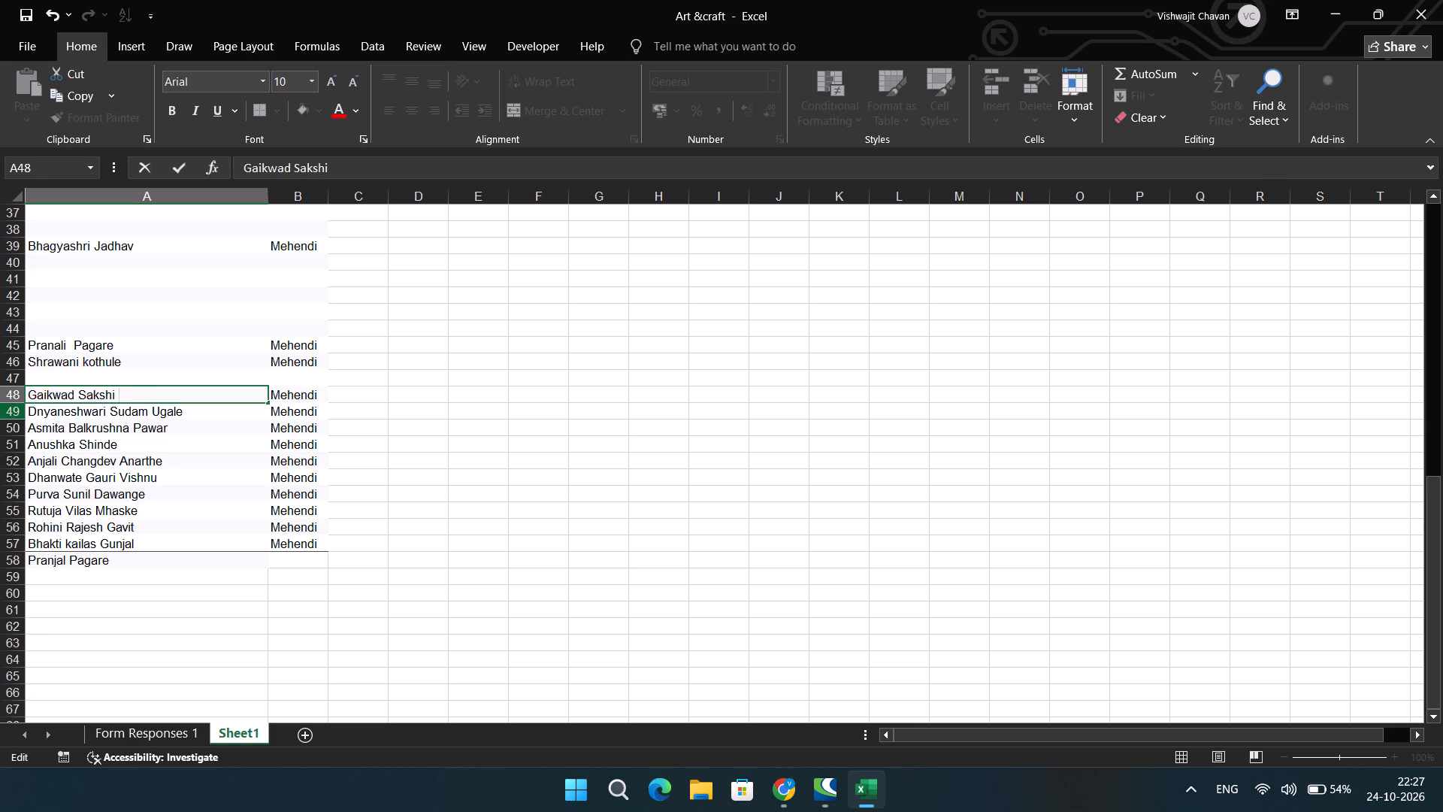
Clear the entire contents of row 49 in the Mehendi list.
{"action": "left_click", "coordinate": [25, 411]}
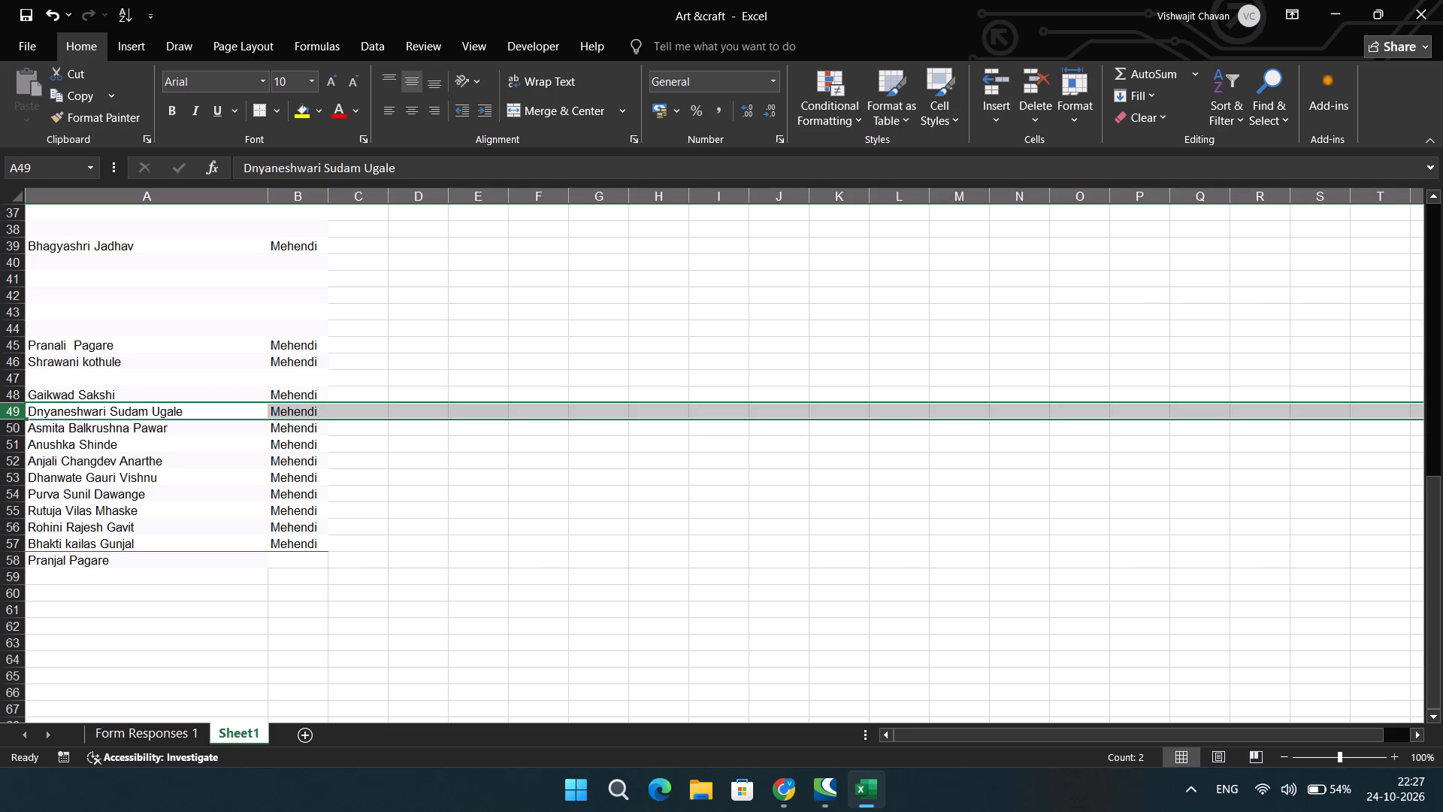
{"action": "left_click", "coordinate": [16, 414]}
{"action": "key", "text": "Delete"}
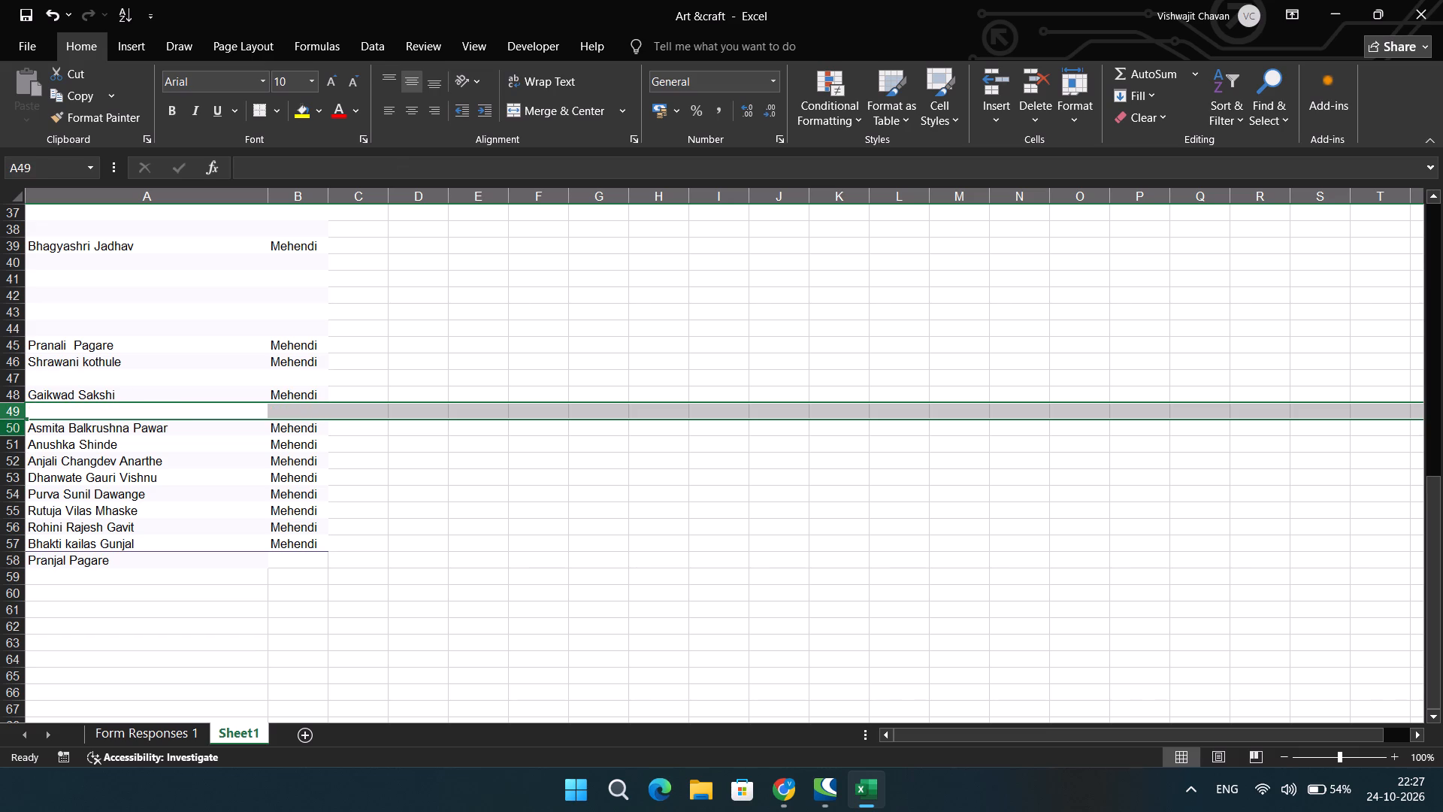
Keep row 50 and delete the middle name in cell A50, leaving only the first name and surname.
{"action": "triple_click", "coordinate": [115, 433]}
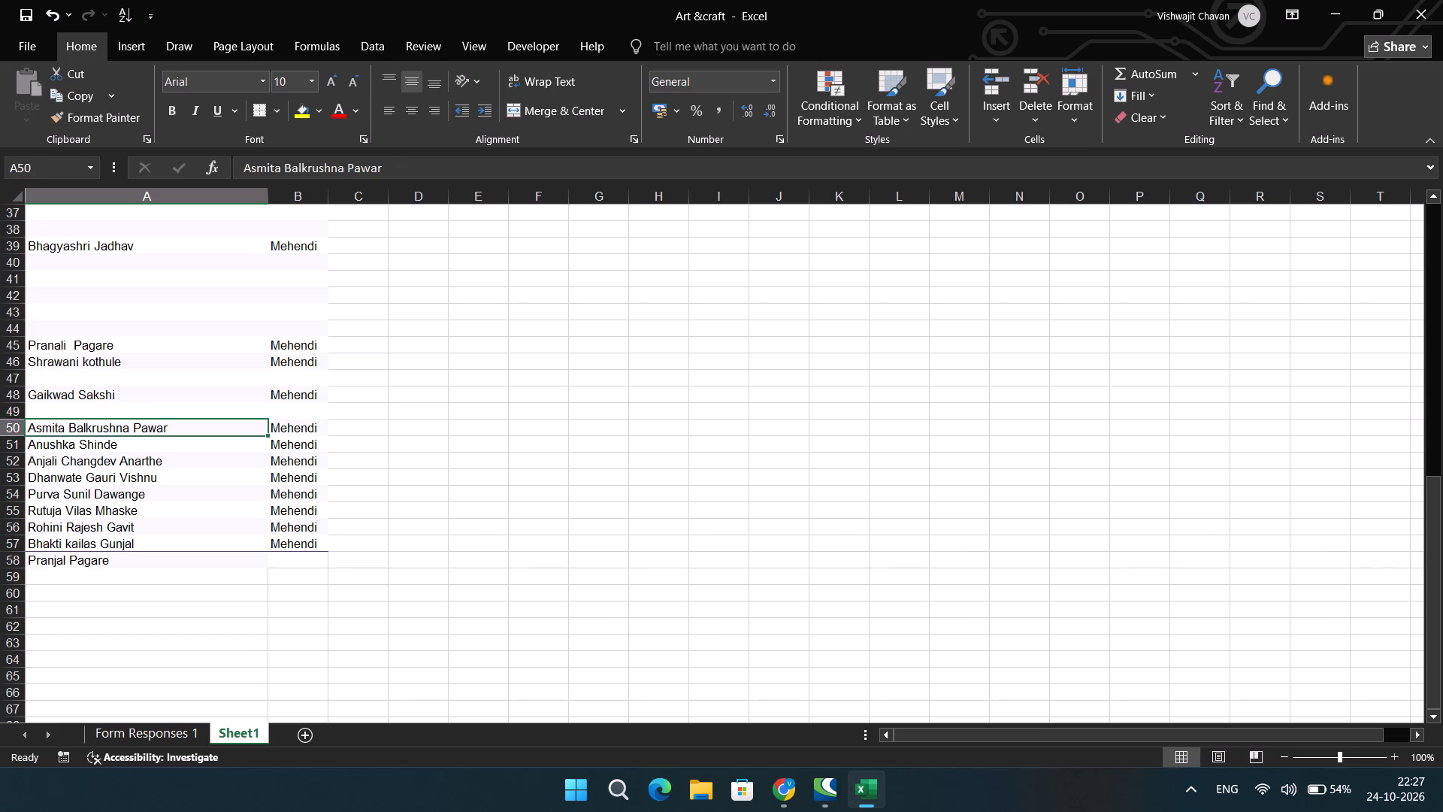
{"action": "double_click", "coordinate": [115, 432]}
{"action": "triple_click", "coordinate": [118, 429]}
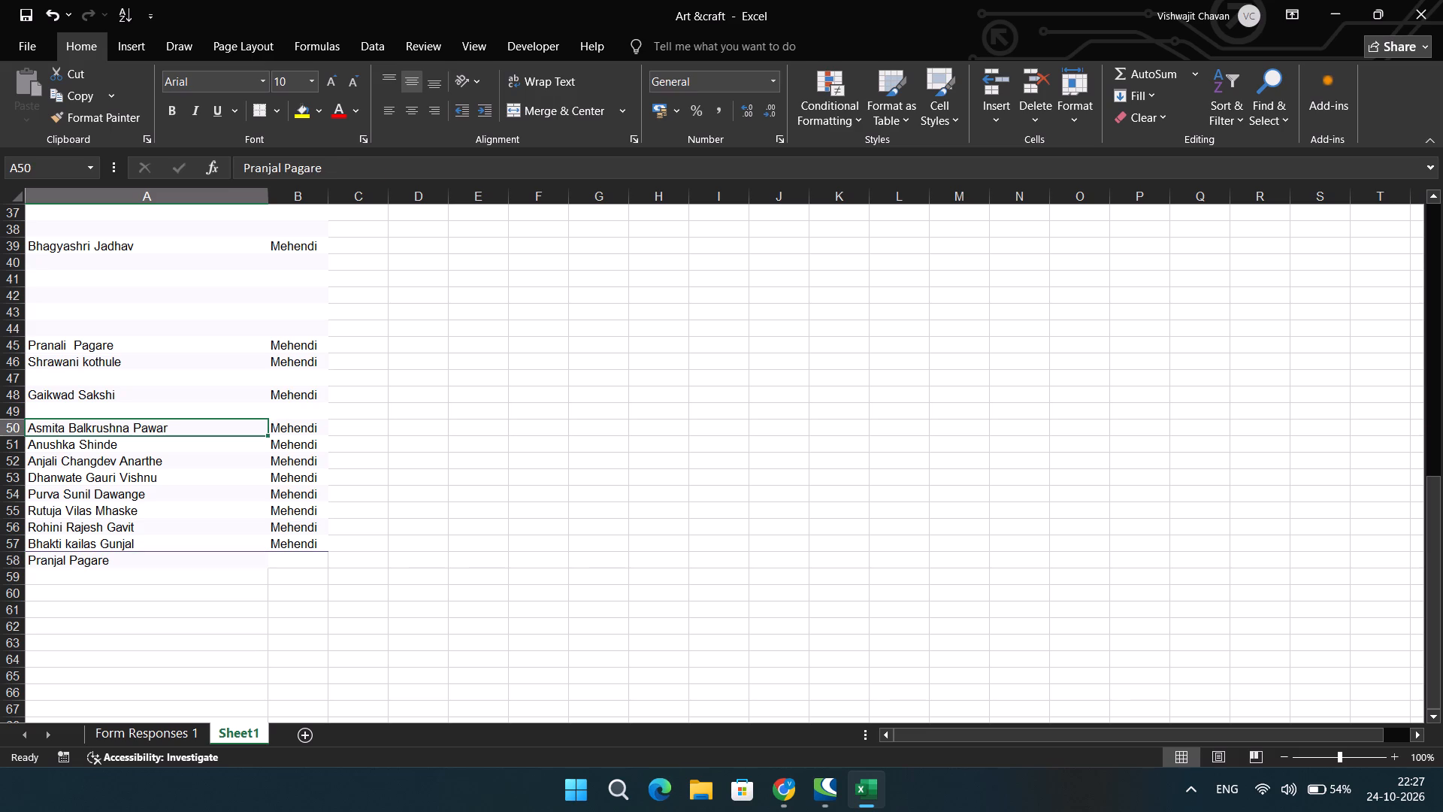
{"action": "left_click_drag", "start_coordinate": [126, 429], "coordinate": [101, 428]}
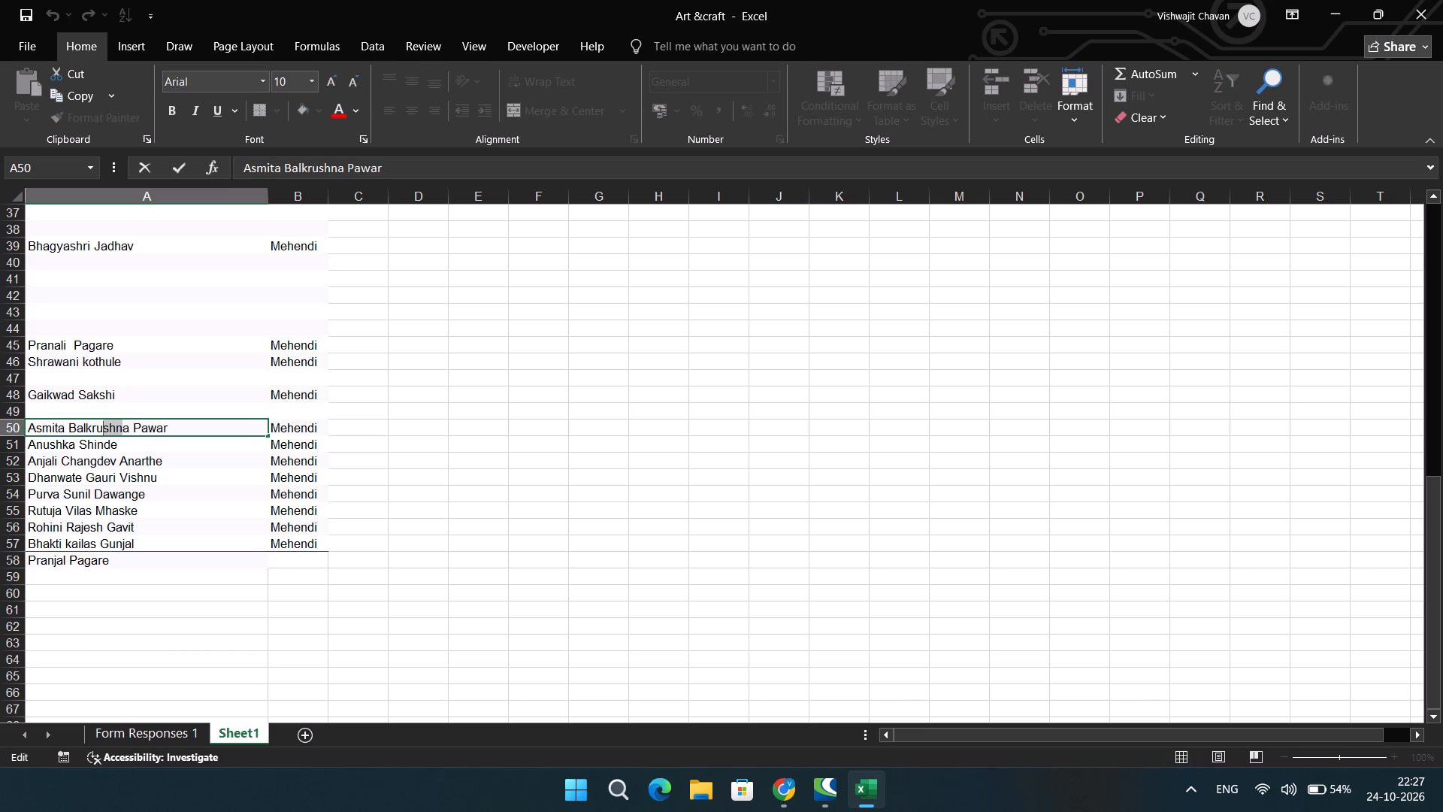
{"action": "left_click_drag", "start_coordinate": [101, 428], "coordinate": [67, 429]}
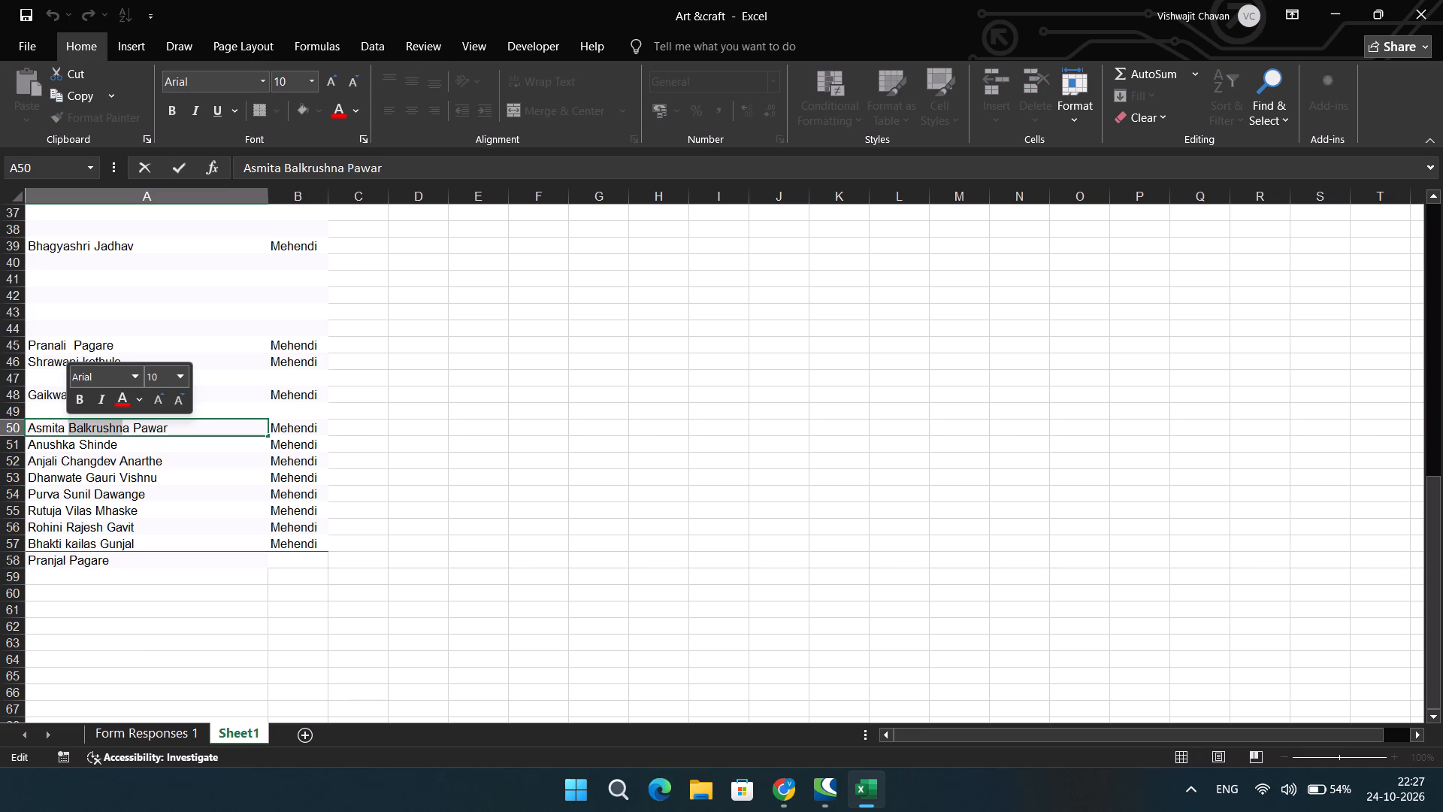
{"action": "key", "text": "BackSpace"}
{"action": "key", "text": "Right"}
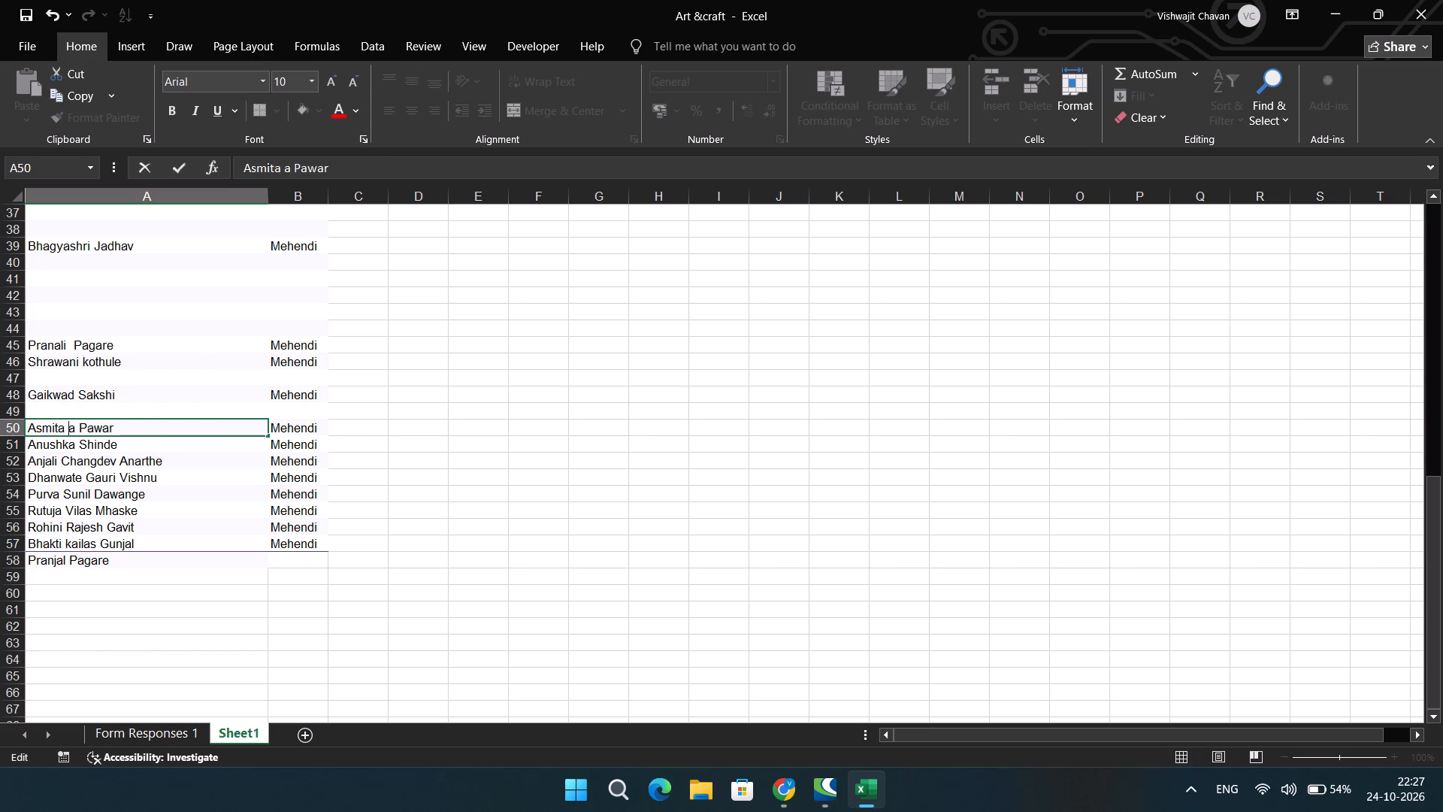
{"action": "key", "text": "BackSpace"}
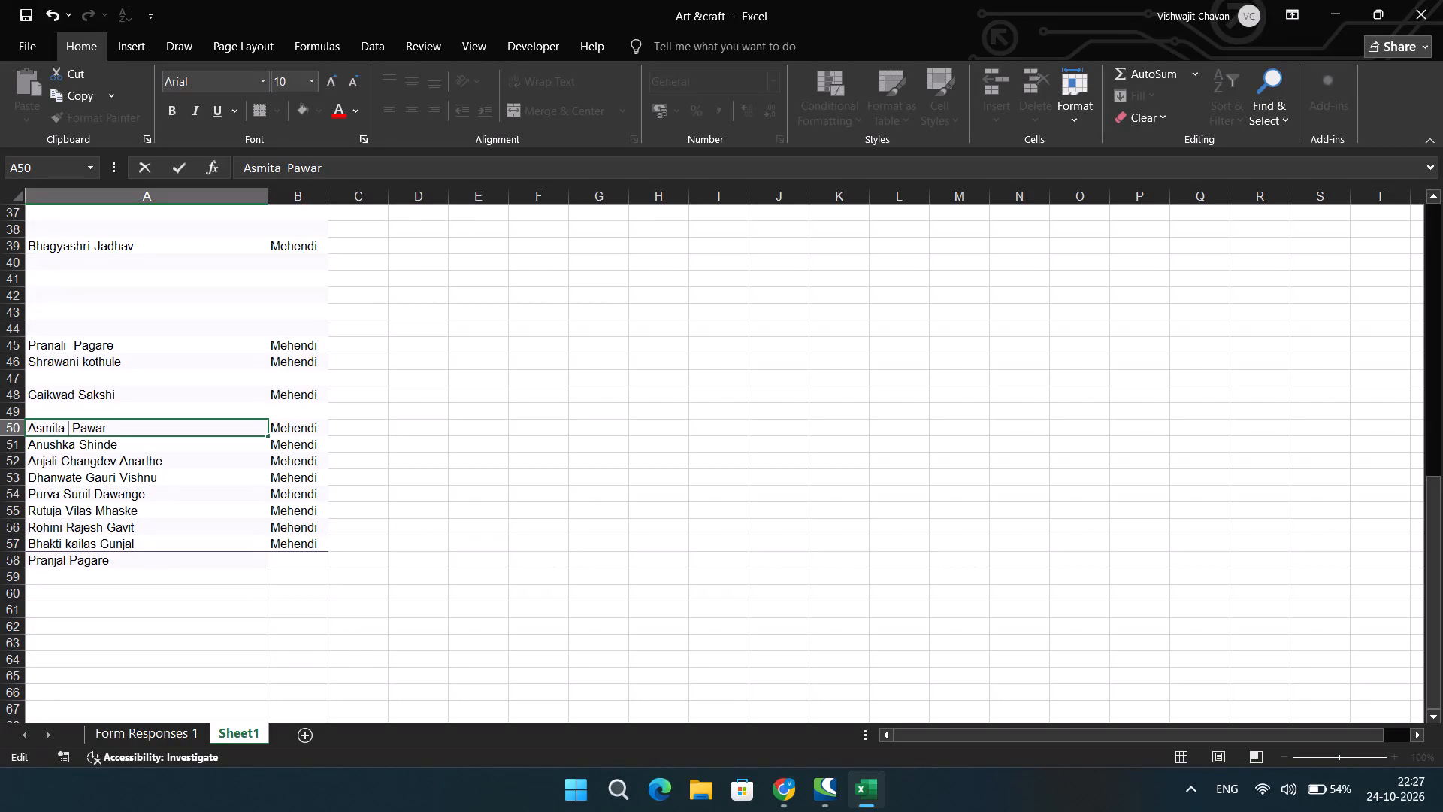
Clear the entire contents of rows 51 and 57 in the Mehendi list, keeping rows 52 to 56.
{"action": "left_click", "coordinate": [17, 447]}
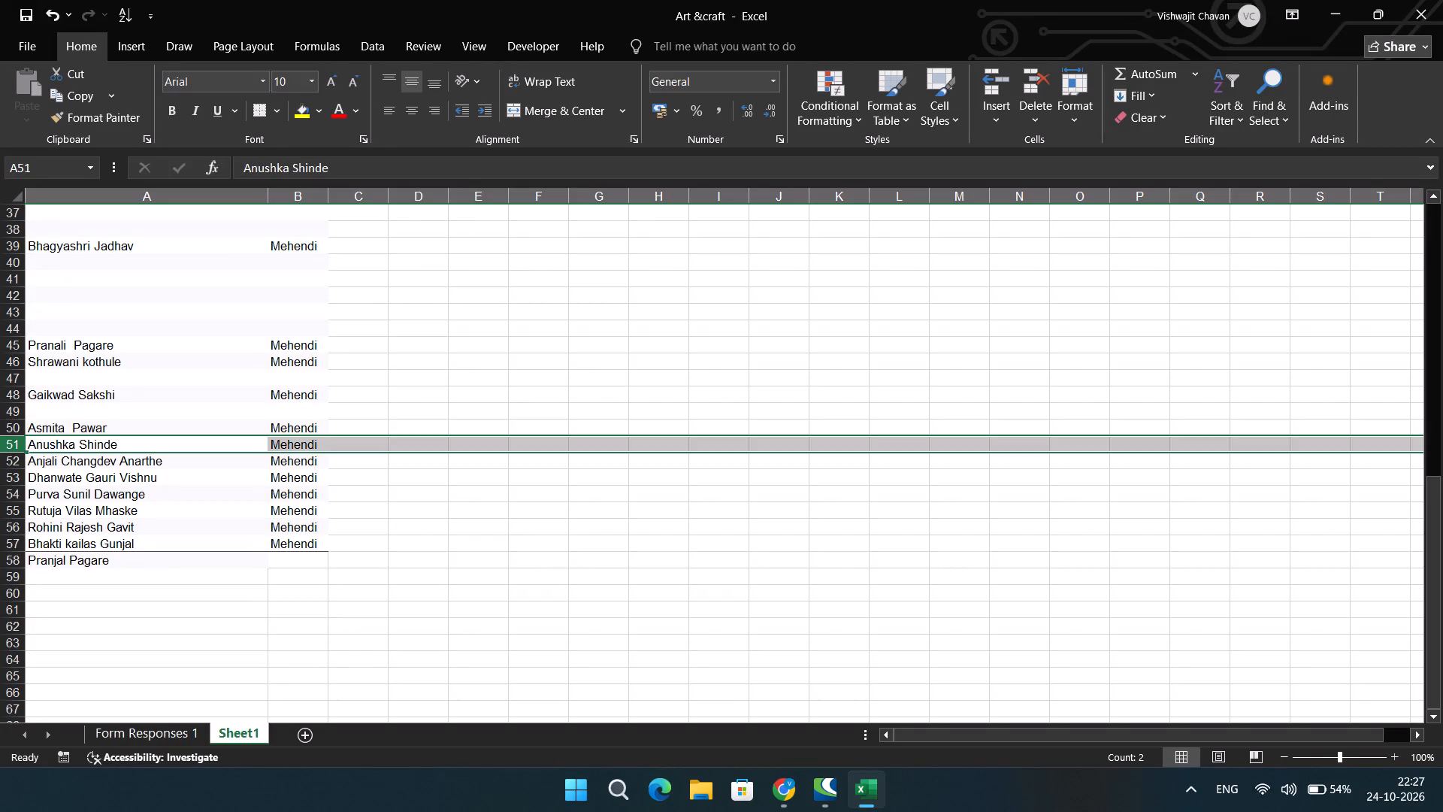
{"action": "key", "text": "Delete"}
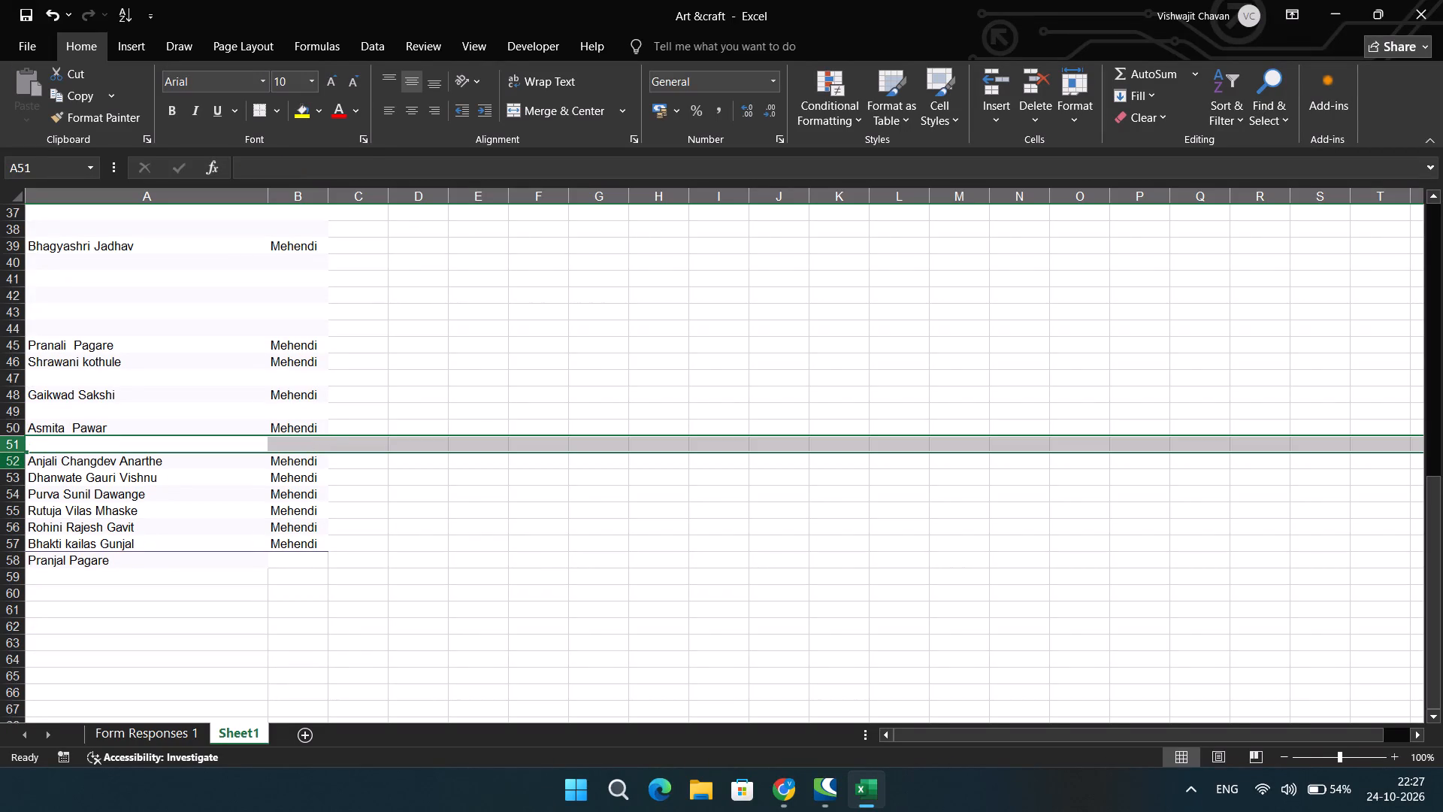
{"action": "left_click", "coordinate": [17, 457]}
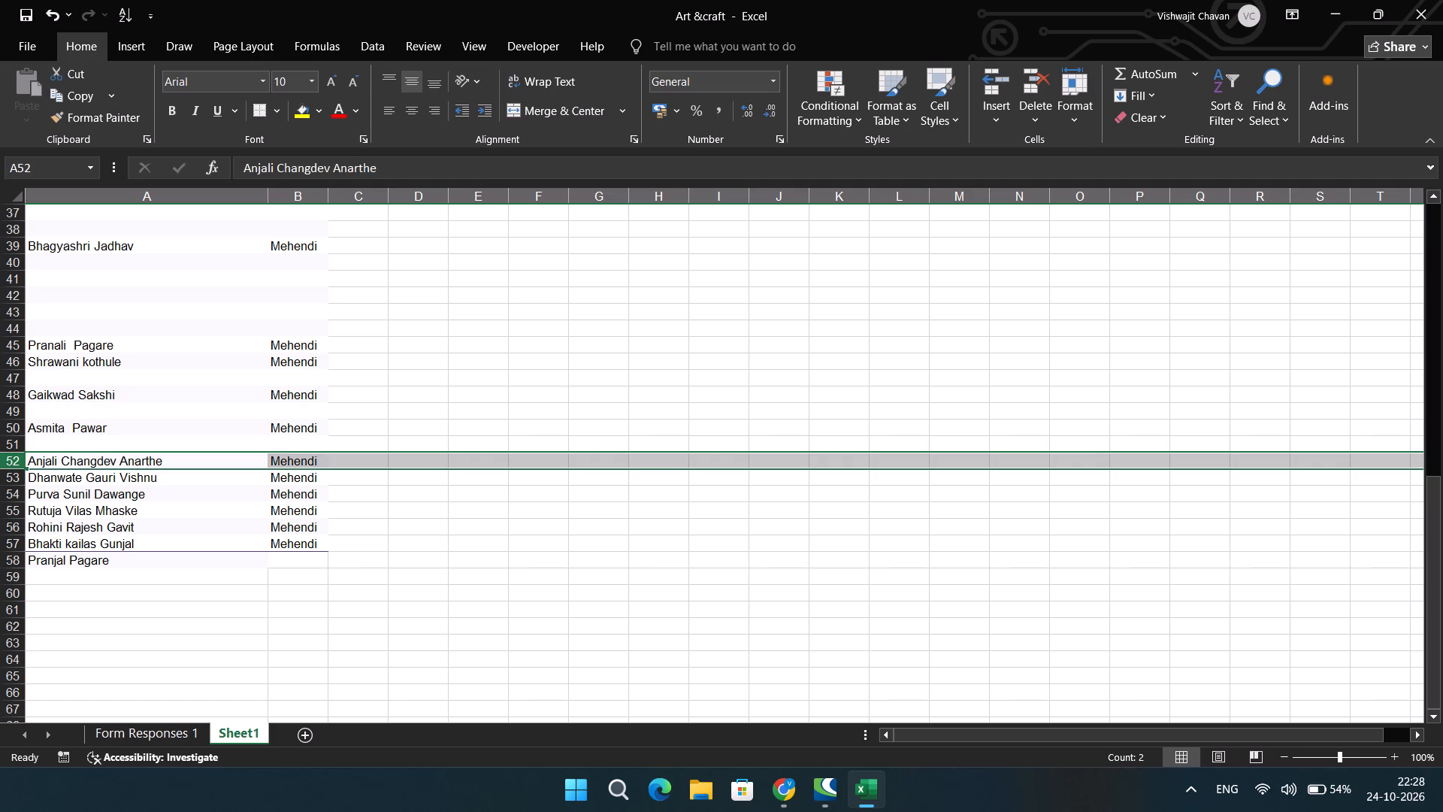
{"action": "left_click", "coordinate": [22, 477]}
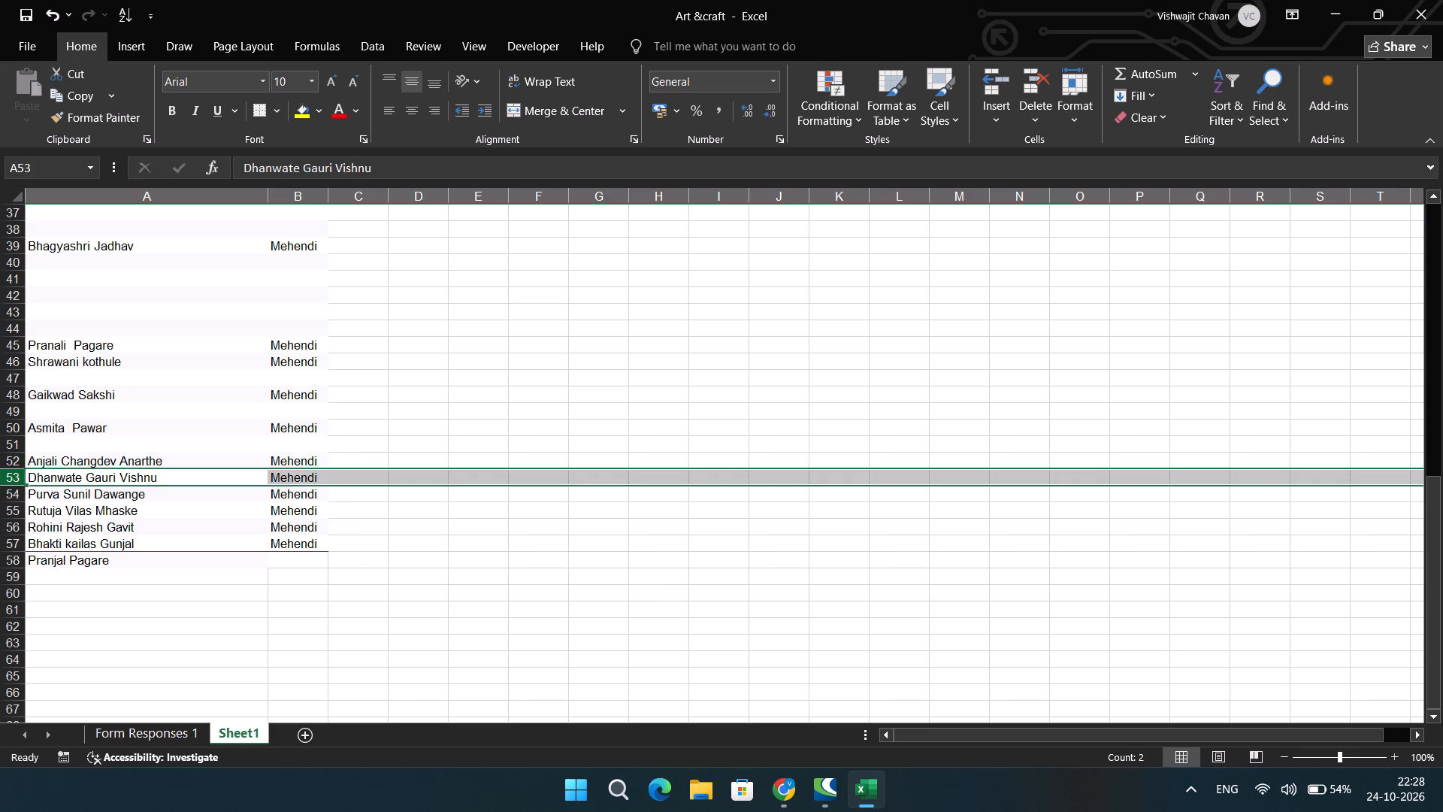
{"action": "left_click", "coordinate": [16, 493]}
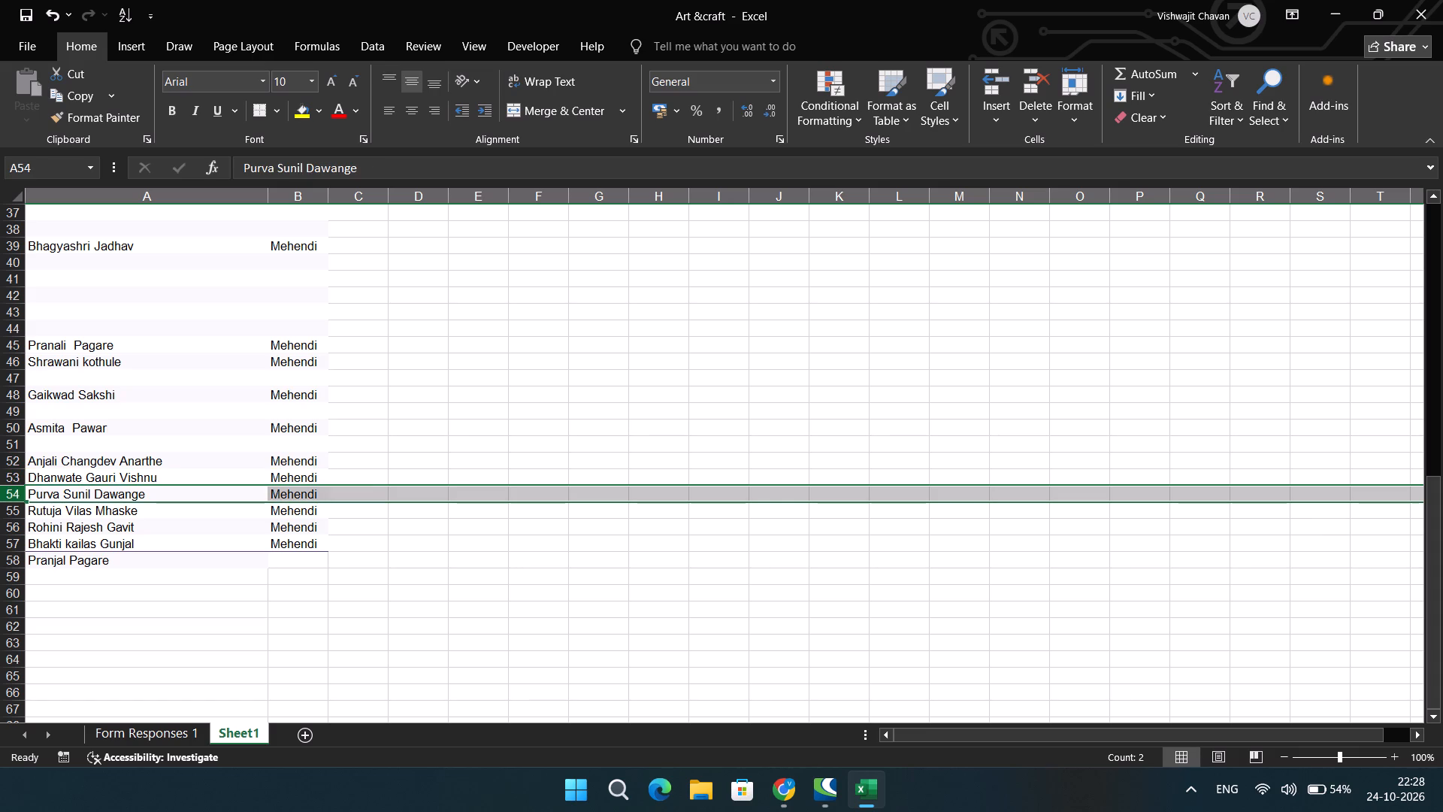
{"action": "left_click", "coordinate": [23, 548]}
{"action": "left_click", "coordinate": [23, 548]}
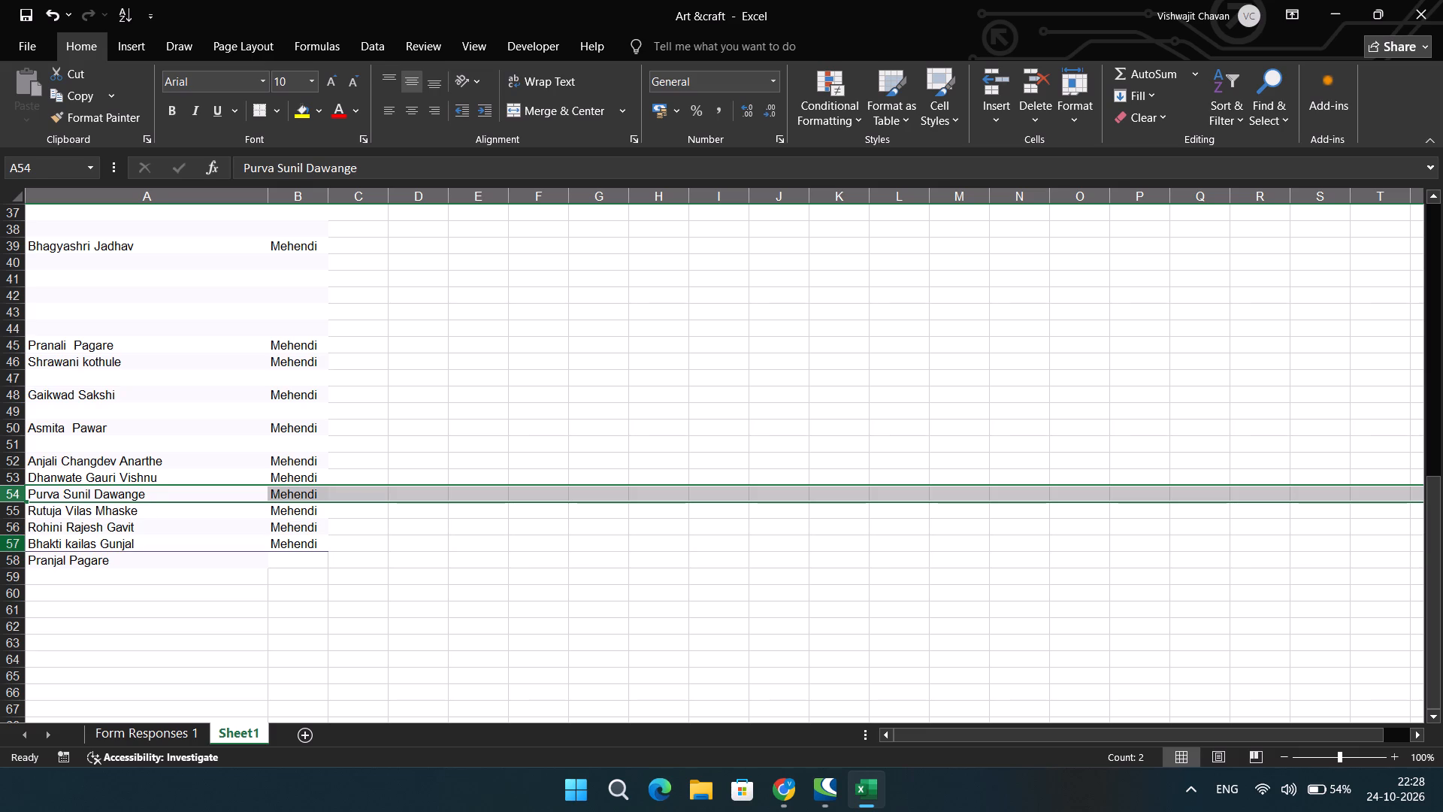
{"action": "left_click", "coordinate": [12, 540]}
{"action": "key", "text": "Delete"}
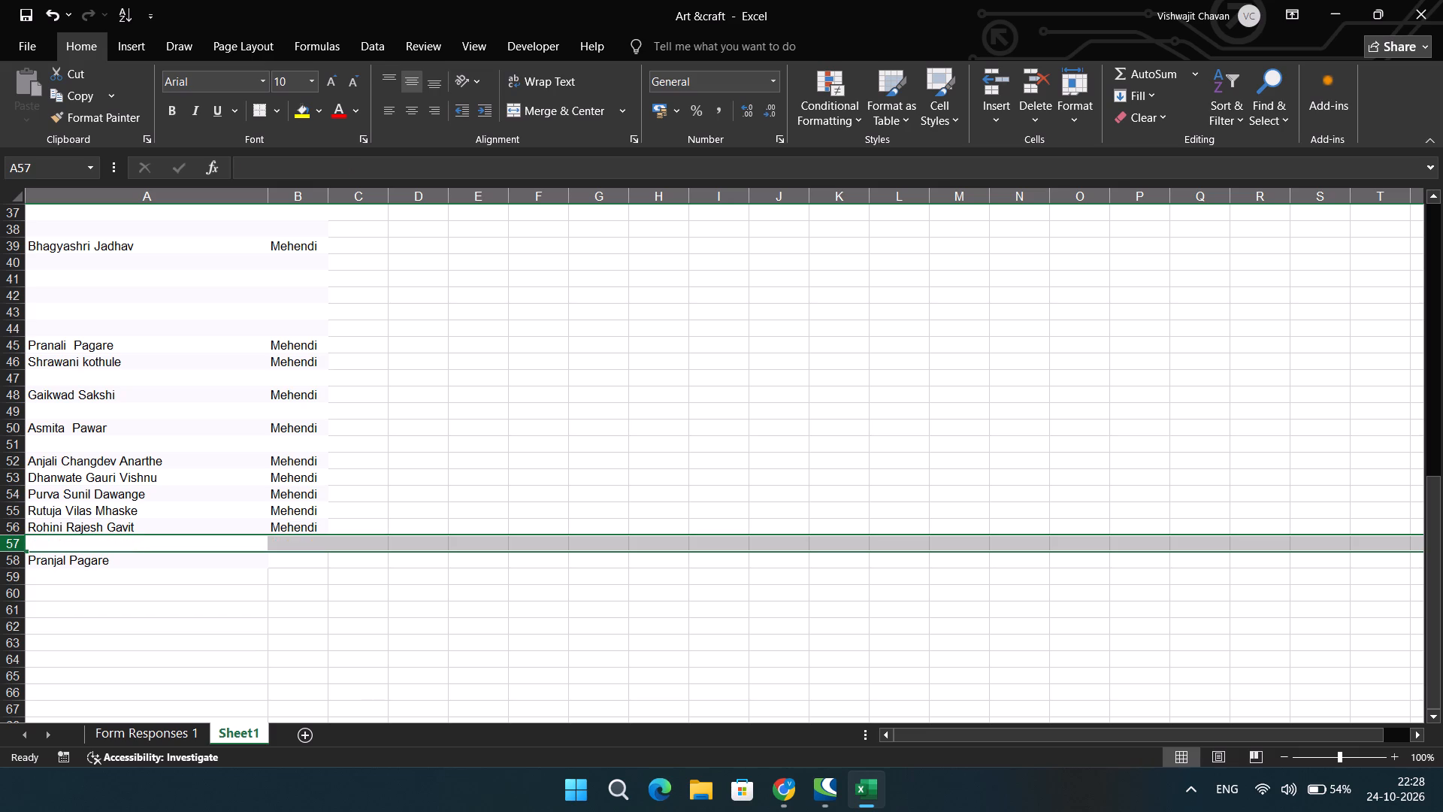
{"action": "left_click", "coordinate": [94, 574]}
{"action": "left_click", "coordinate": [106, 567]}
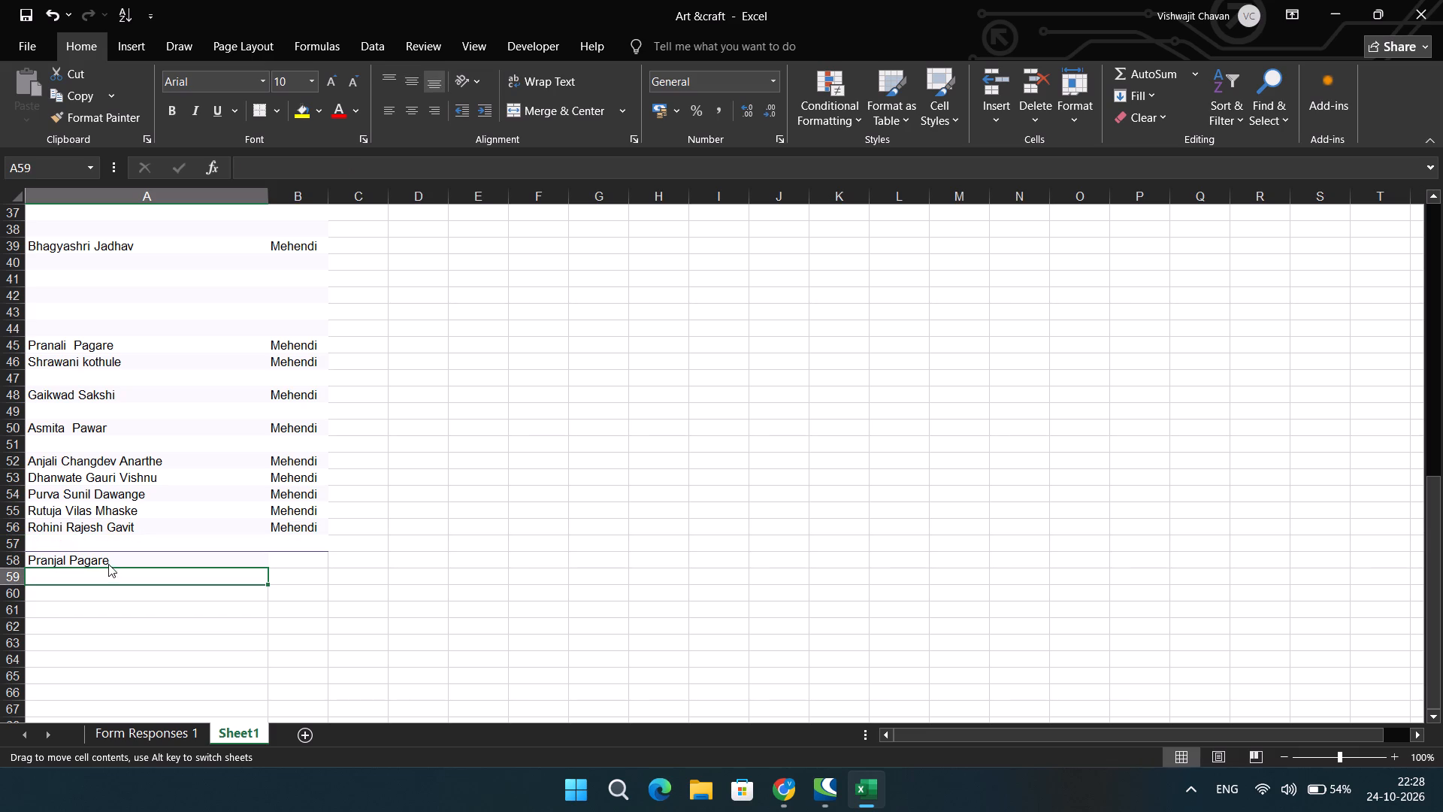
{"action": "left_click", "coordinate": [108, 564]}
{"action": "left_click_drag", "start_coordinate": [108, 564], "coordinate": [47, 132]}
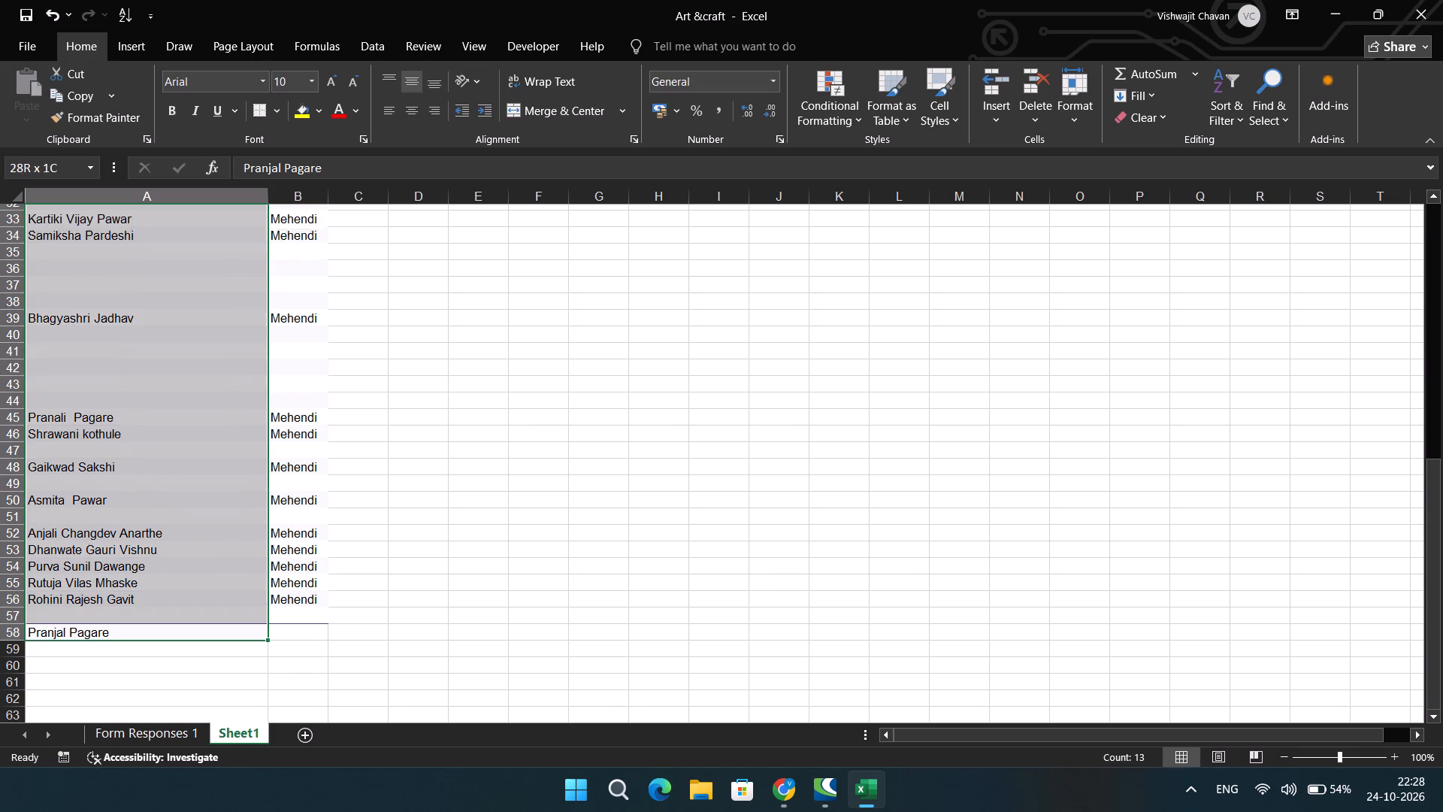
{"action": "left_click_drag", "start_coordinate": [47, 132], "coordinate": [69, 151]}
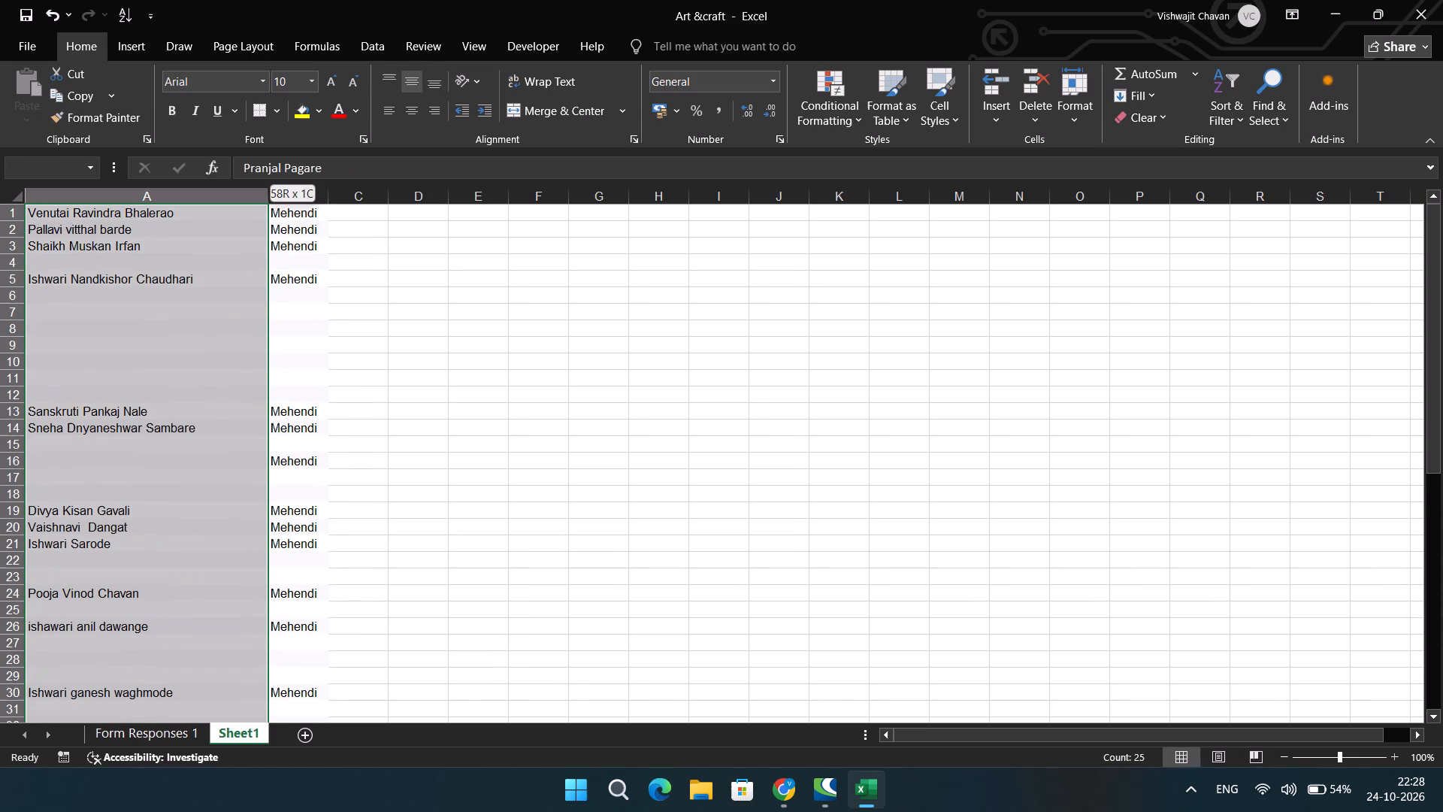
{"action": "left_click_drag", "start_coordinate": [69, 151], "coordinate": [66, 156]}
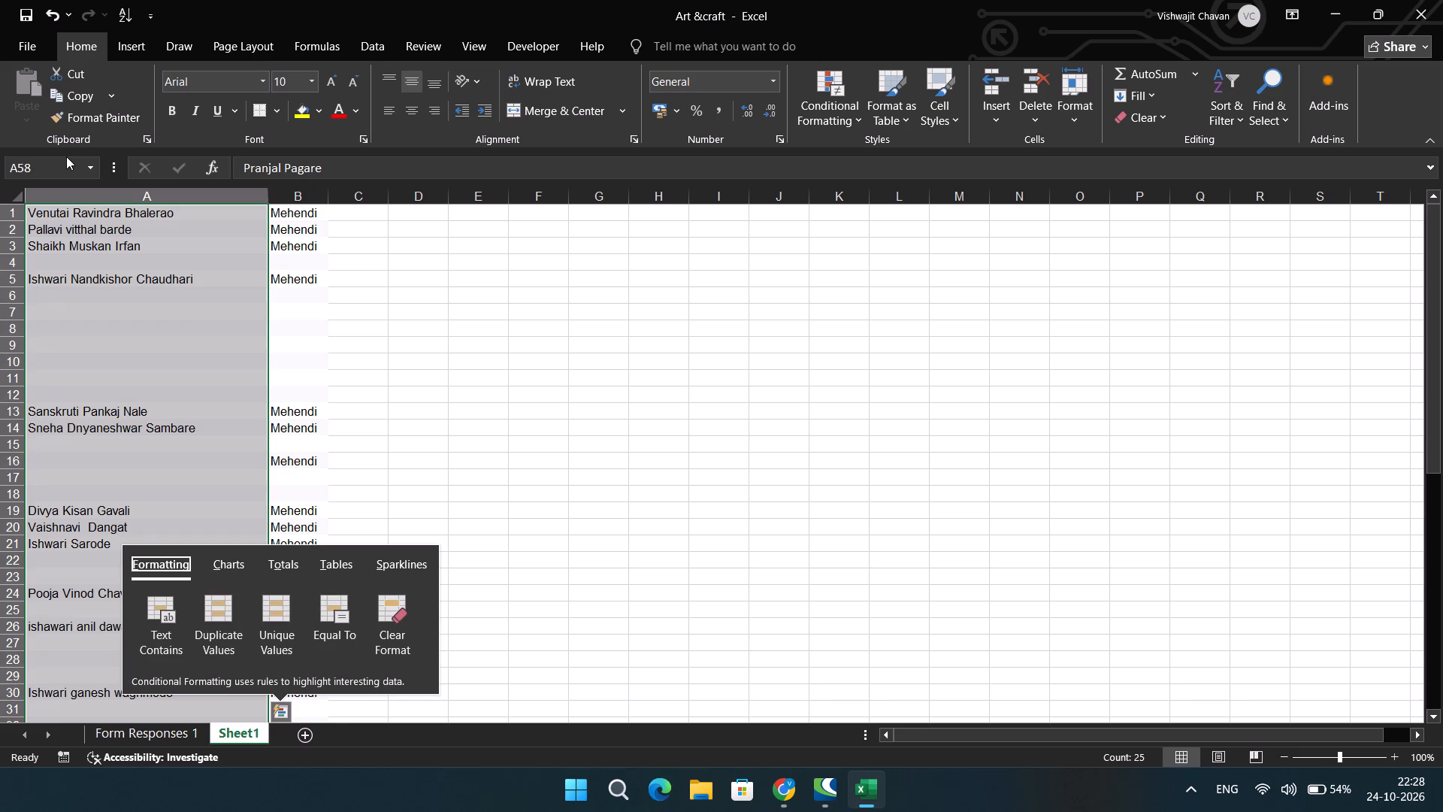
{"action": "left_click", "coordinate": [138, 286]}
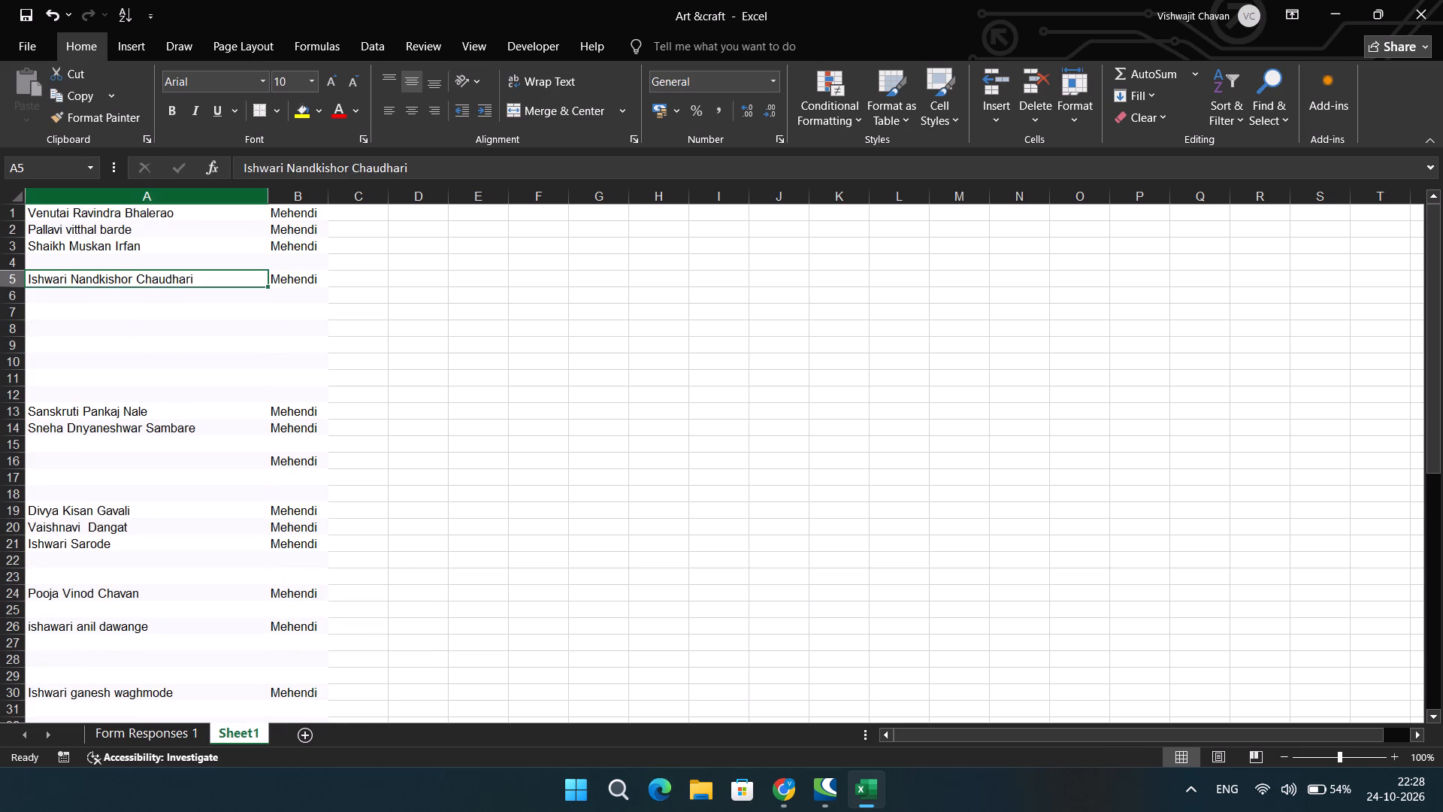
Copy the name column A1:A58 from Sheet1 and paste it into a new worksheet starting at cell A1.
{"action": "left_click_drag", "start_coordinate": [40, 217], "coordinate": [169, 711]}
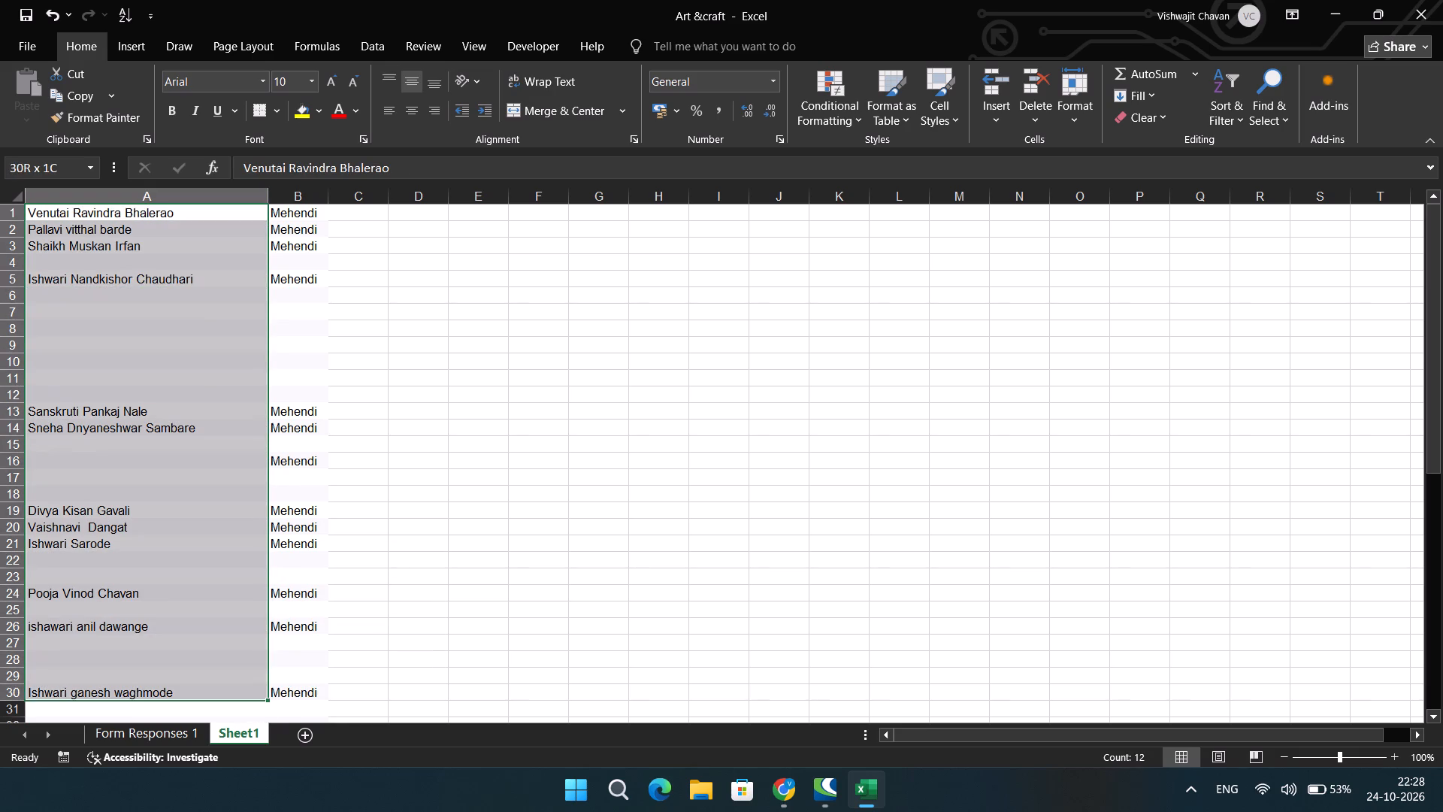
{"action": "left_click_drag", "start_coordinate": [169, 711], "coordinate": [166, 811]}
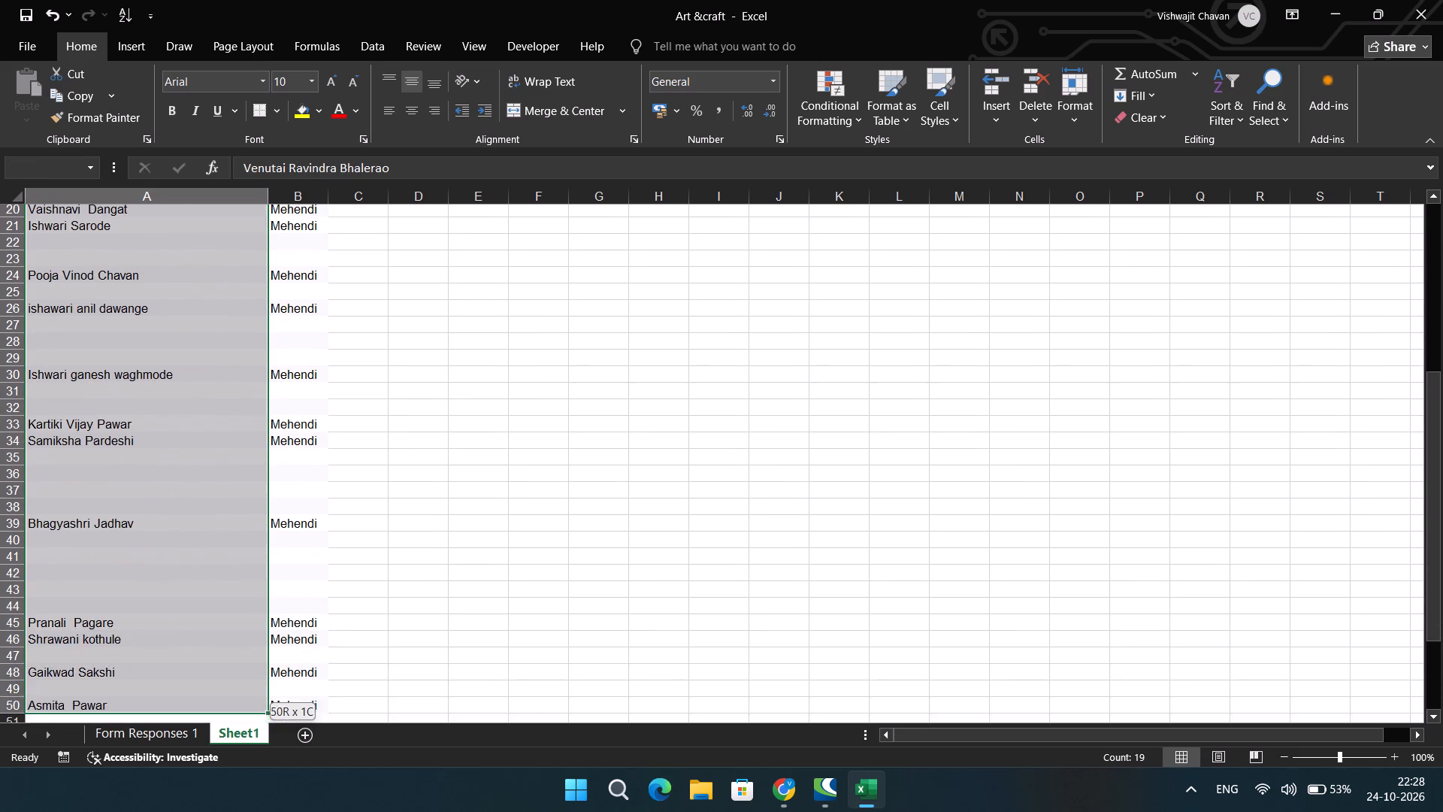
{"action": "left_click_drag", "start_coordinate": [166, 811], "coordinate": [165, 674]}
{"action": "key", "text": "ctrl+c"}
{"action": "key", "text": "ctrl+c"}
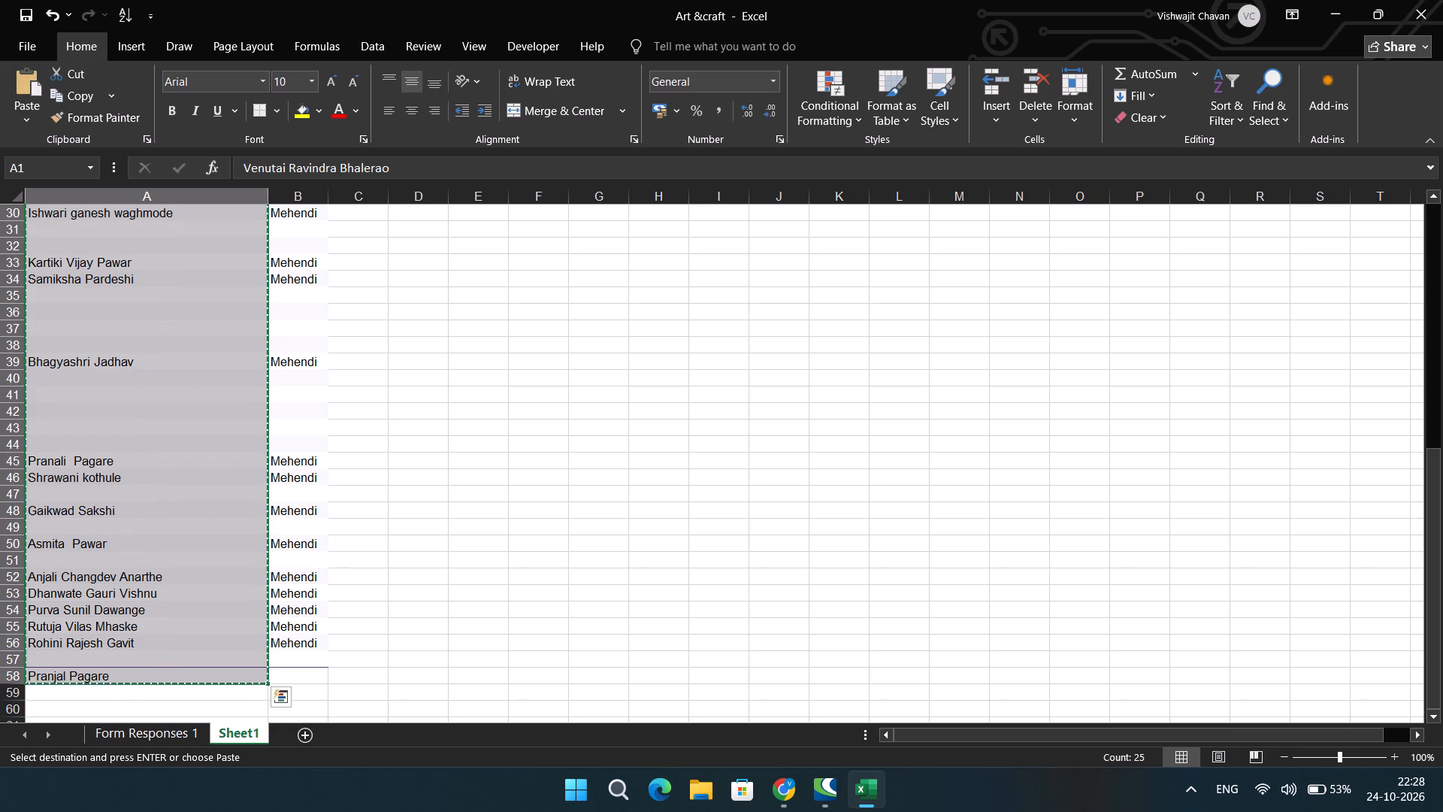
{"action": "key", "text": "ctrl+c"}
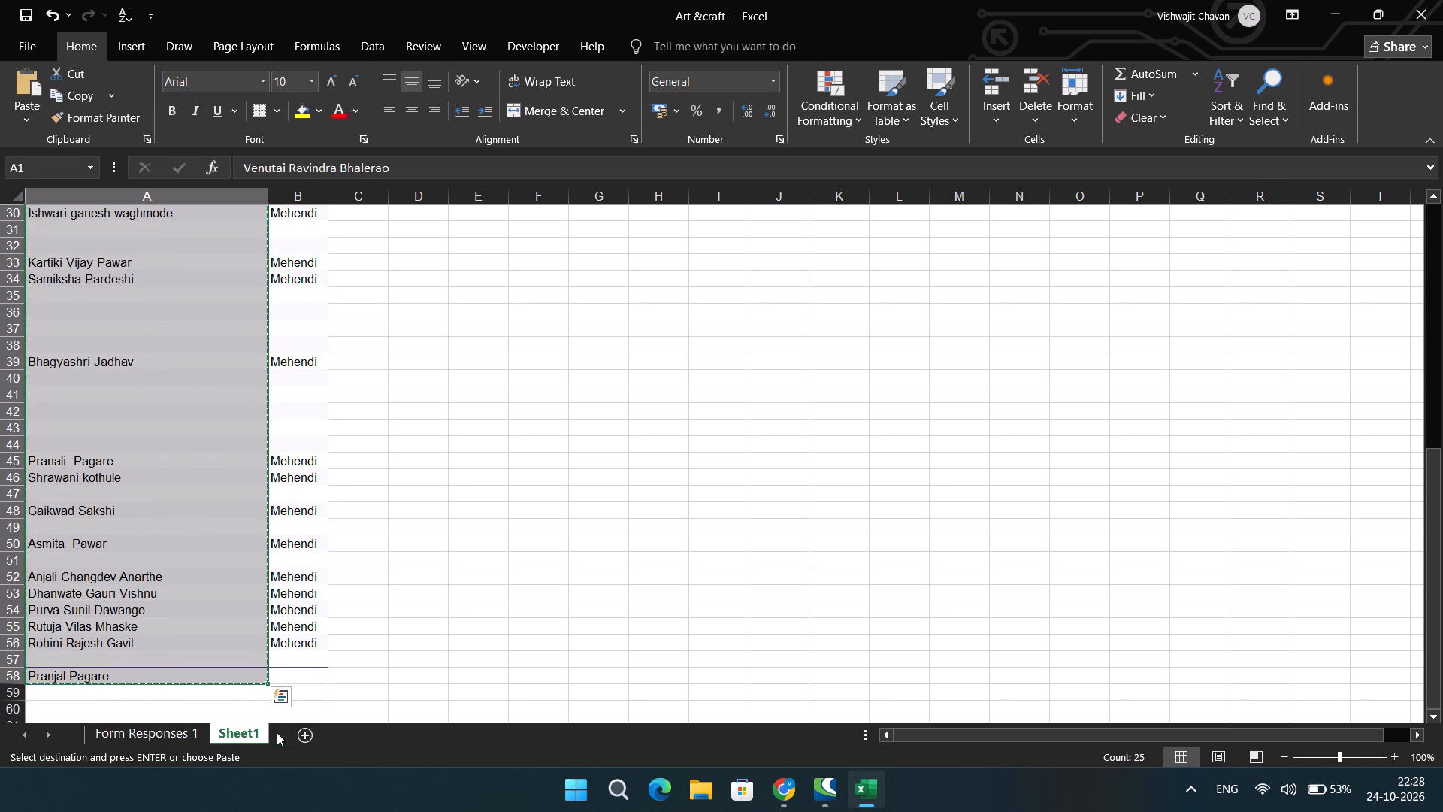
{"action": "left_click", "coordinate": [307, 726]}
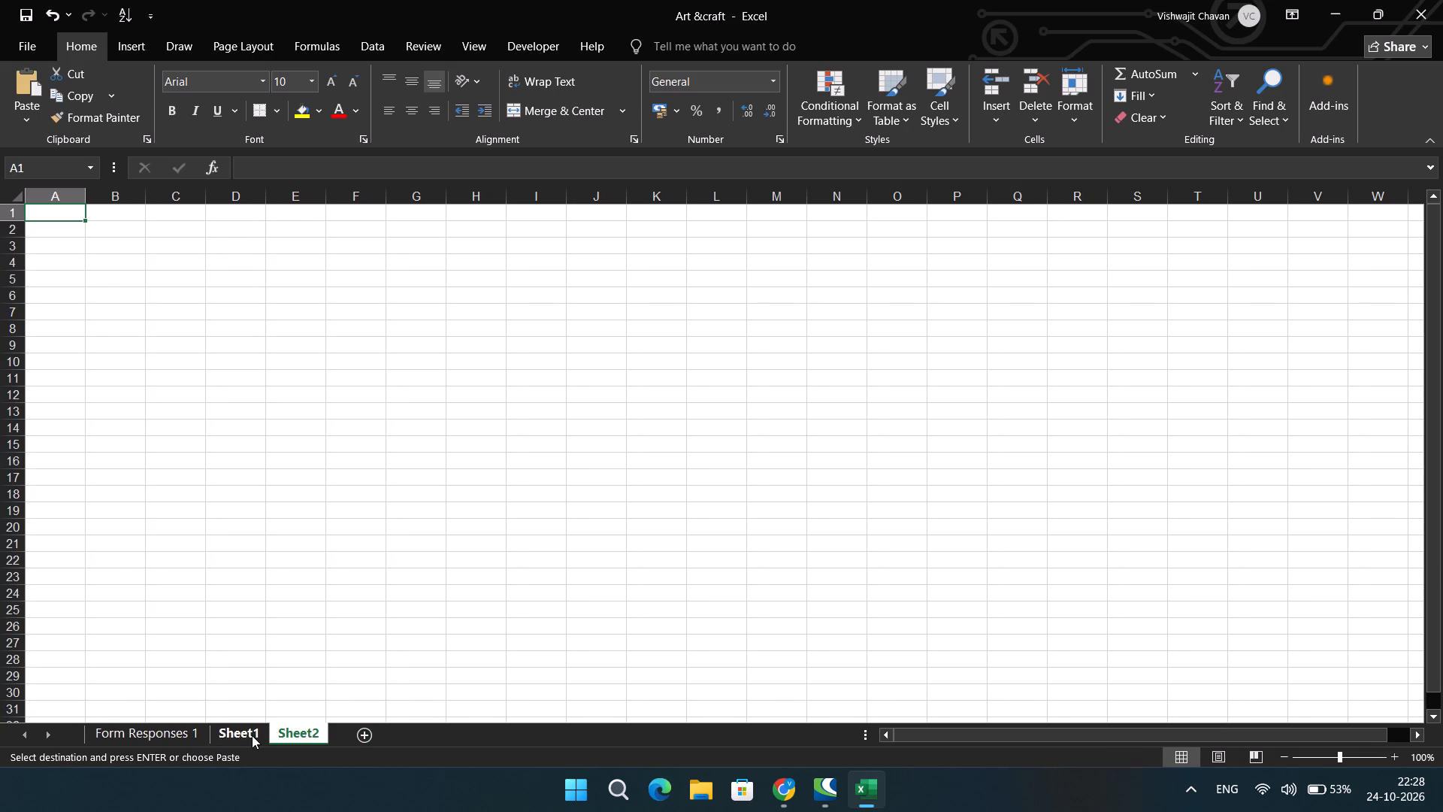
{"action": "left_click", "coordinate": [252, 735]}
{"action": "left_click", "coordinate": [307, 735]}
{"action": "key", "text": "ctrl+v"}
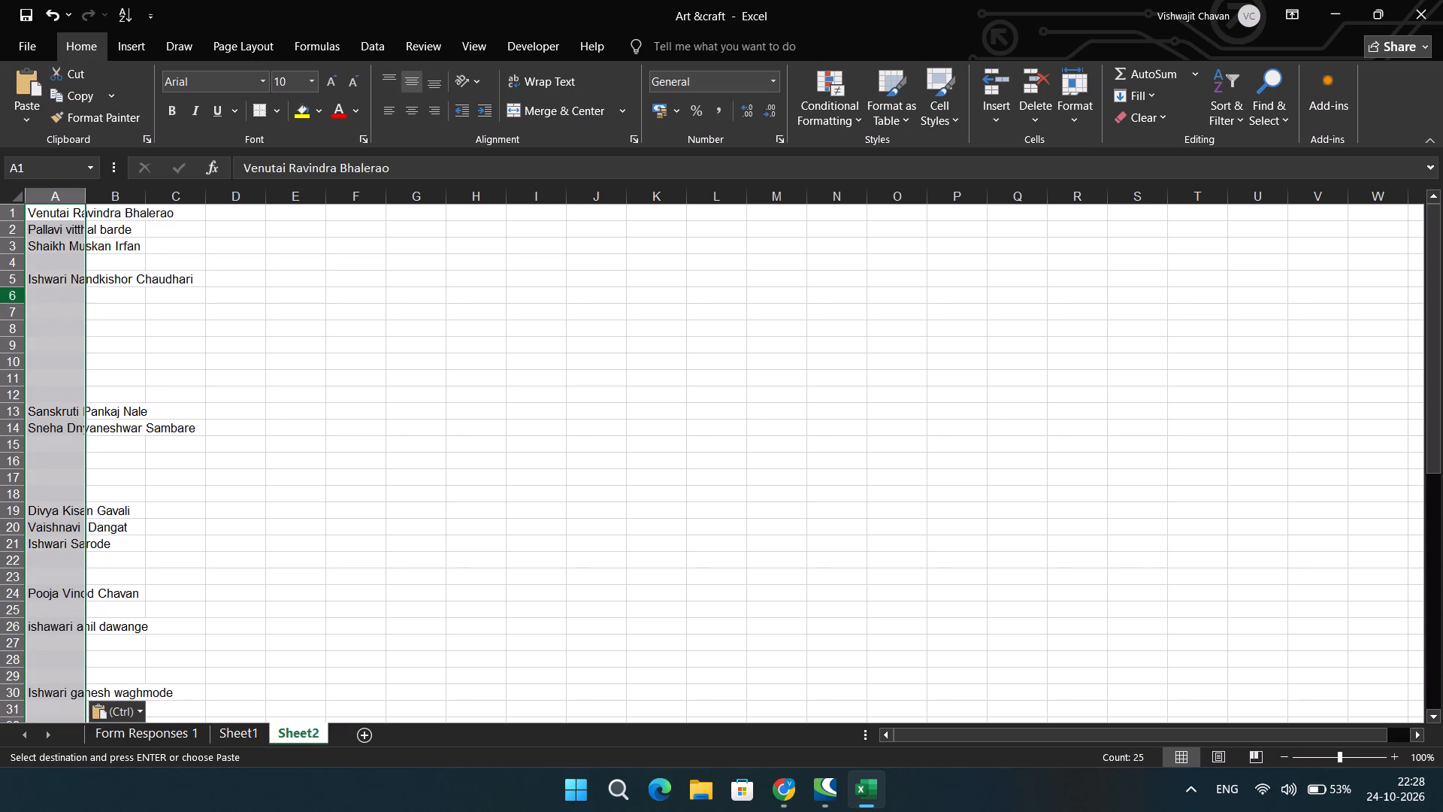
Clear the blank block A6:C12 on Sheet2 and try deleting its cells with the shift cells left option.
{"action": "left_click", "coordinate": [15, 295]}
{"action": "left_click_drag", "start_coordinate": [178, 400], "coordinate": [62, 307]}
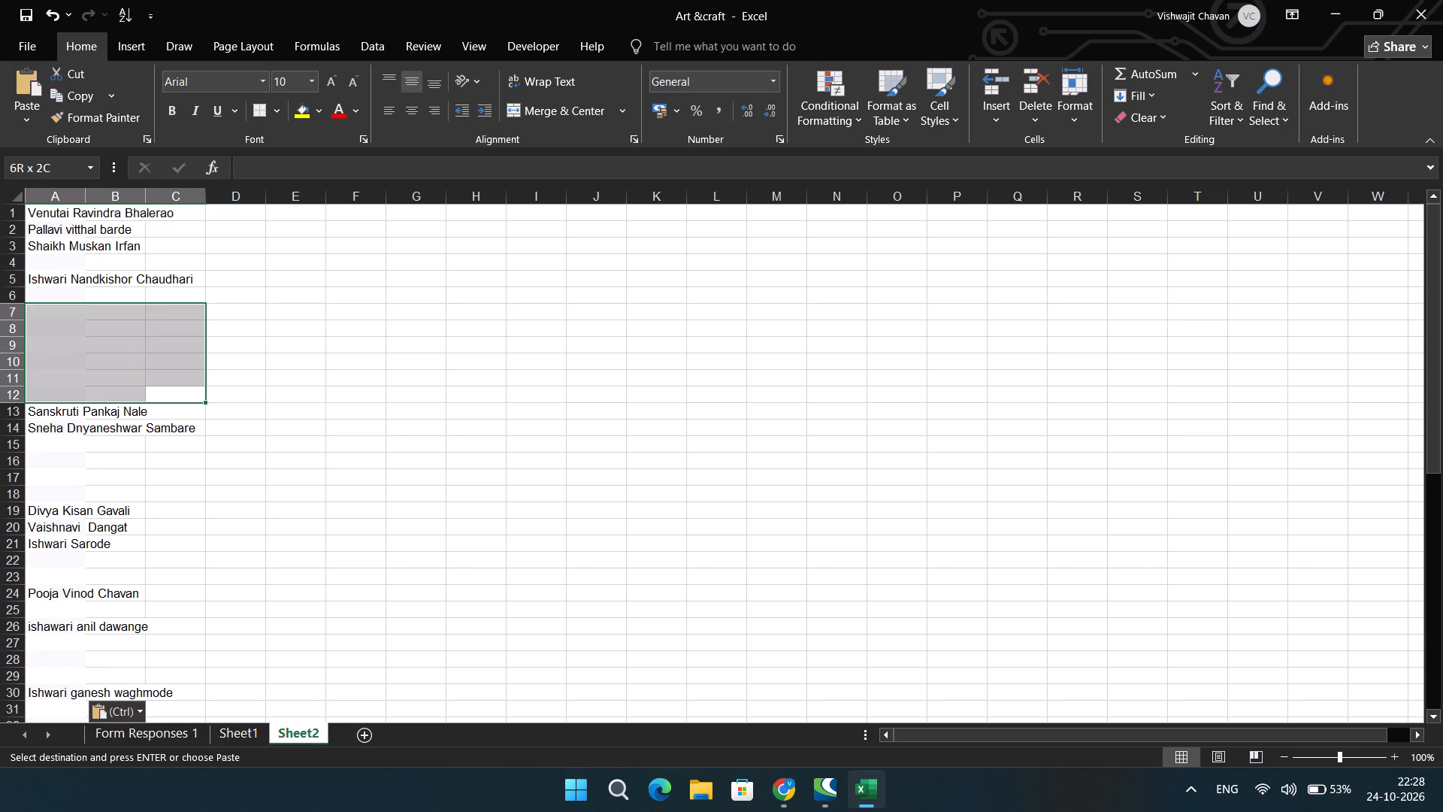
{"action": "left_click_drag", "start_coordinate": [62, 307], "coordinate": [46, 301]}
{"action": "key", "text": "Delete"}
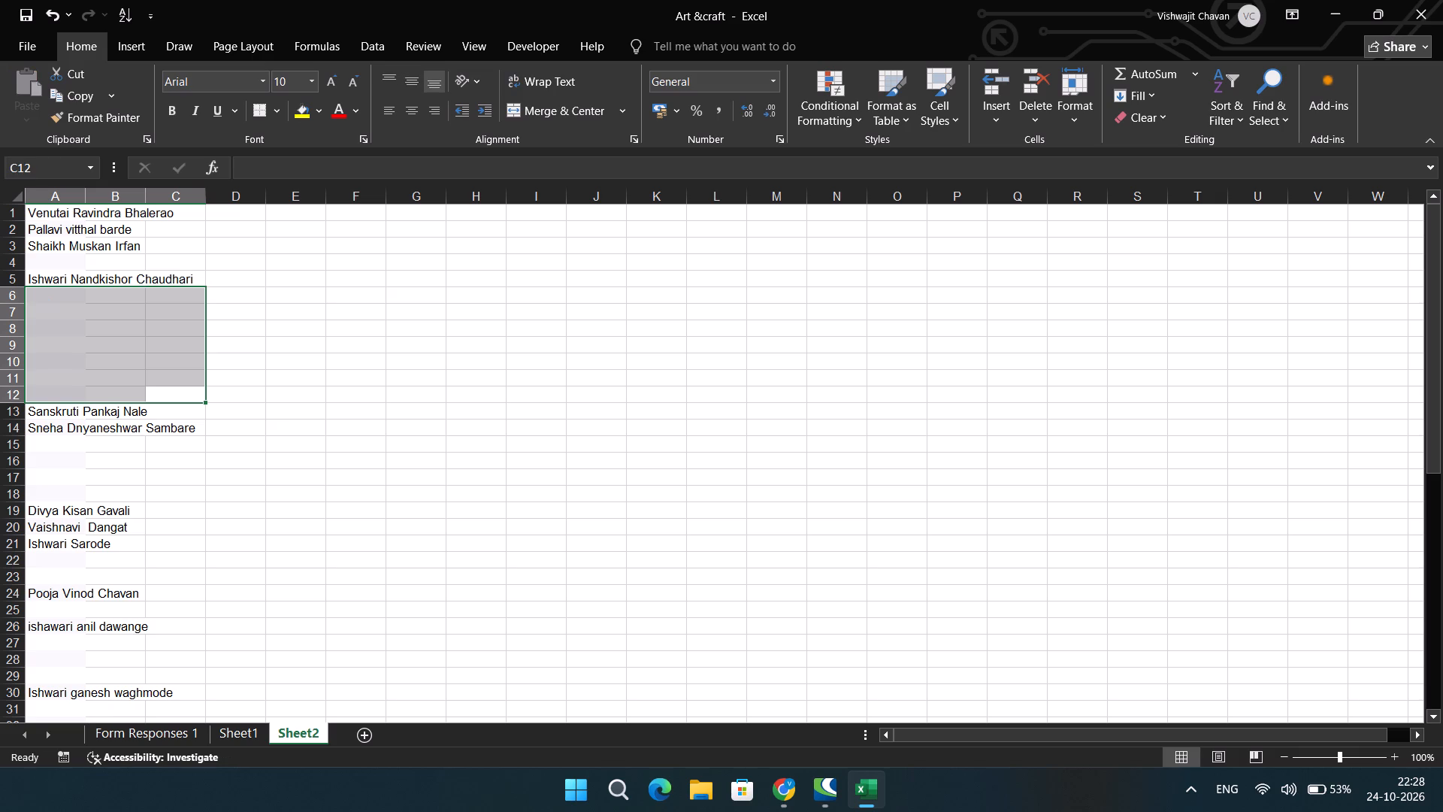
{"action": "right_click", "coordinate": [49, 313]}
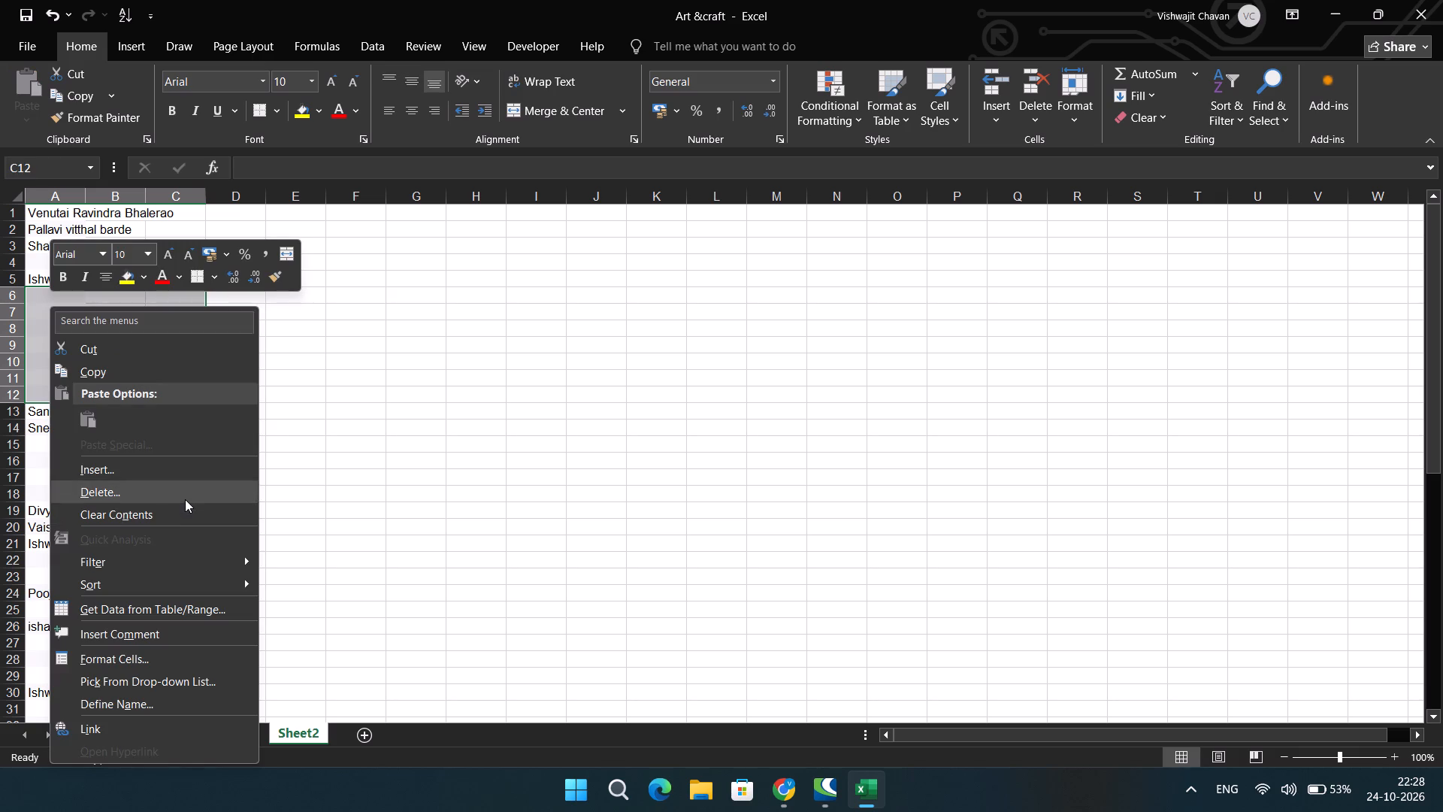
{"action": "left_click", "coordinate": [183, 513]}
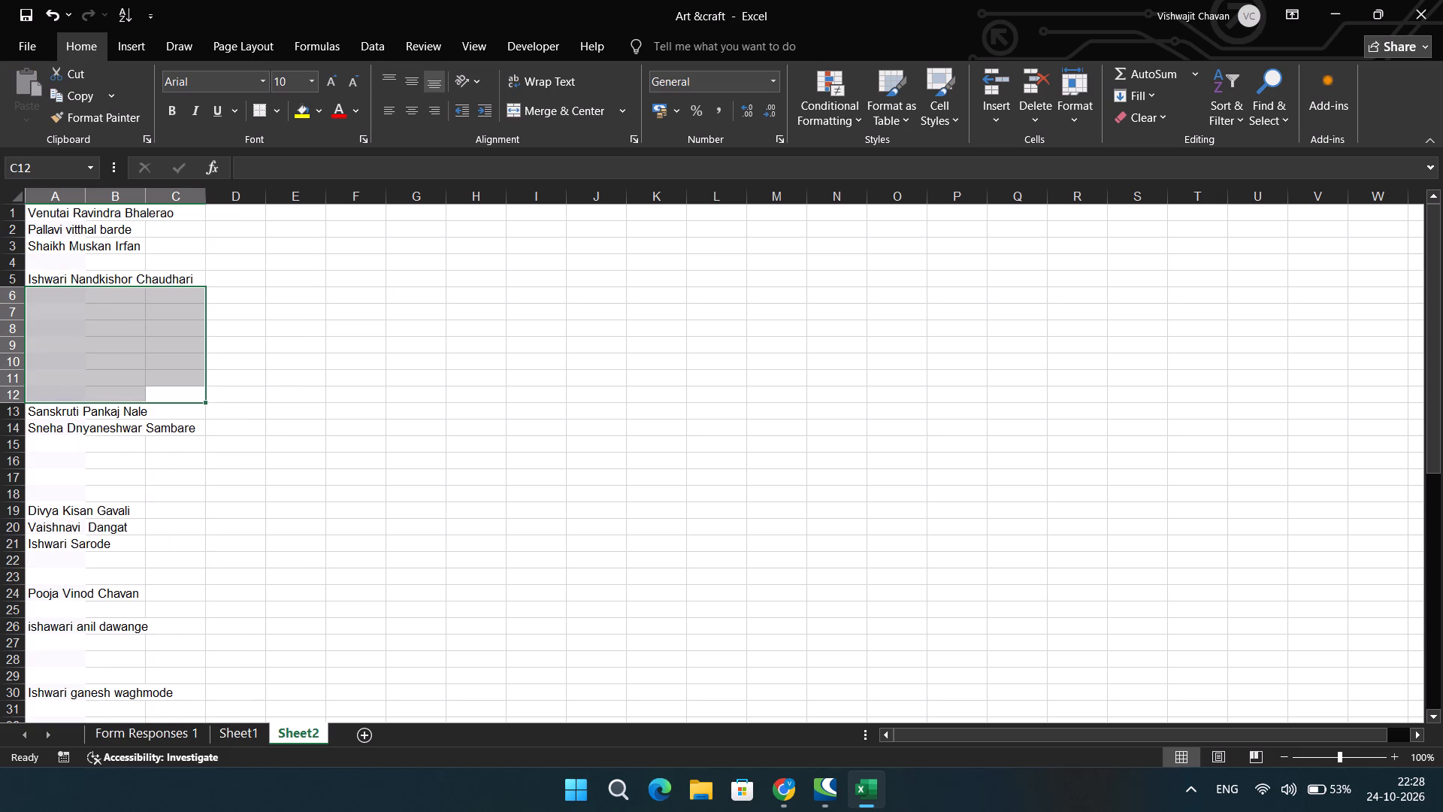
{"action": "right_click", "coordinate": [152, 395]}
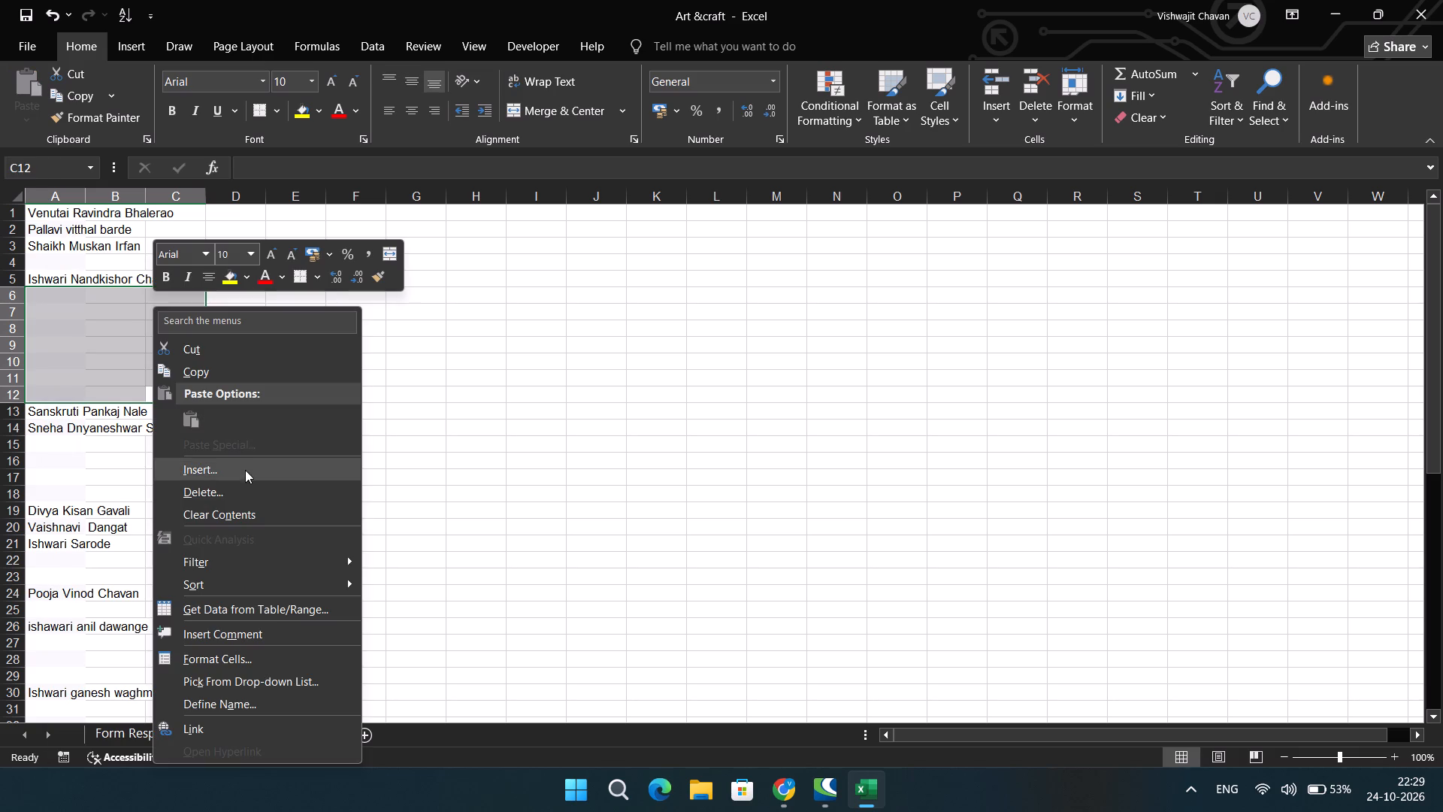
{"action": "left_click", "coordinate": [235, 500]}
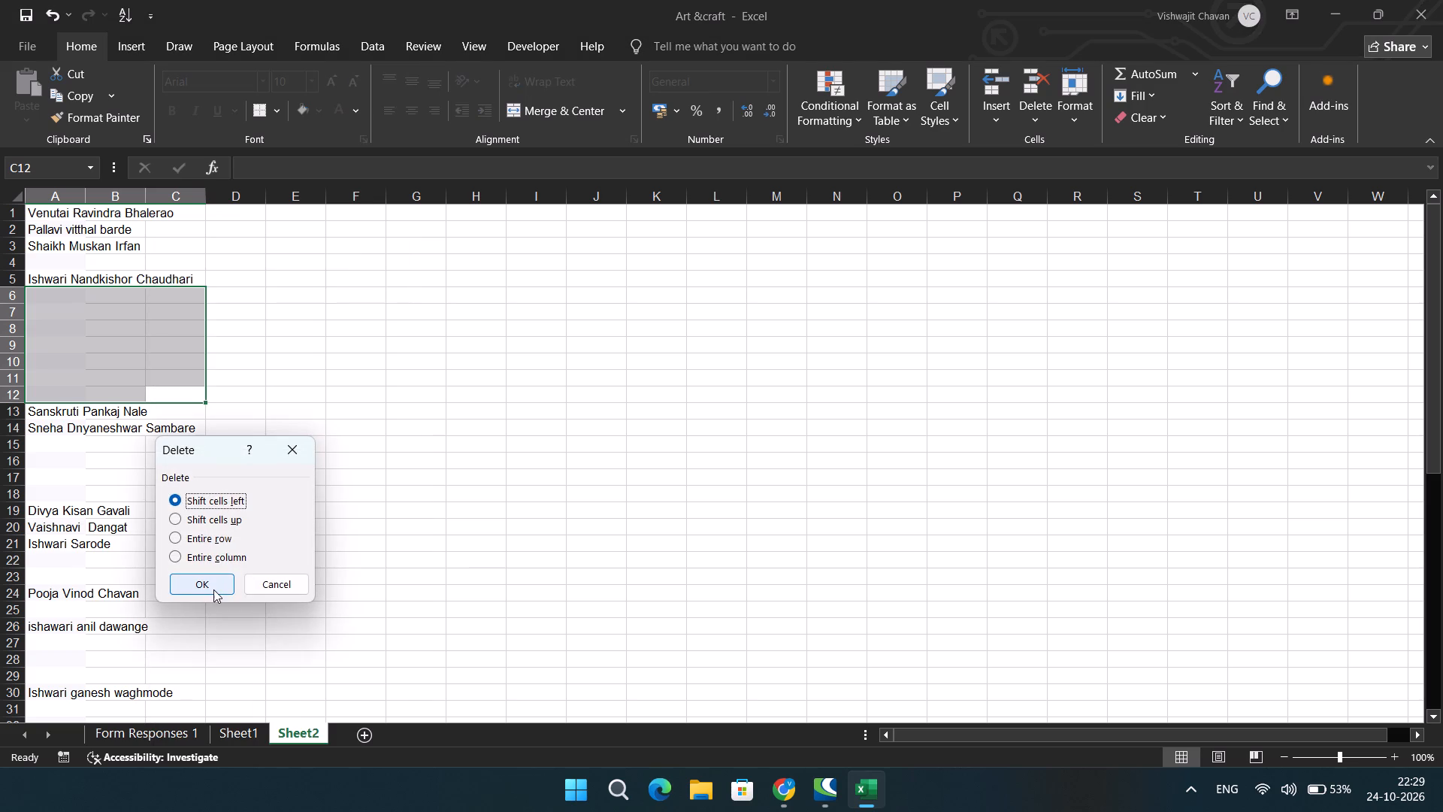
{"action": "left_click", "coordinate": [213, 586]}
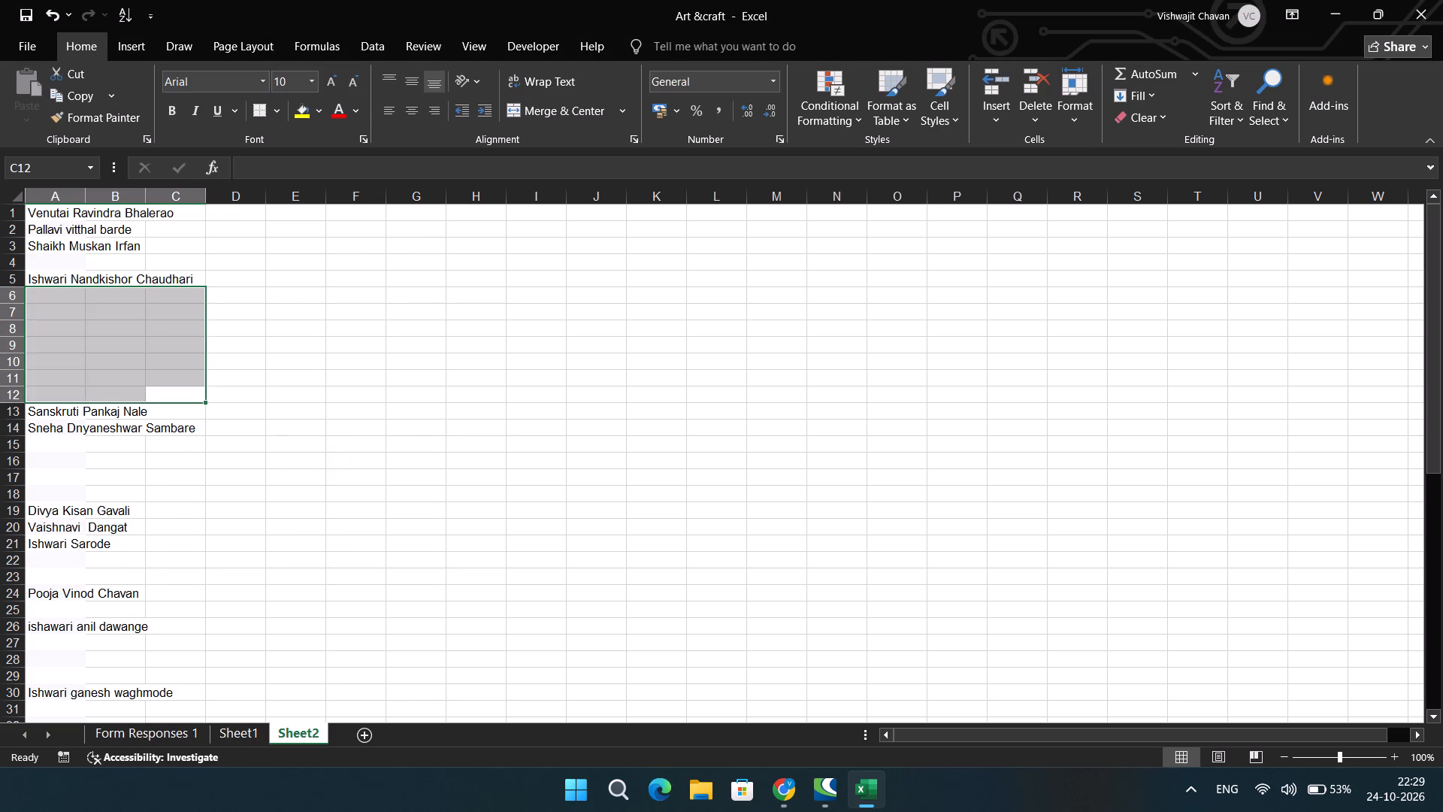
Delete the blank cells A6:C12 on Sheet2, shifting the cells below up.
{"action": "right_click", "coordinate": [153, 357]}
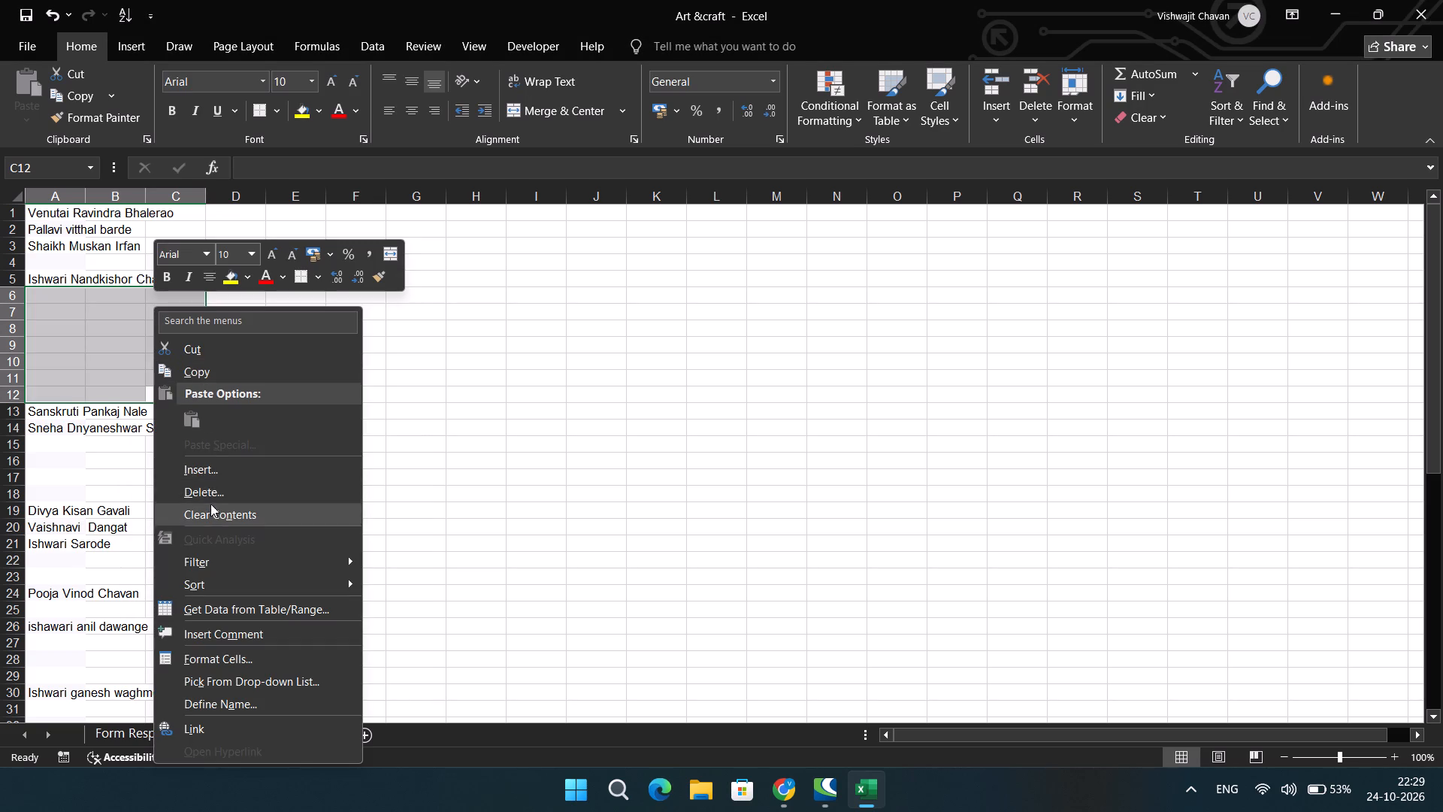
{"action": "left_click", "coordinate": [213, 489]}
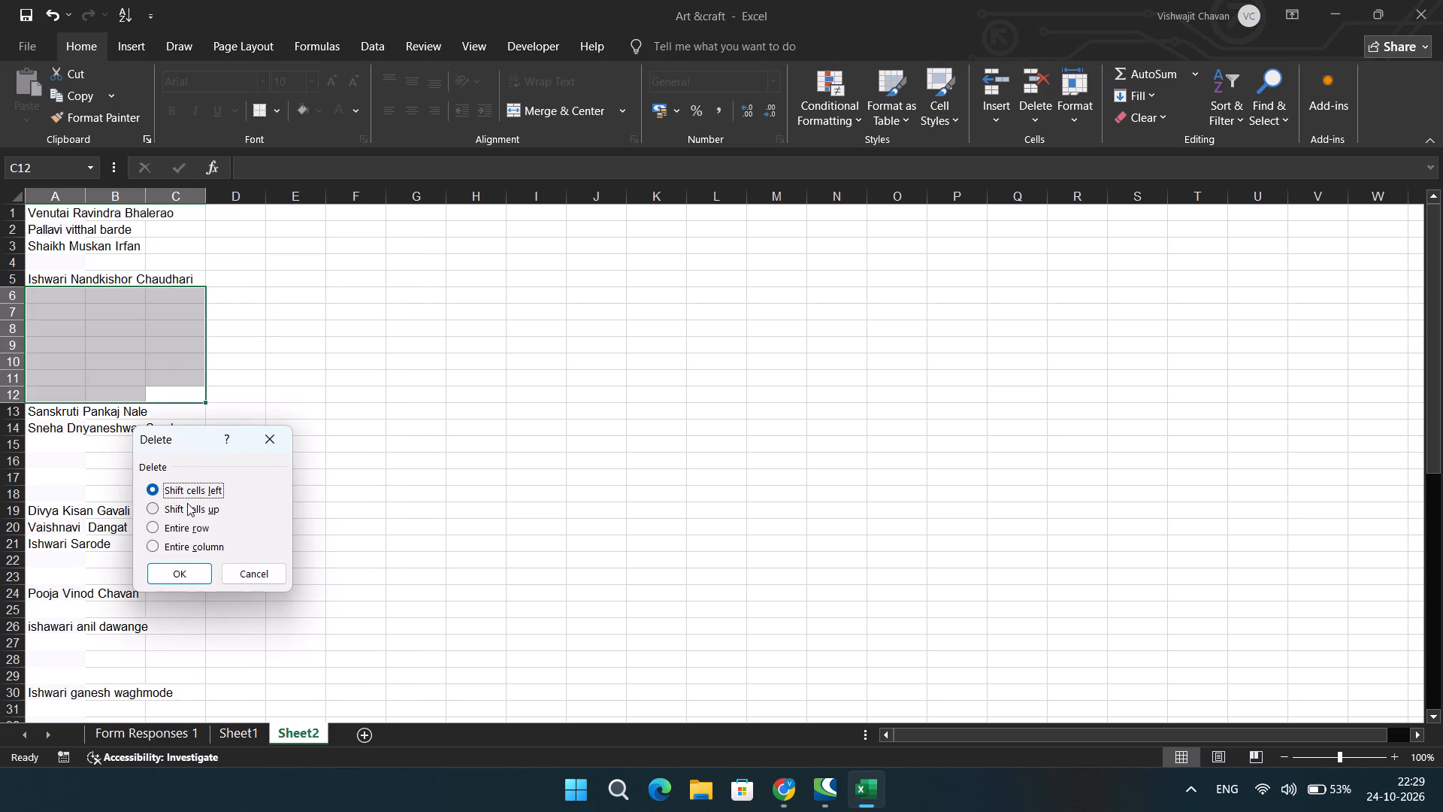
{"action": "left_click", "coordinate": [162, 509]}
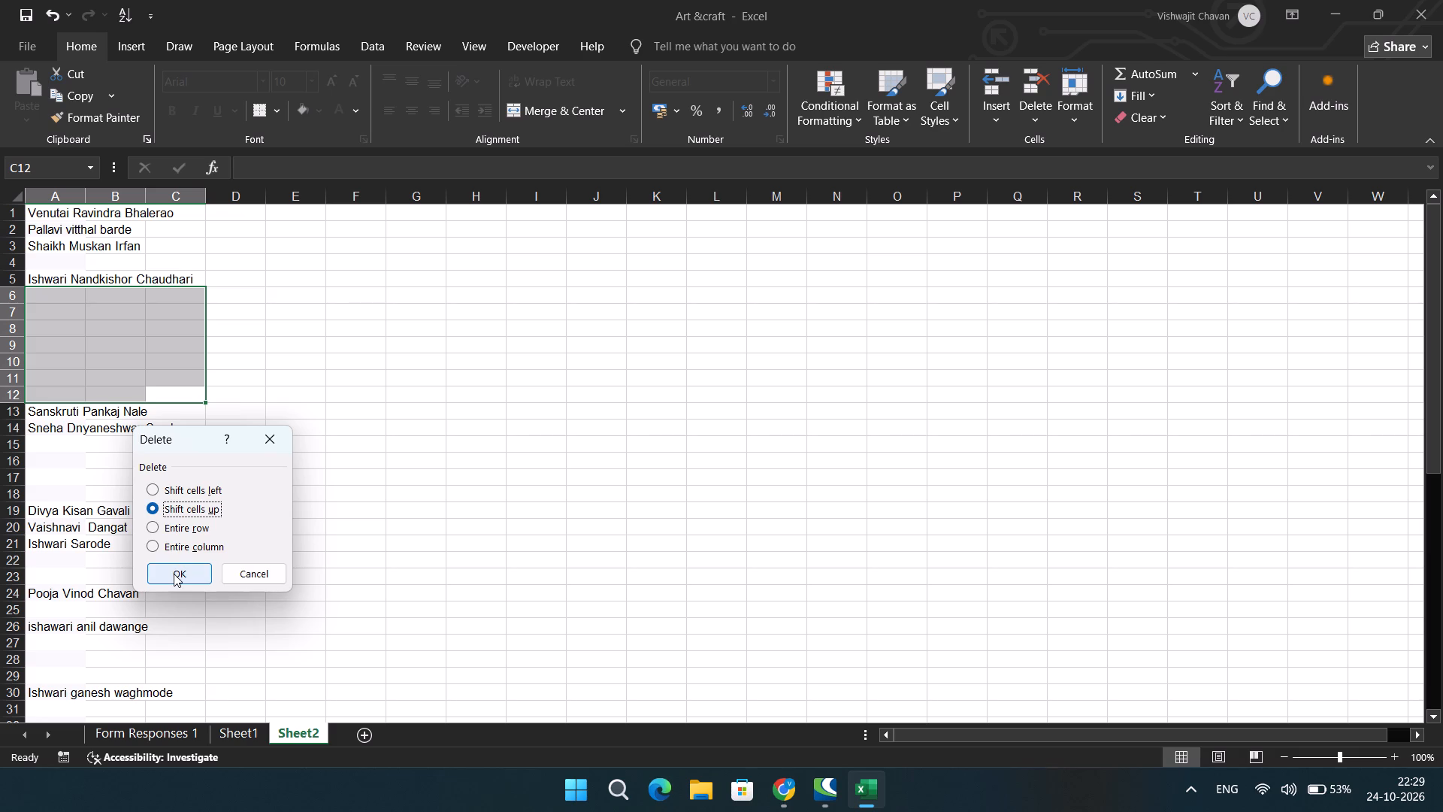
{"action": "left_click", "coordinate": [174, 574]}
Delete the blank cells A8:C11 in the copied name list, shifting the cells below up.
{"action": "left_click", "coordinate": [174, 374]}
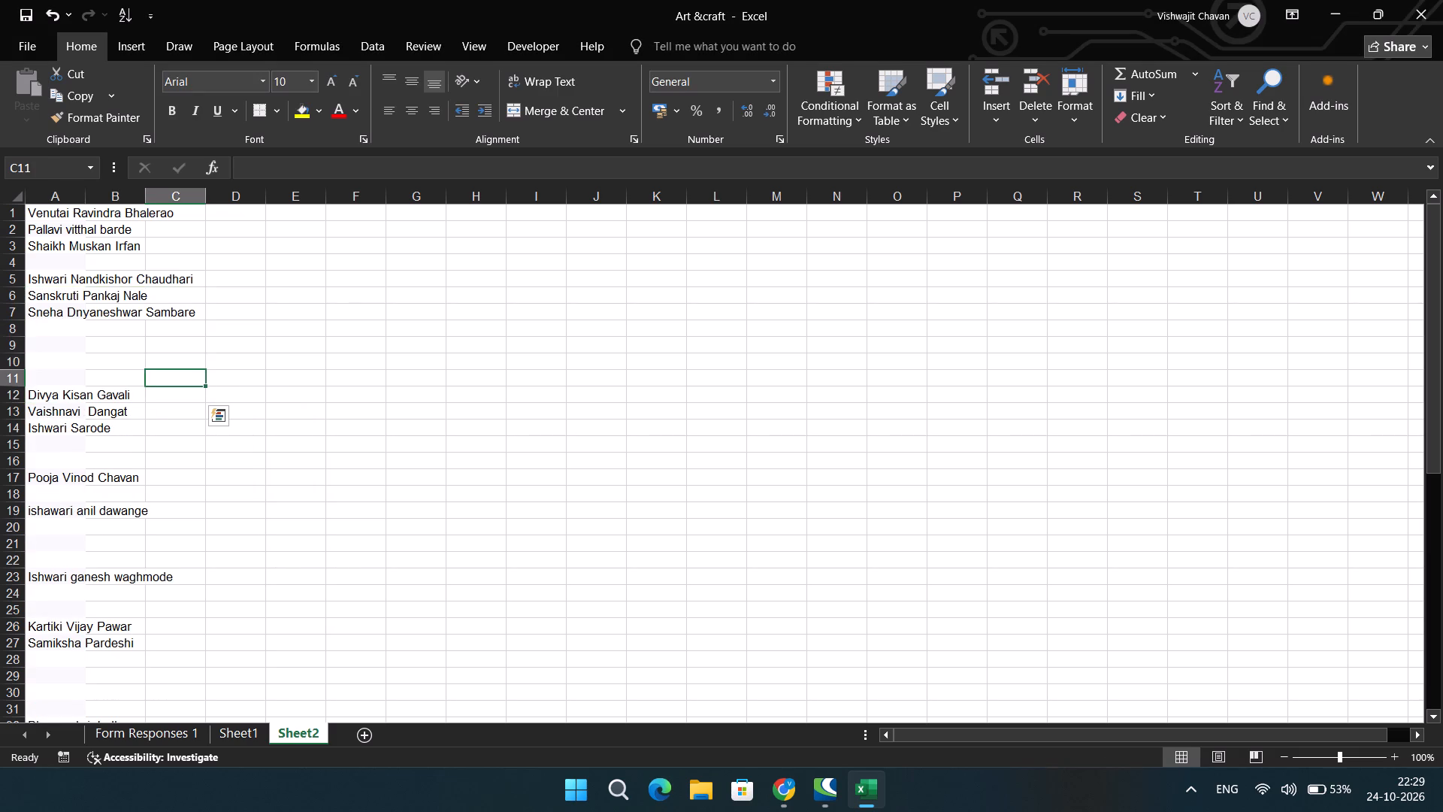
{"action": "left_click_drag", "start_coordinate": [163, 375], "coordinate": [45, 335]}
{"action": "right_click", "coordinate": [45, 335]}
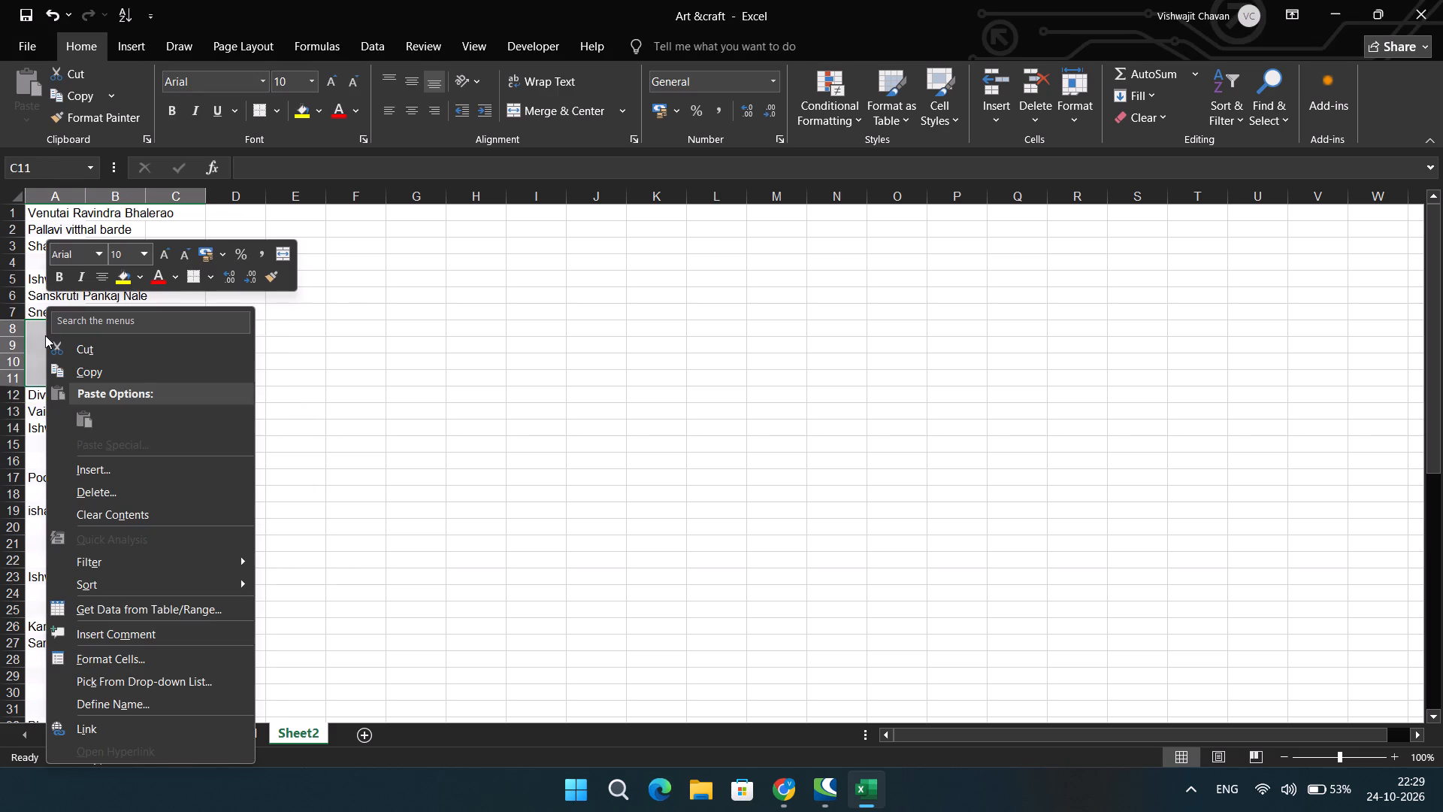
{"action": "left_click", "coordinate": [112, 486]}
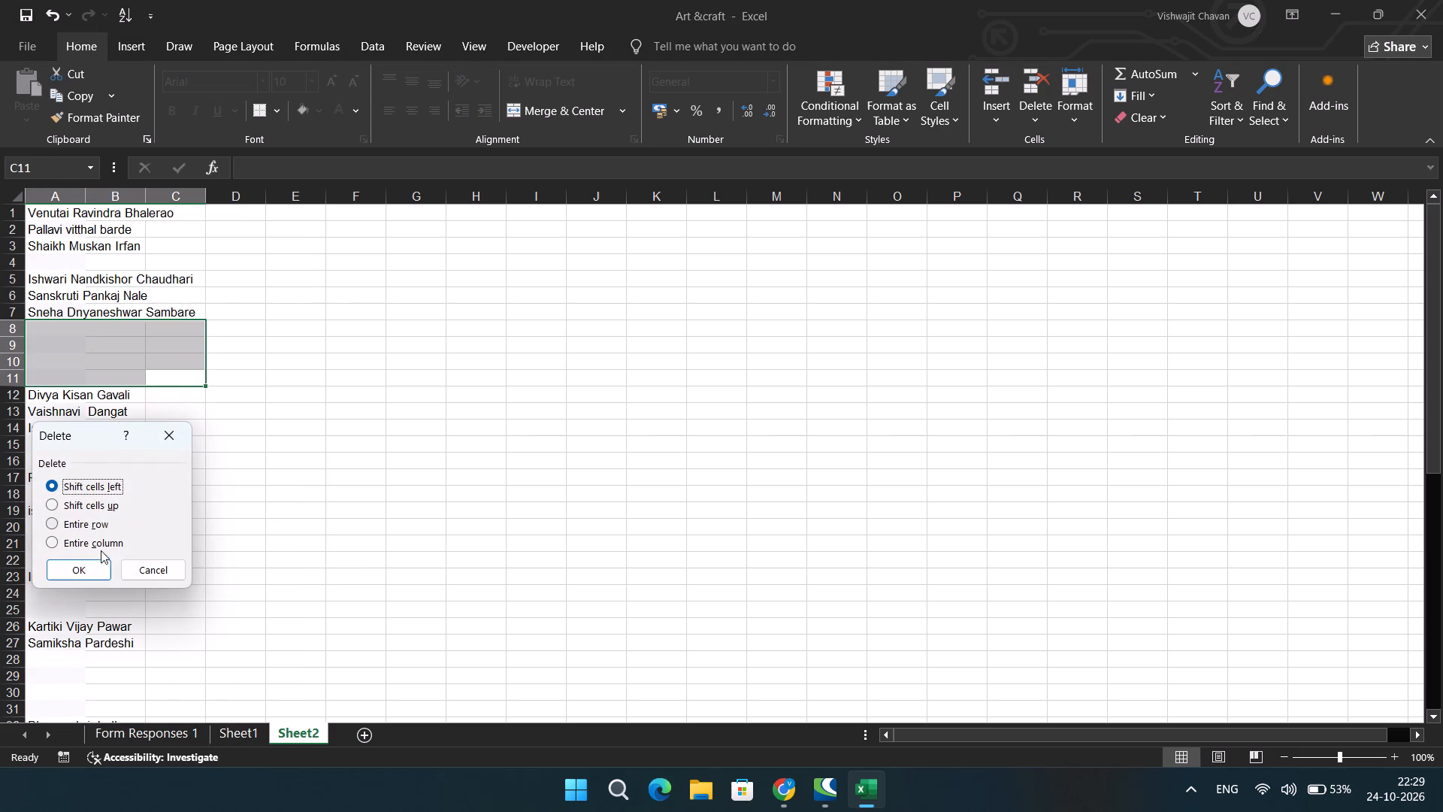
{"action": "left_click", "coordinate": [60, 505]}
{"action": "left_click", "coordinate": [73, 564]}
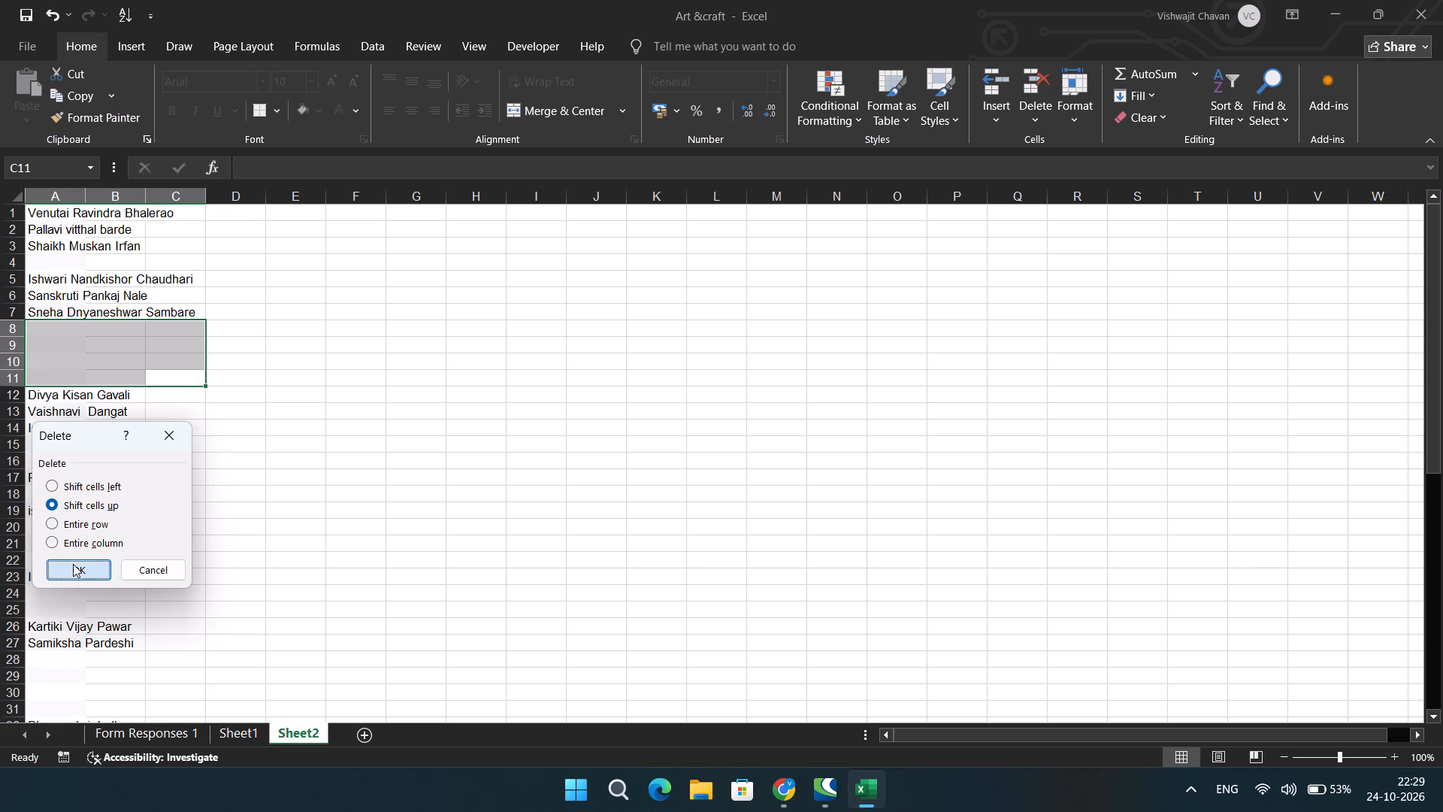
Delete the blank cells A16:C18 in the copied name list, shifting the cells below up.
{"action": "left_click_drag", "start_coordinate": [154, 487], "coordinate": [76, 465]}
{"action": "right_click", "coordinate": [76, 465]}
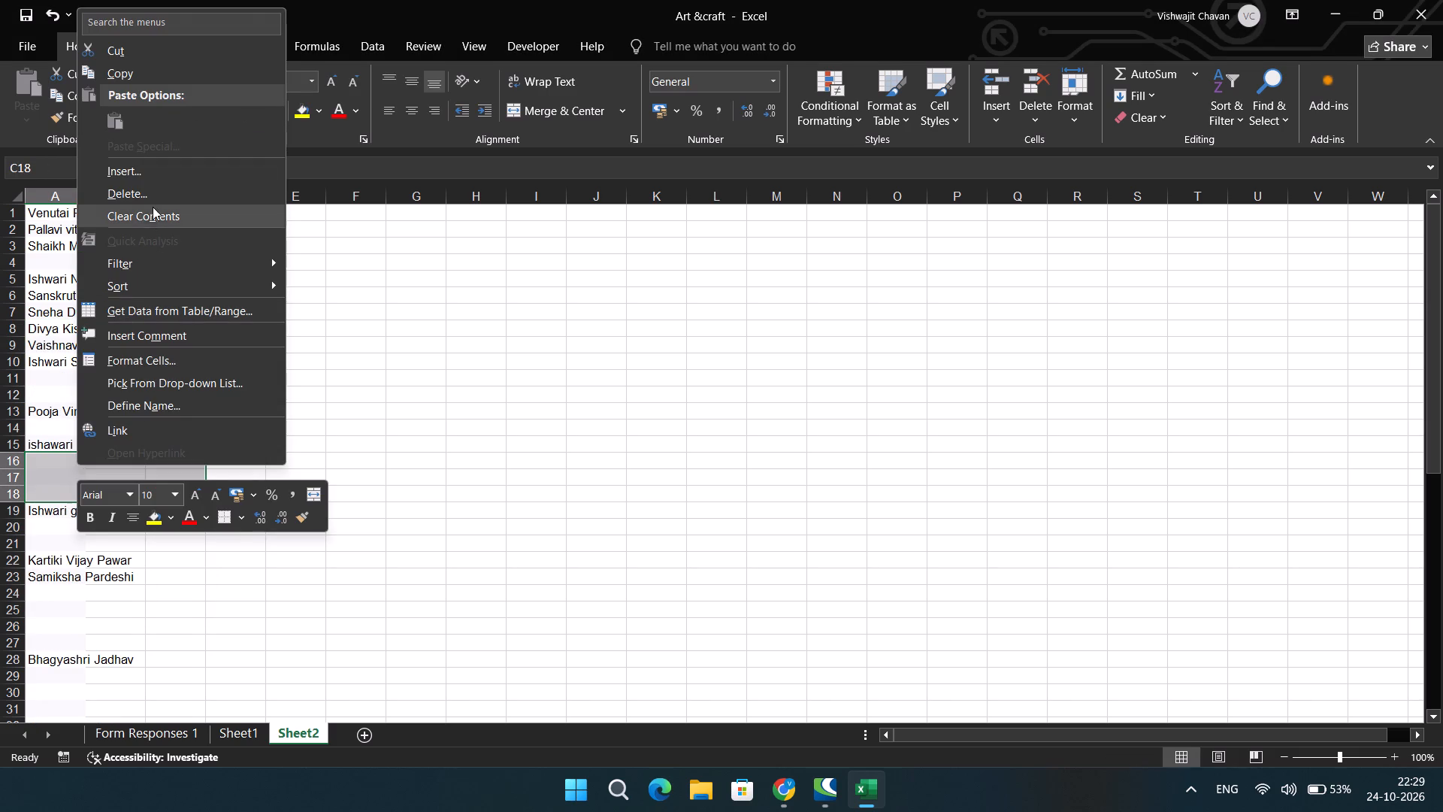
{"action": "left_click", "coordinate": [159, 186]}
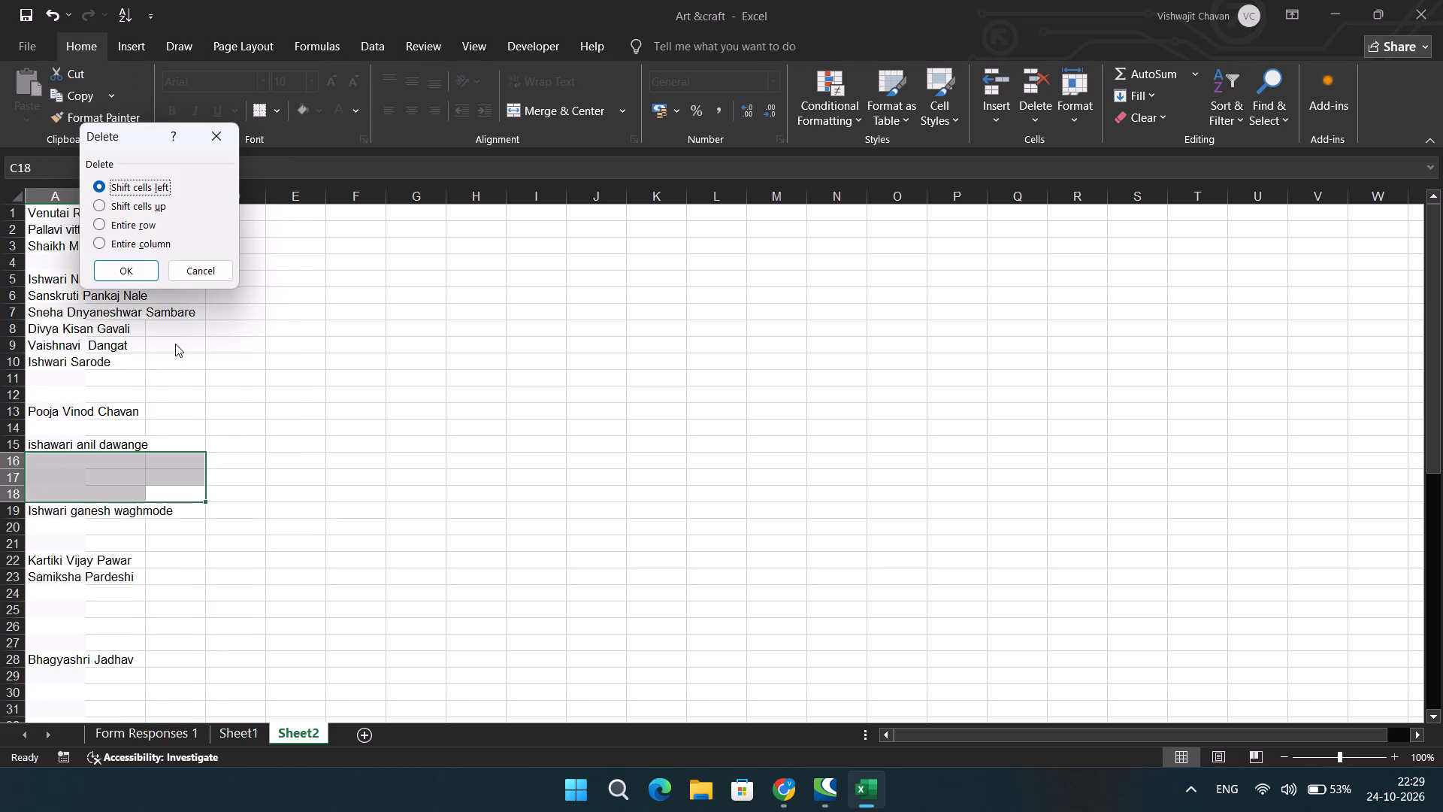
{"action": "left_click", "coordinate": [95, 205]}
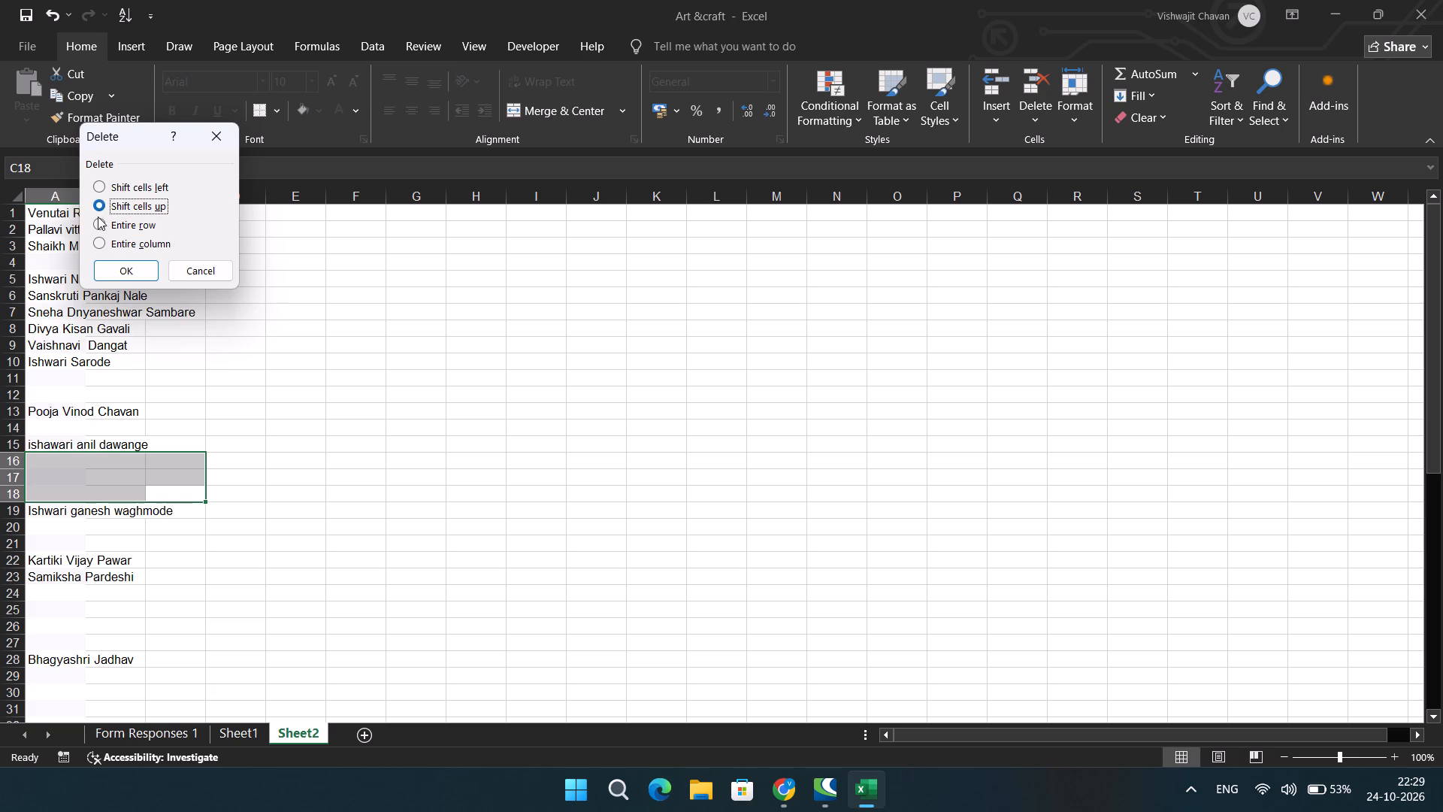
{"action": "left_click", "coordinate": [116, 263]}
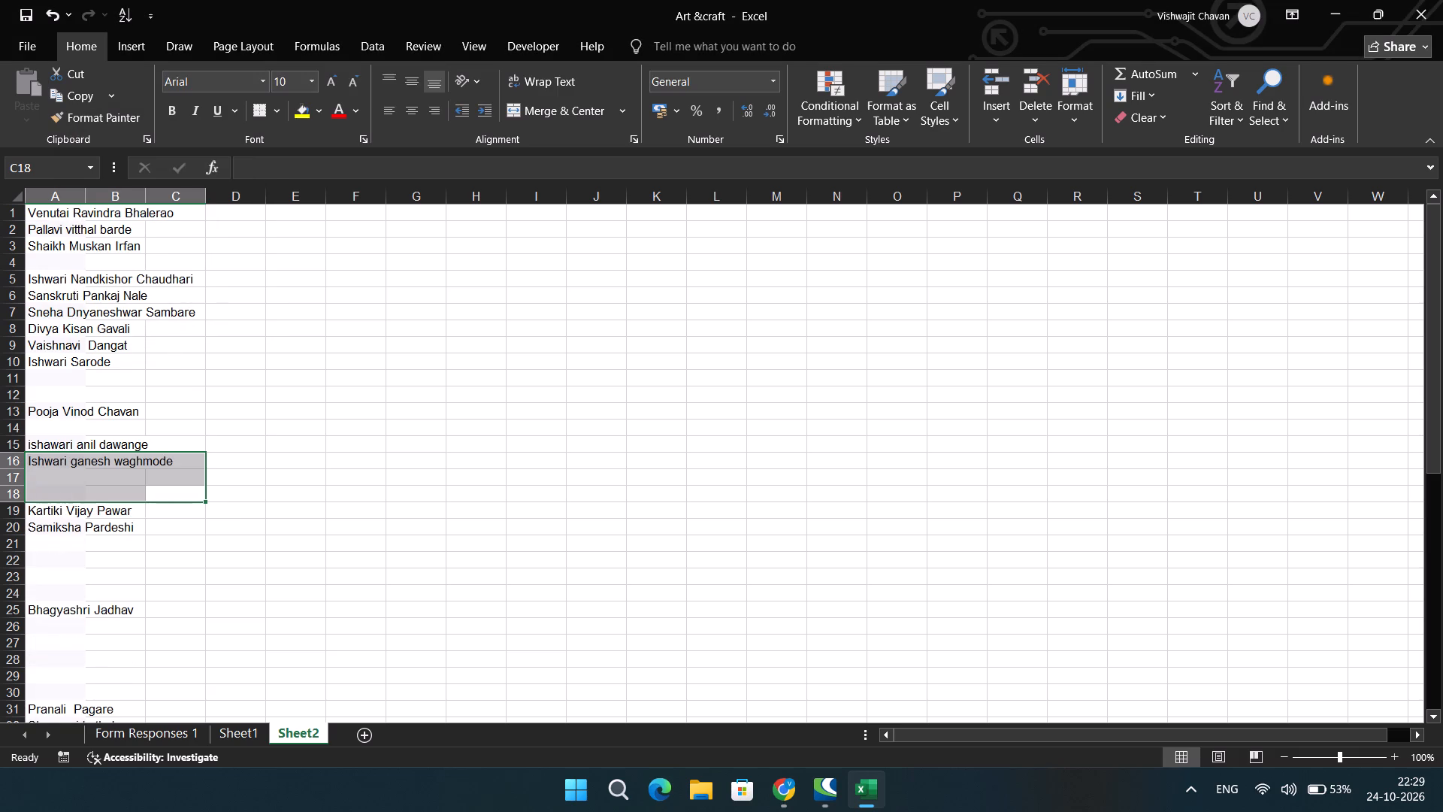
Delete the blank cells A21:B24 in the copied name list, shifting the cells below up.
{"action": "left_click_drag", "start_coordinate": [123, 589], "coordinate": [42, 548]}
{"action": "right_click", "coordinate": [42, 547]}
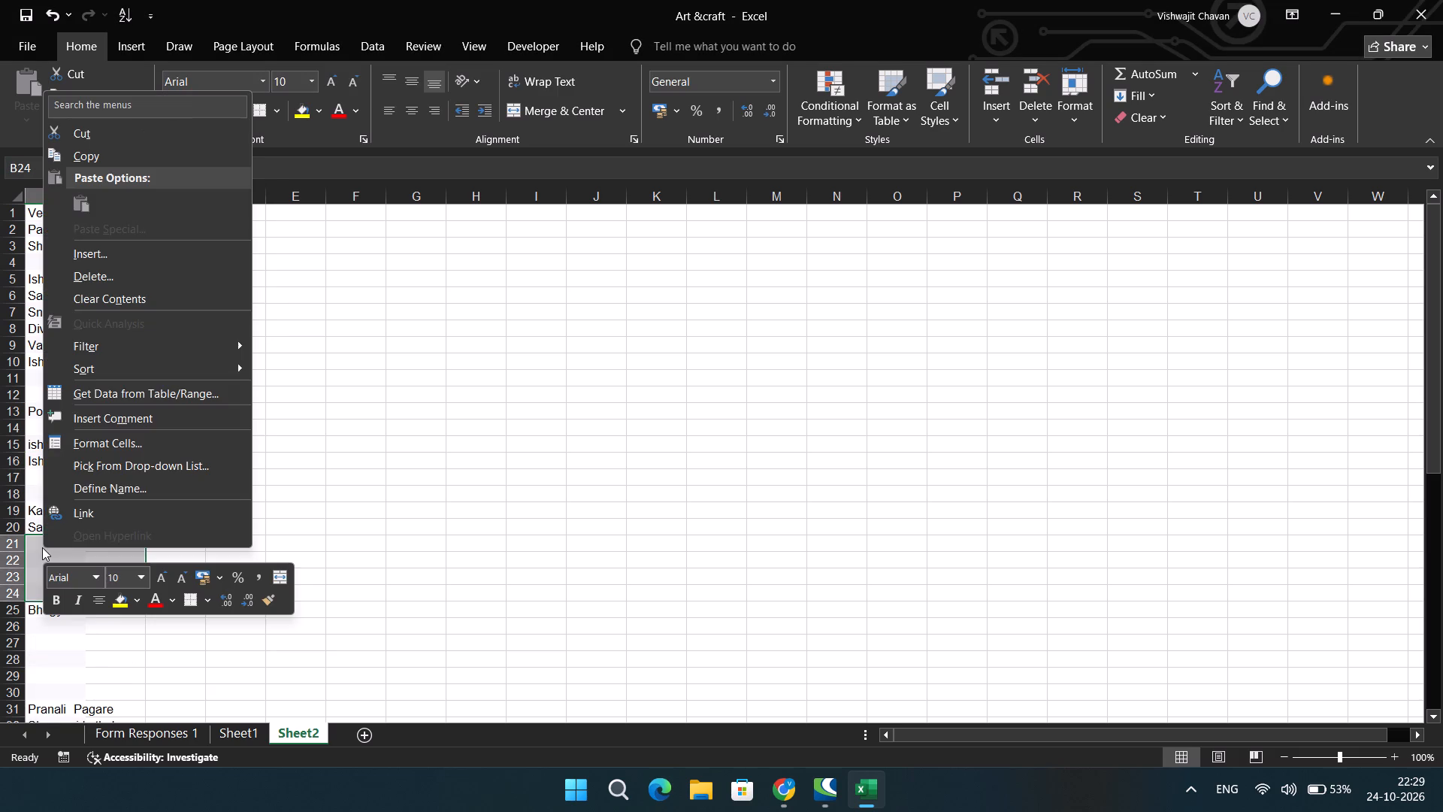
{"action": "left_click", "coordinate": [139, 271]}
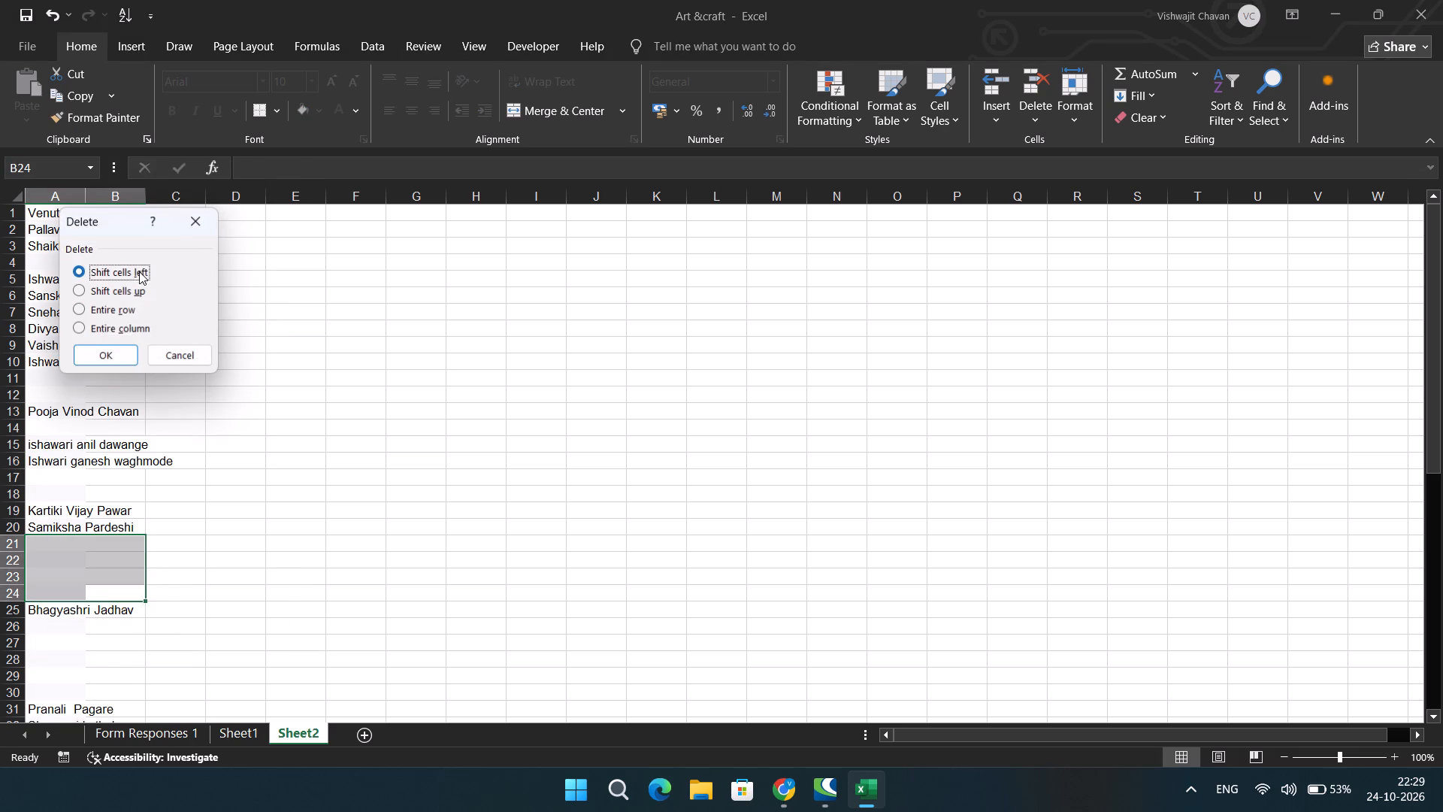
{"action": "left_click", "coordinate": [83, 292]}
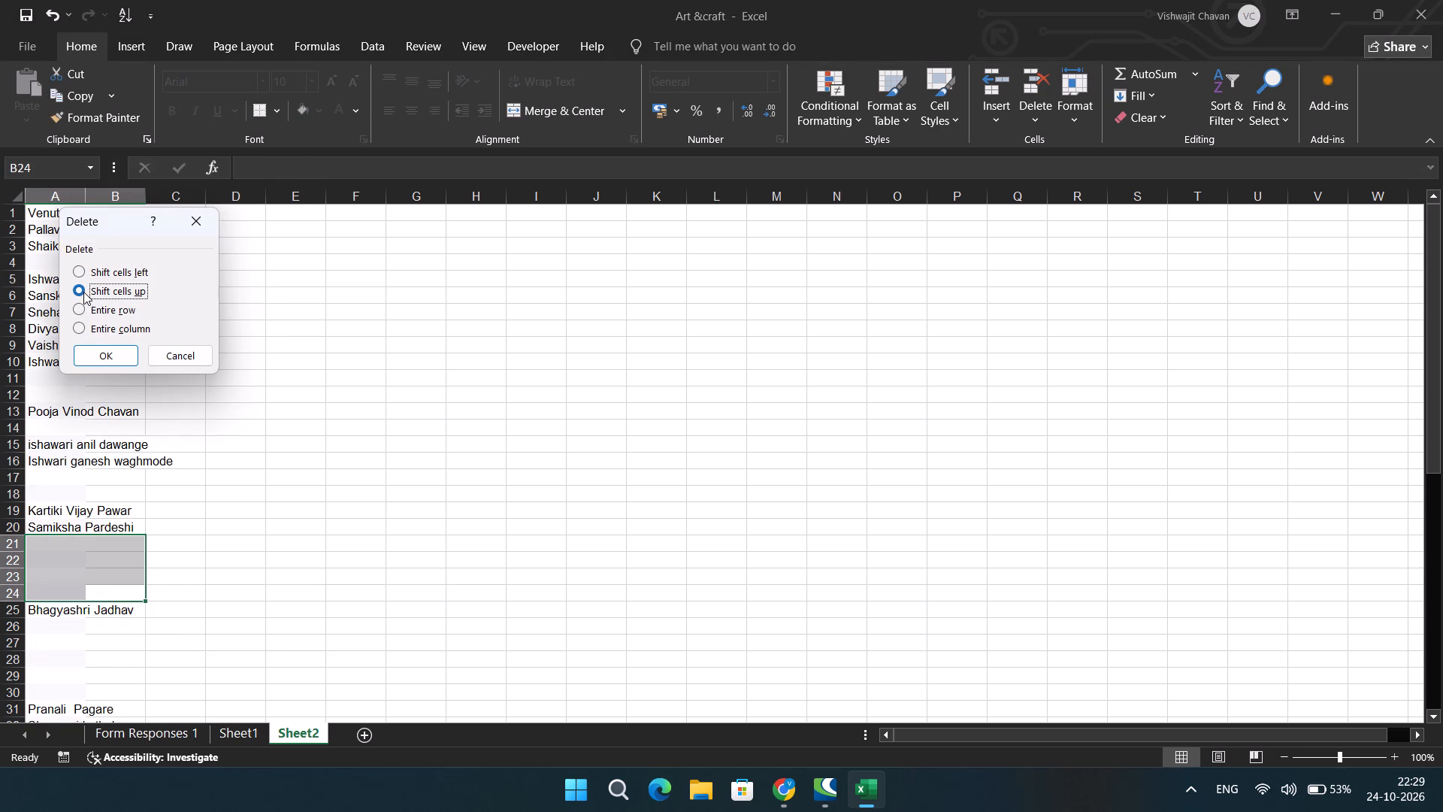
{"action": "left_click", "coordinate": [99, 353]}
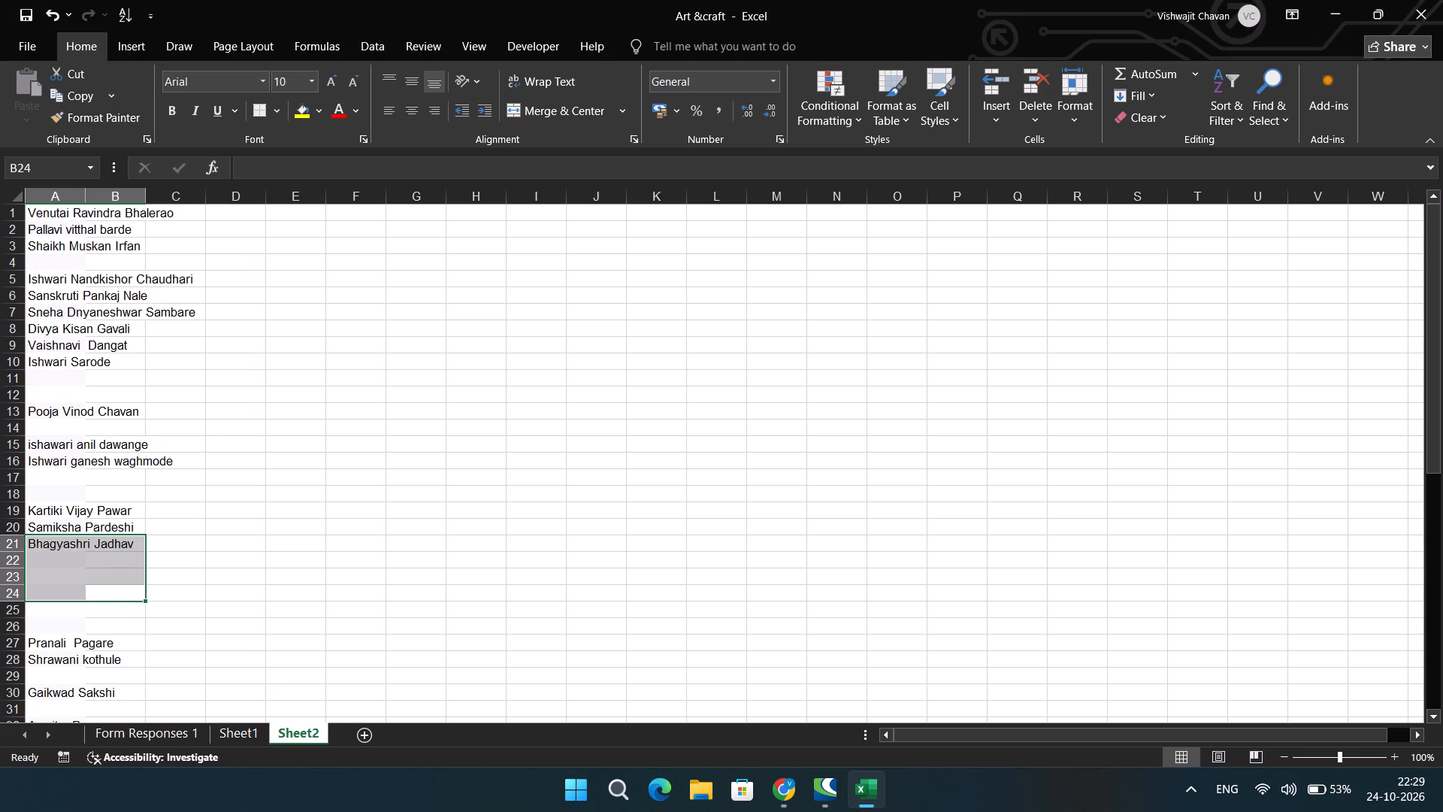
Delete the blank cells A22:B25 in the copied name list, shifting the cells below up.
{"action": "left_click_drag", "start_coordinate": [112, 617], "coordinate": [40, 562]}
{"action": "right_click", "coordinate": [40, 562]}
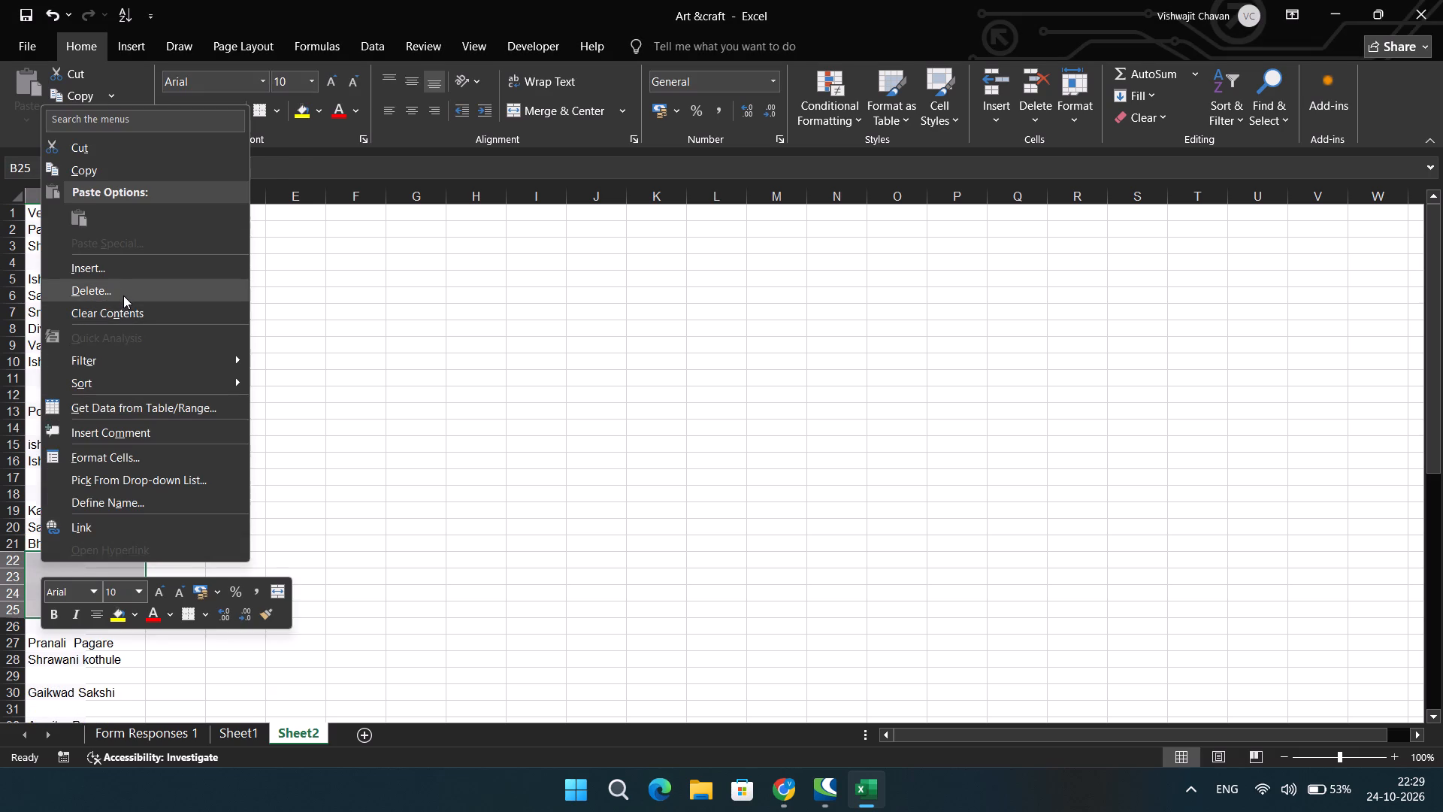
{"action": "left_click", "coordinate": [123, 295]}
{"action": "left_click", "coordinate": [72, 311]}
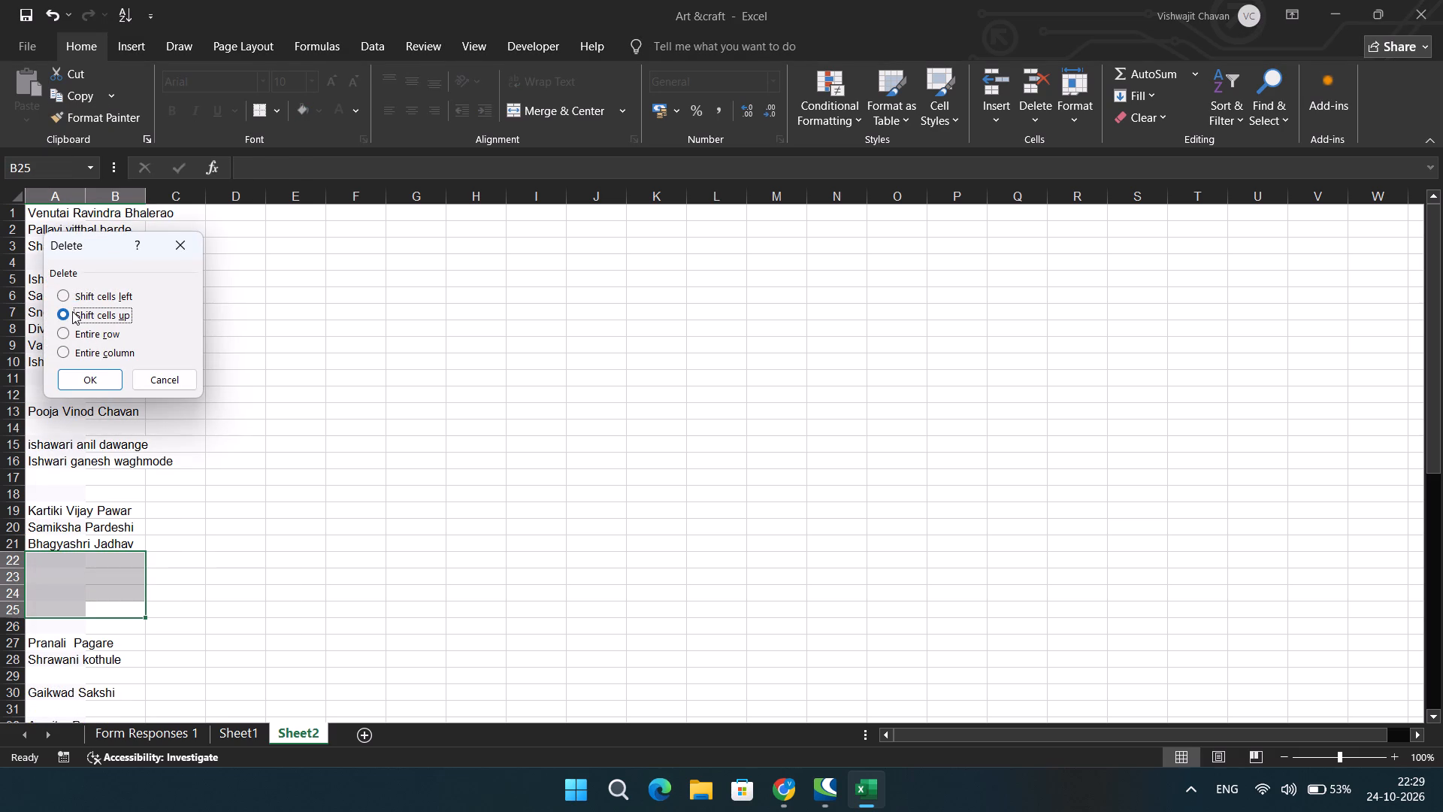
{"action": "left_click", "coordinate": [98, 374]}
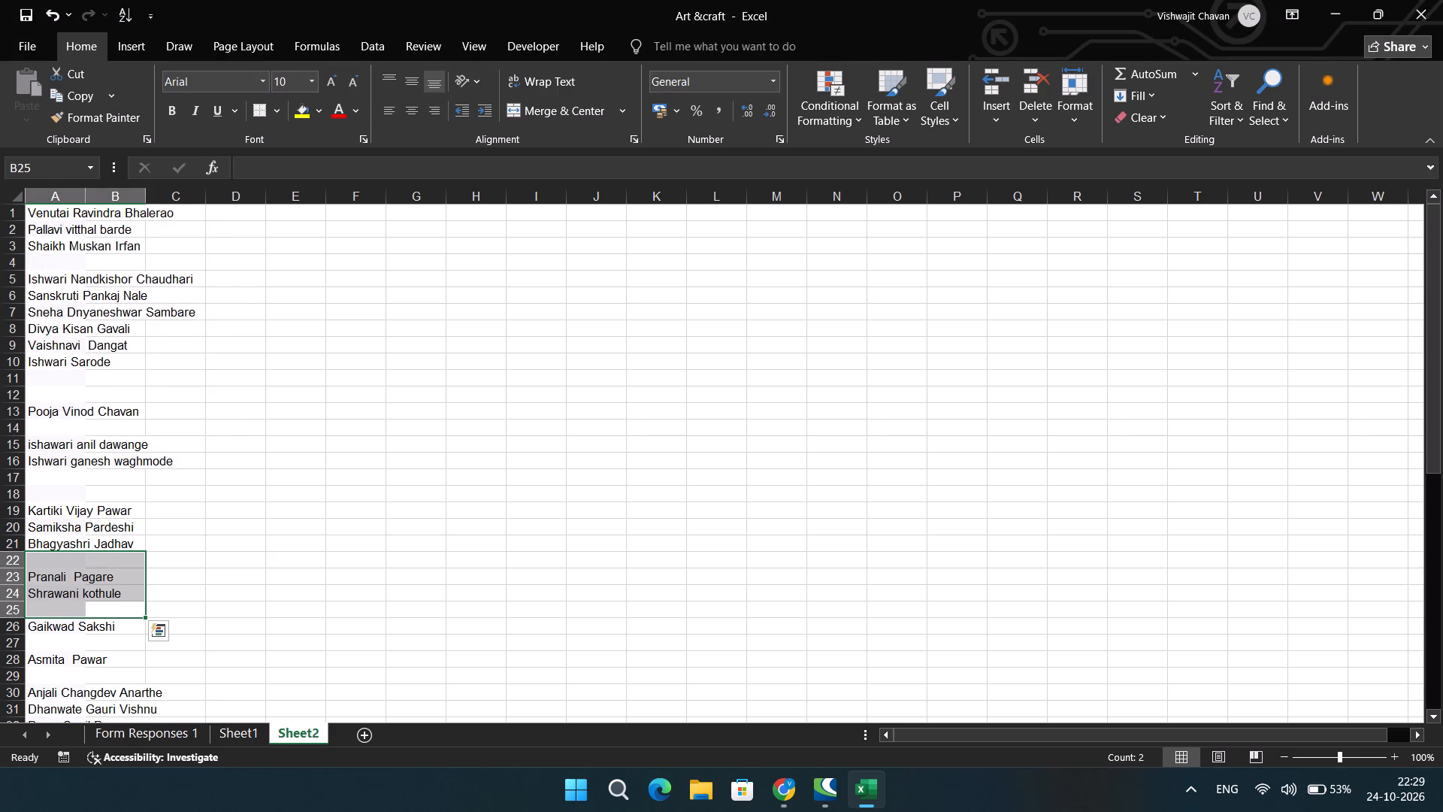
Delete blank row 27 and the following blank row 28 from the name list on Sheet2.
{"action": "left_click", "coordinate": [125, 648]}
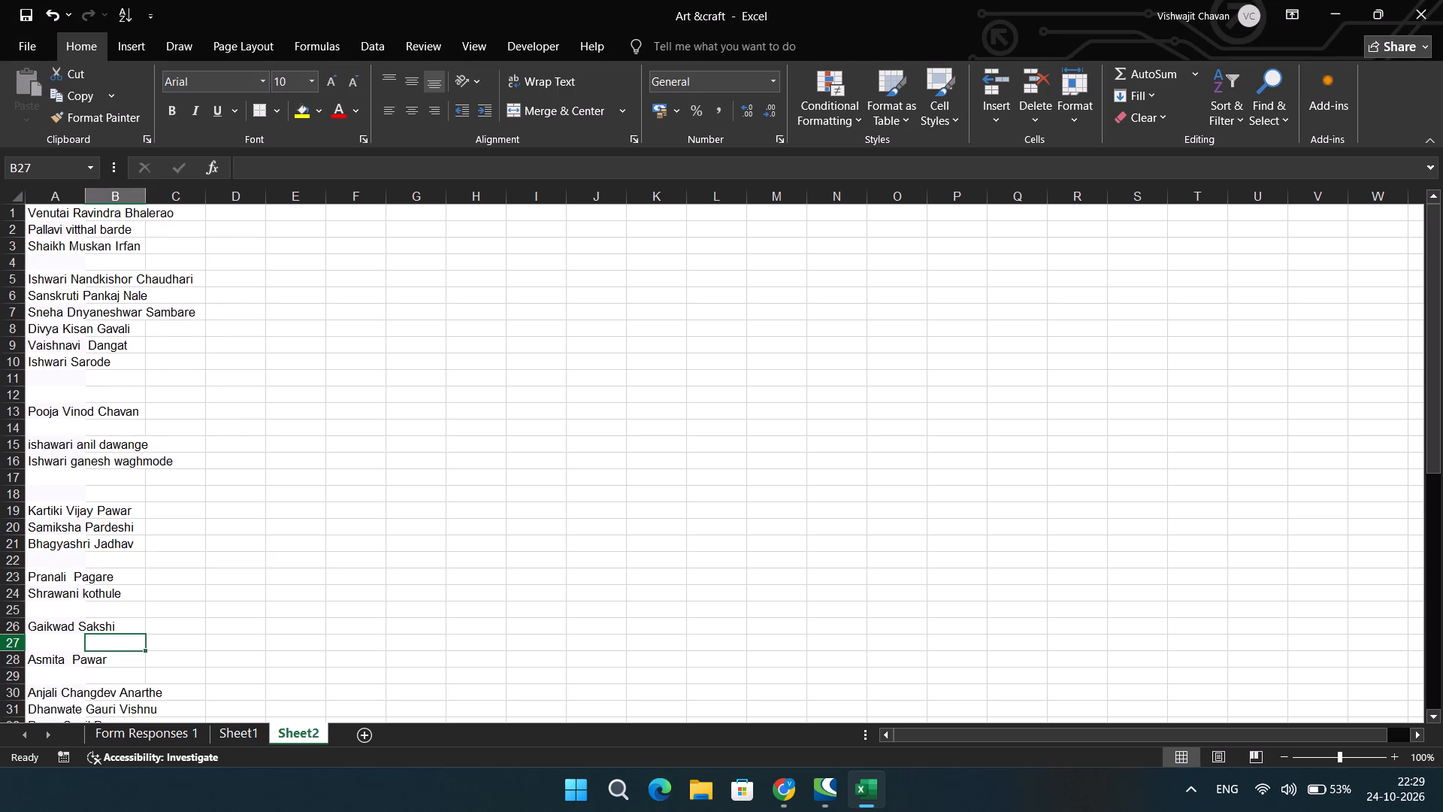
{"action": "left_click", "coordinate": [15, 644]}
{"action": "key", "text": "Delete"}
{"action": "right_click", "coordinate": [15, 644]}
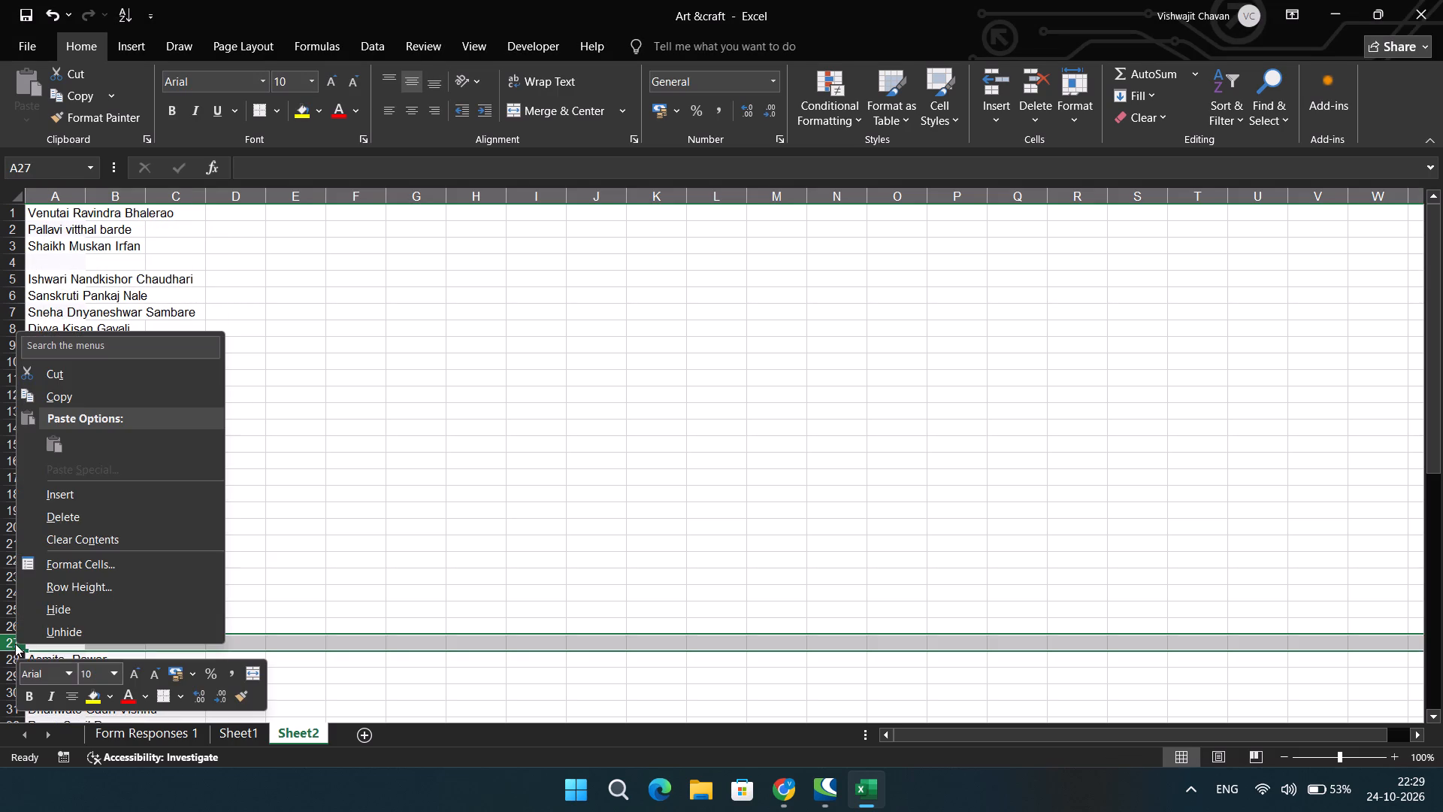
{"action": "left_click", "coordinate": [110, 513]}
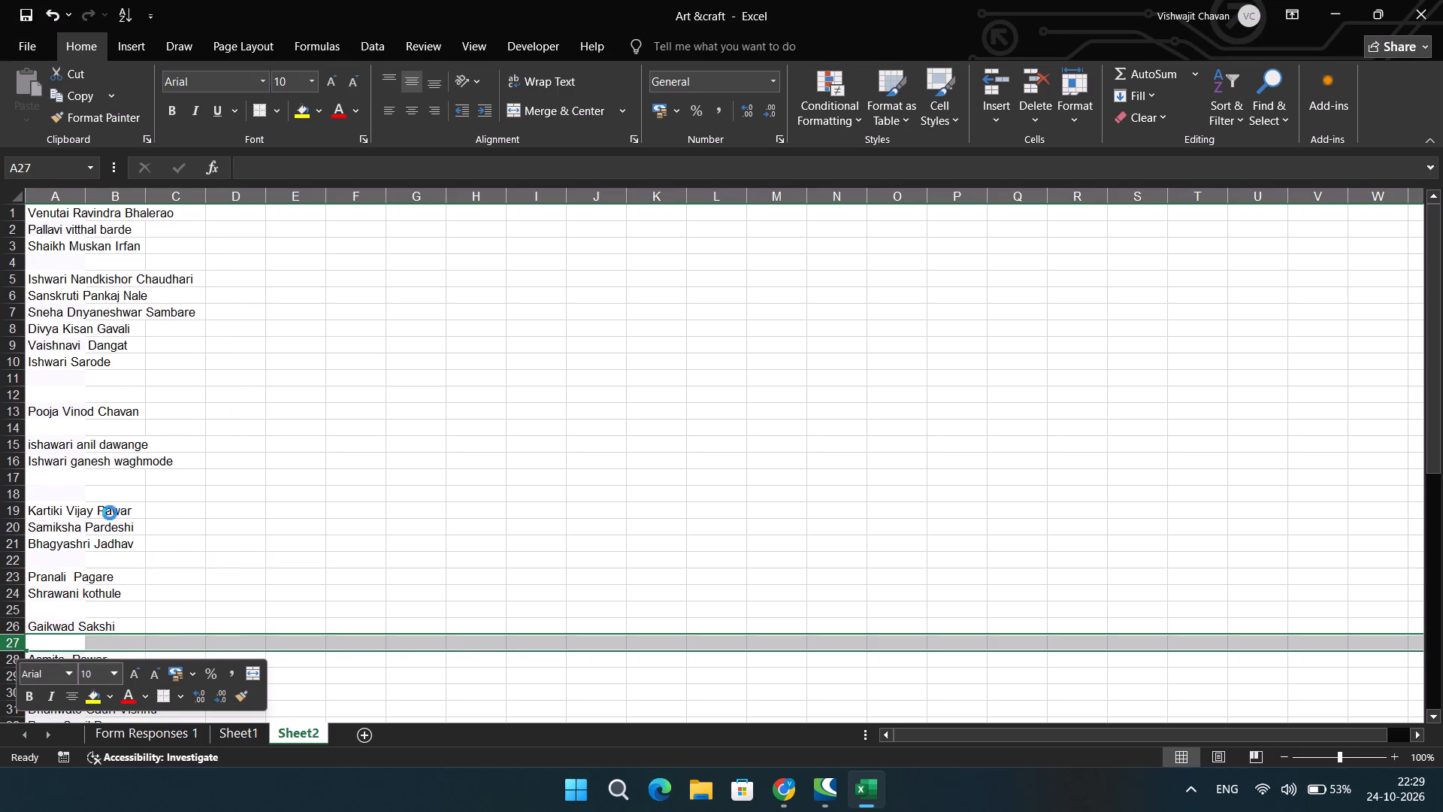
{"action": "left_click", "coordinate": [8, 656]}
{"action": "right_click", "coordinate": [8, 656]}
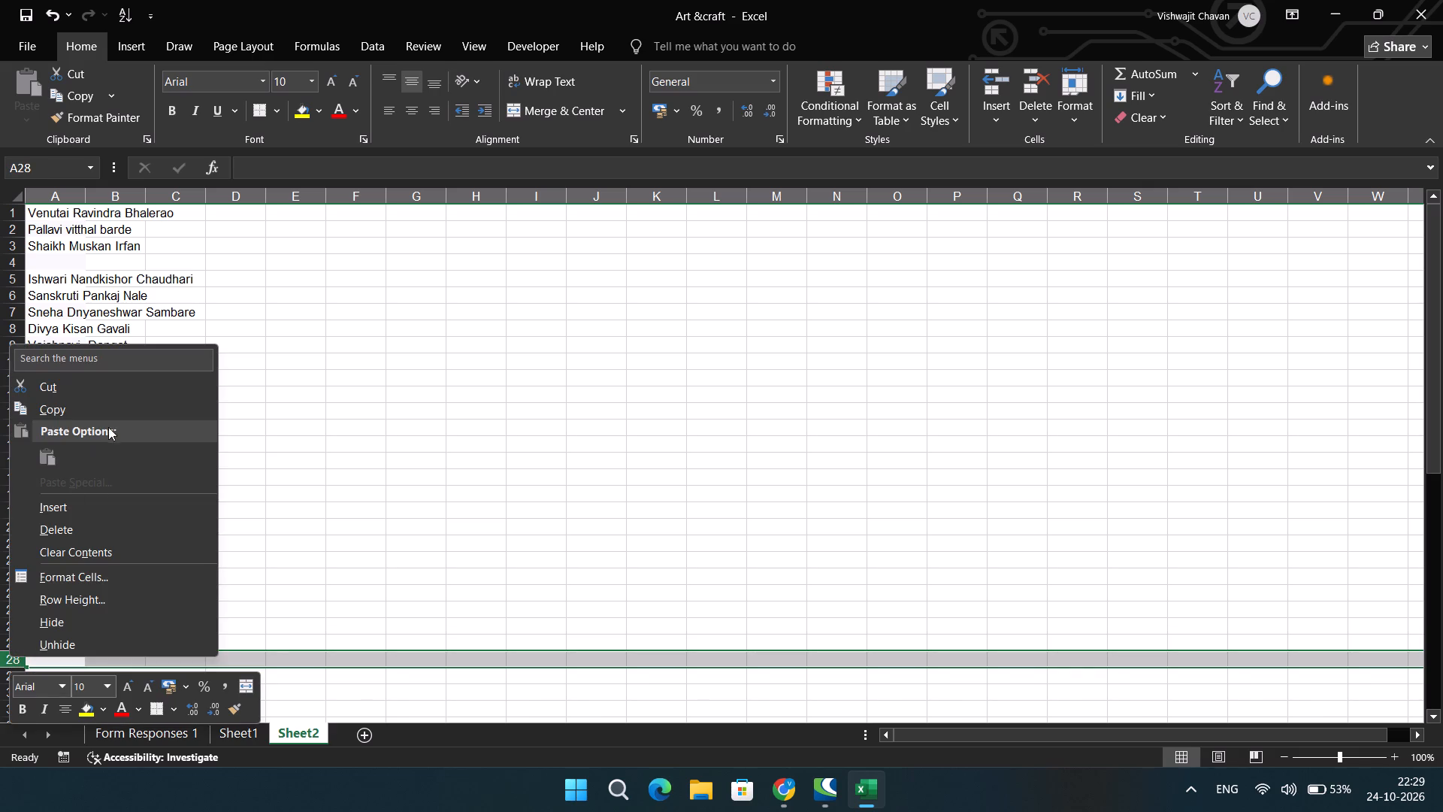
{"action": "left_click", "coordinate": [85, 529]}
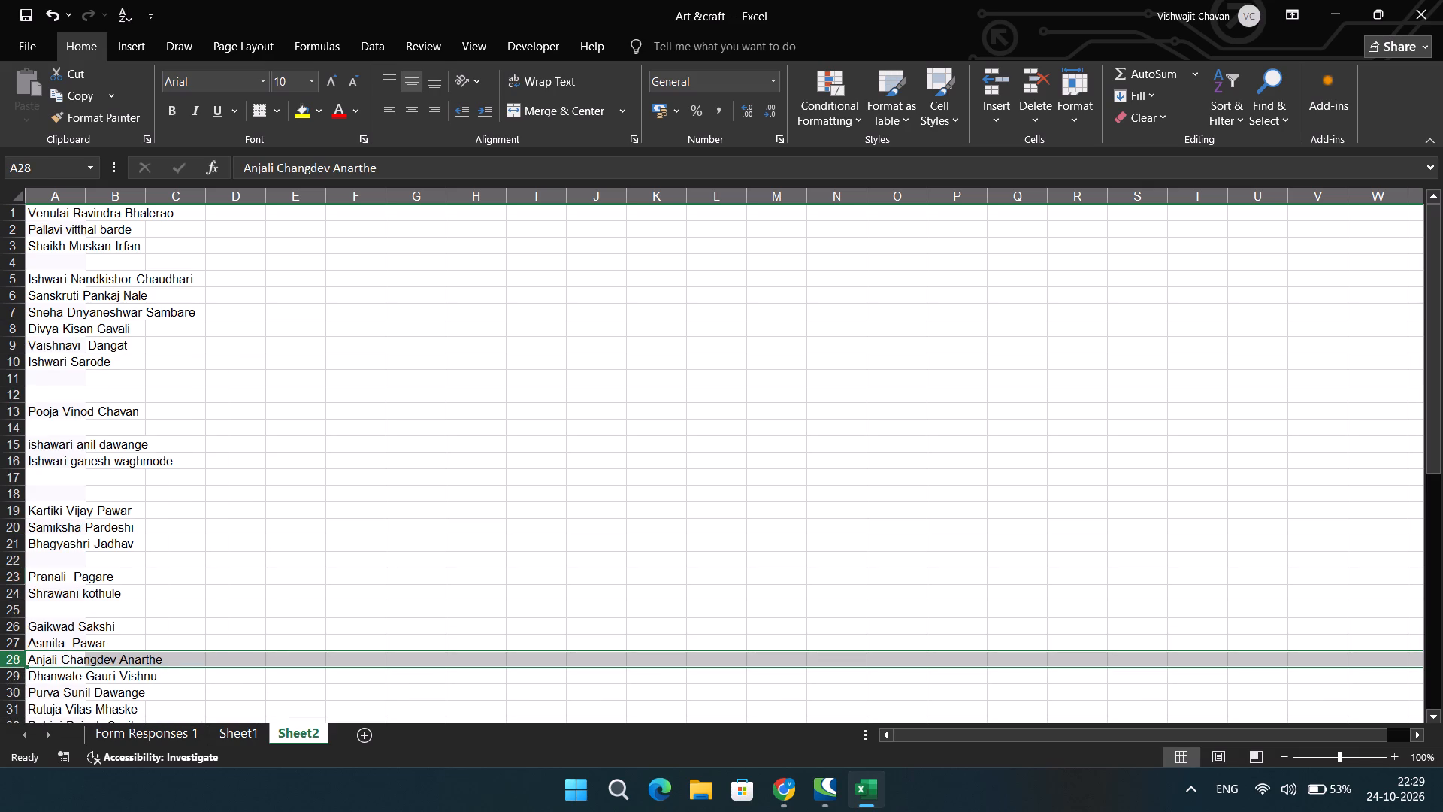
Delete blank rows 25 and 22 from the name list on Sheet2.
{"action": "left_click", "coordinate": [14, 609]}
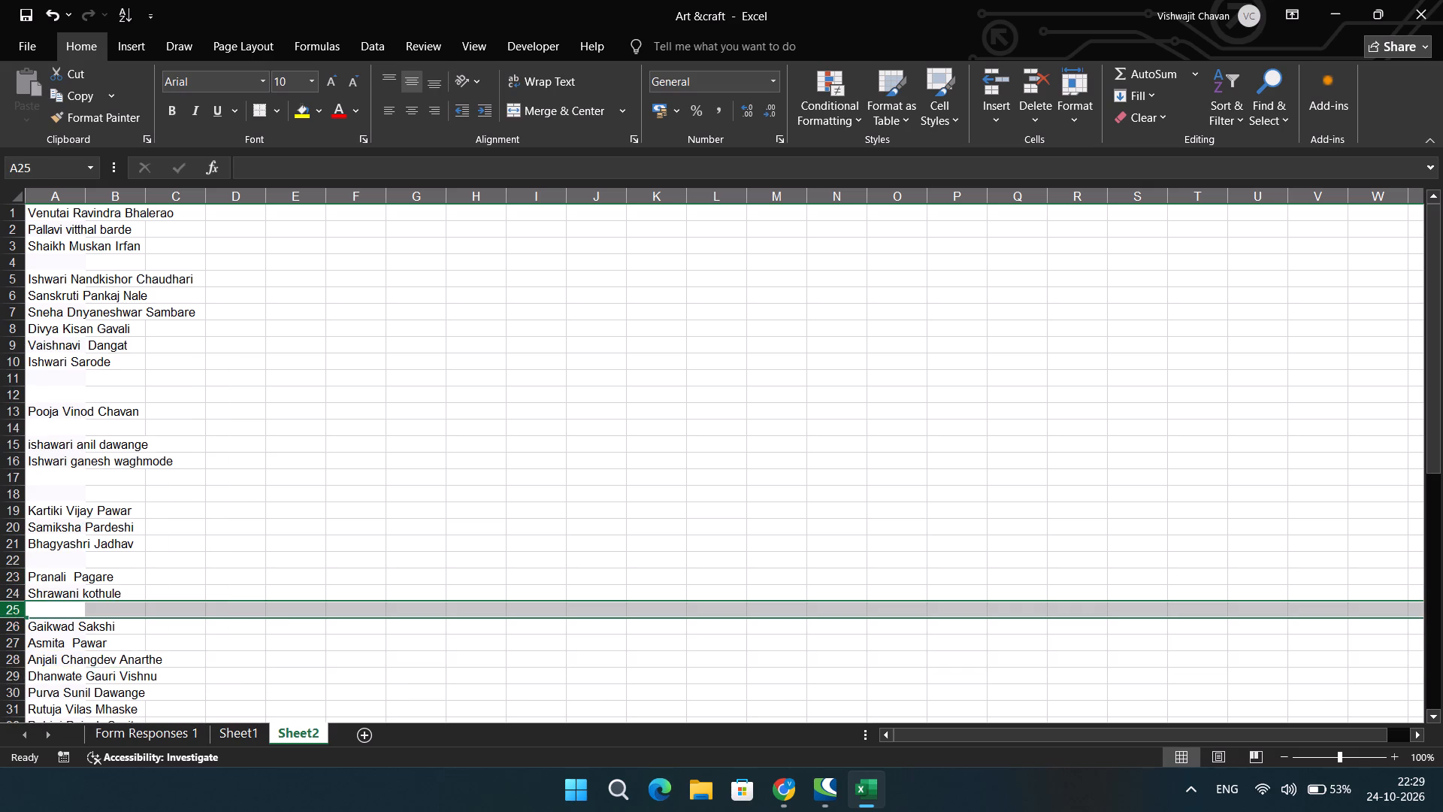
{"action": "right_click", "coordinate": [14, 609]}
{"action": "left_click", "coordinate": [91, 478]}
{"action": "left_click", "coordinate": [10, 559]}
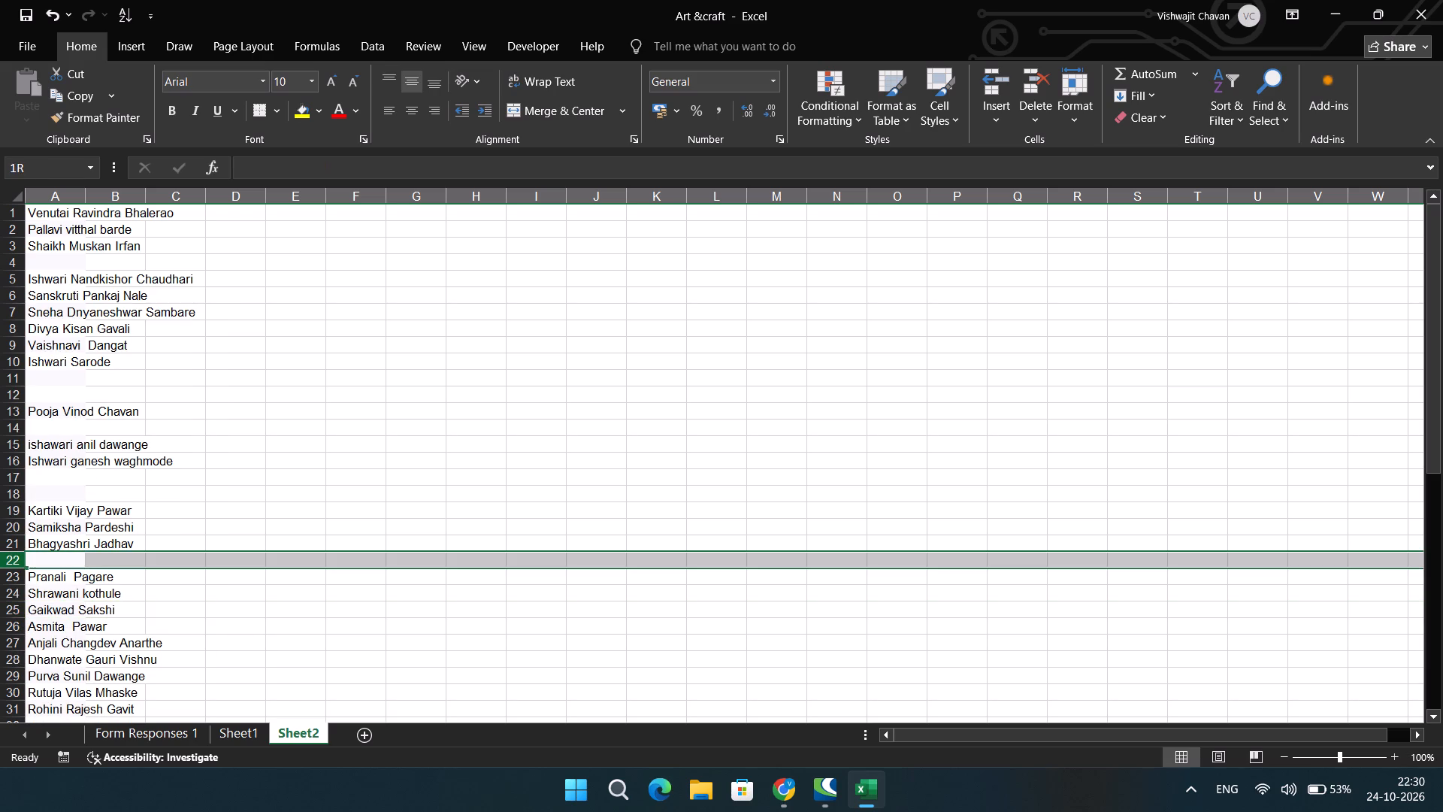
{"action": "right_click", "coordinate": [10, 559]}
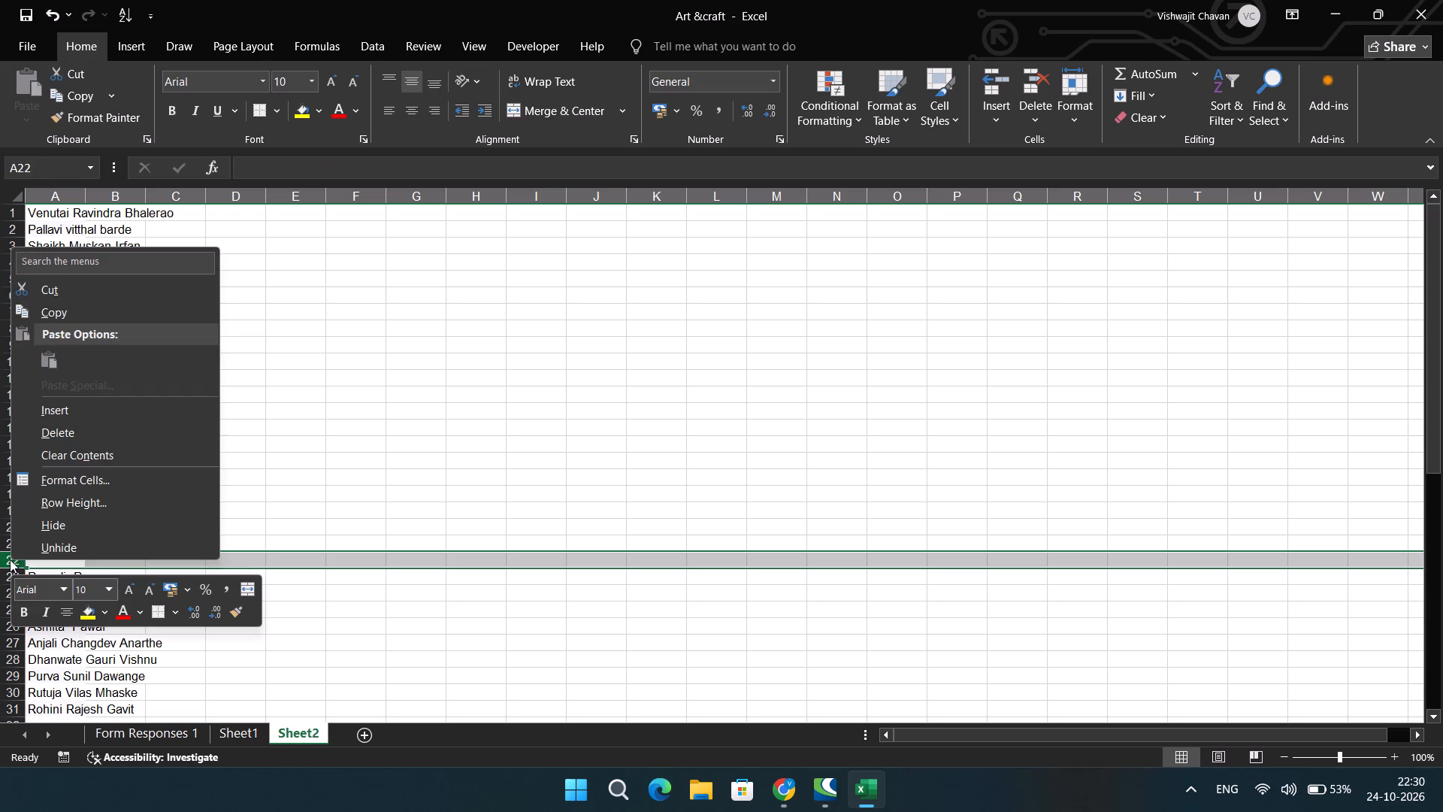
{"action": "left_click", "coordinate": [103, 425]}
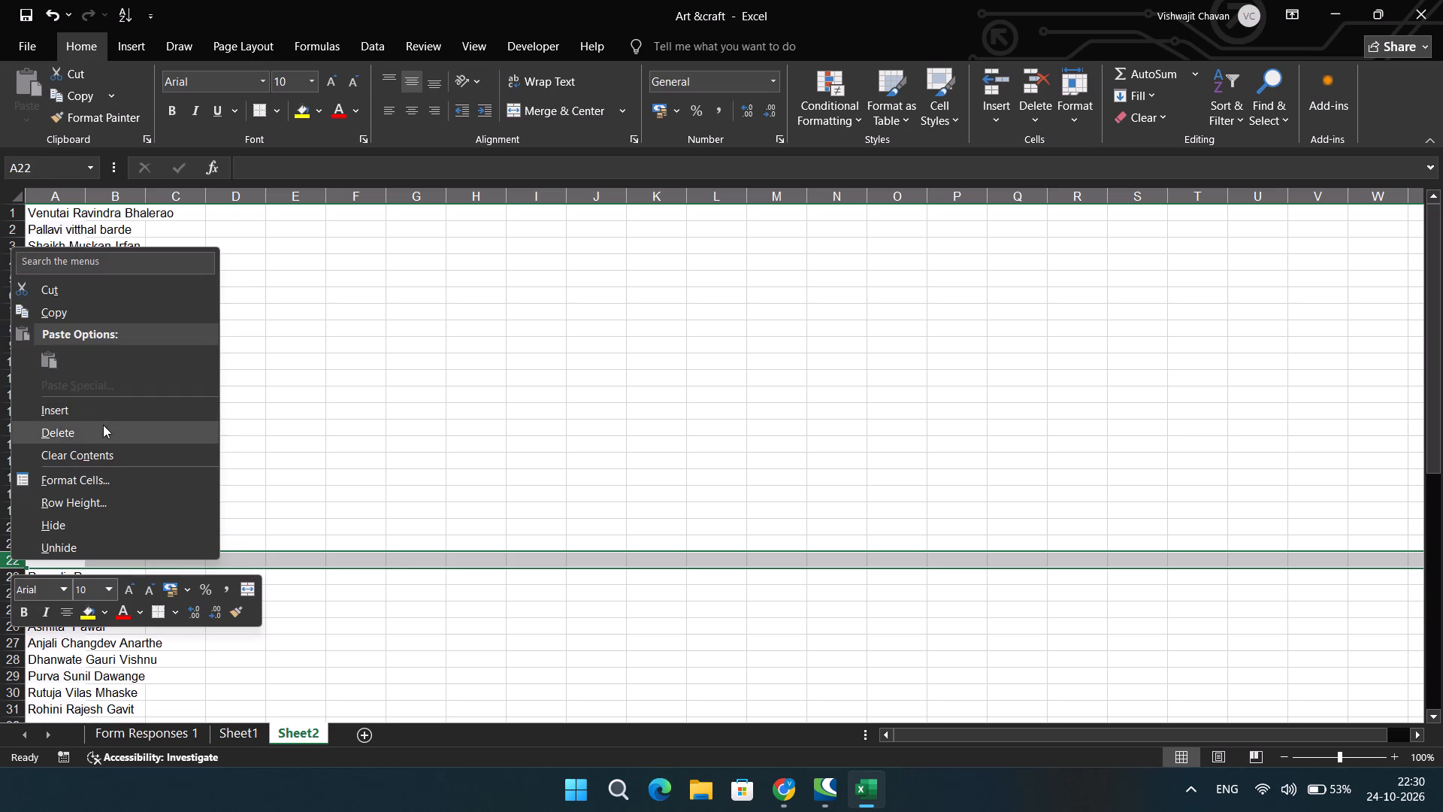
Delete blank rows 17 and 18 and blank row 14 from the name list.
{"action": "left_click_drag", "start_coordinate": [21, 492], "coordinate": [14, 481]}
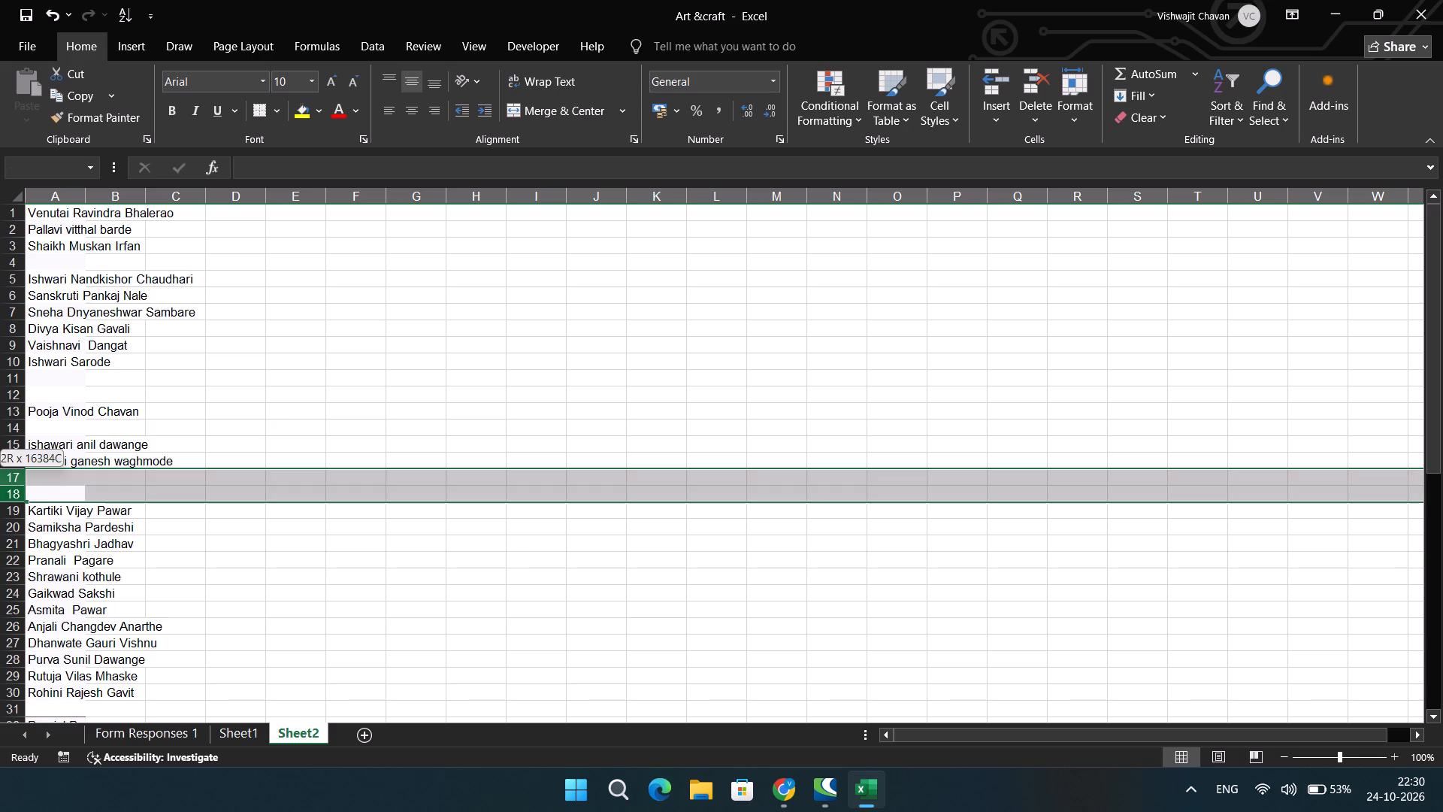
{"action": "left_click_drag", "start_coordinate": [14, 481], "coordinate": [11, 477]}
{"action": "right_click", "coordinate": [11, 477]}
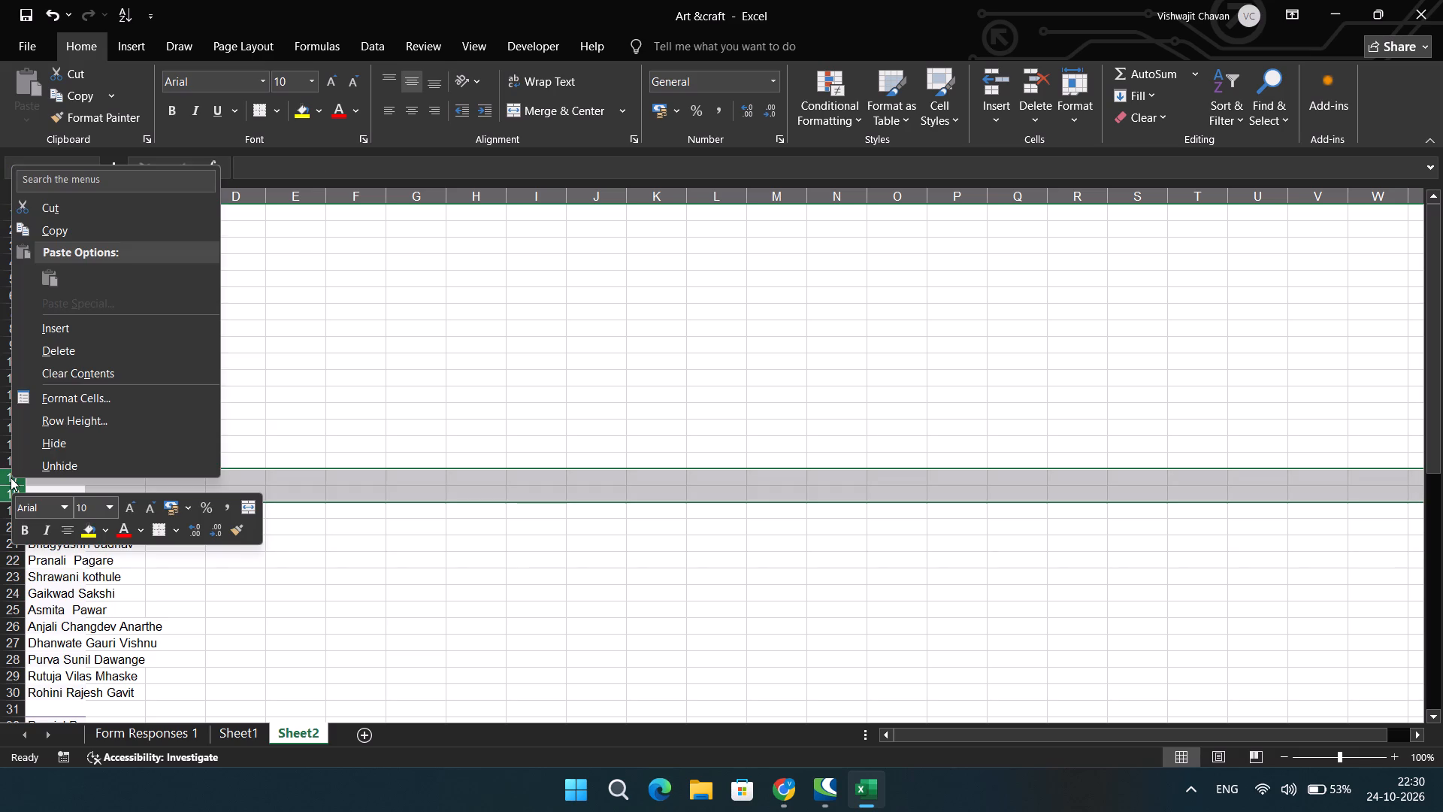
{"action": "left_click", "coordinate": [110, 346]}
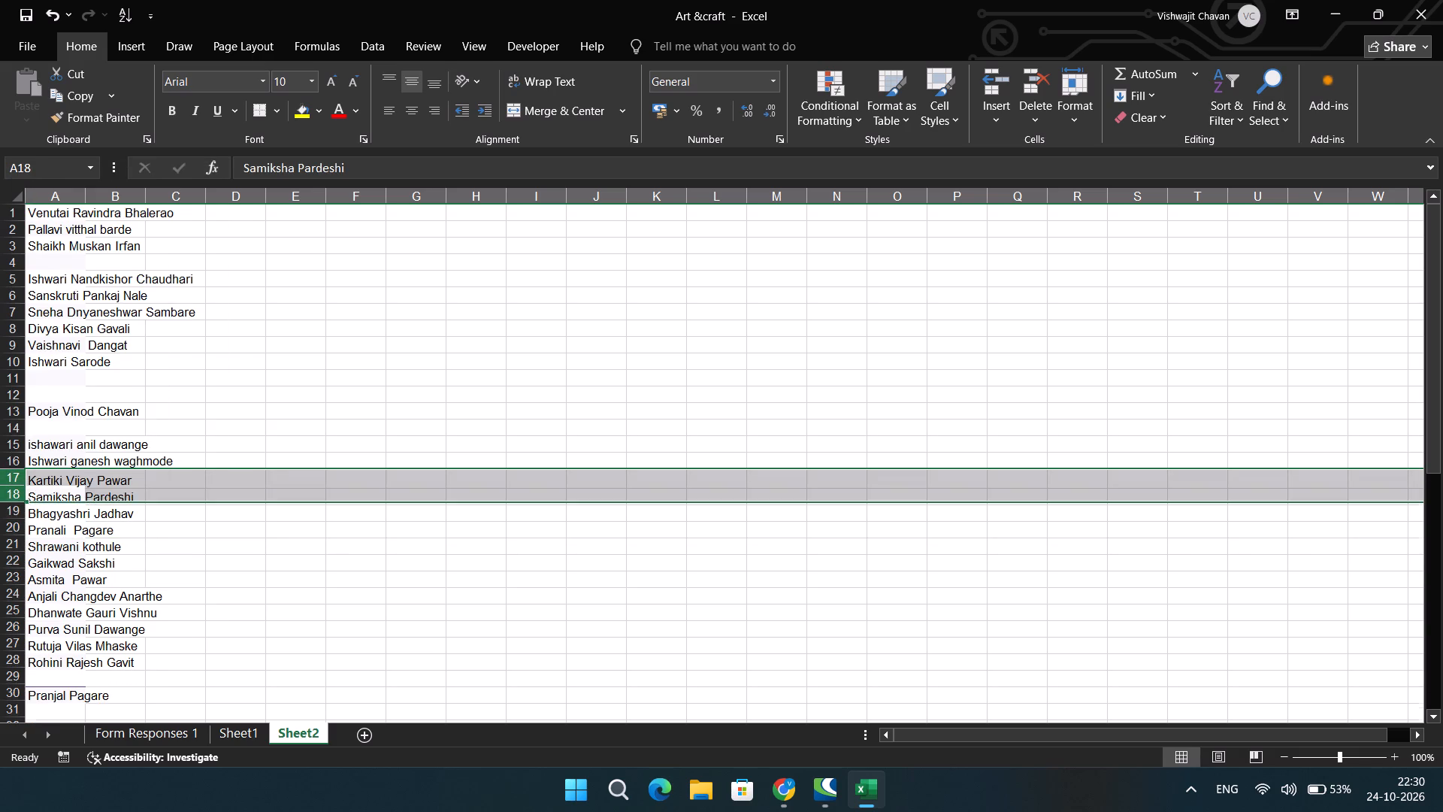
{"action": "left_click", "coordinate": [22, 432]}
{"action": "right_click", "coordinate": [22, 432]}
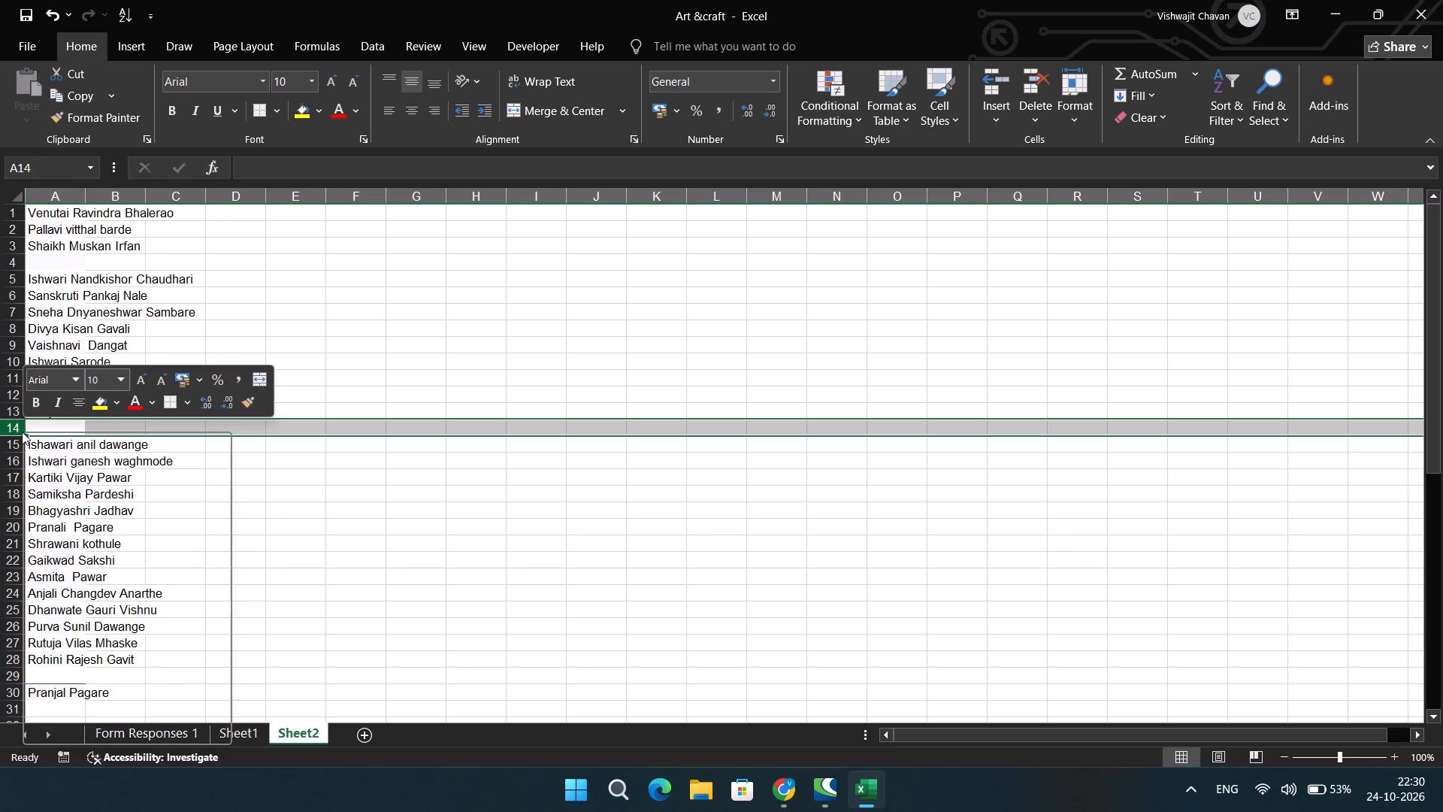
{"action": "left_click", "coordinate": [55, 617]}
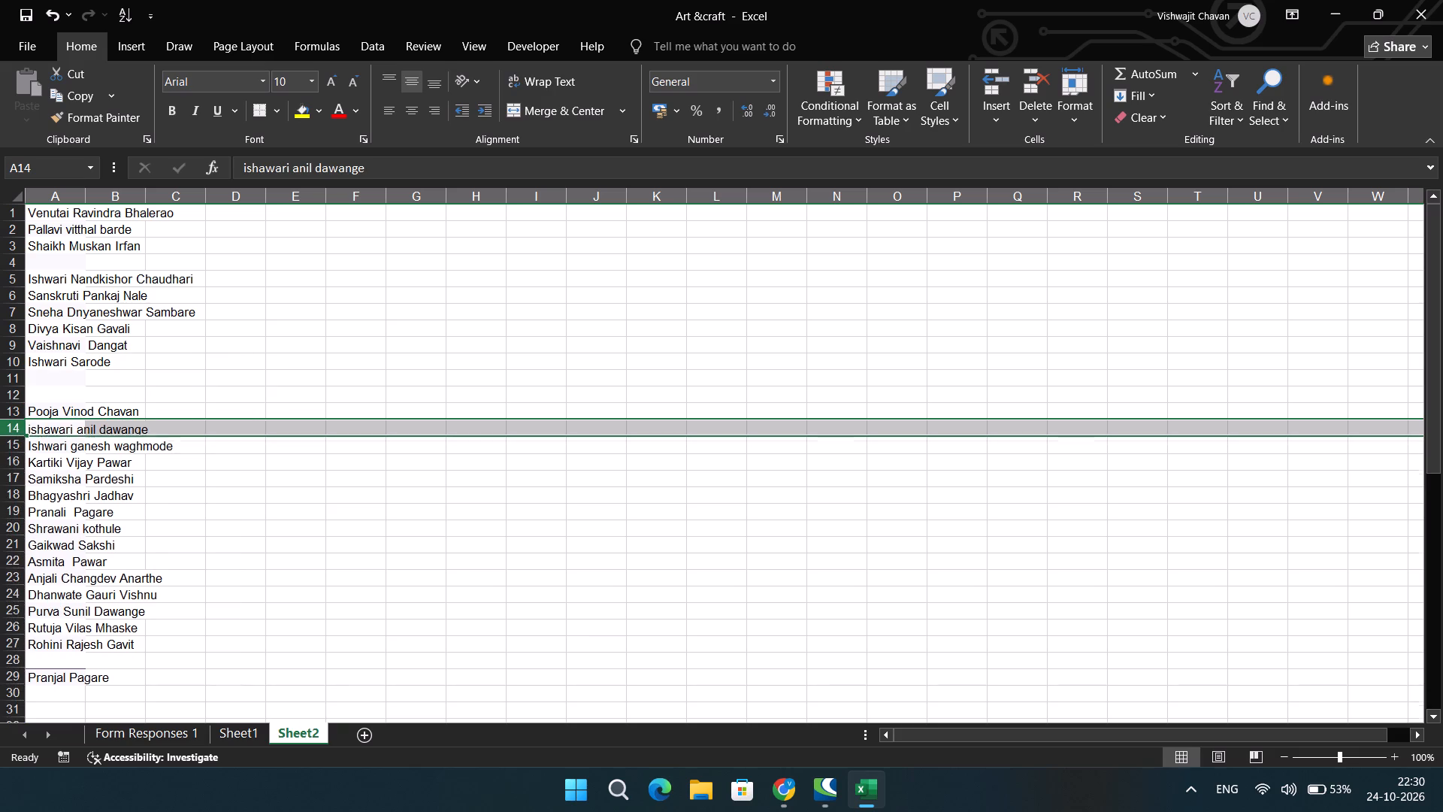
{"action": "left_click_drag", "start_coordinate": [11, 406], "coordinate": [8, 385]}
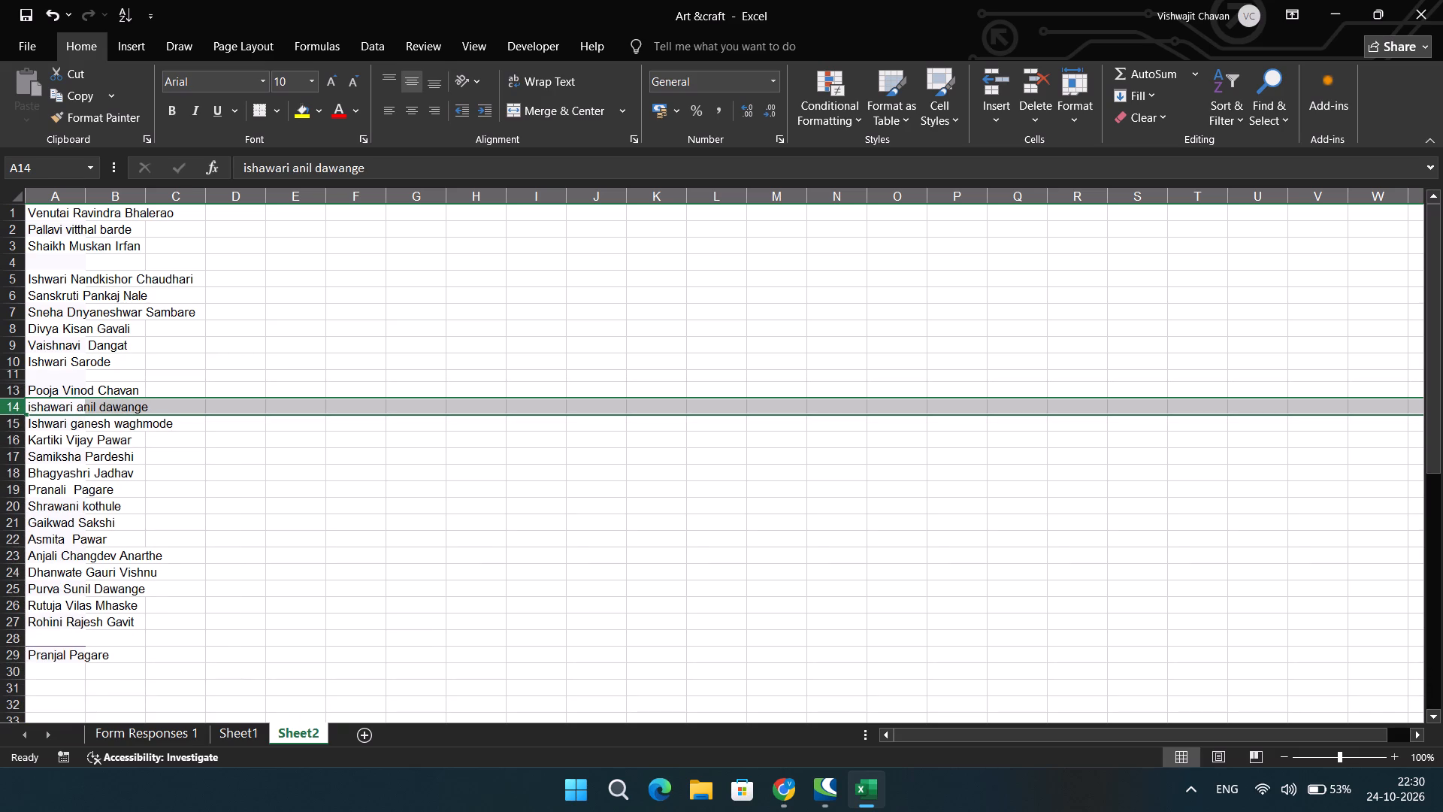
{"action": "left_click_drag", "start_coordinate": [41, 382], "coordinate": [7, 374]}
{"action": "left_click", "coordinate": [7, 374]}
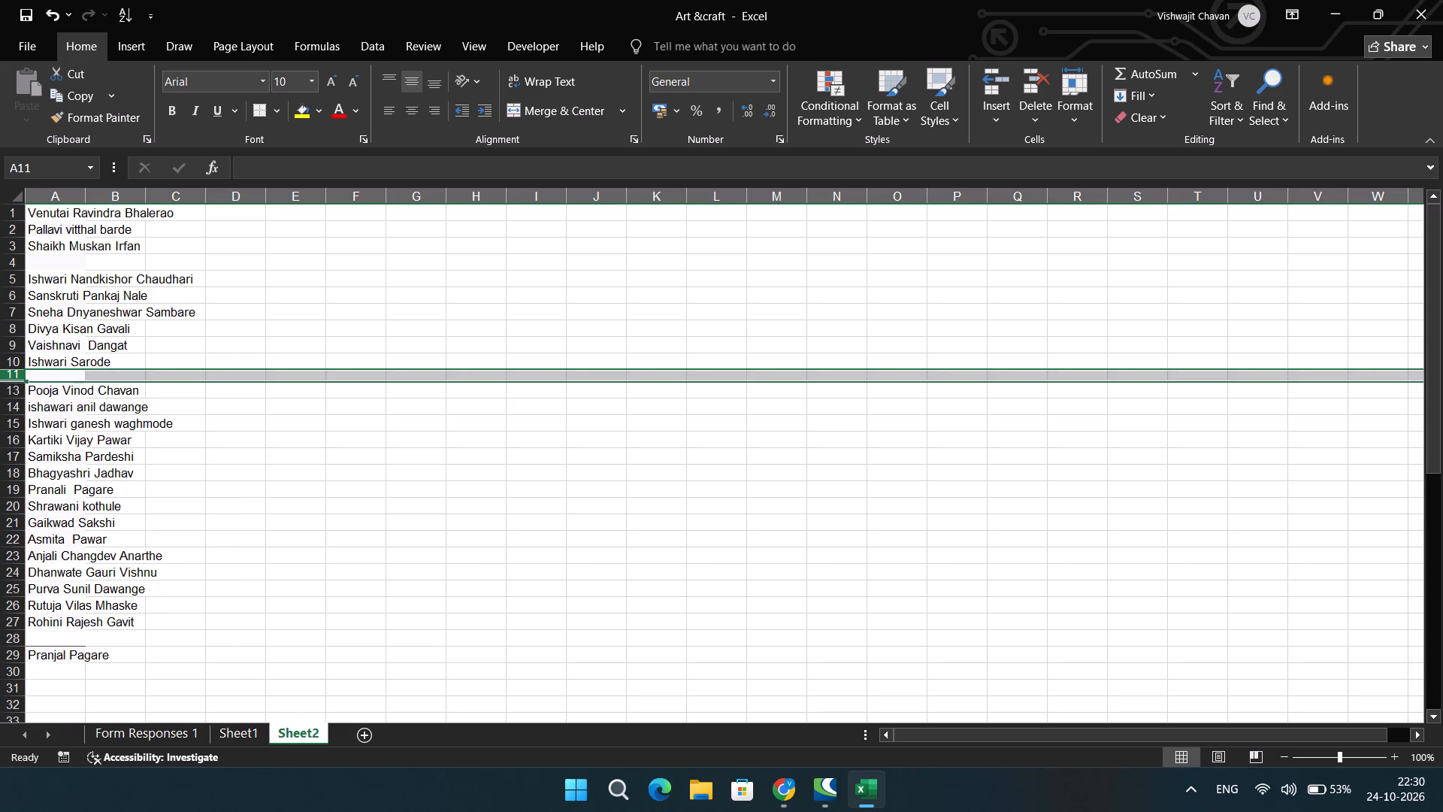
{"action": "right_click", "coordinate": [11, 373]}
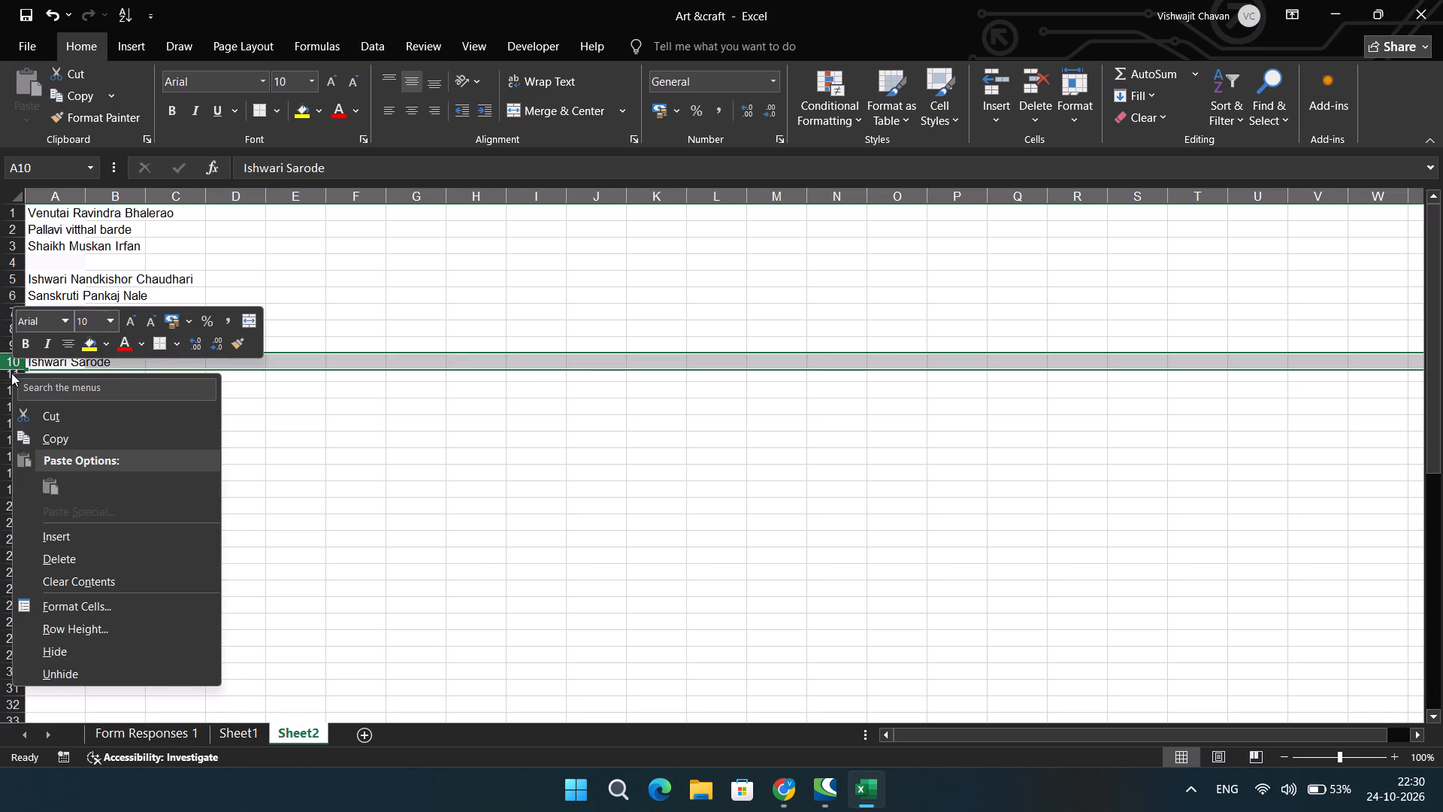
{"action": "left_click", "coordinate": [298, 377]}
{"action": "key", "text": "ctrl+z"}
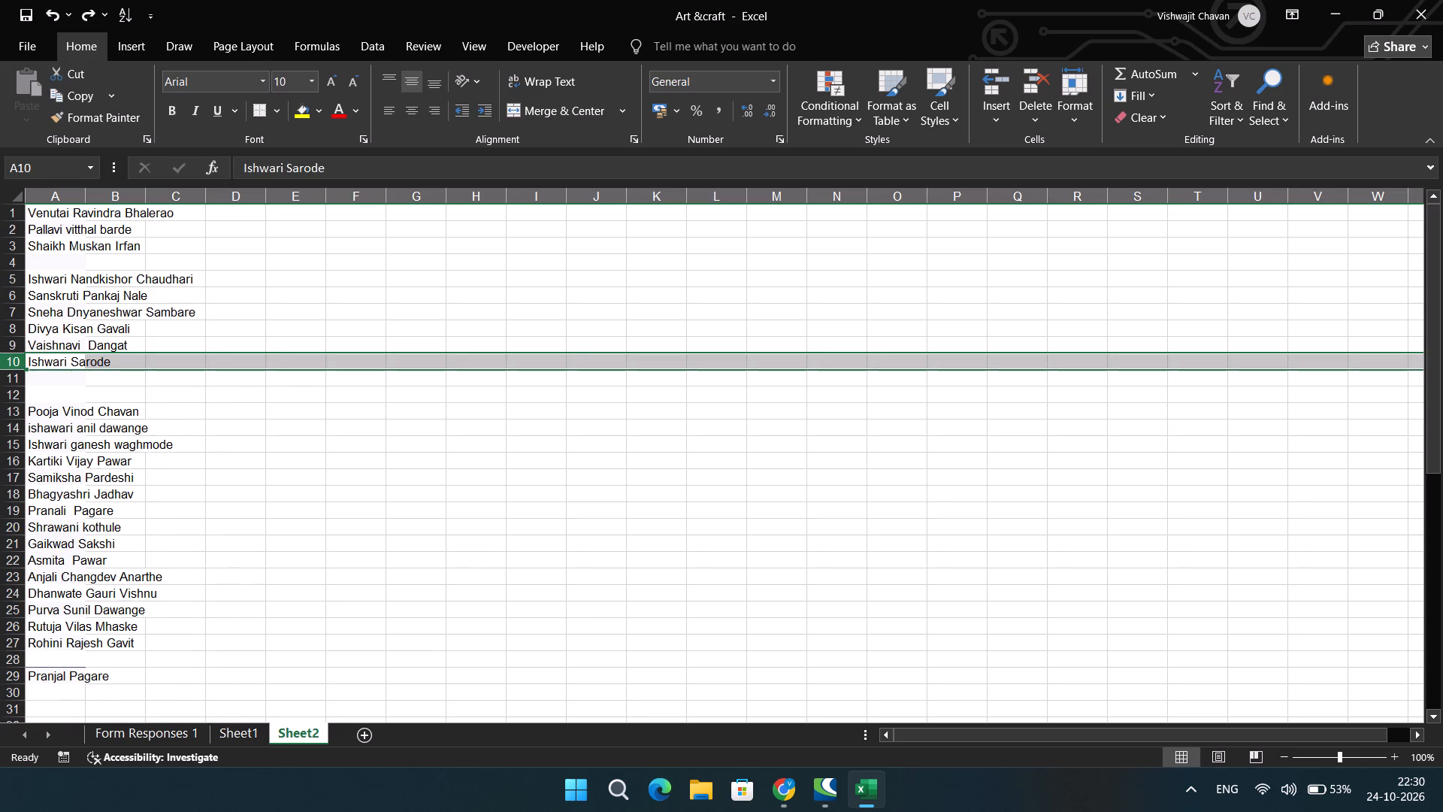
Delete the two blank rows 11 and 12 from the name list.
{"action": "left_click_drag", "start_coordinate": [53, 398], "coordinate": [2, 382]}
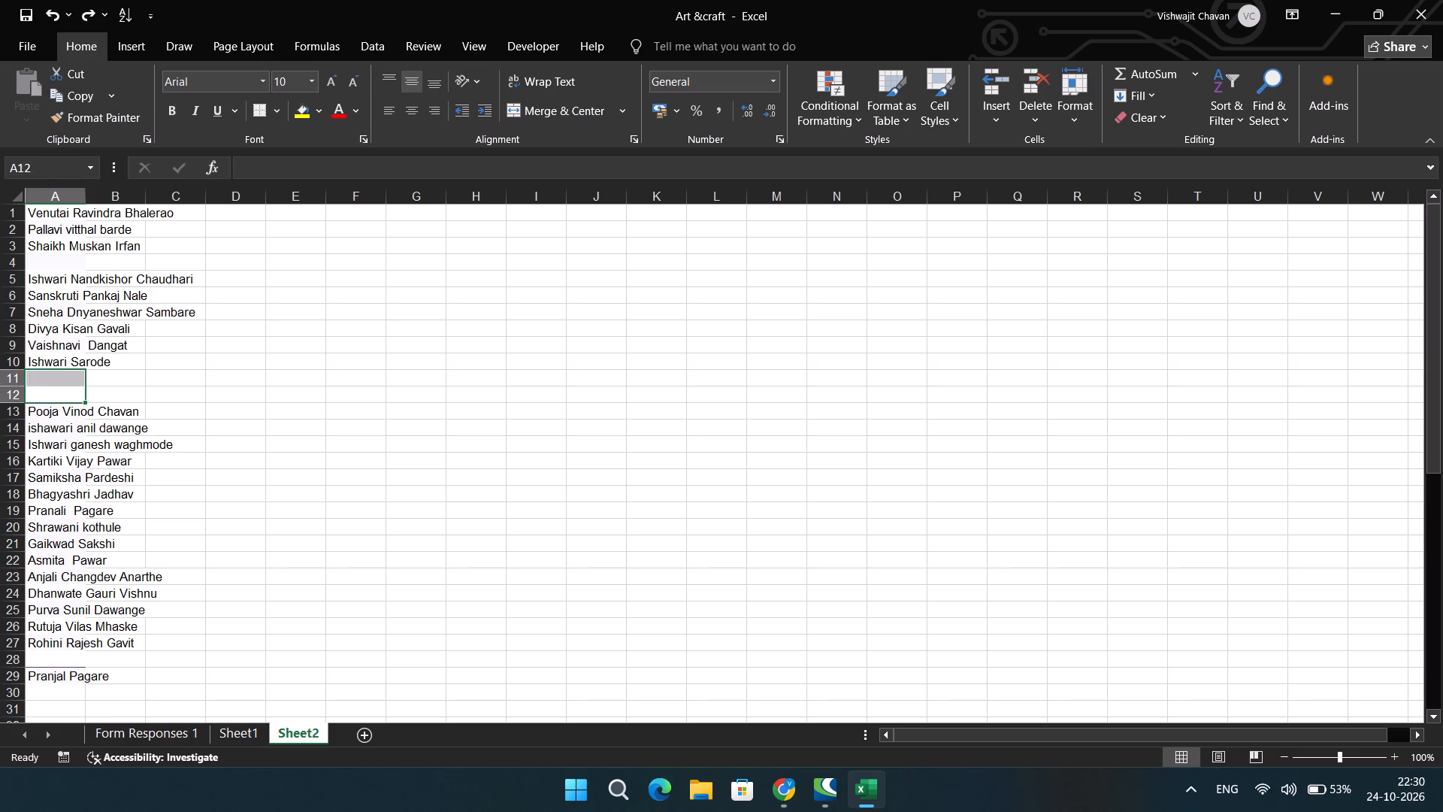
{"action": "left_click", "coordinate": [18, 395]}
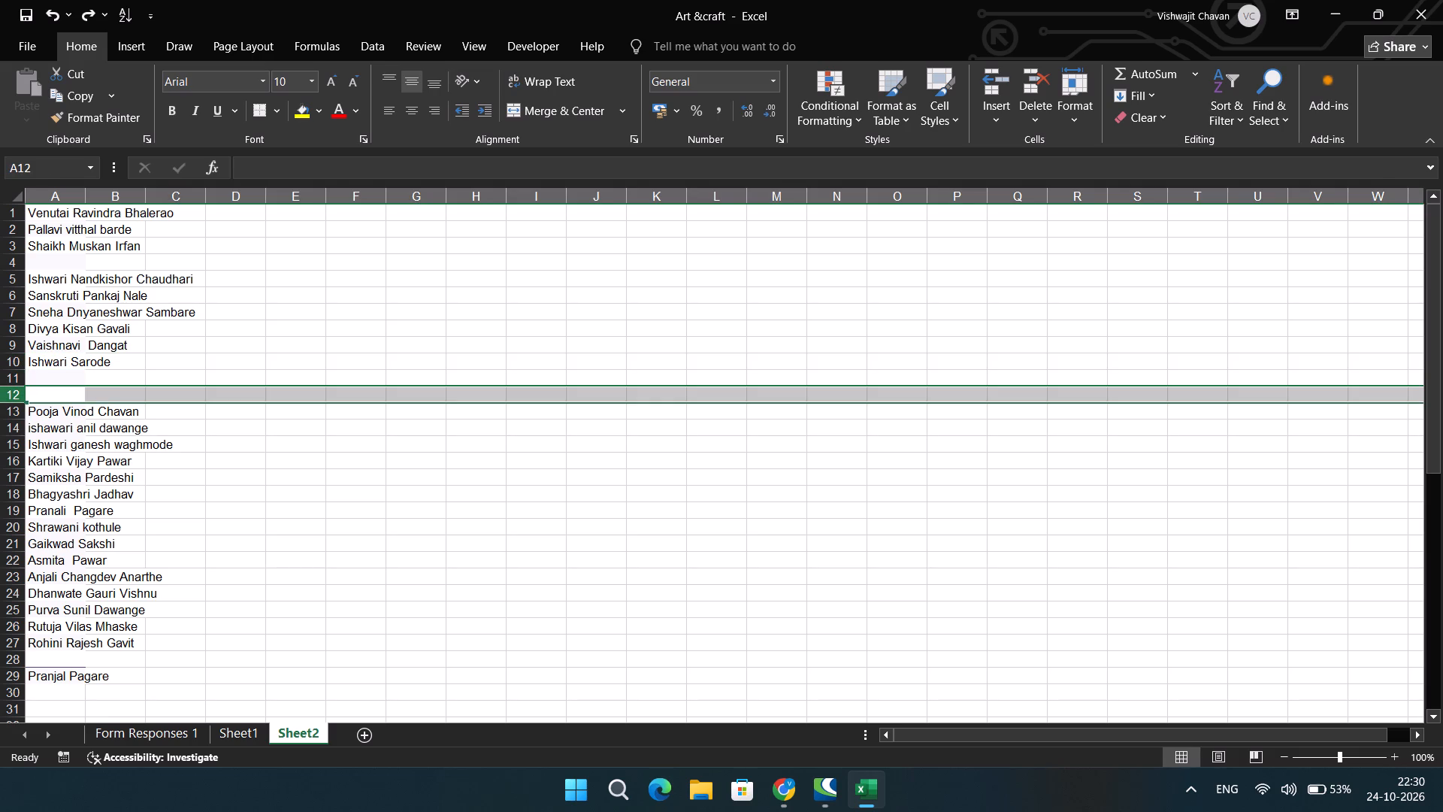
{"action": "left_click", "coordinate": [17, 375], "text": "ctrl"}
{"action": "right_click", "coordinate": [17, 375]}
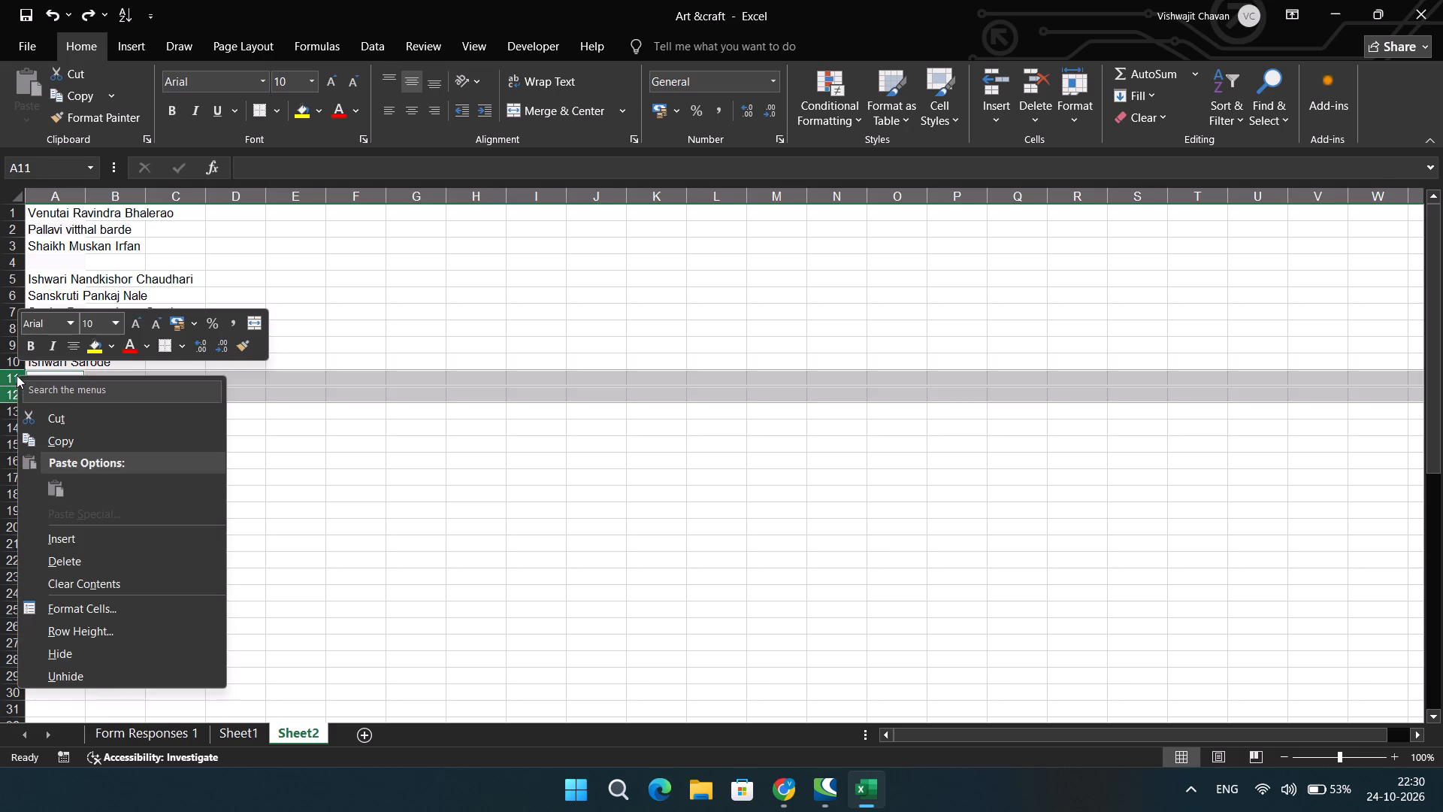
{"action": "left_click", "coordinate": [74, 556]}
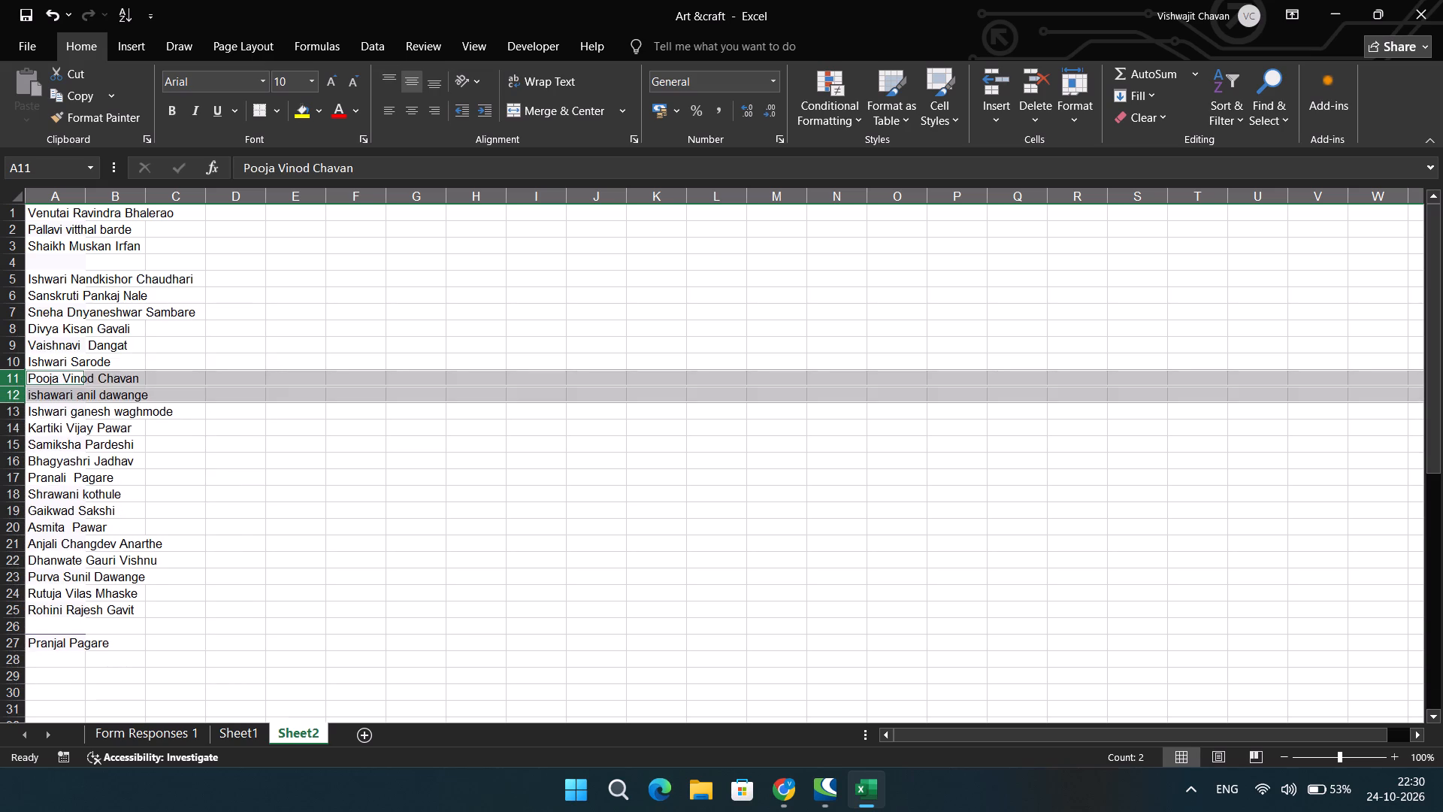
Delete blank row 4 and the blank row 25 just above the last name in the list.
{"action": "left_click", "coordinate": [11, 264]}
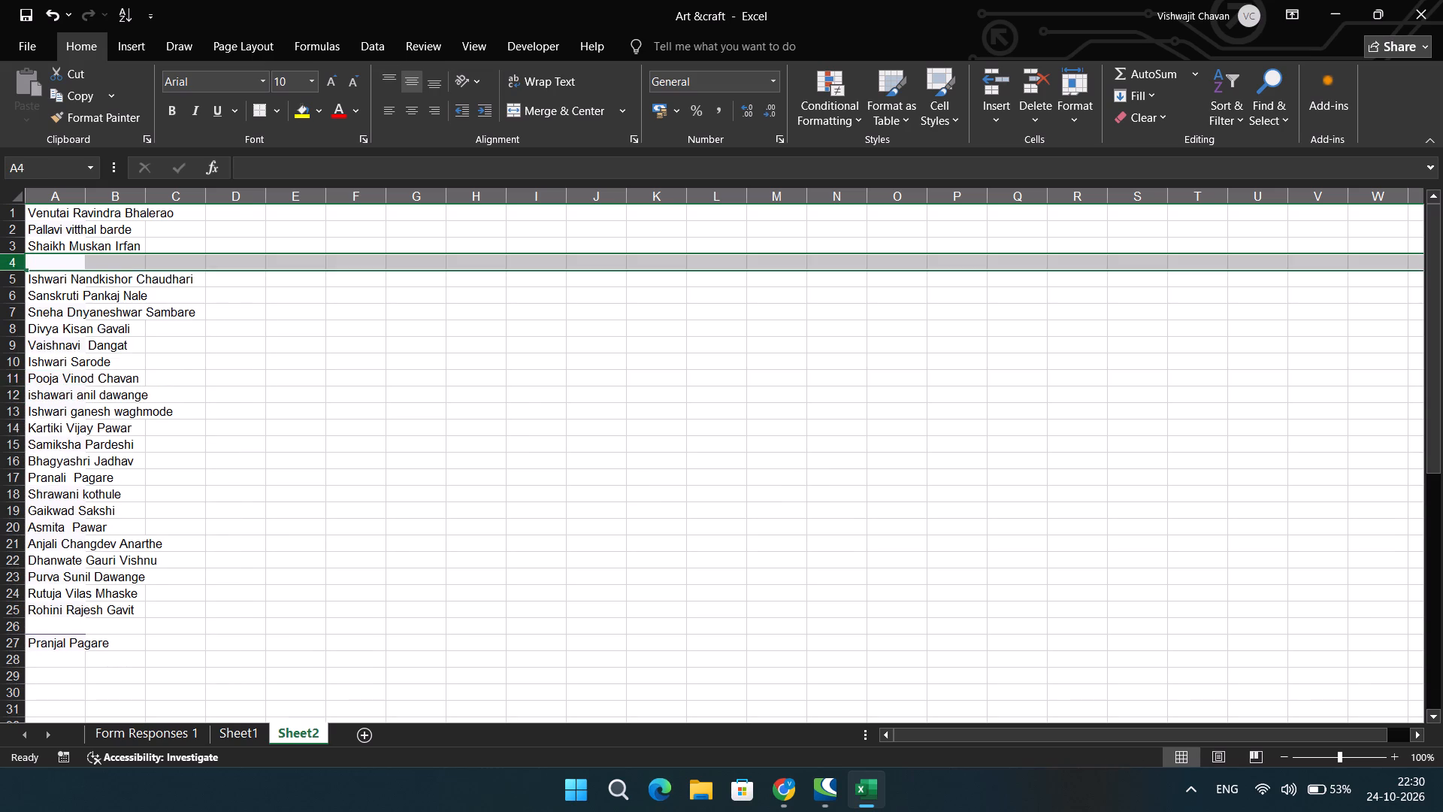
{"action": "right_click", "coordinate": [11, 264]}
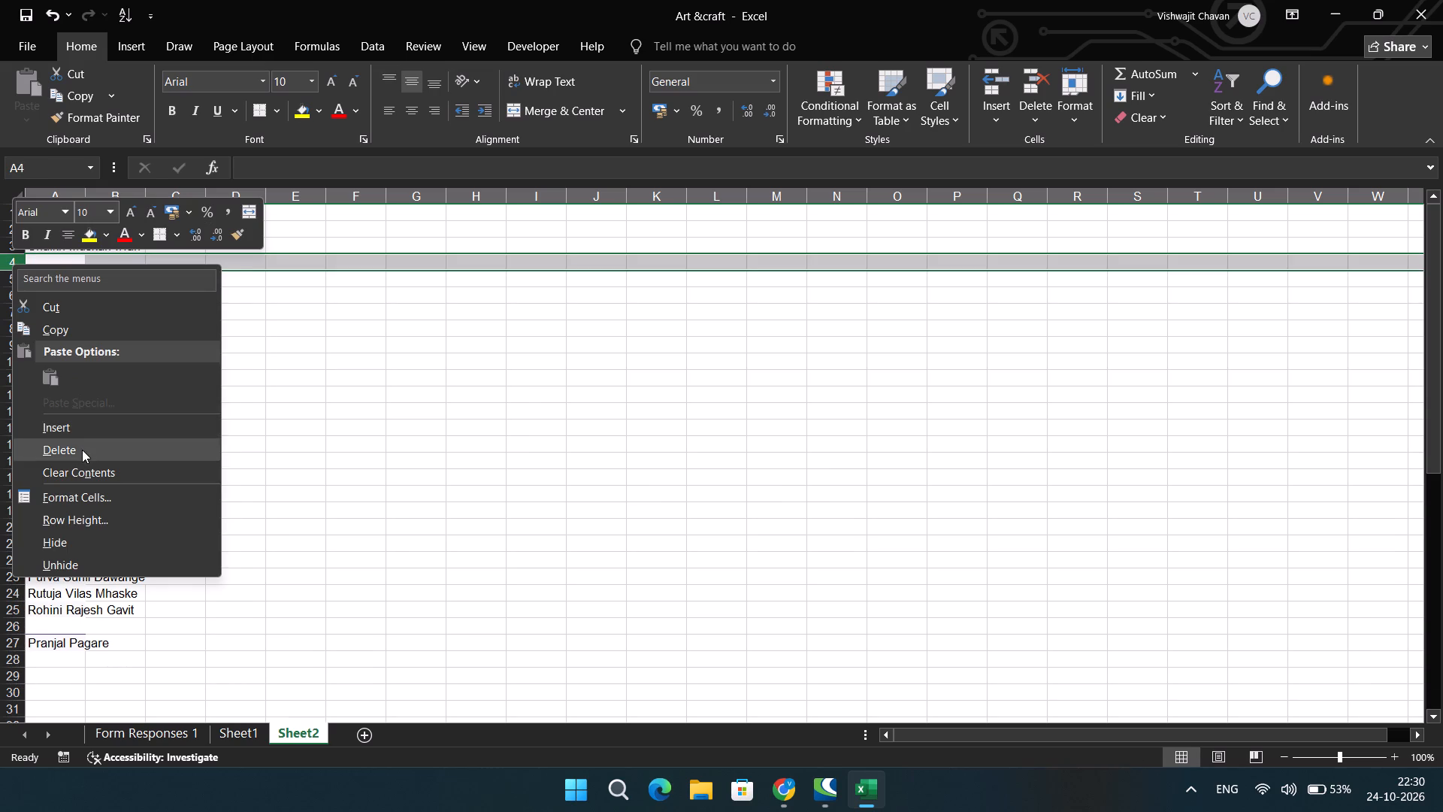
{"action": "left_click", "coordinate": [82, 450]}
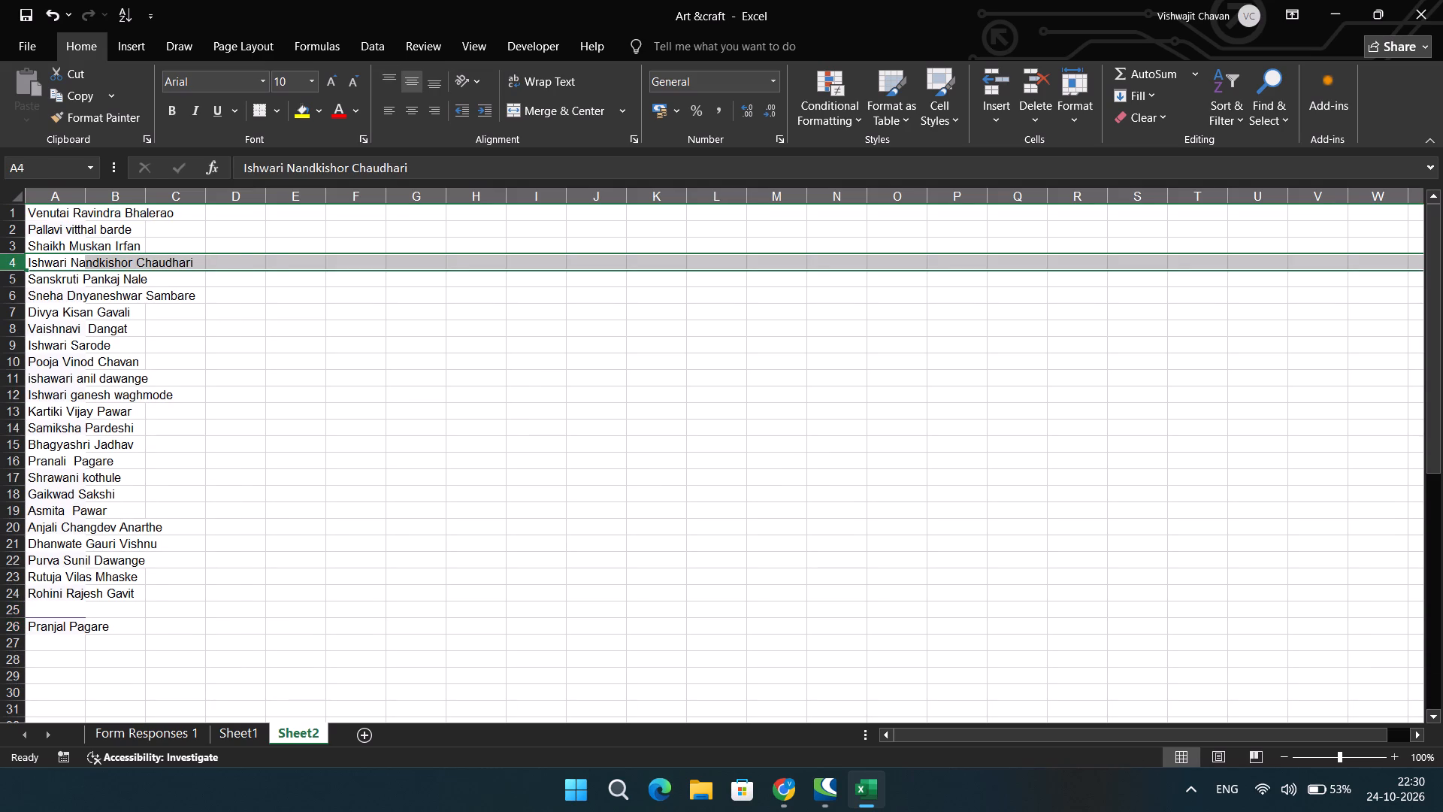
{"action": "left_click", "coordinate": [14, 612]}
{"action": "right_click", "coordinate": [14, 612]}
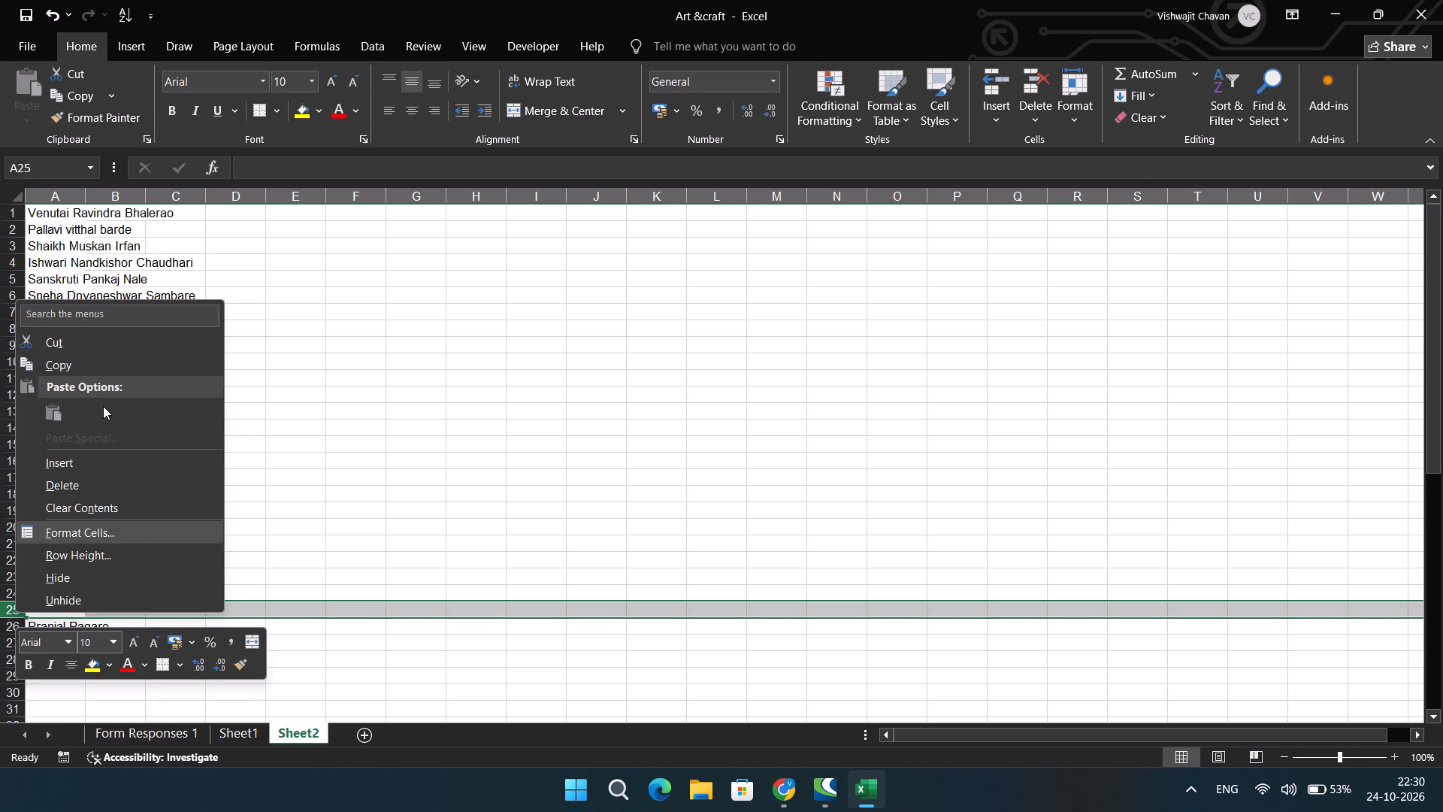
{"action": "left_click", "coordinate": [84, 489]}
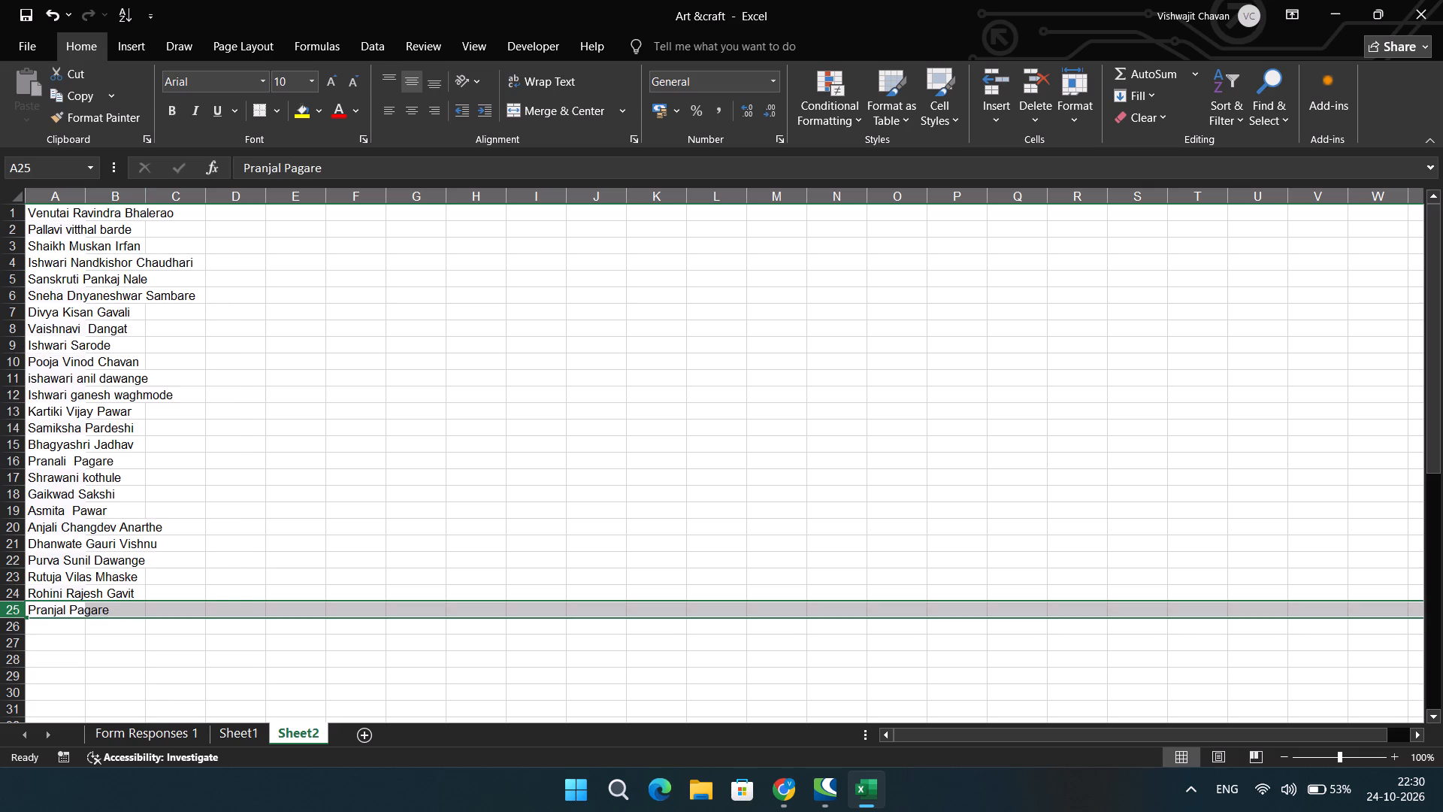
Widen column A on Sheet2 so the full participant names fit inside it.
{"action": "triple_click", "coordinate": [98, 380]}
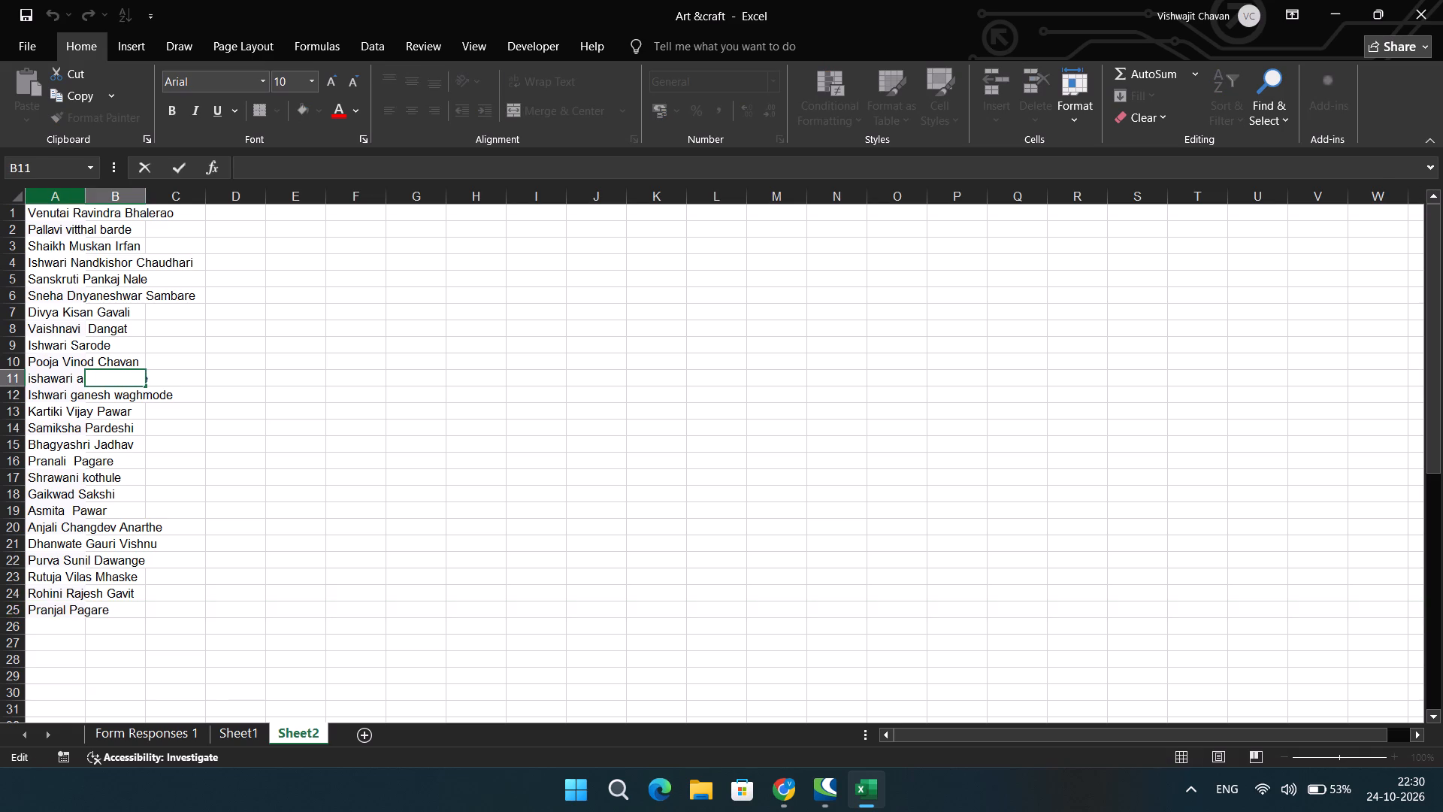
{"action": "left_click", "coordinate": [72, 194]}
{"action": "left_click_drag", "start_coordinate": [86, 197], "coordinate": [222, 233]}
Remove the middle name from the entry in A12 and capitalise the first letter of its surname as W.
{"action": "left_click", "coordinate": [87, 378]}
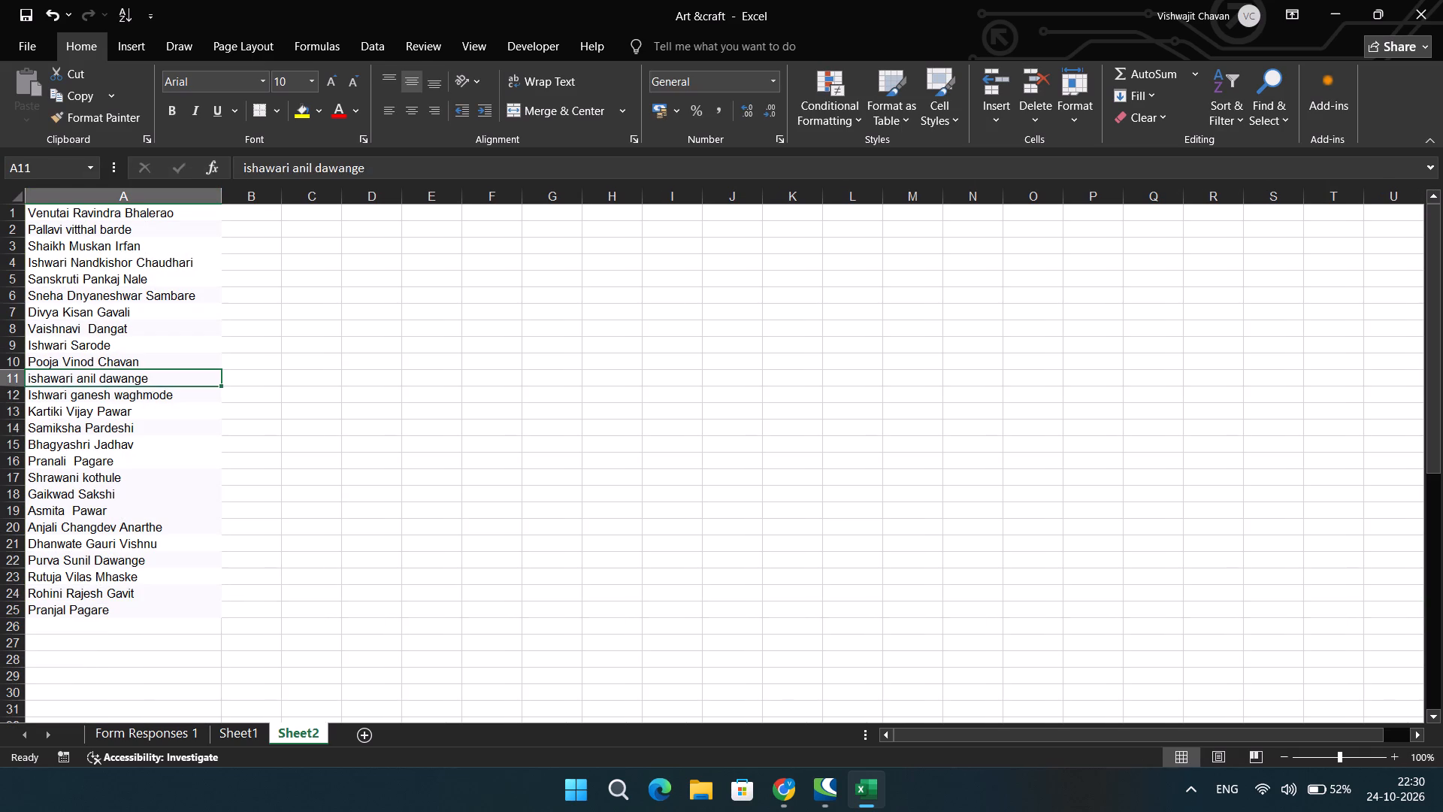
{"action": "triple_click", "coordinate": [92, 396]}
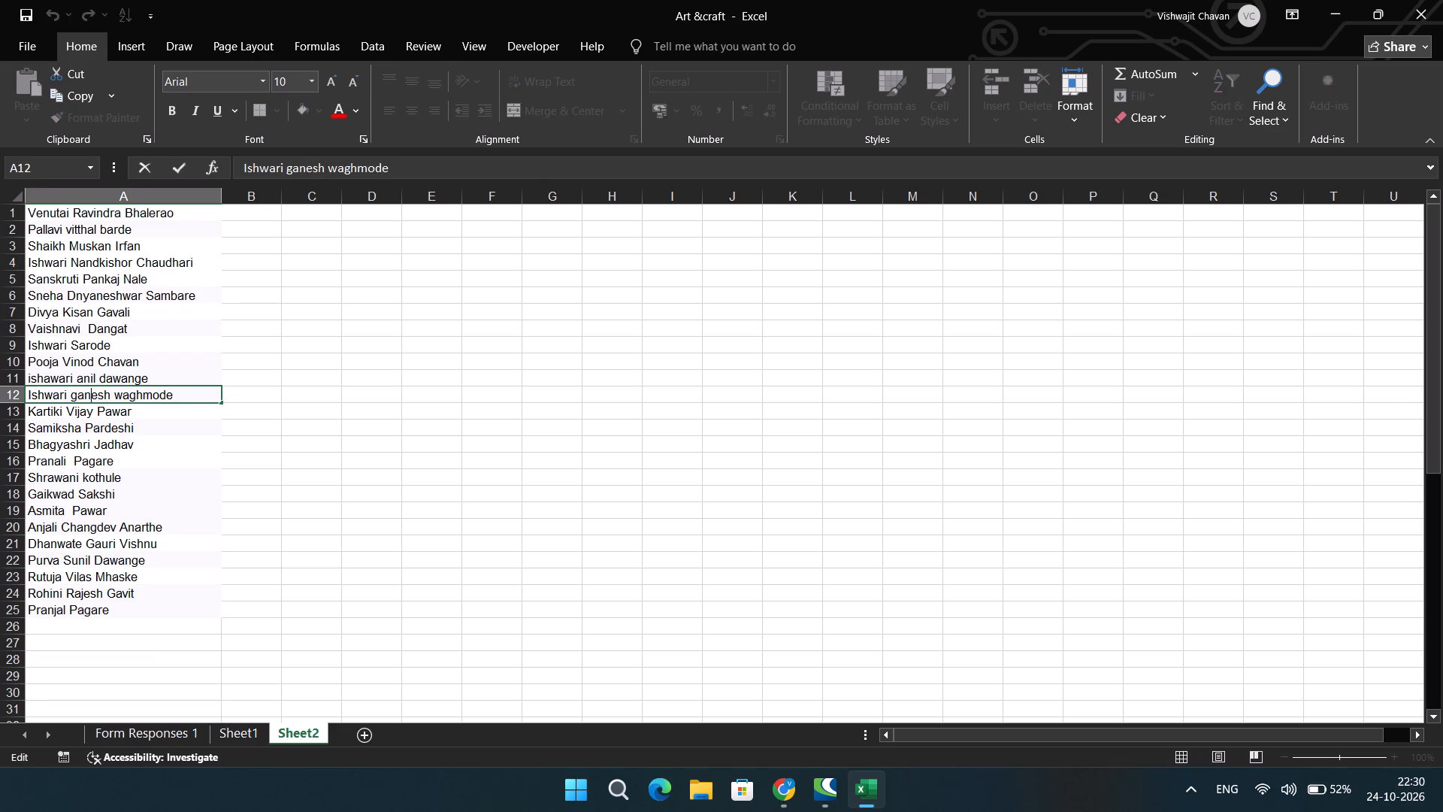
{"action": "left_click_drag", "start_coordinate": [110, 395], "coordinate": [74, 397]}
{"action": "left_click_drag", "start_coordinate": [74, 397], "coordinate": [73, 398]}
{"action": "key", "text": "BackSpace"}
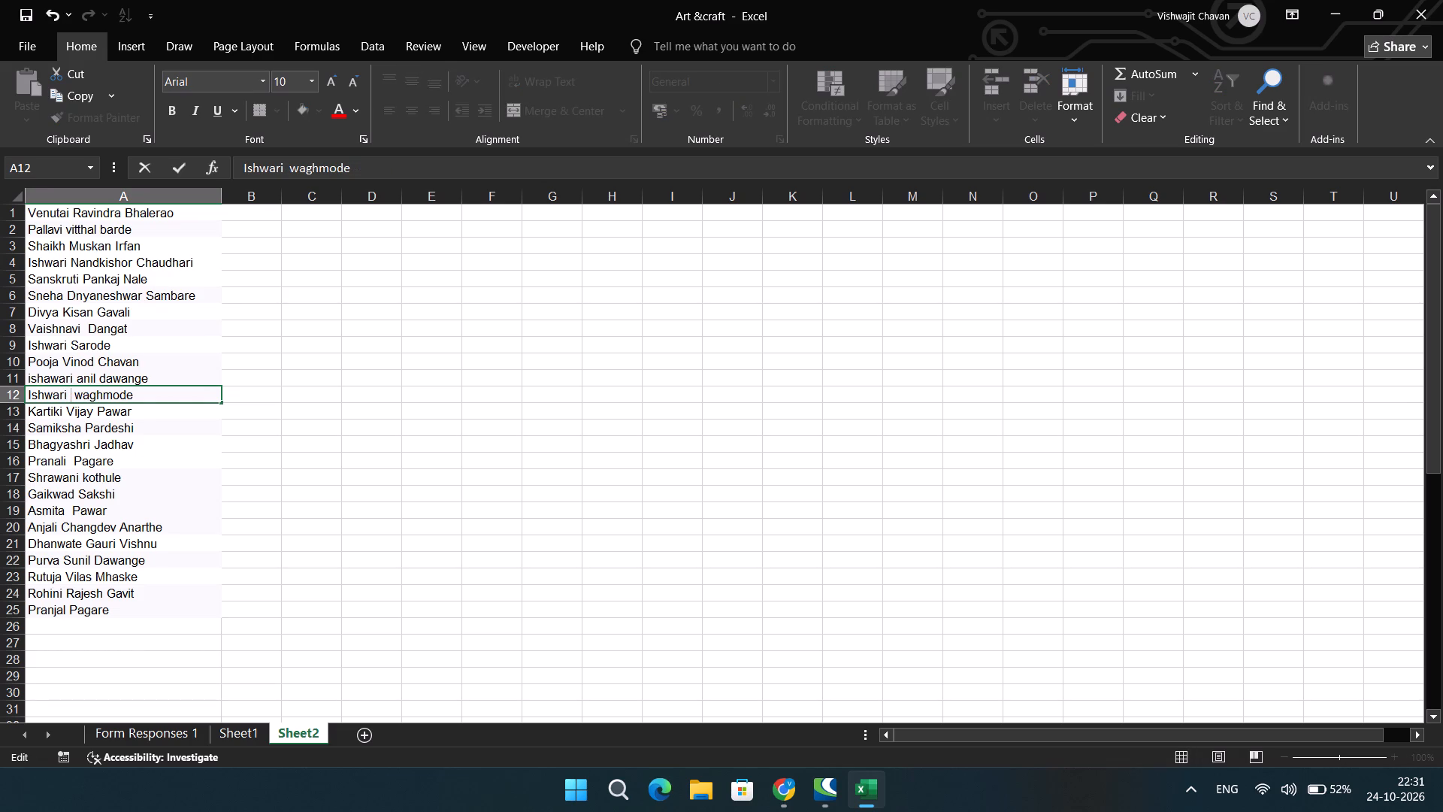
{"action": "left_click", "coordinate": [82, 394]}
{"action": "key", "text": "BackSpace"}
{"action": "key", "text": "shift+w"}
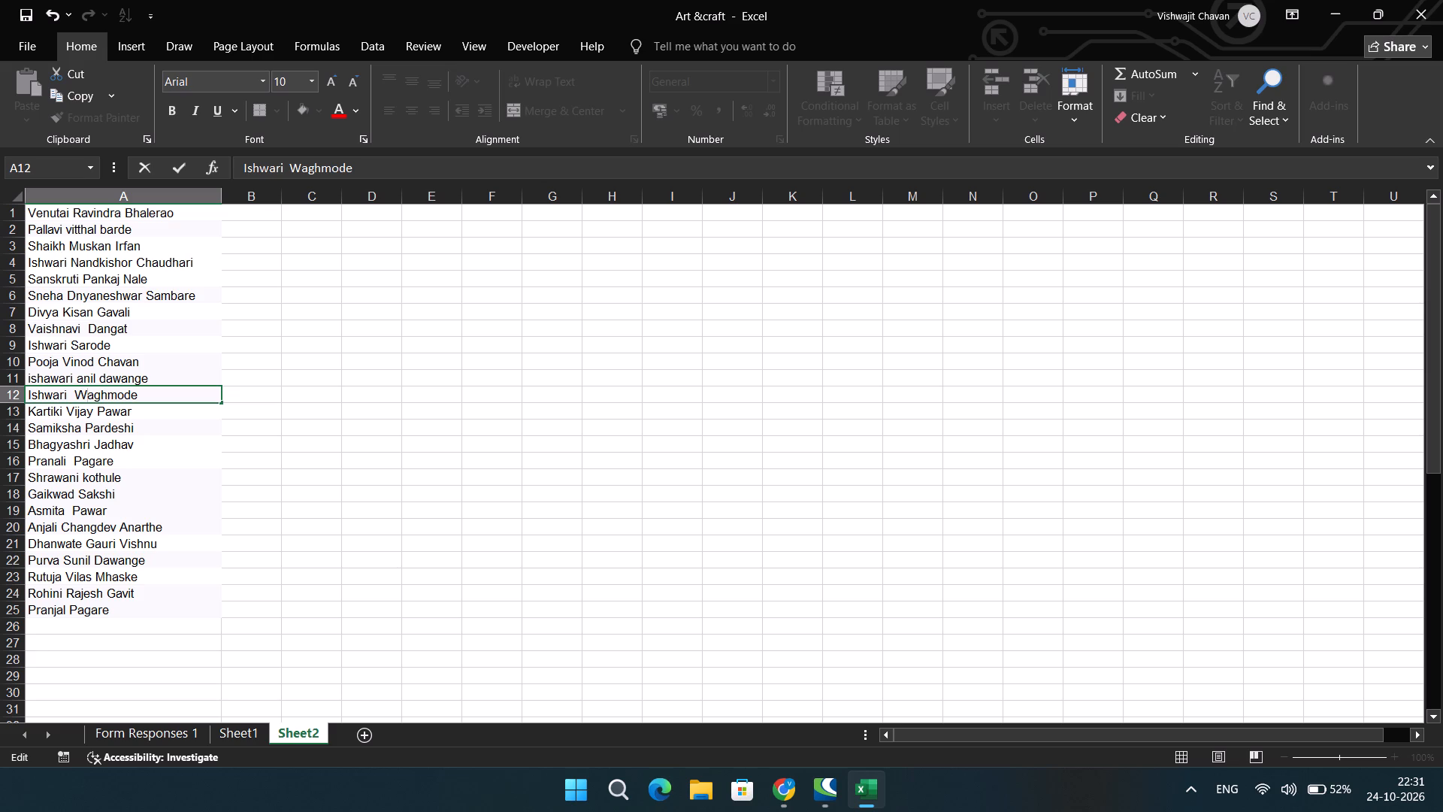
Remove the middle names from the participant entries in A13 and A20.
{"action": "triple_click", "coordinate": [81, 414]}
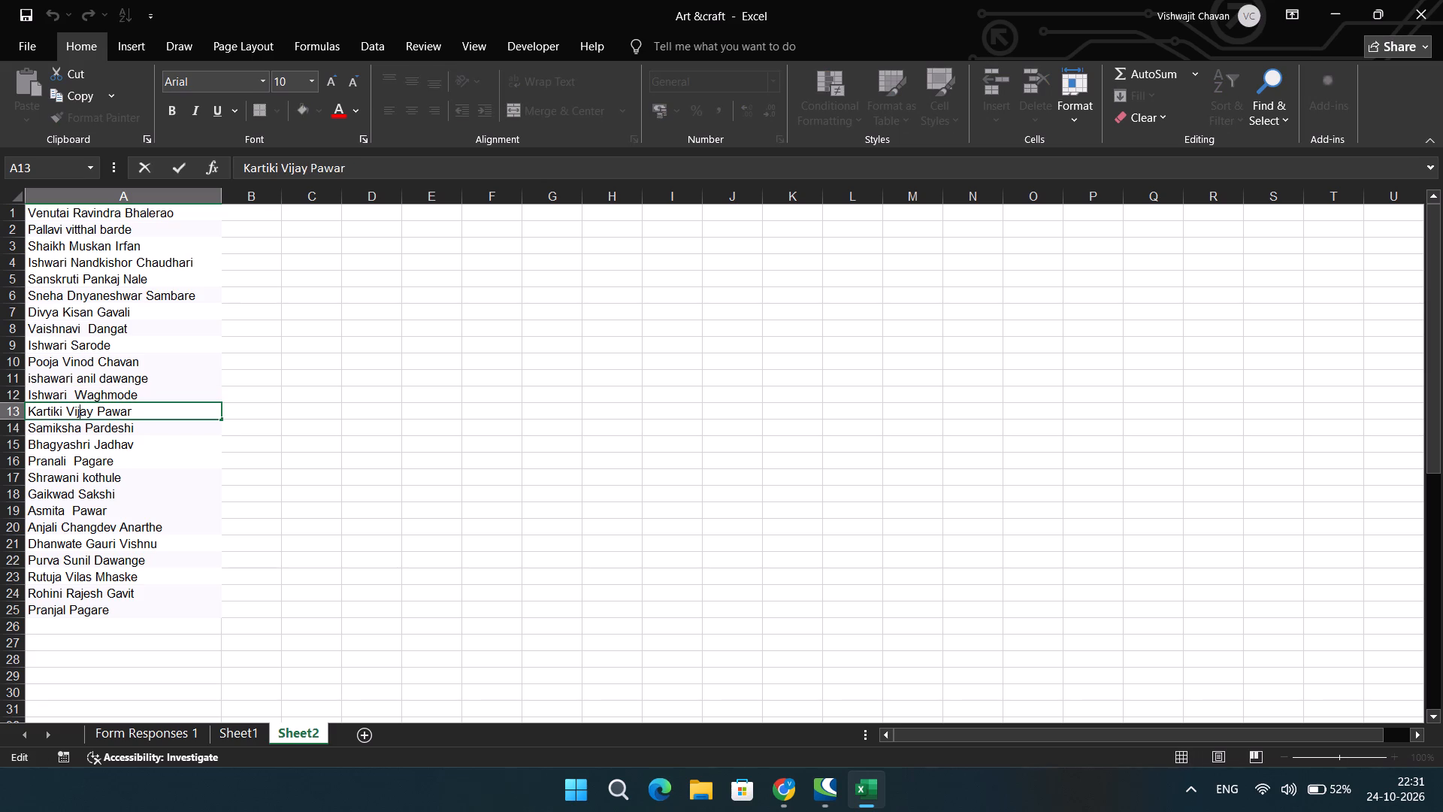
{"action": "left_click_drag", "start_coordinate": [92, 412], "coordinate": [65, 412]}
{"action": "key", "text": "BackSpace"}
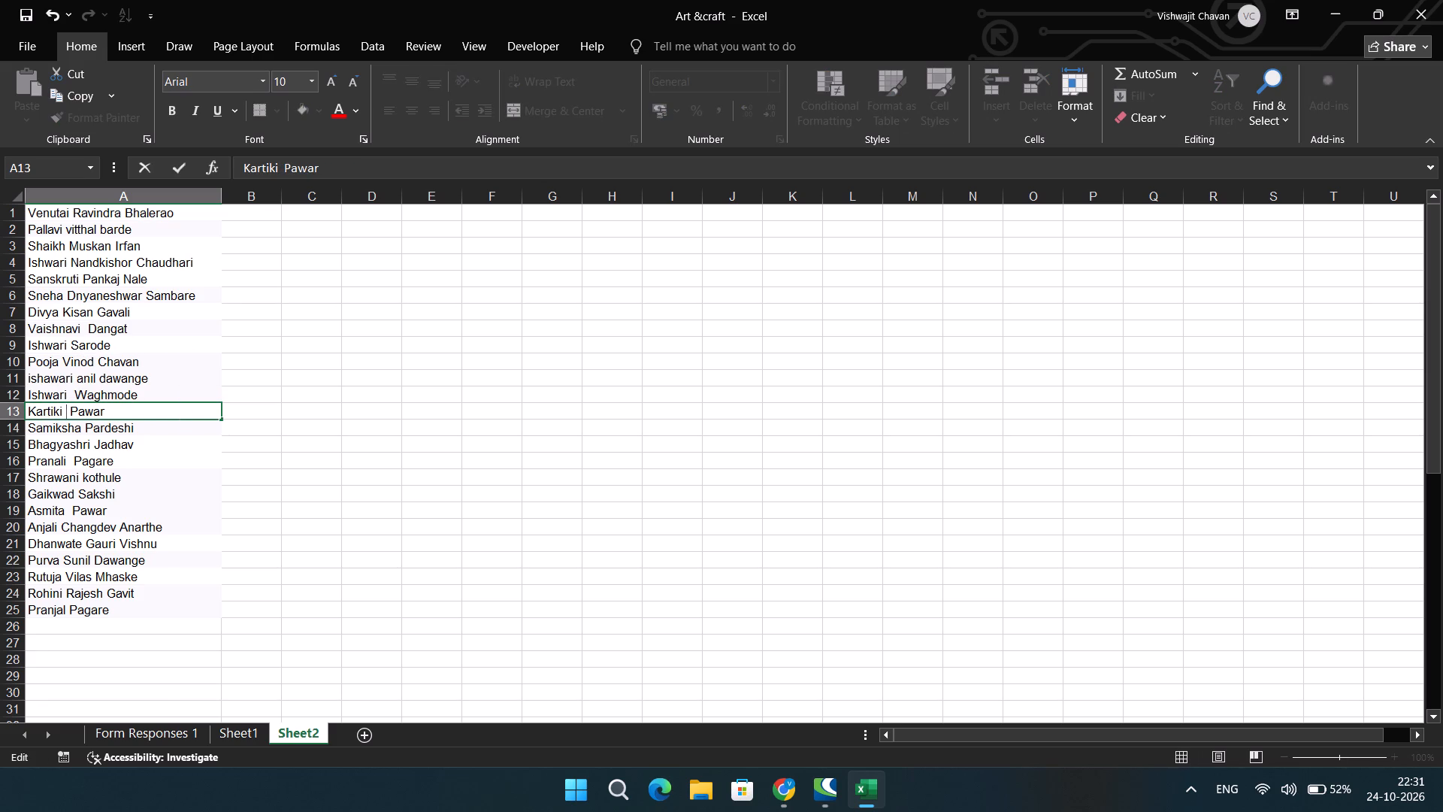
{"action": "triple_click", "coordinate": [92, 530]}
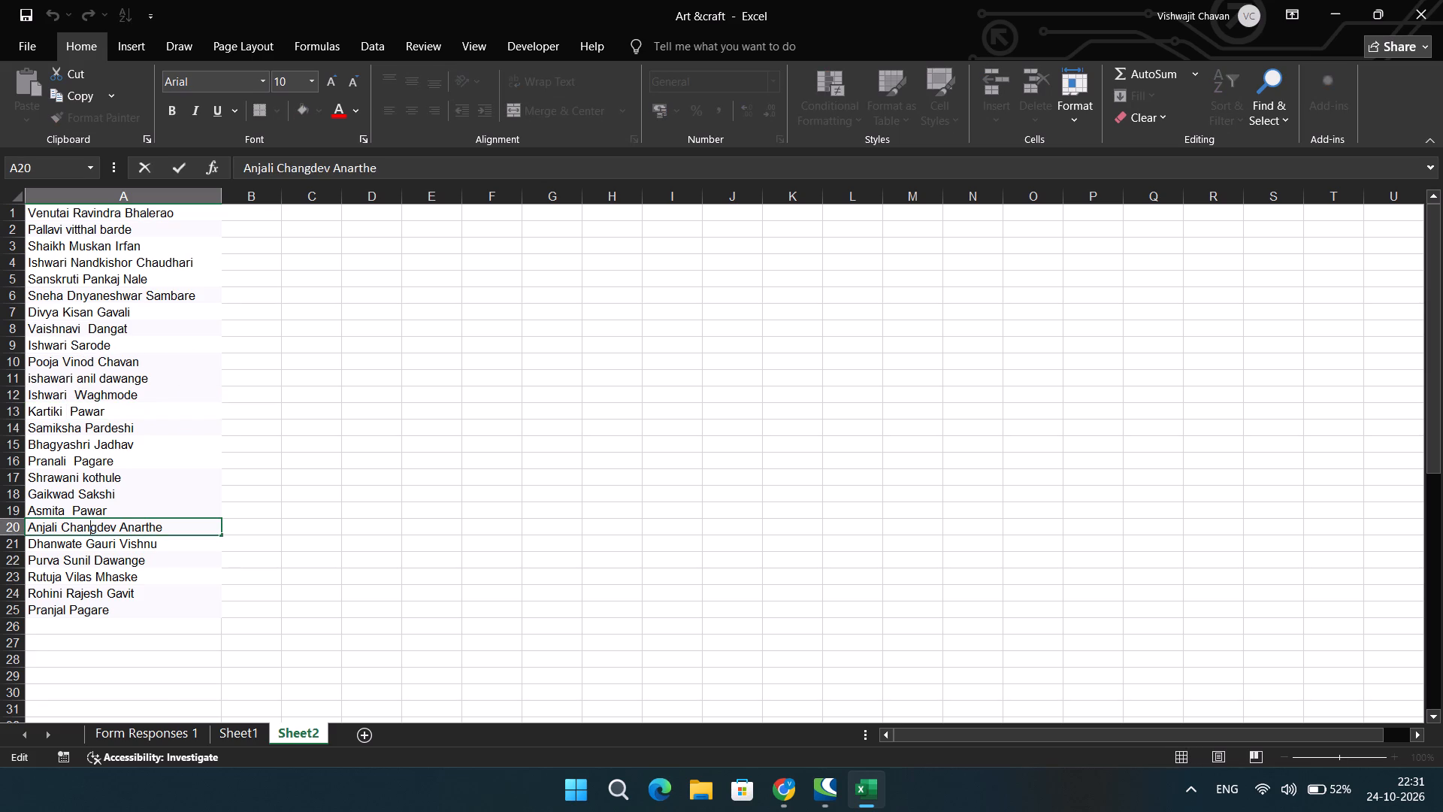
{"action": "left_click_drag", "start_coordinate": [121, 522], "coordinate": [61, 521]}
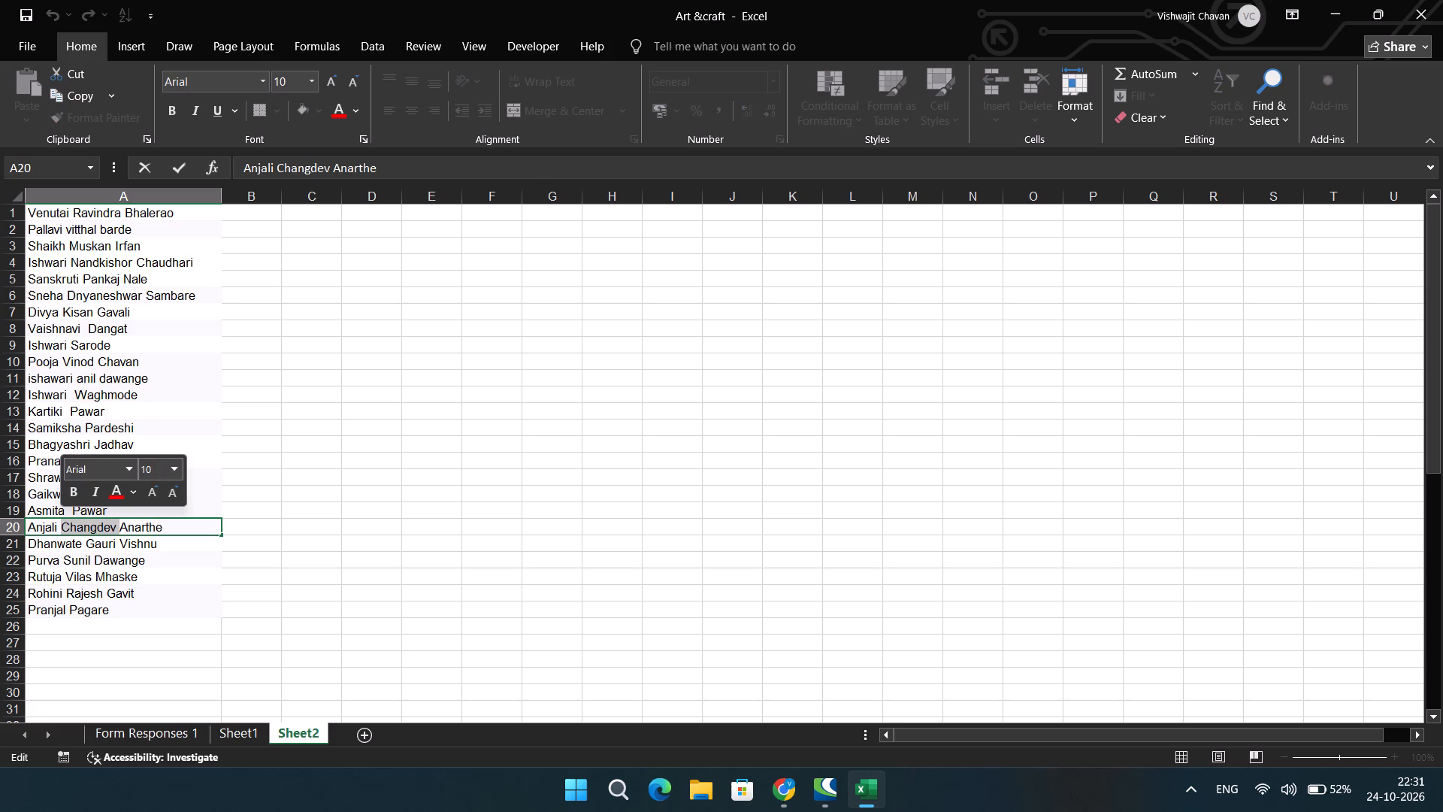
{"action": "key", "text": "BackSpace"}
Delete the third word of the name in A21, keeping only the first two words.
{"action": "triple_click", "coordinate": [105, 546]}
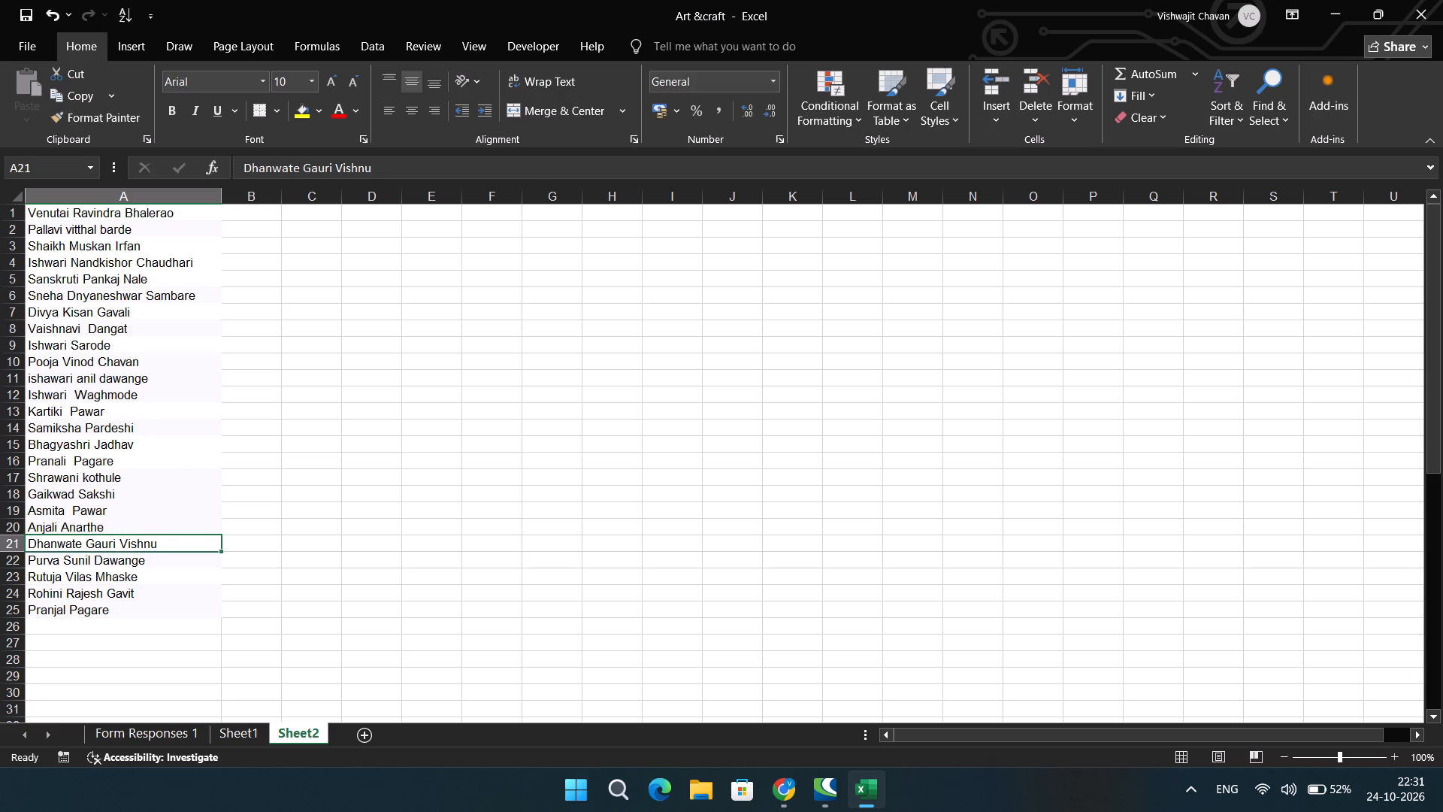
{"action": "left_click_drag", "start_coordinate": [113, 542], "coordinate": [88, 542]}
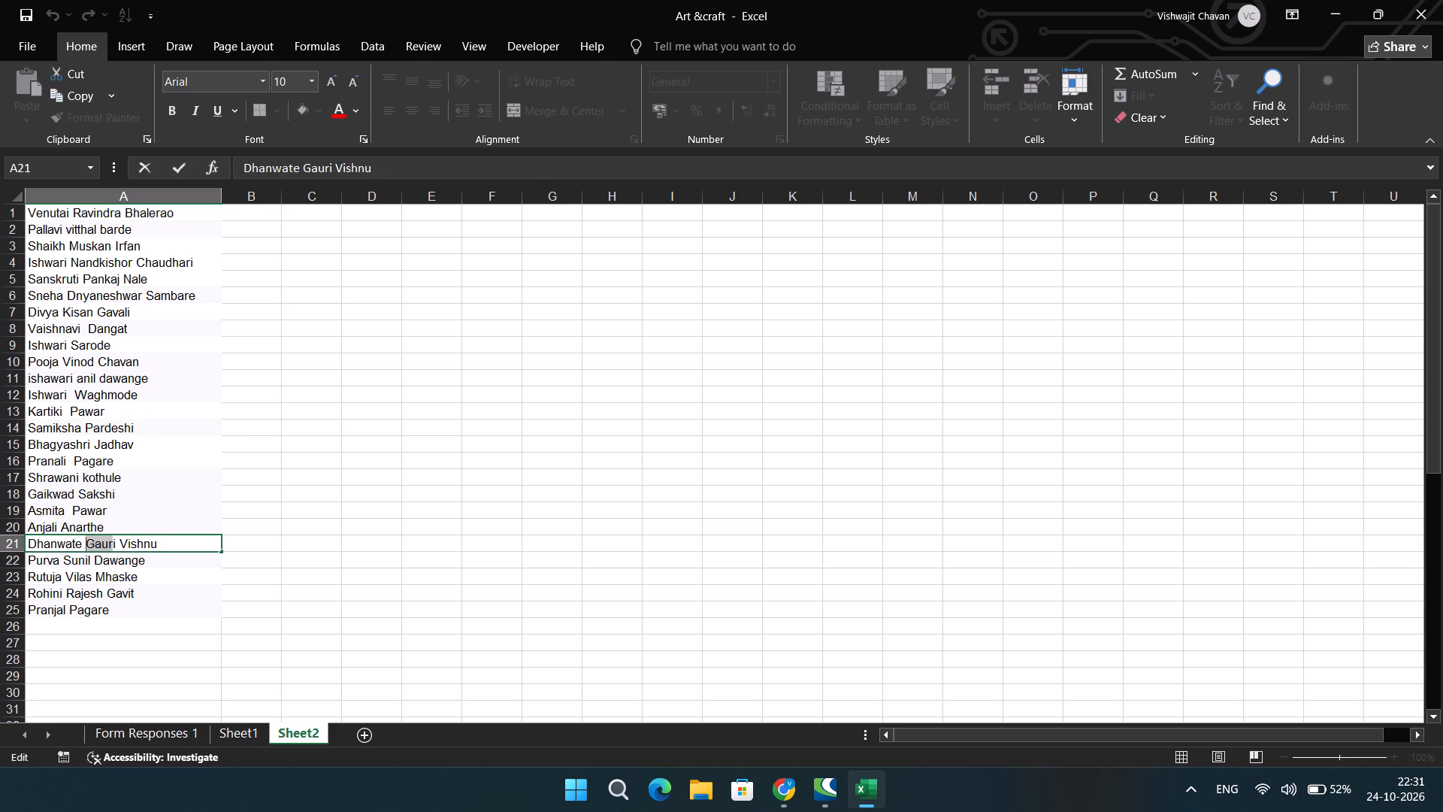
{"action": "left_click_drag", "start_coordinate": [88, 542], "coordinate": [90, 542]}
{"action": "left_click", "coordinate": [168, 545]}
{"action": "left_click_drag", "start_coordinate": [166, 545], "coordinate": [123, 542]}
{"action": "left_click_drag", "start_coordinate": [123, 542], "coordinate": [121, 542]}
{"action": "key", "text": "BackSpace"}
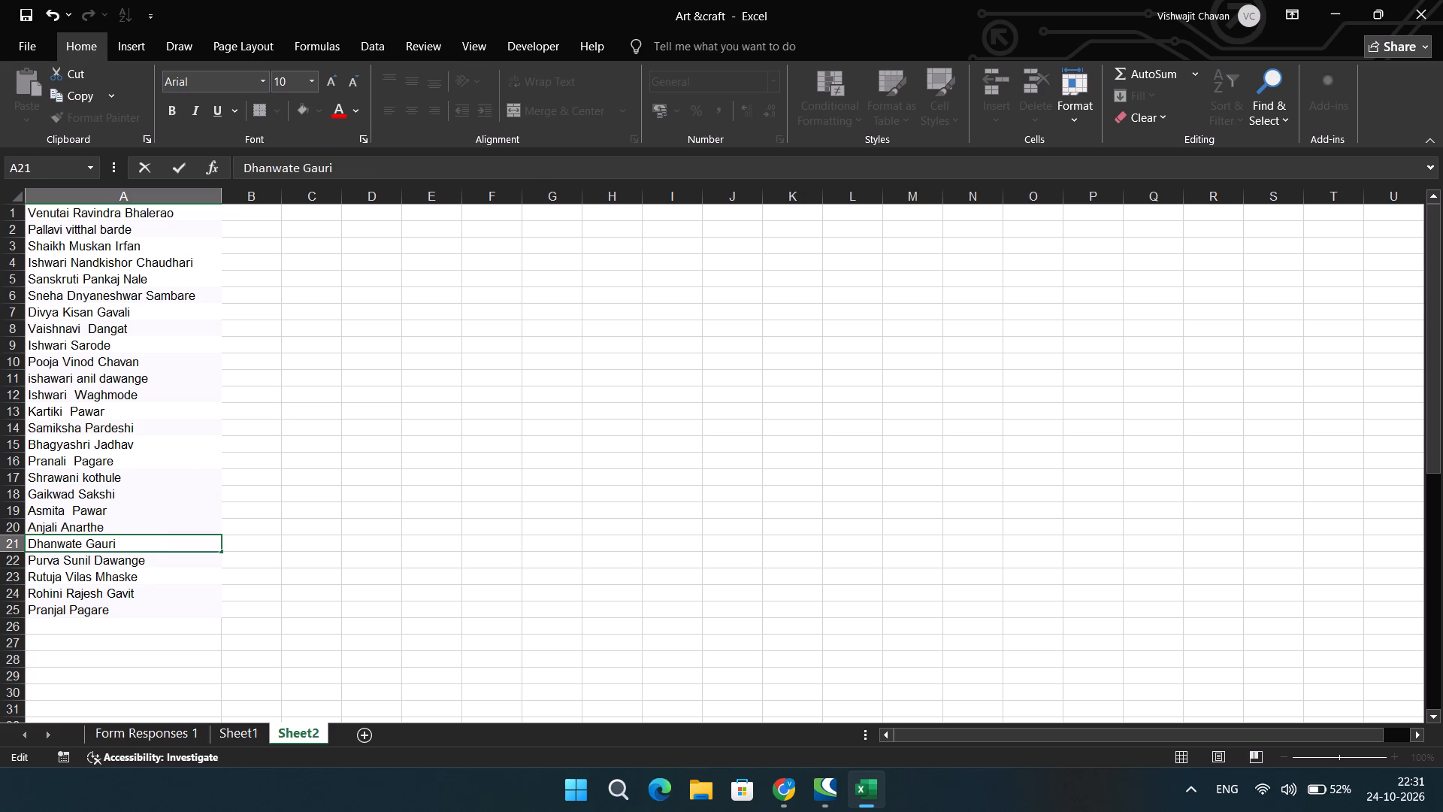
Remove the middle names from the three participant entries in A22 through A24.
{"action": "left_click", "coordinate": [127, 559]}
{"action": "triple_click", "coordinate": [84, 559]}
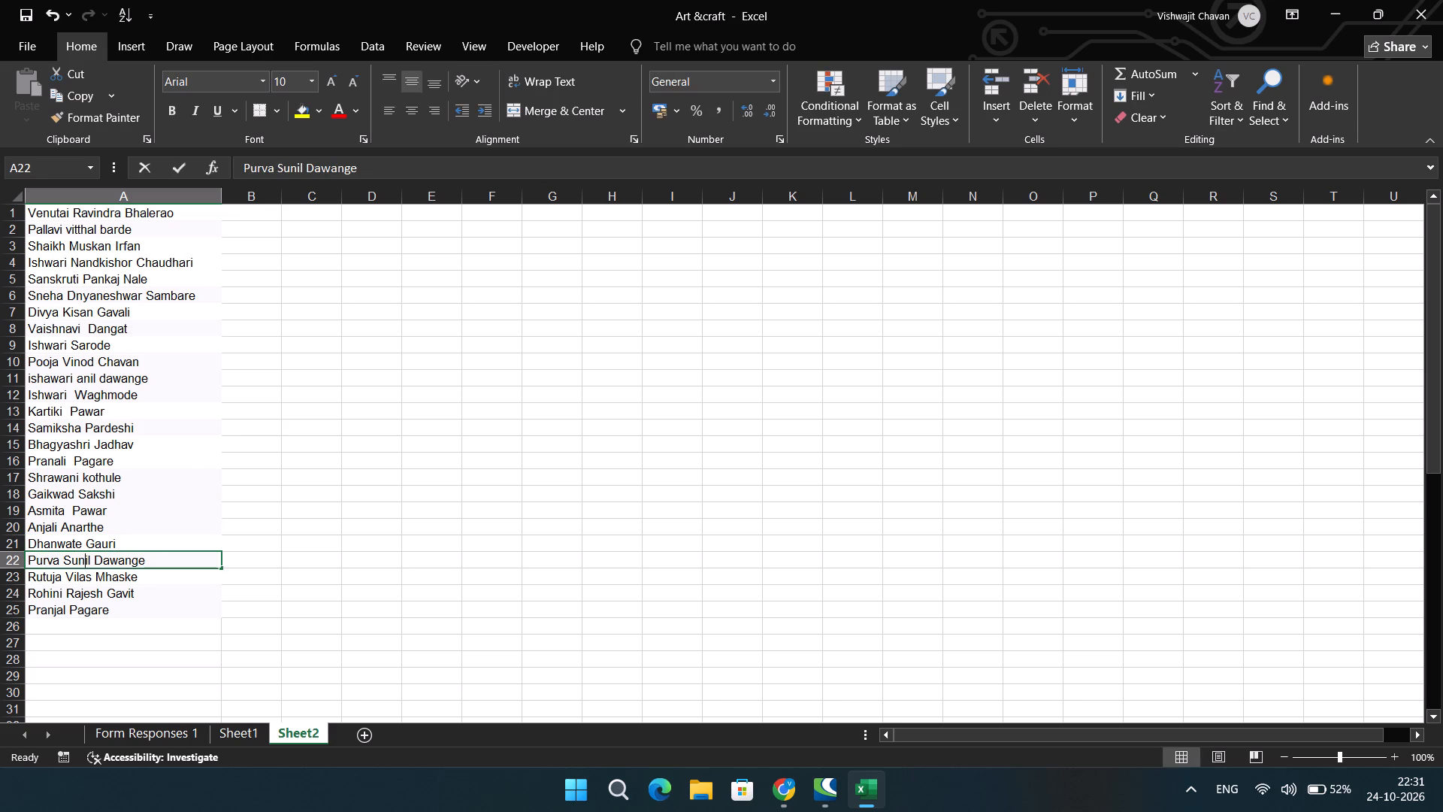
{"action": "left_click_drag", "start_coordinate": [89, 559], "coordinate": [62, 558]}
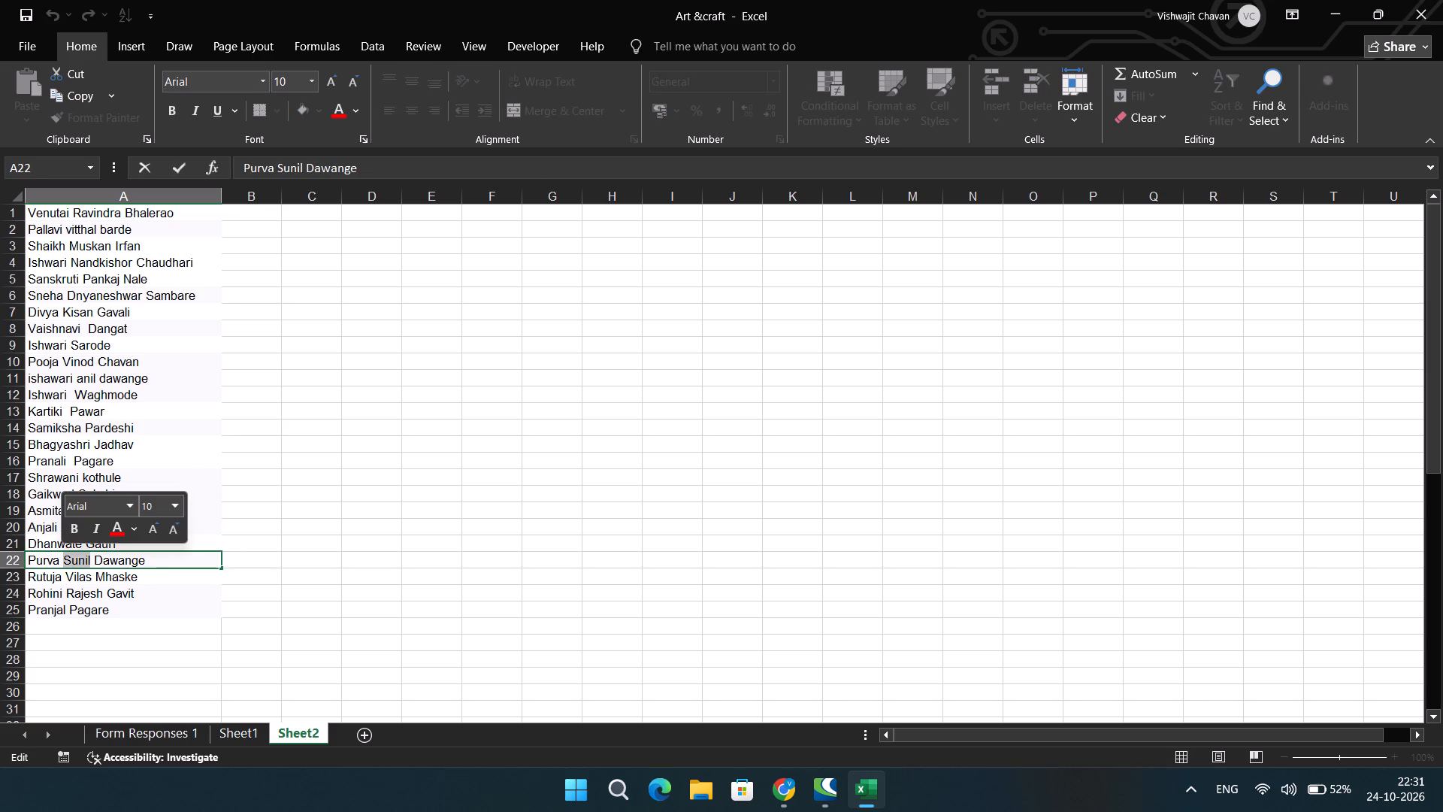
{"action": "key", "text": "BackSpace"}
{"action": "double_click", "coordinate": [76, 577]}
{"action": "left_click_drag", "start_coordinate": [76, 577], "coordinate": [83, 577]}
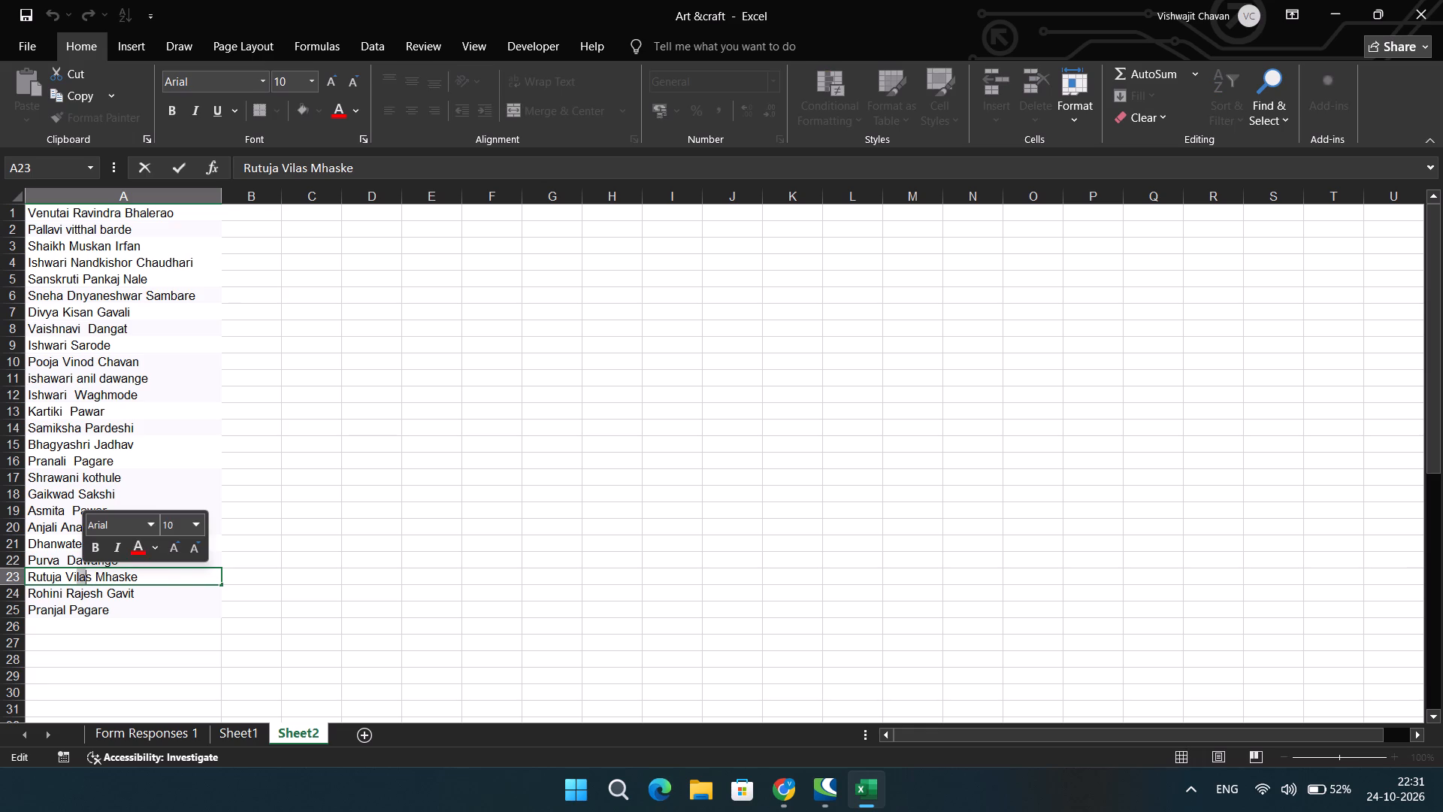
{"action": "left_click", "coordinate": [88, 577]}
{"action": "left_click", "coordinate": [89, 571]}
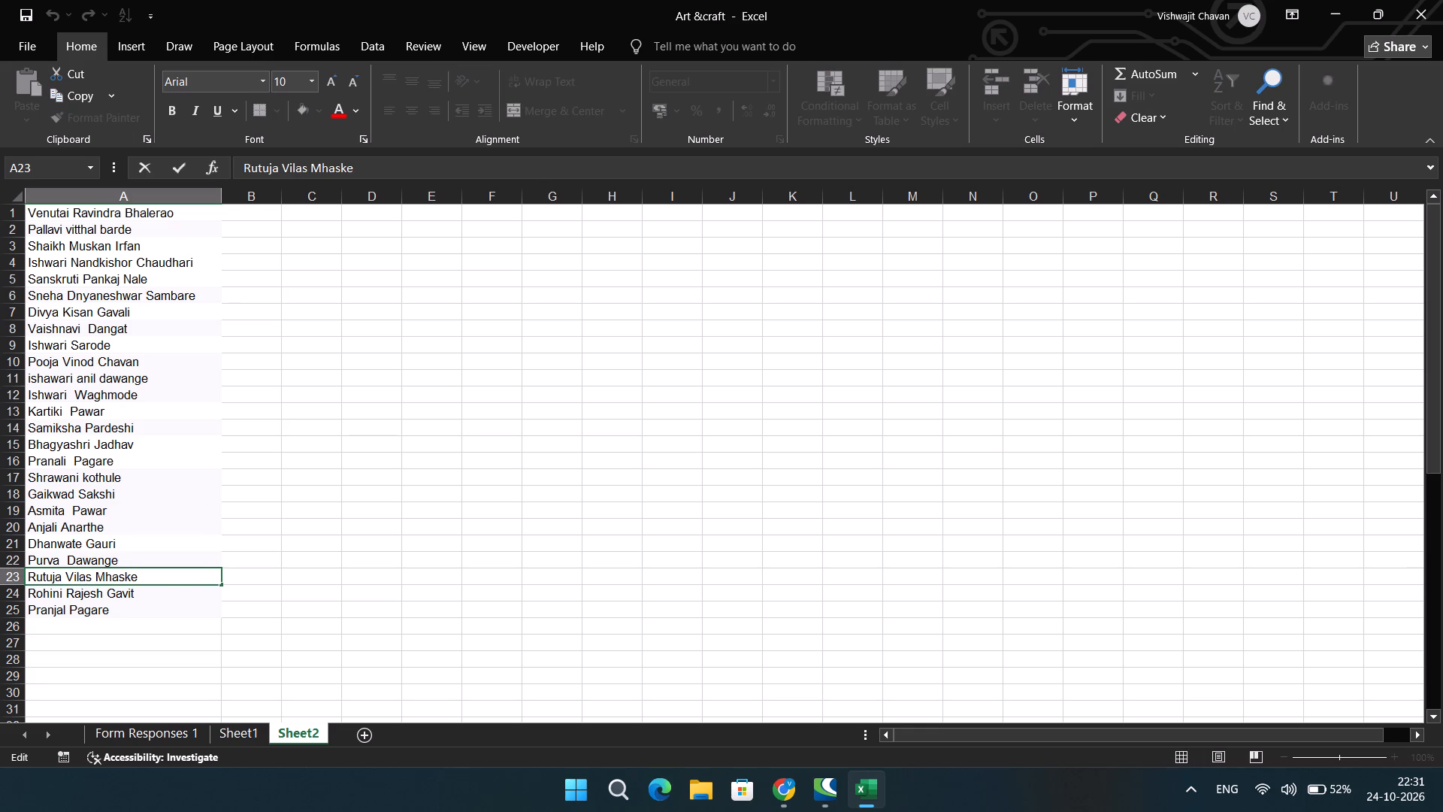
{"action": "left_click_drag", "start_coordinate": [89, 571], "coordinate": [69, 573]}
{"action": "key", "text": "BackSpace"}
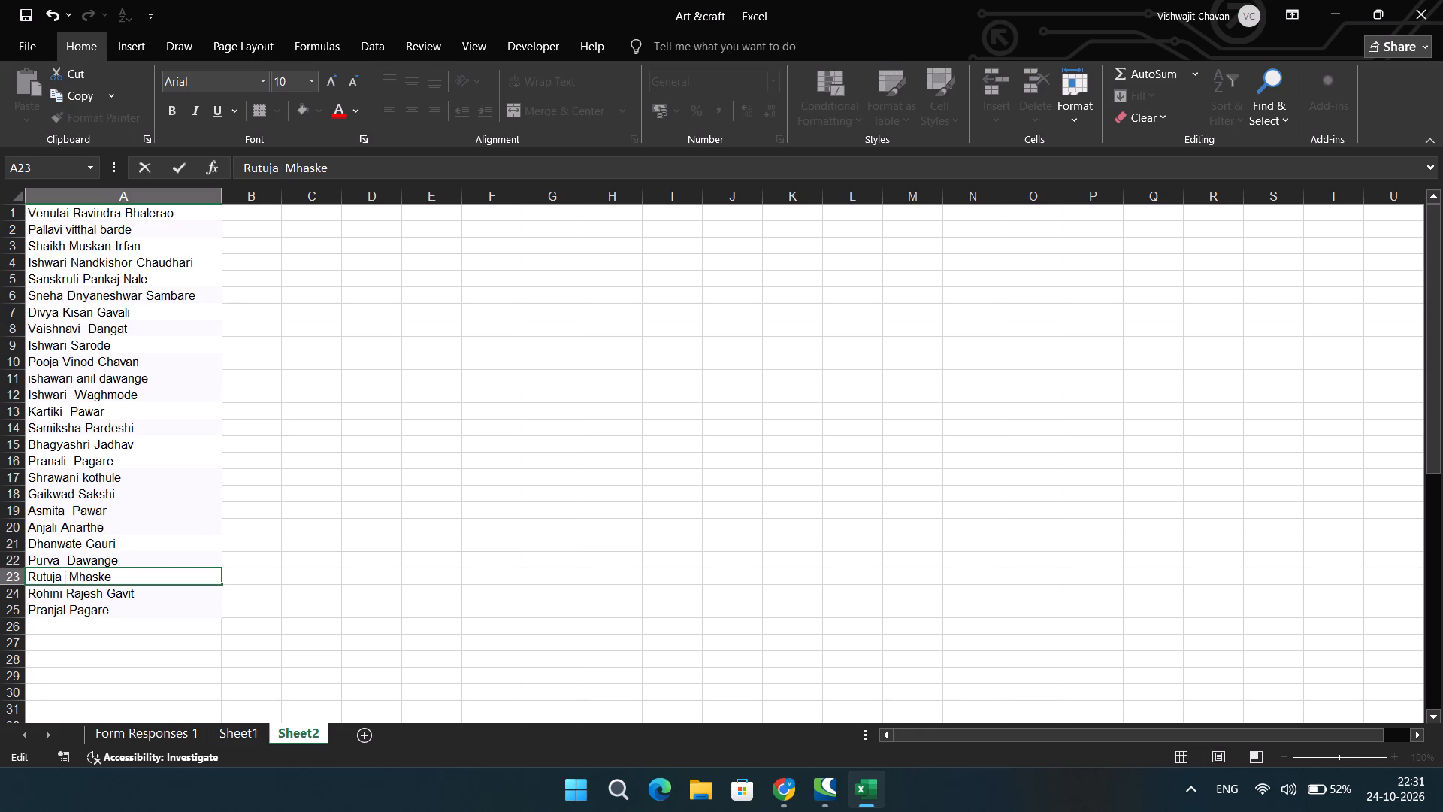
{"action": "triple_click", "coordinate": [89, 592]}
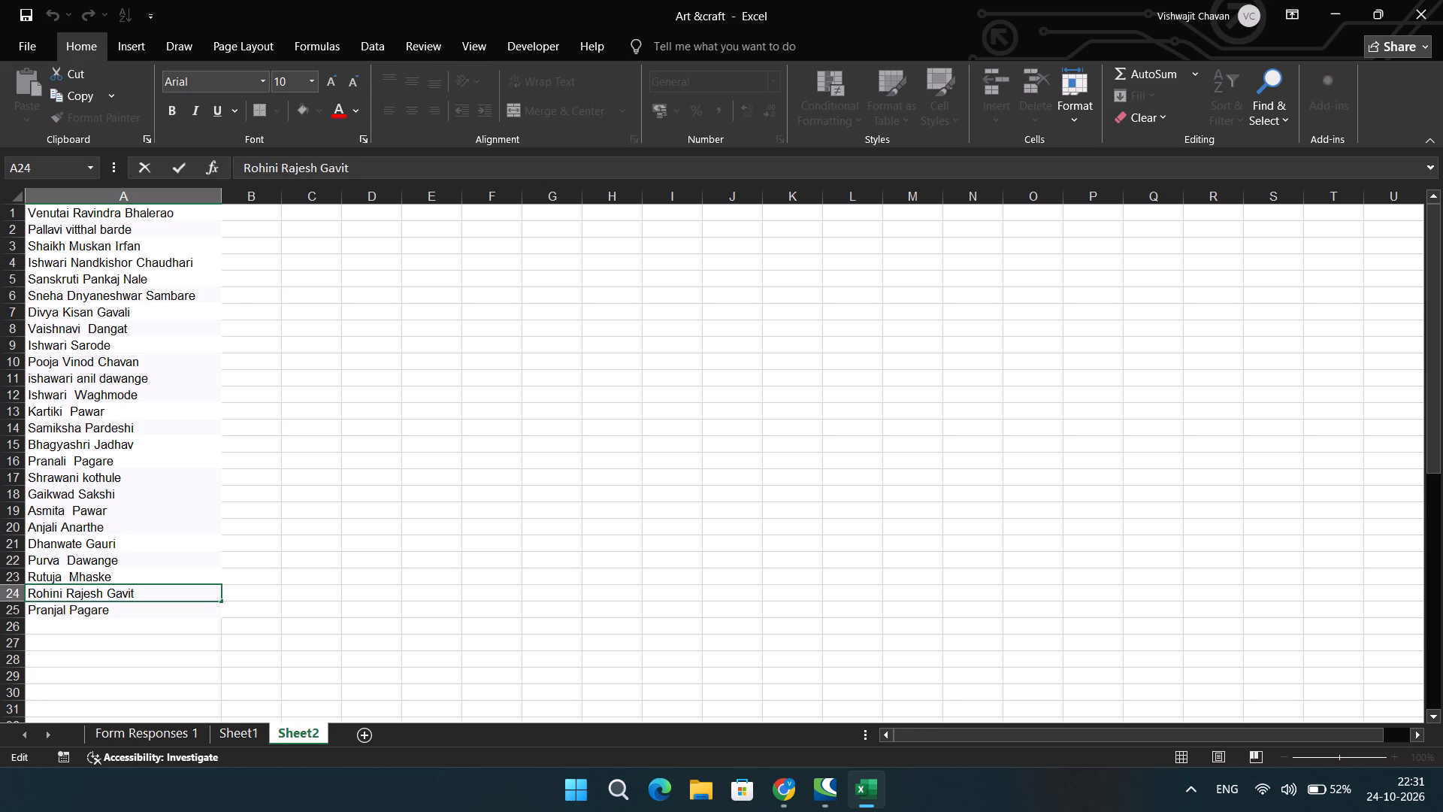
{"action": "left_click_drag", "start_coordinate": [102, 589], "coordinate": [65, 595]}
{"action": "key", "text": "BackSpace"}
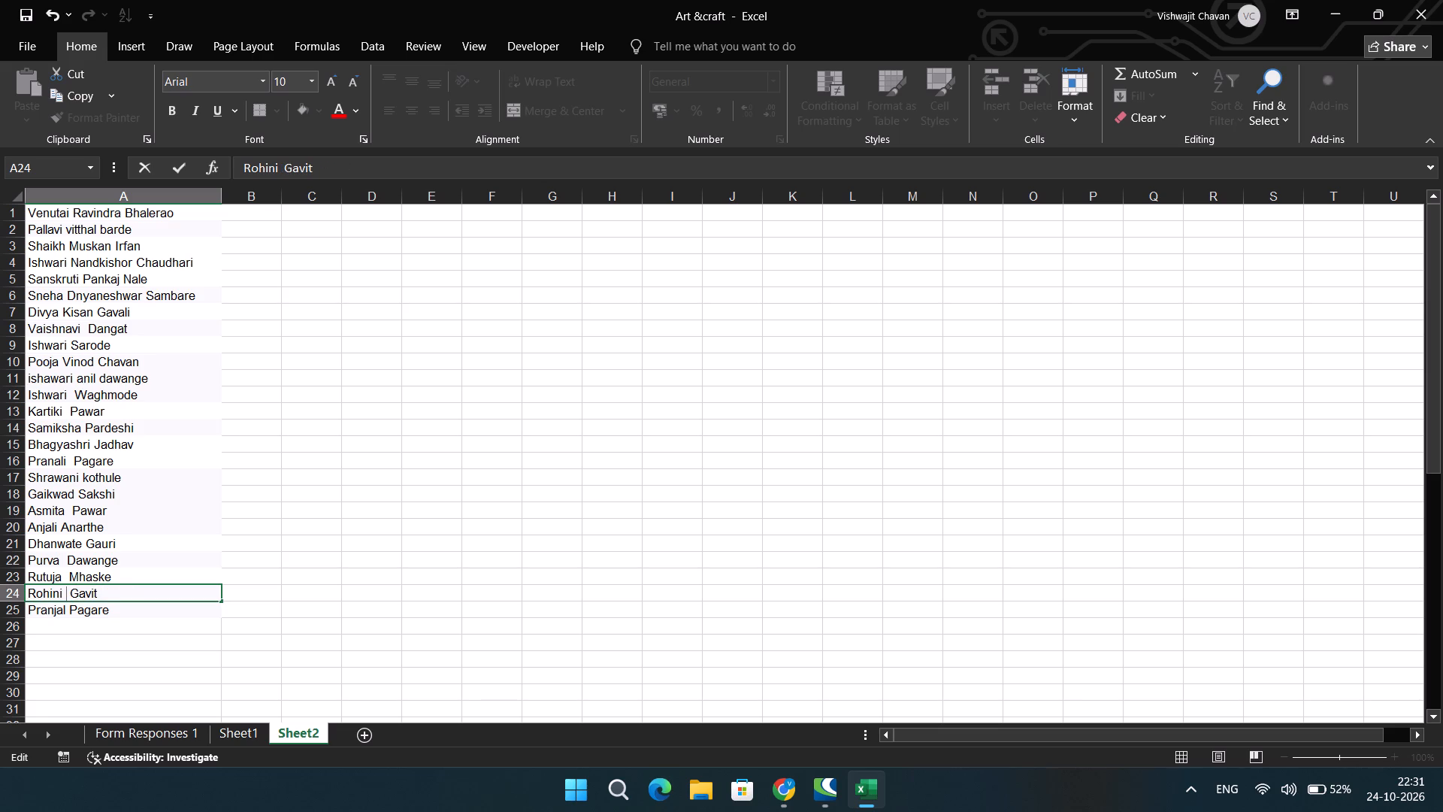
{"action": "left_click", "coordinate": [78, 622]}
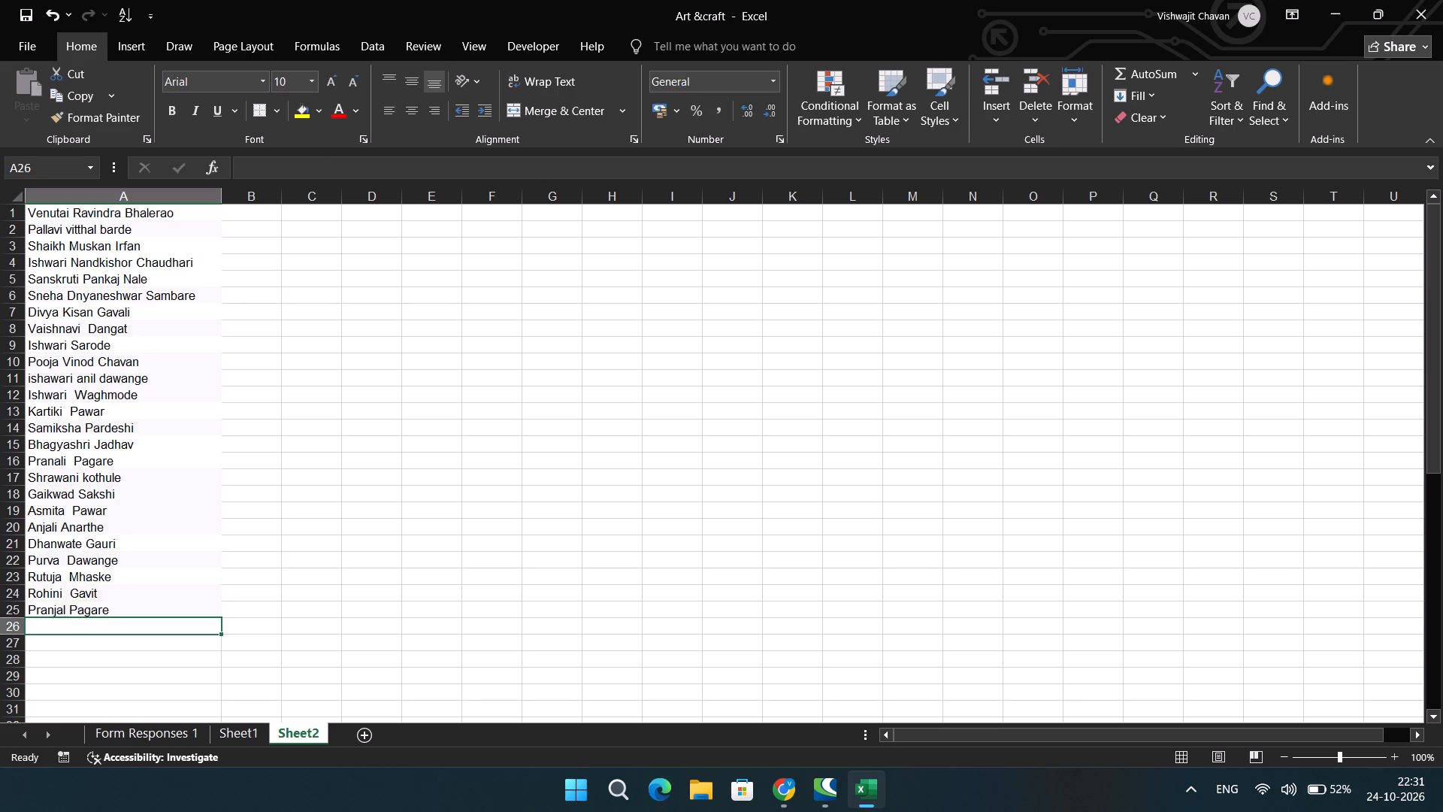
Remove the middle name from the participant entry in A6.
{"action": "triple_click", "coordinate": [134, 301]}
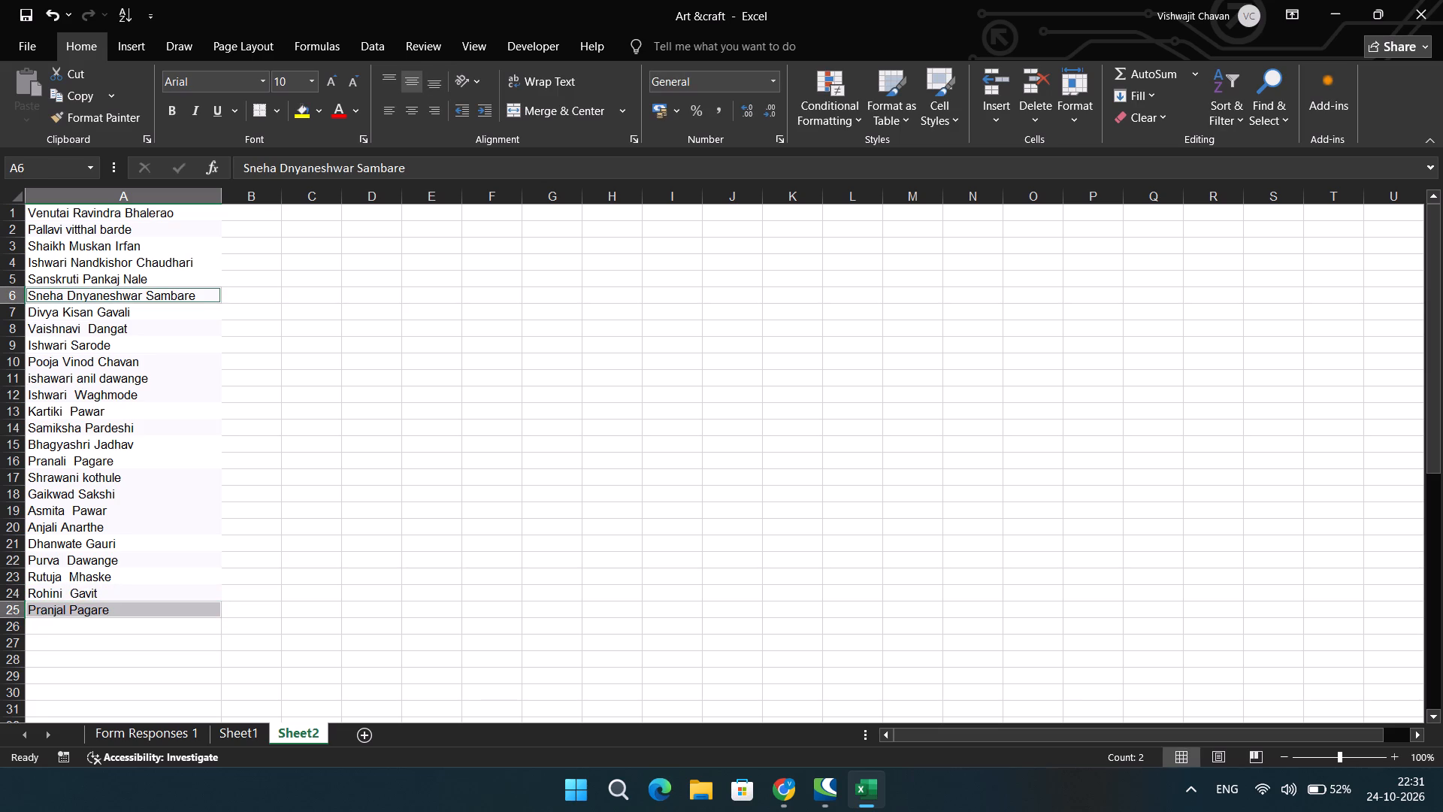
{"action": "triple_click", "coordinate": [137, 296]}
{"action": "left_click_drag", "start_coordinate": [142, 292], "coordinate": [92, 297]}
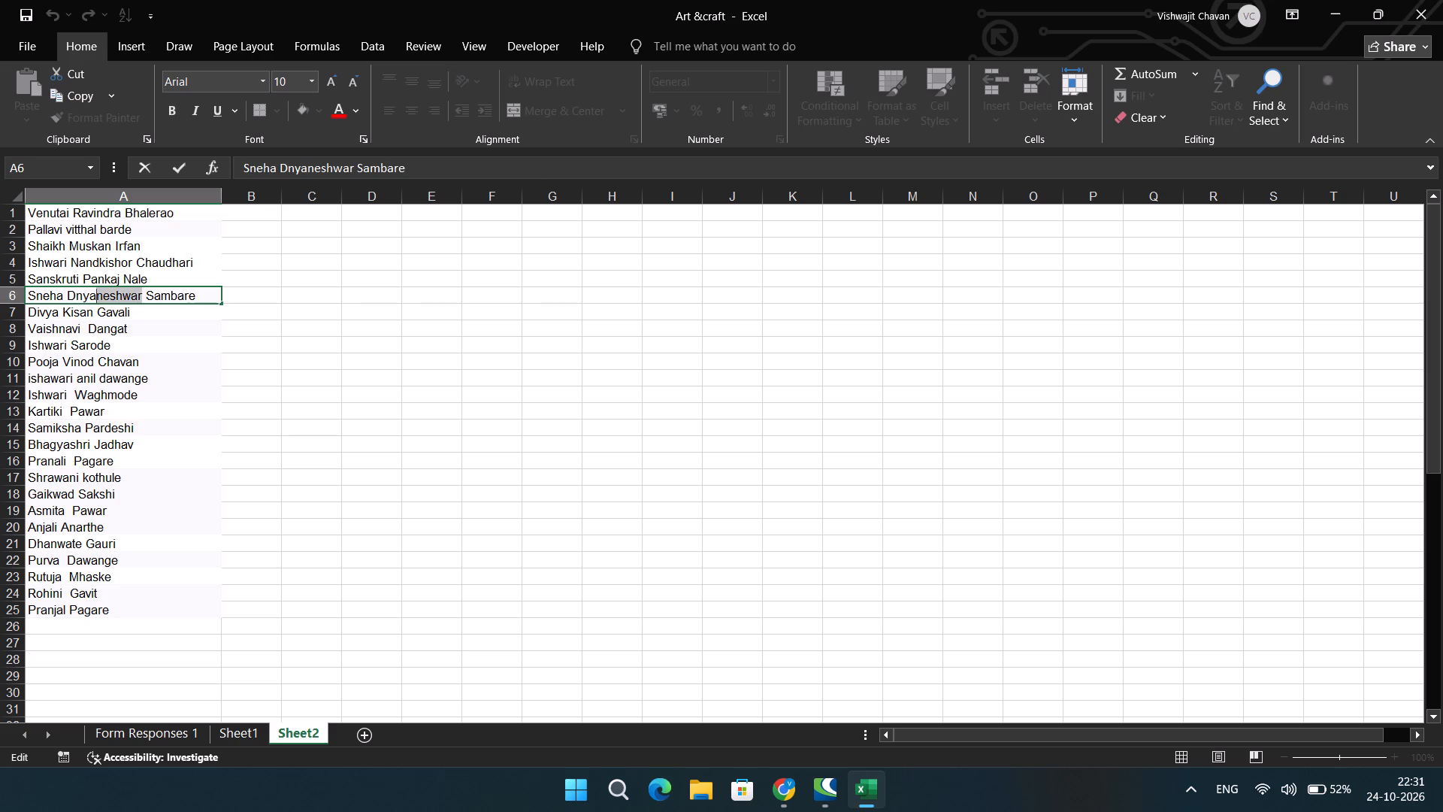
{"action": "left_click_drag", "start_coordinate": [92, 297], "coordinate": [70, 295]}
{"action": "key", "text": "ctrl+BackSpace"}
{"action": "key", "text": "BackSpace"}
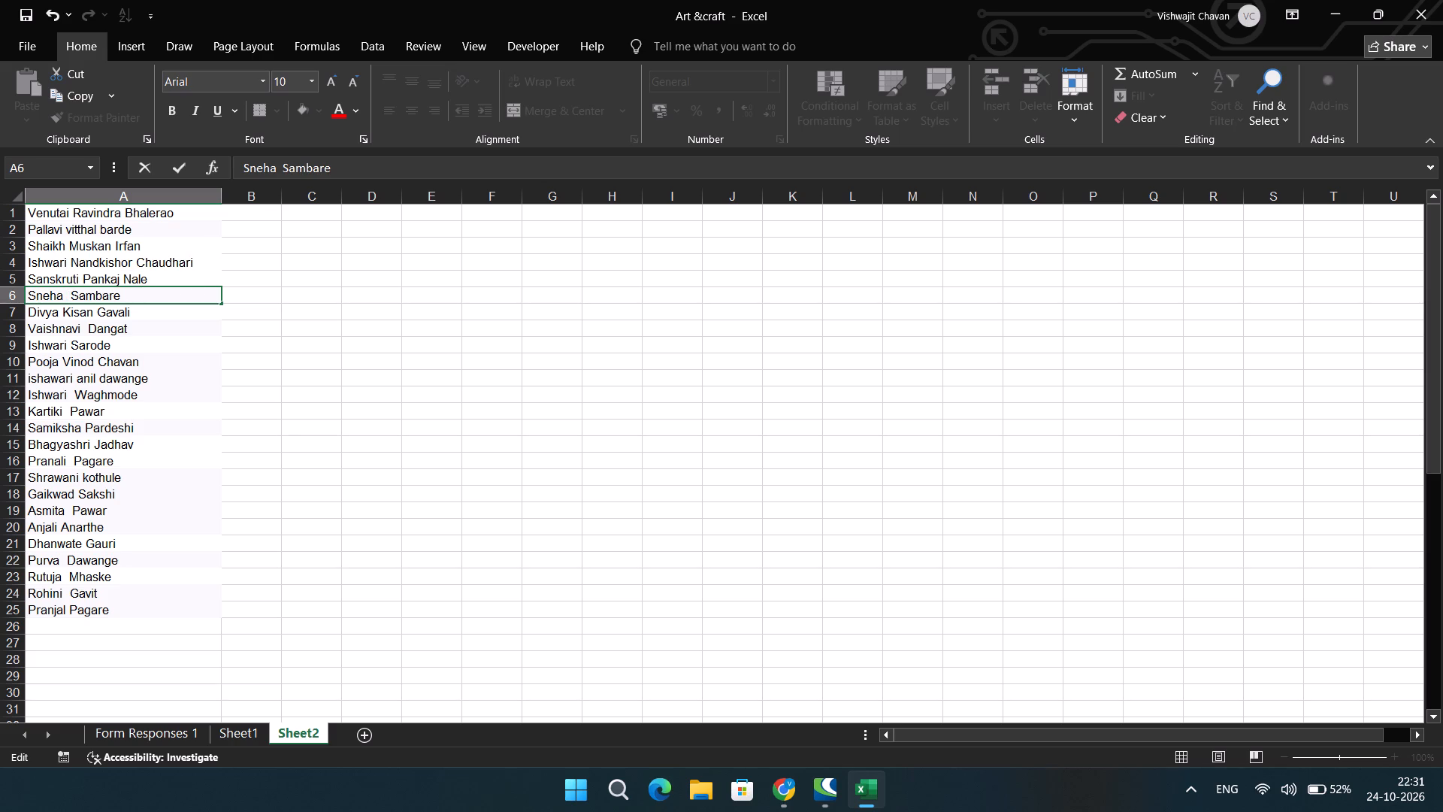
Remove the middle names from the participant entries in A5 and A4.
{"action": "triple_click", "coordinate": [104, 280]}
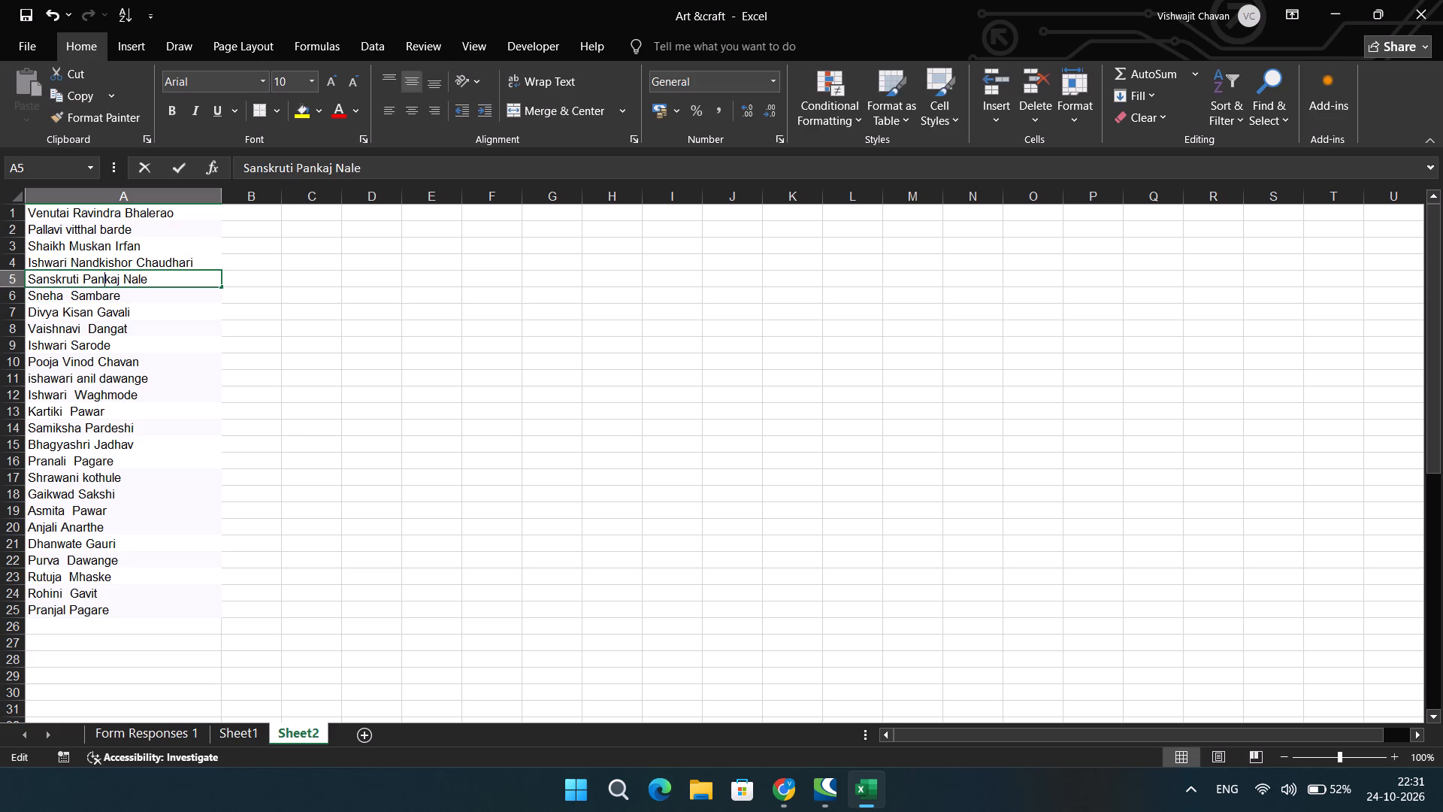
{"action": "left_click_drag", "start_coordinate": [120, 280], "coordinate": [81, 279]}
{"action": "key", "text": "BackSpace"}
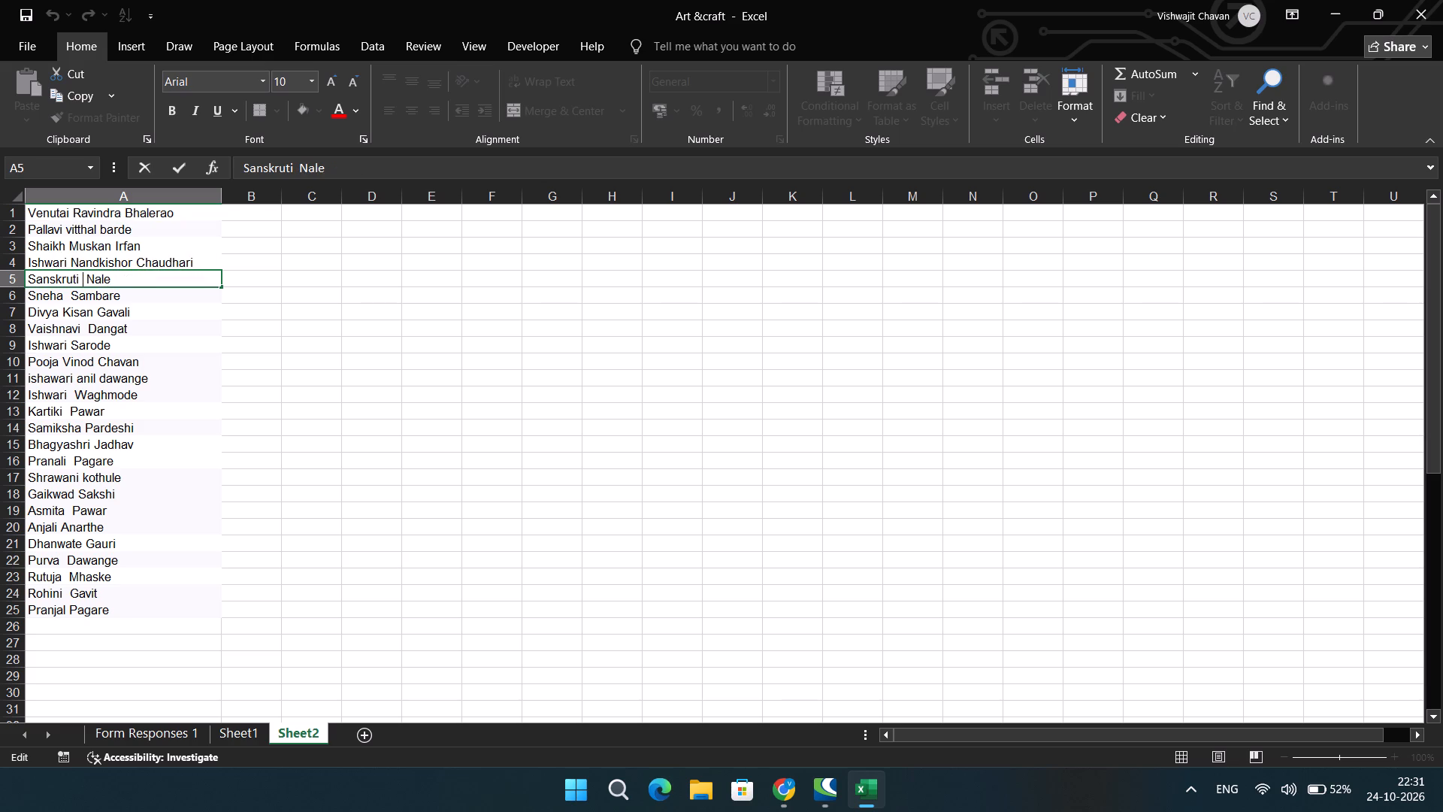
{"action": "triple_click", "coordinate": [123, 262]}
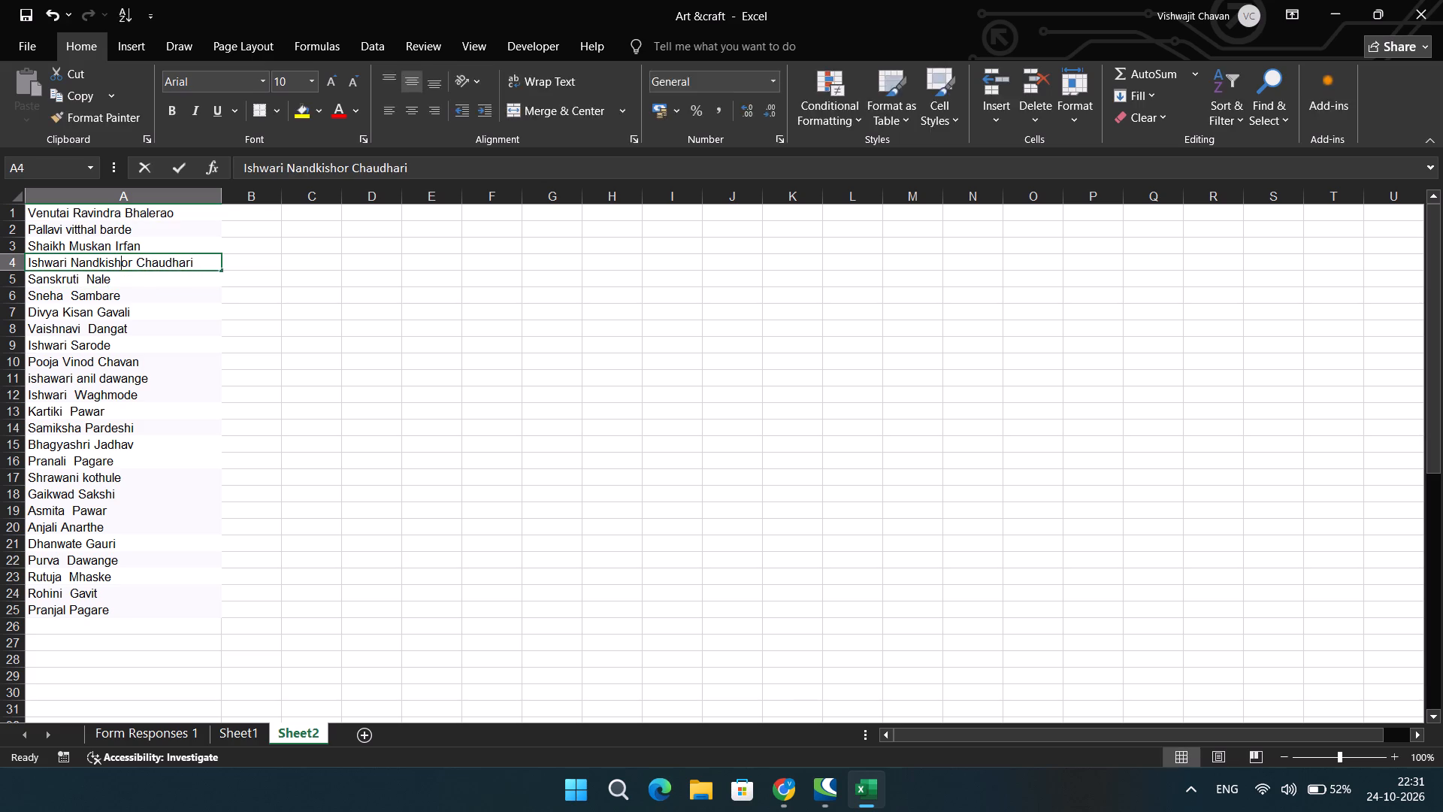
{"action": "left_click_drag", "start_coordinate": [134, 261], "coordinate": [73, 268]}
{"action": "key", "text": "BackSpace"}
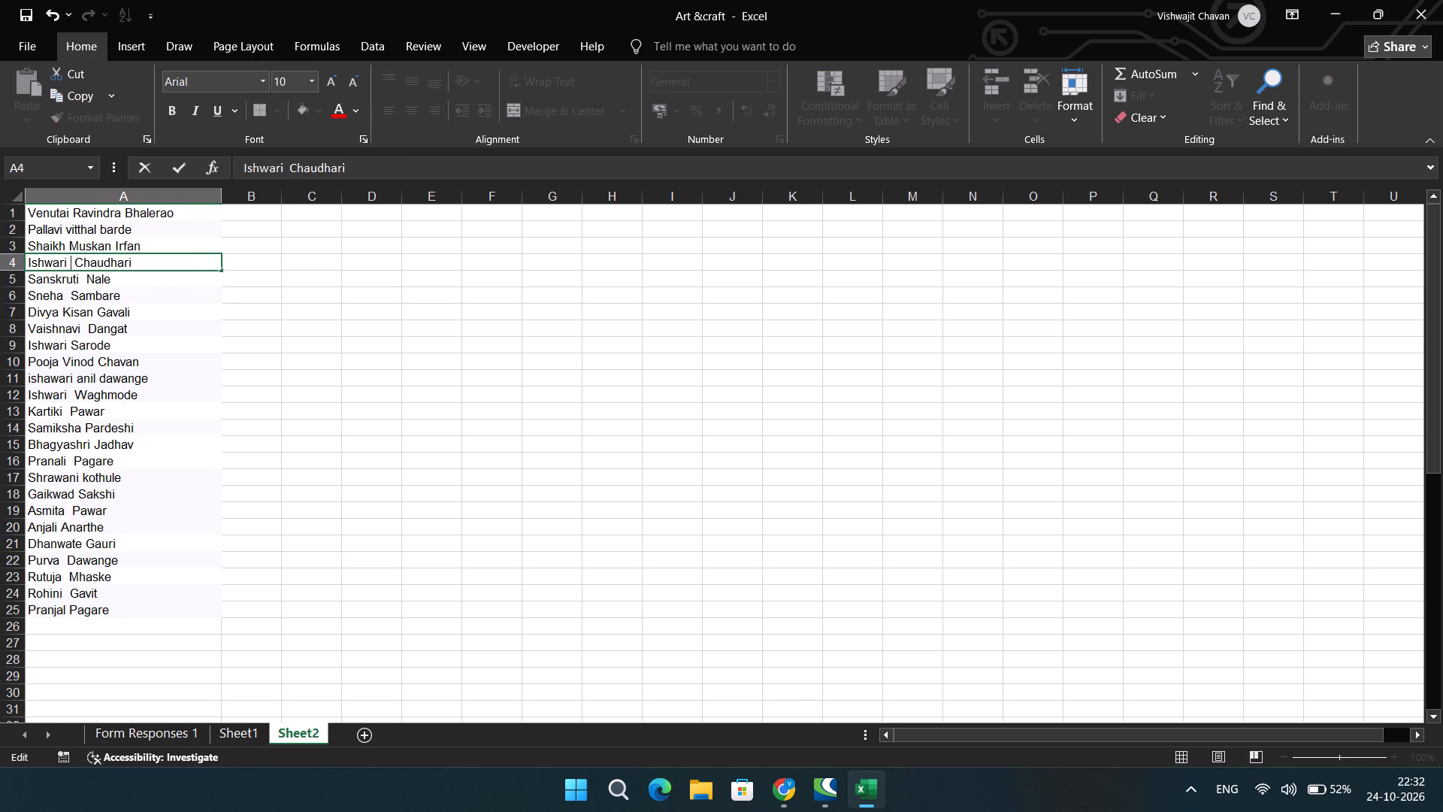
Delete the third word of the name in A3, keeping only the first two words.
{"action": "triple_click", "coordinate": [108, 247]}
{"action": "left_click_drag", "start_coordinate": [113, 246], "coordinate": [94, 245]}
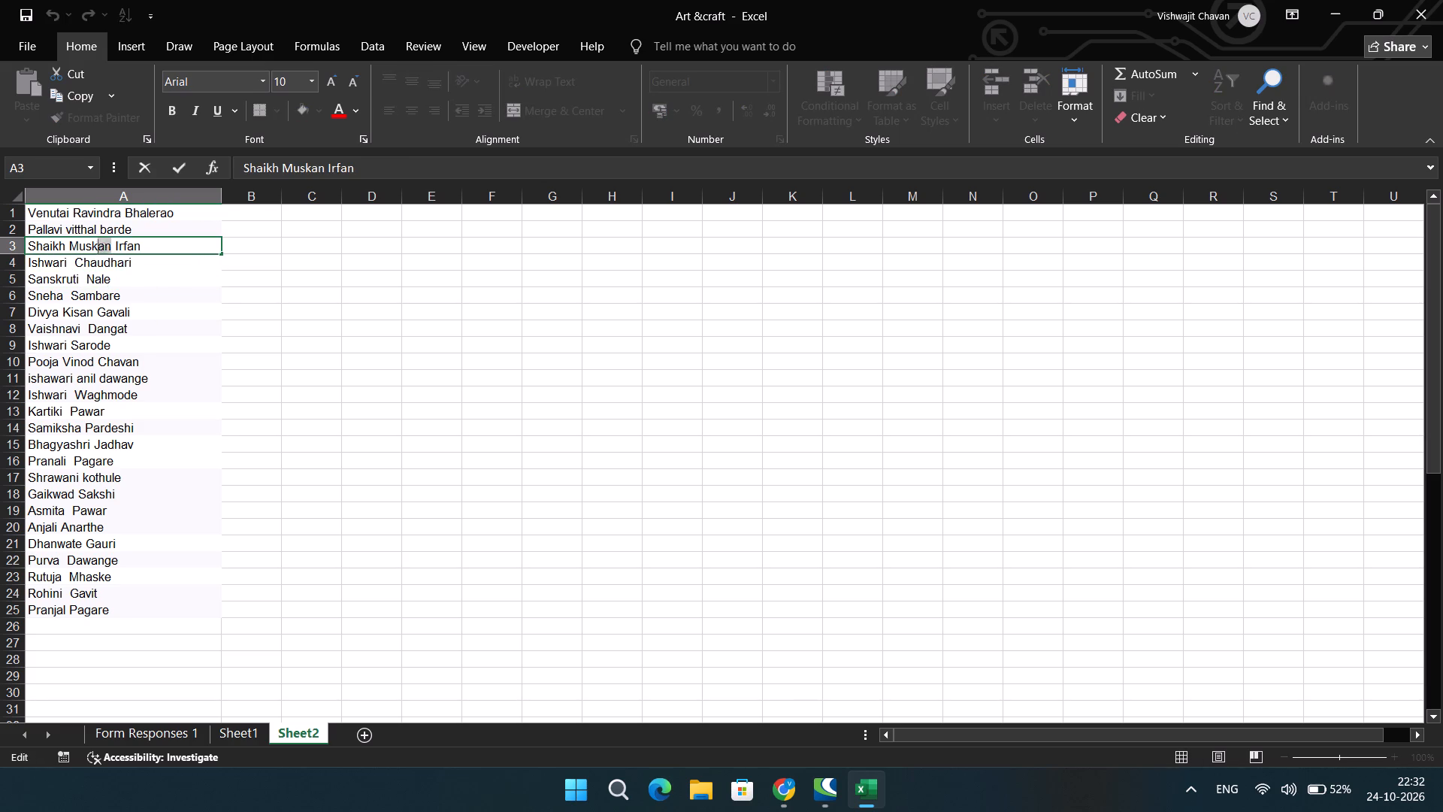
{"action": "left_click_drag", "start_coordinate": [94, 245], "coordinate": [73, 245]}
{"action": "double_click", "coordinate": [141, 247]}
{"action": "key", "text": "BackSpace"}
Remove the middle names from the participant entries in A2 and A1, keeping only first name and surname.
{"action": "triple_click", "coordinate": [98, 226]}
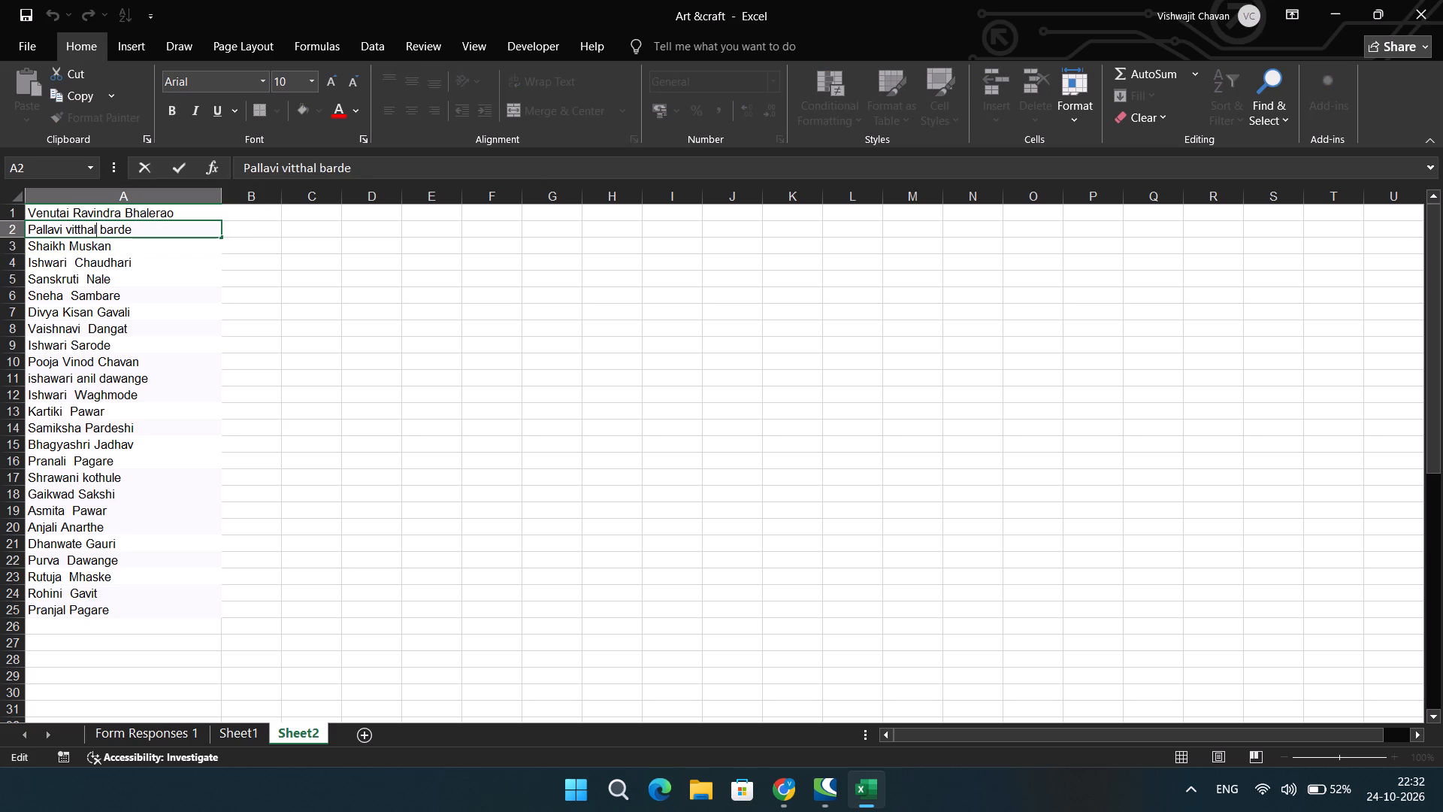
{"action": "left_click_drag", "start_coordinate": [96, 226], "coordinate": [65, 229]}
{"action": "key", "text": "BackSpace"}
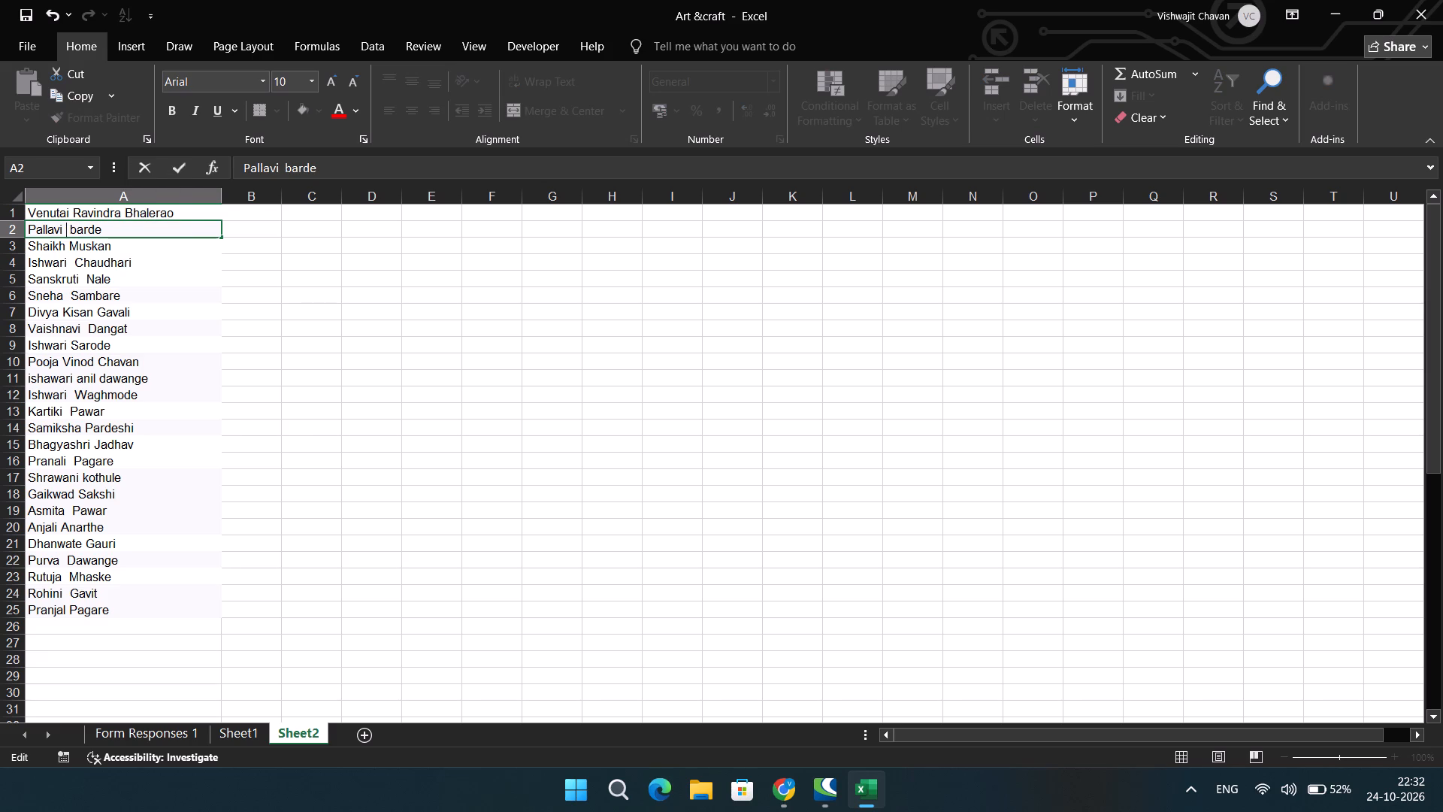
{"action": "triple_click", "coordinate": [106, 209]}
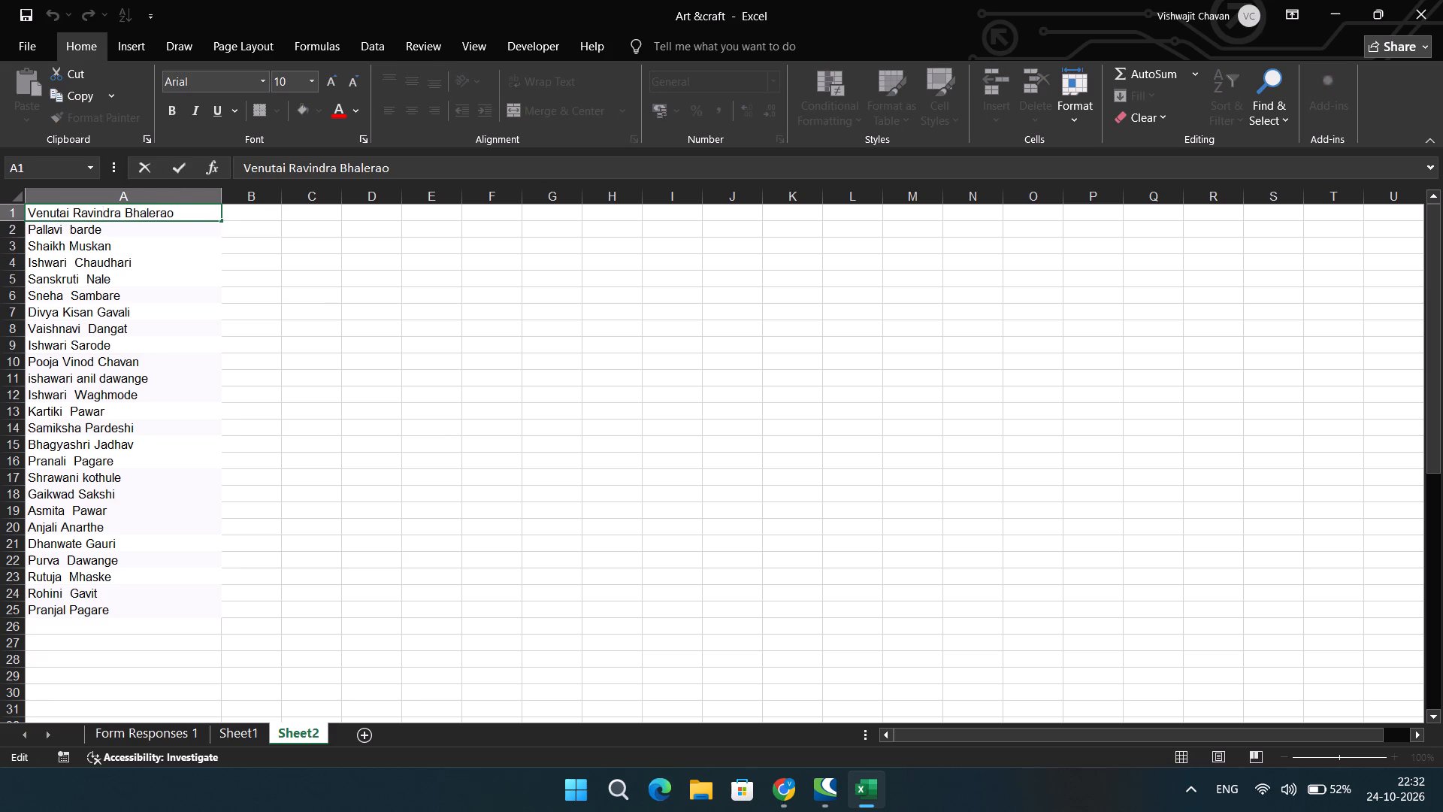
{"action": "left_click_drag", "start_coordinate": [124, 212], "coordinate": [71, 211]}
{"action": "key", "text": "BackSpace"}
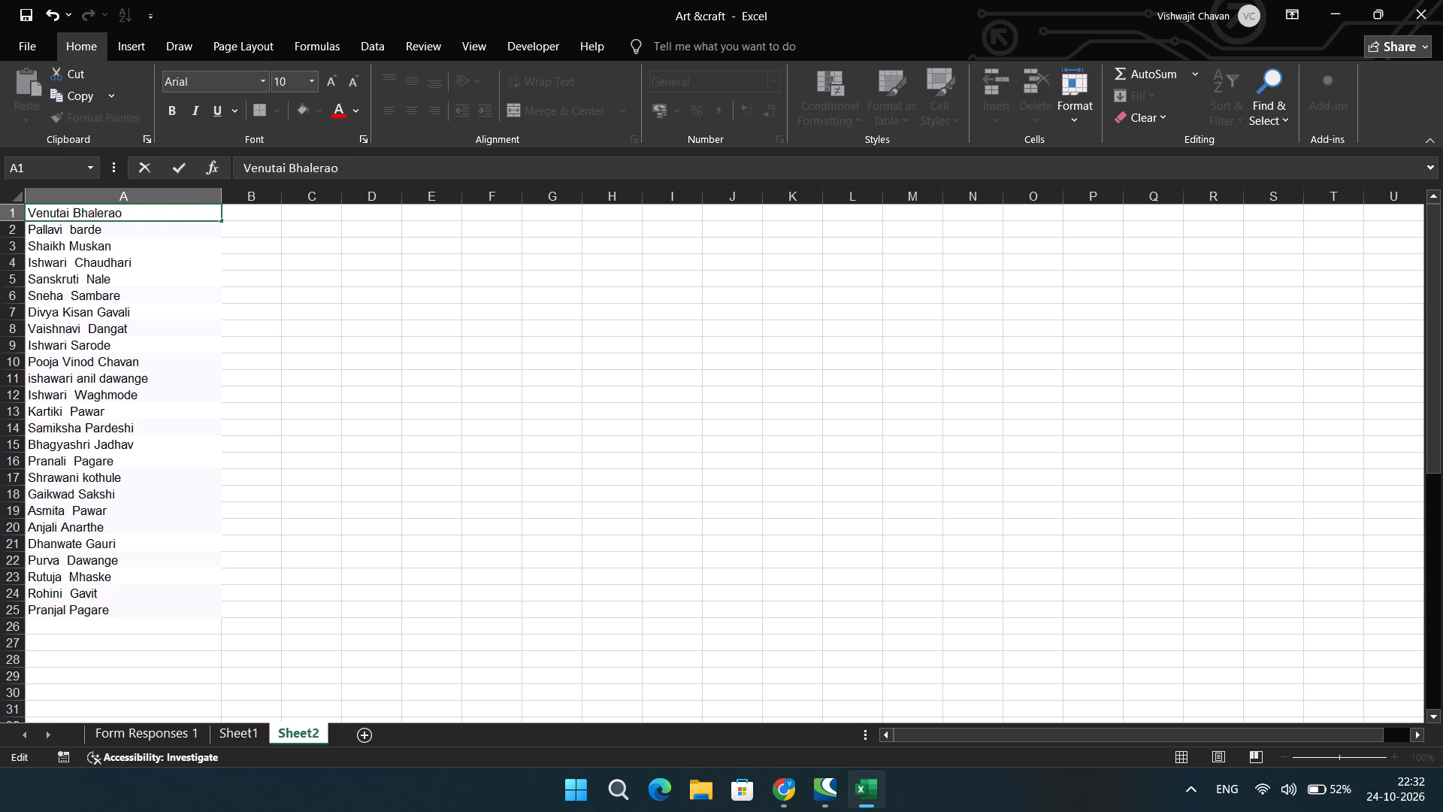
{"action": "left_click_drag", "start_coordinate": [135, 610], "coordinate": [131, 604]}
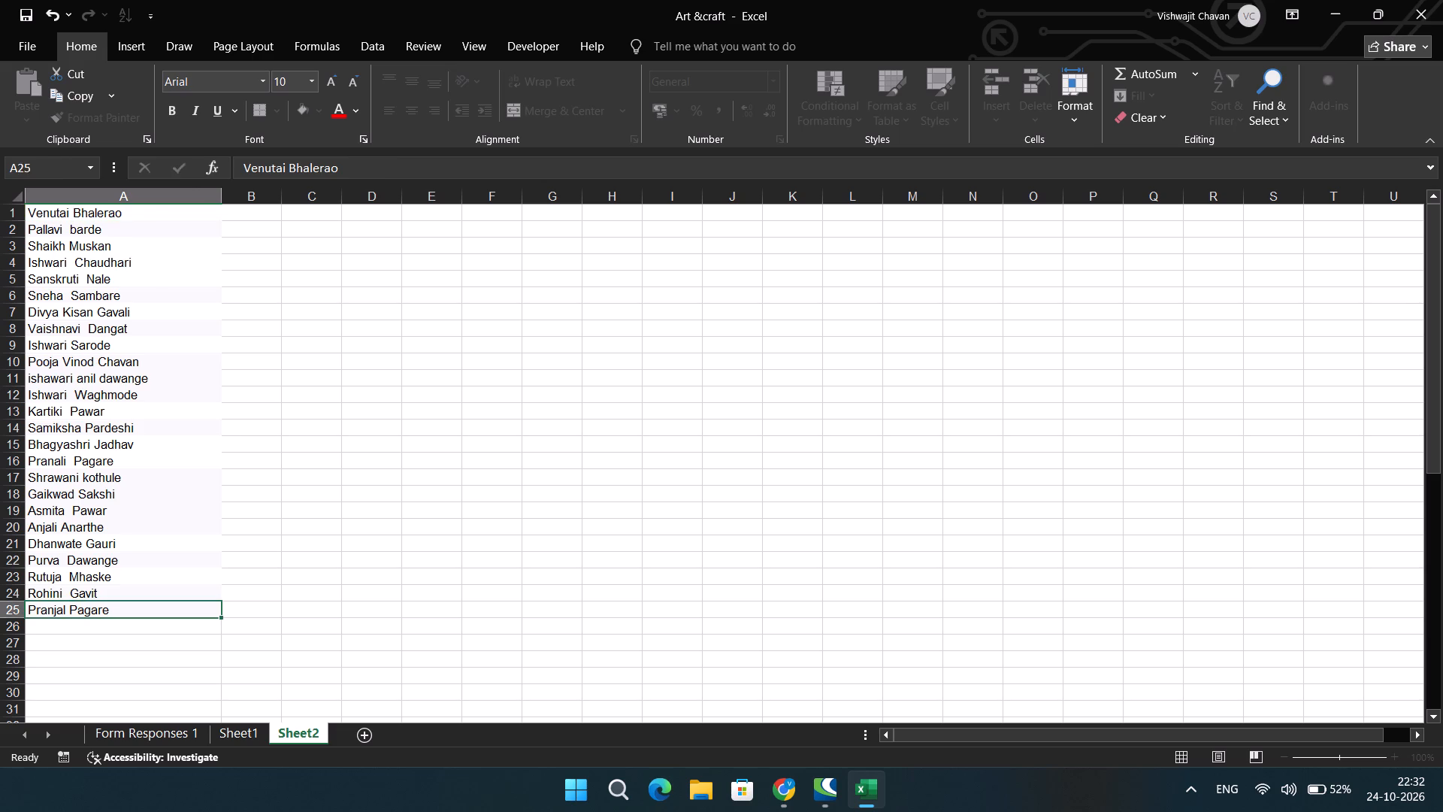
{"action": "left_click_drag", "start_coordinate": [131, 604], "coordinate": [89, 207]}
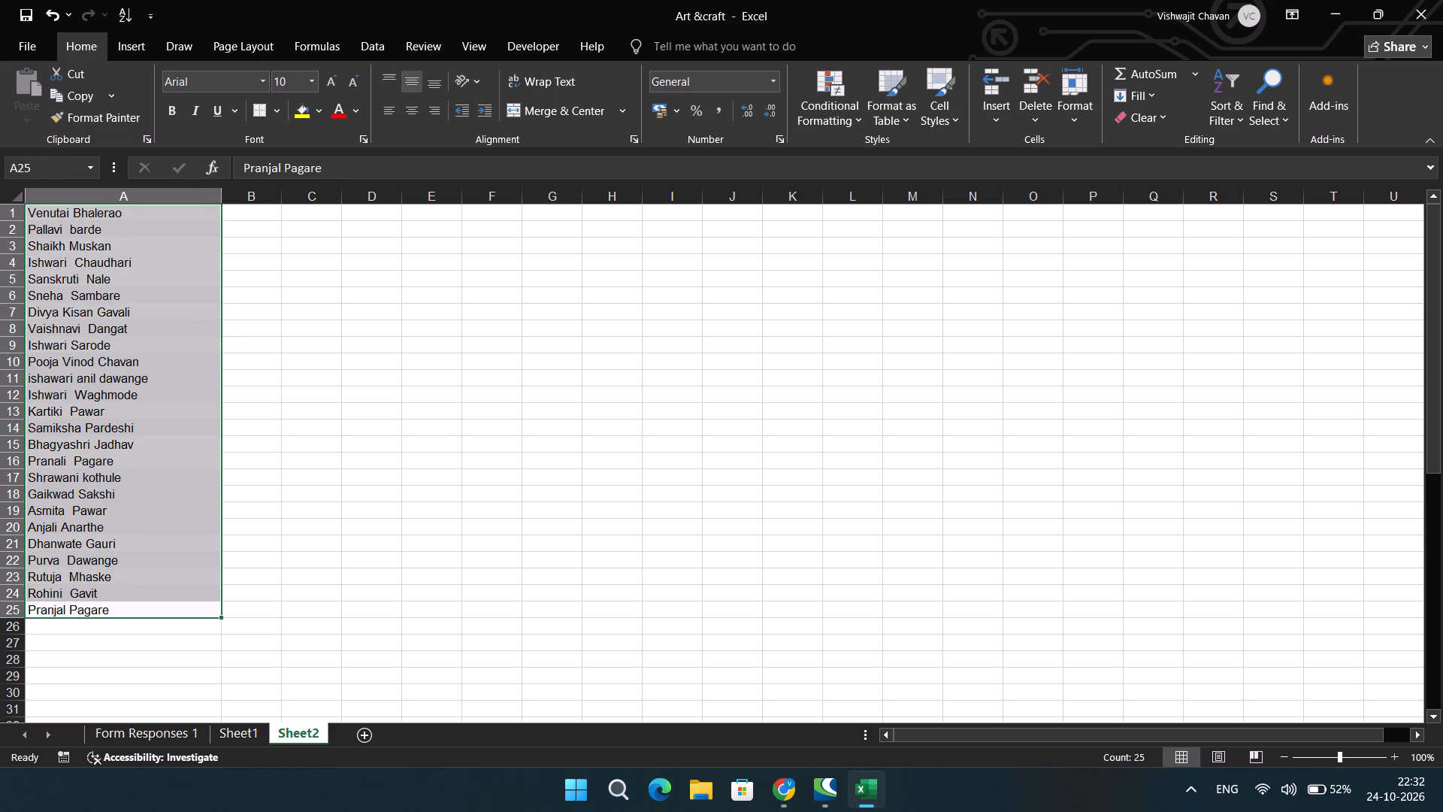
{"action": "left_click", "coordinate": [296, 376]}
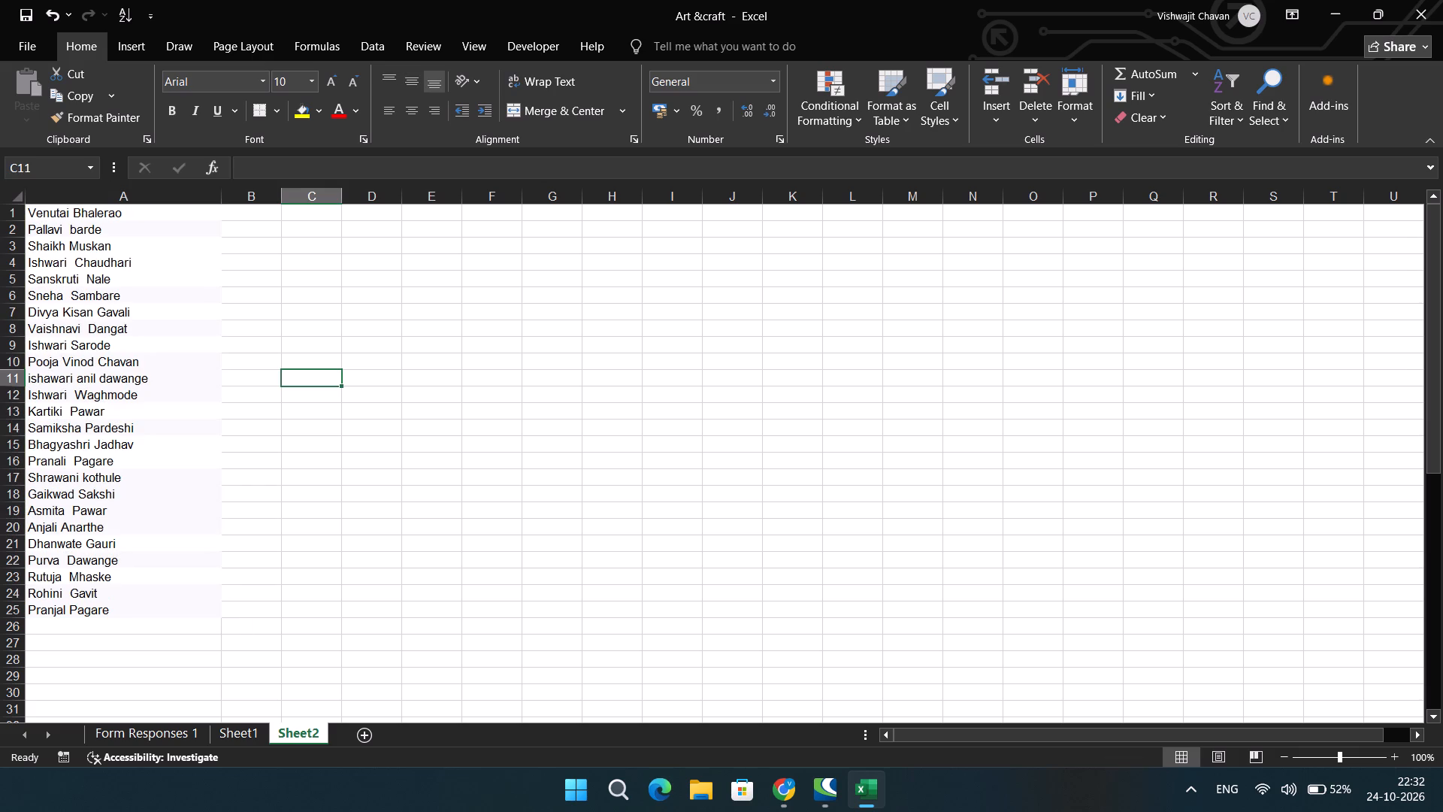
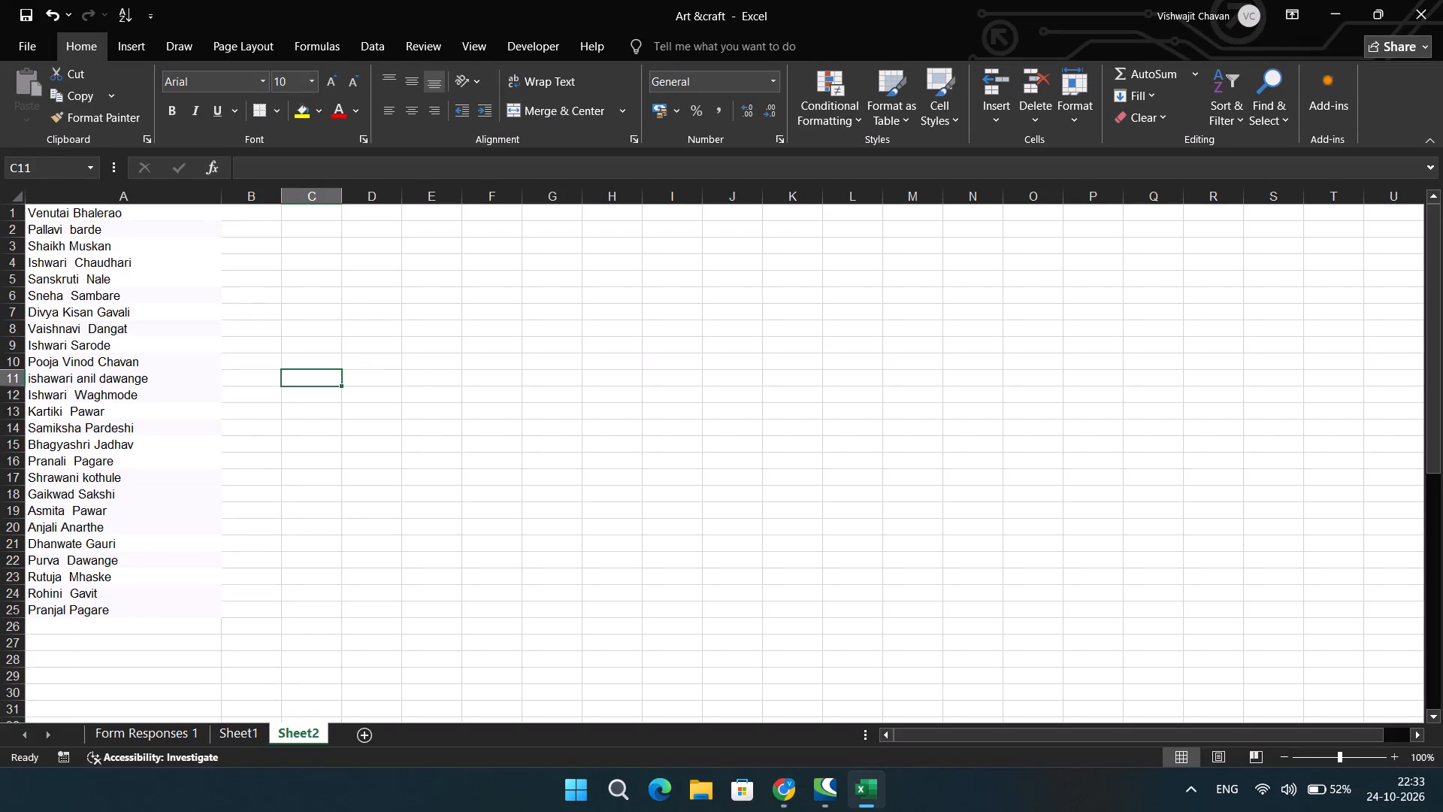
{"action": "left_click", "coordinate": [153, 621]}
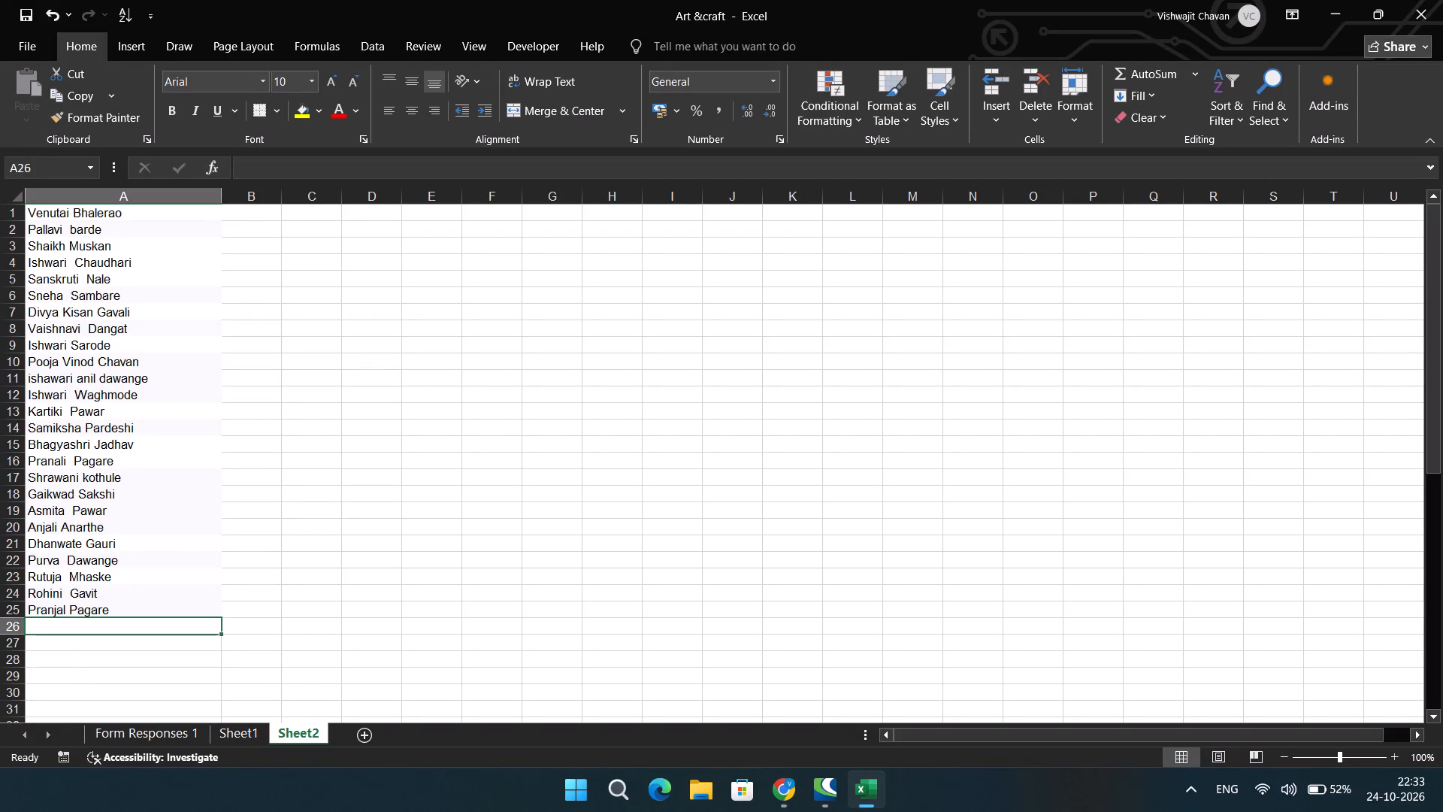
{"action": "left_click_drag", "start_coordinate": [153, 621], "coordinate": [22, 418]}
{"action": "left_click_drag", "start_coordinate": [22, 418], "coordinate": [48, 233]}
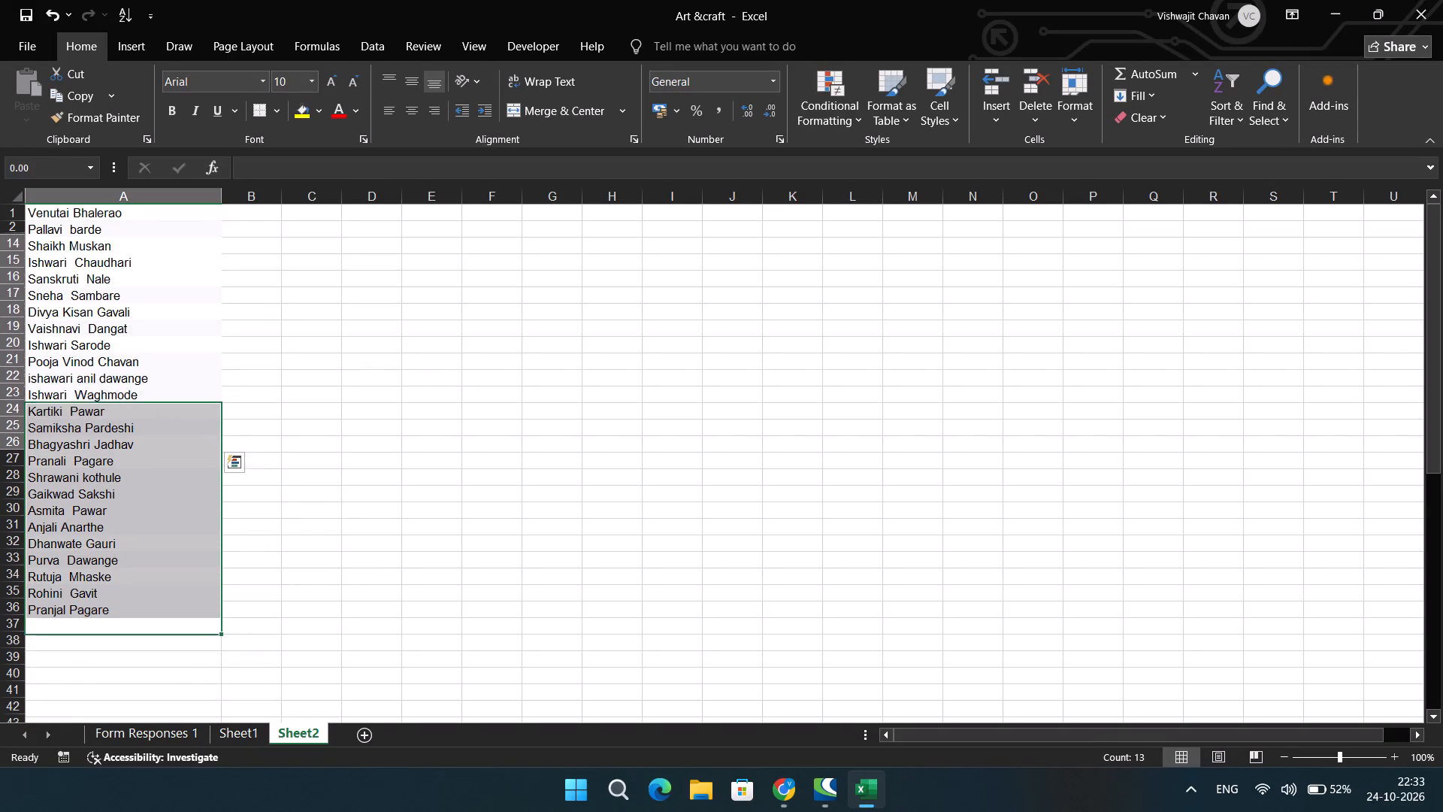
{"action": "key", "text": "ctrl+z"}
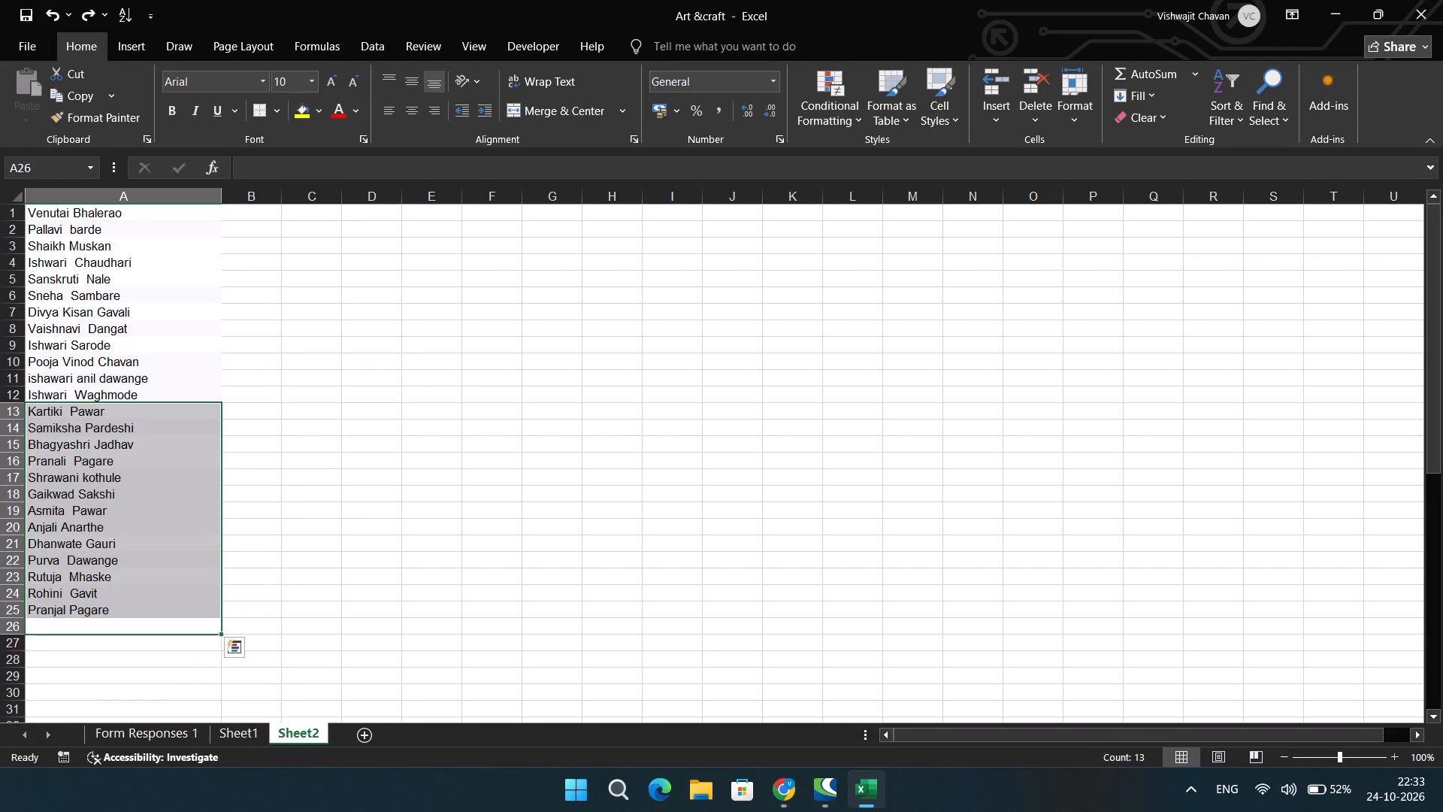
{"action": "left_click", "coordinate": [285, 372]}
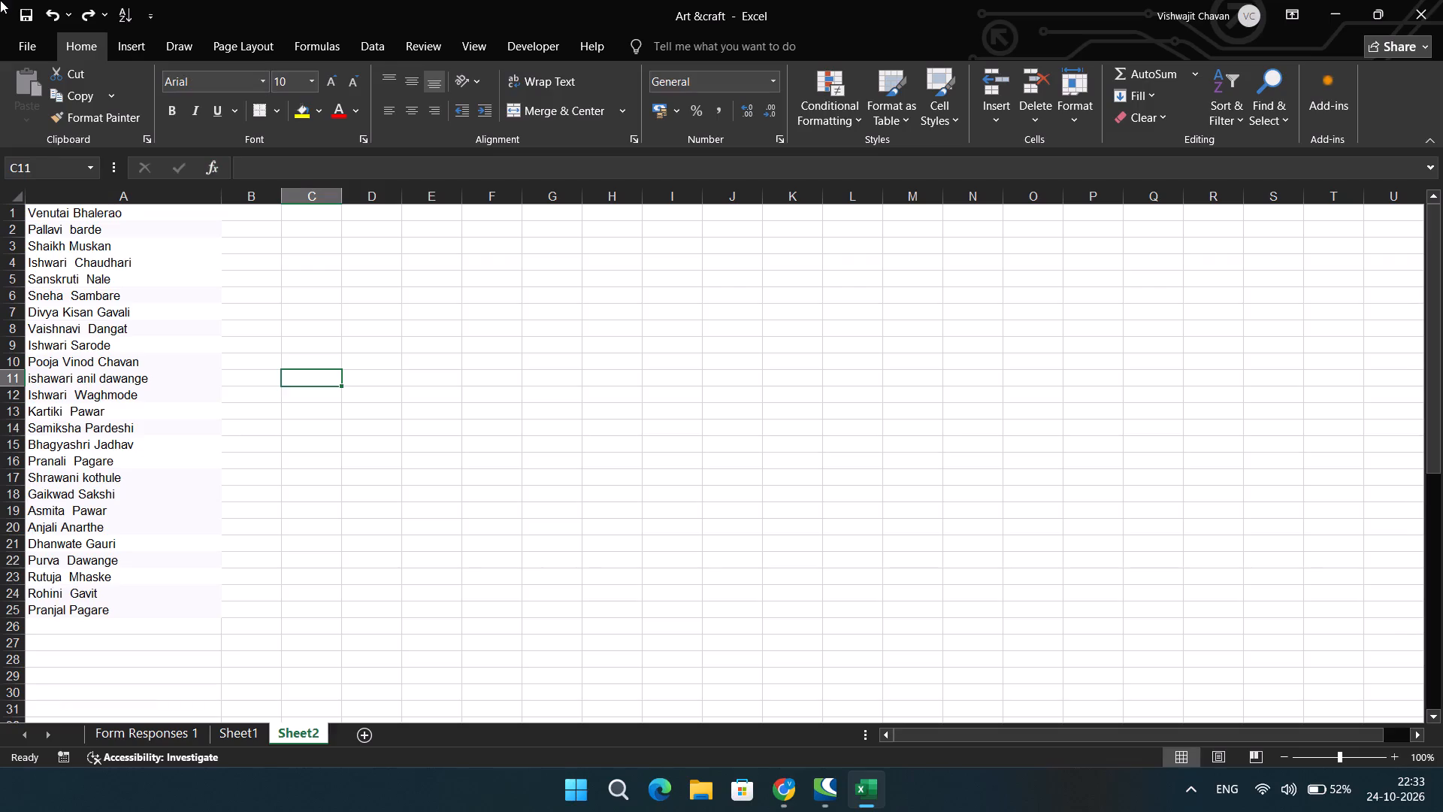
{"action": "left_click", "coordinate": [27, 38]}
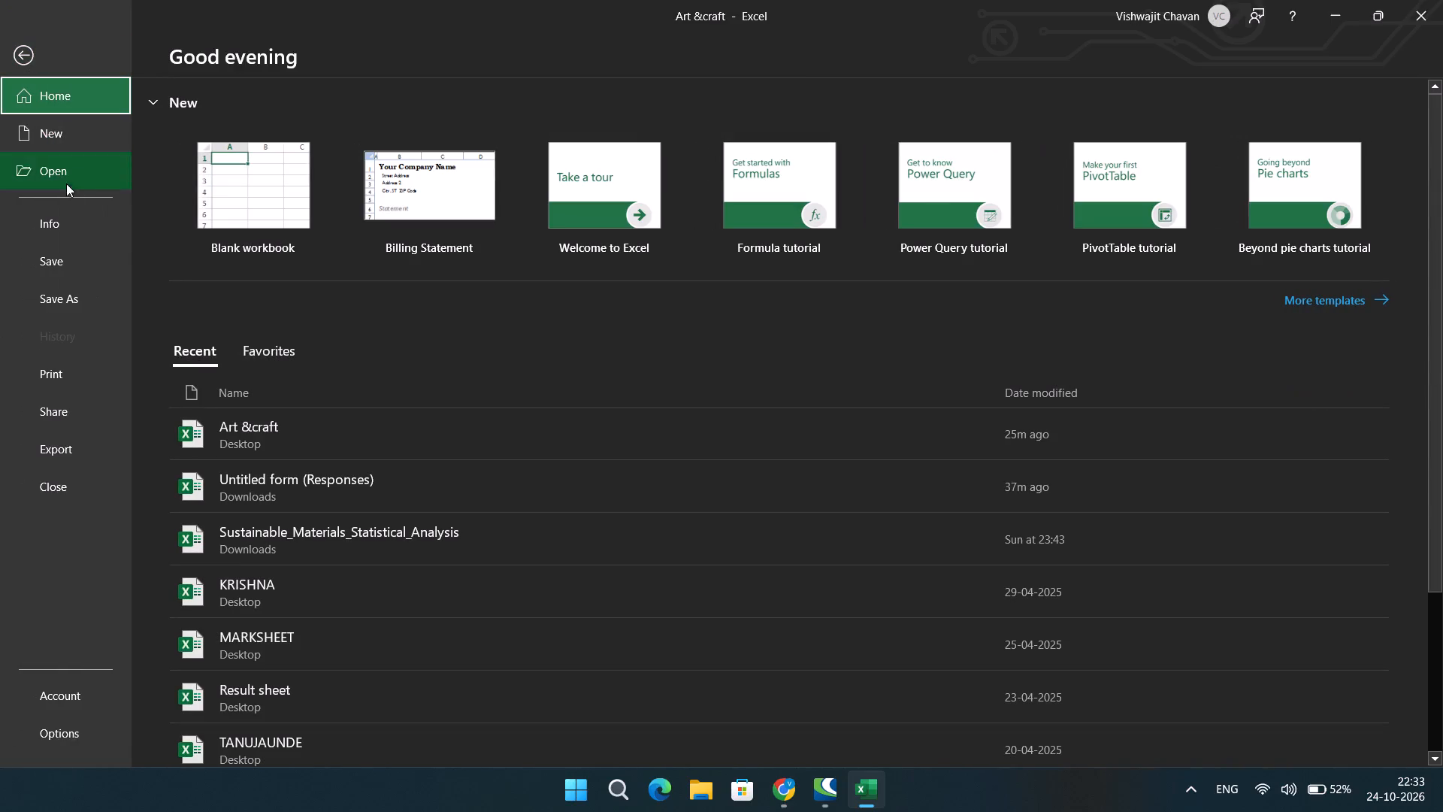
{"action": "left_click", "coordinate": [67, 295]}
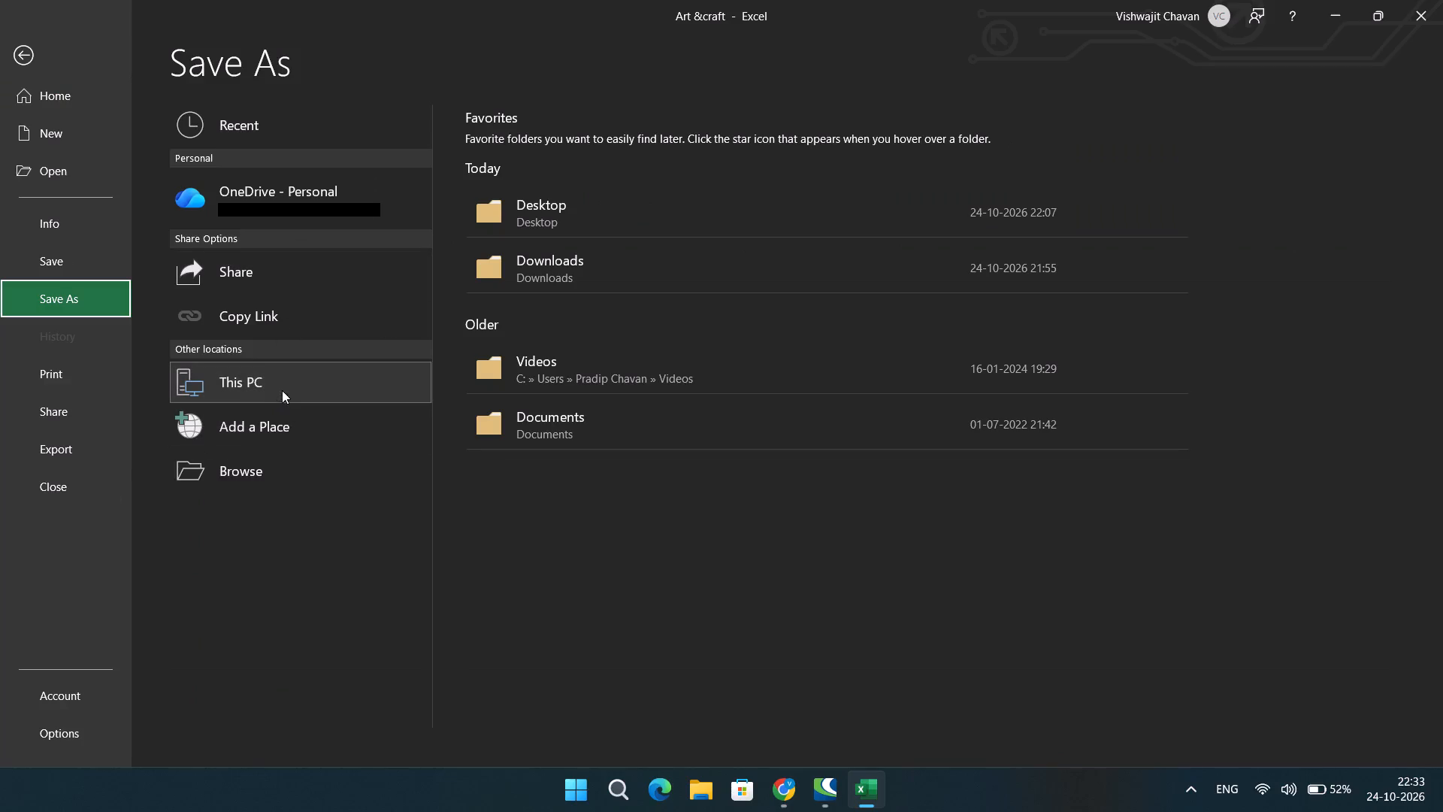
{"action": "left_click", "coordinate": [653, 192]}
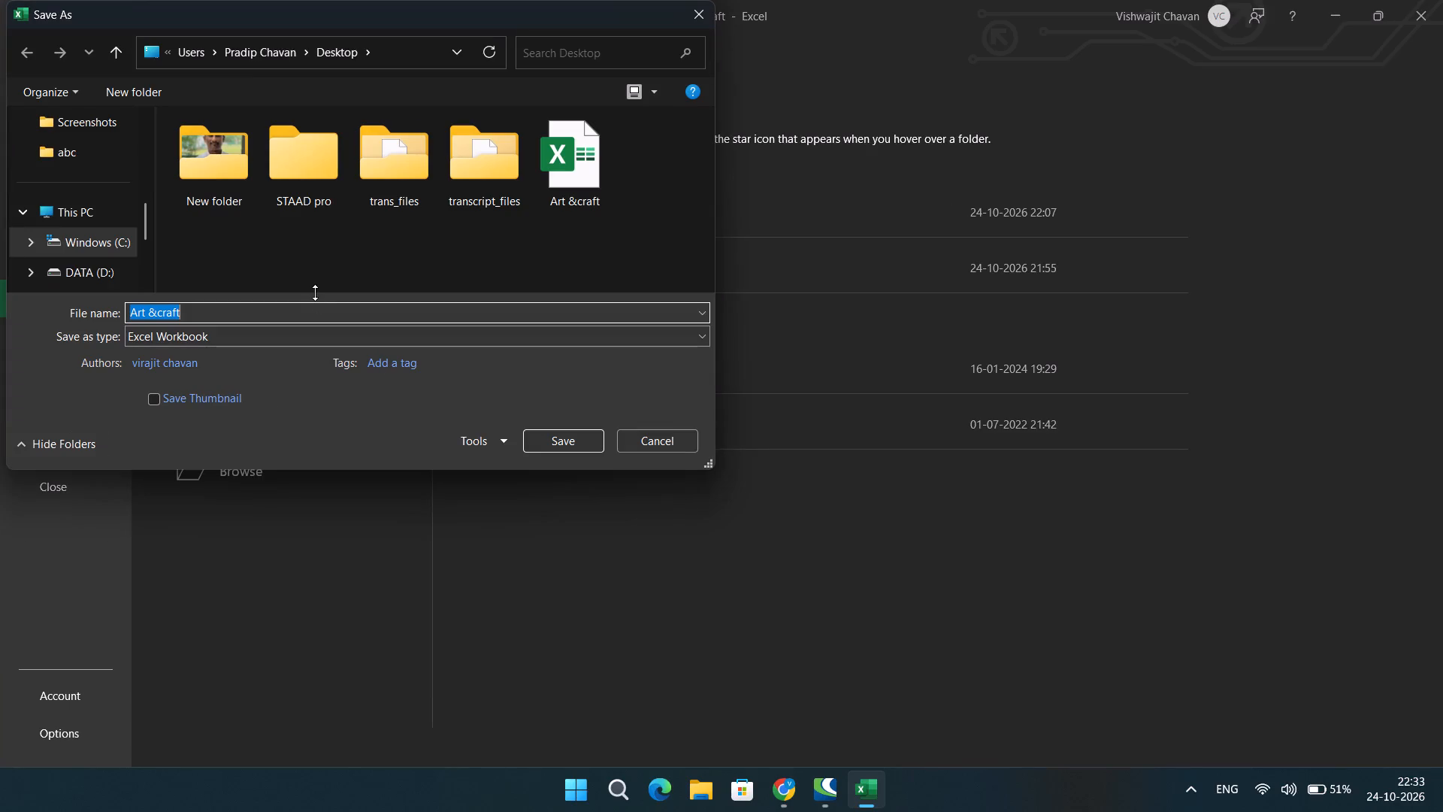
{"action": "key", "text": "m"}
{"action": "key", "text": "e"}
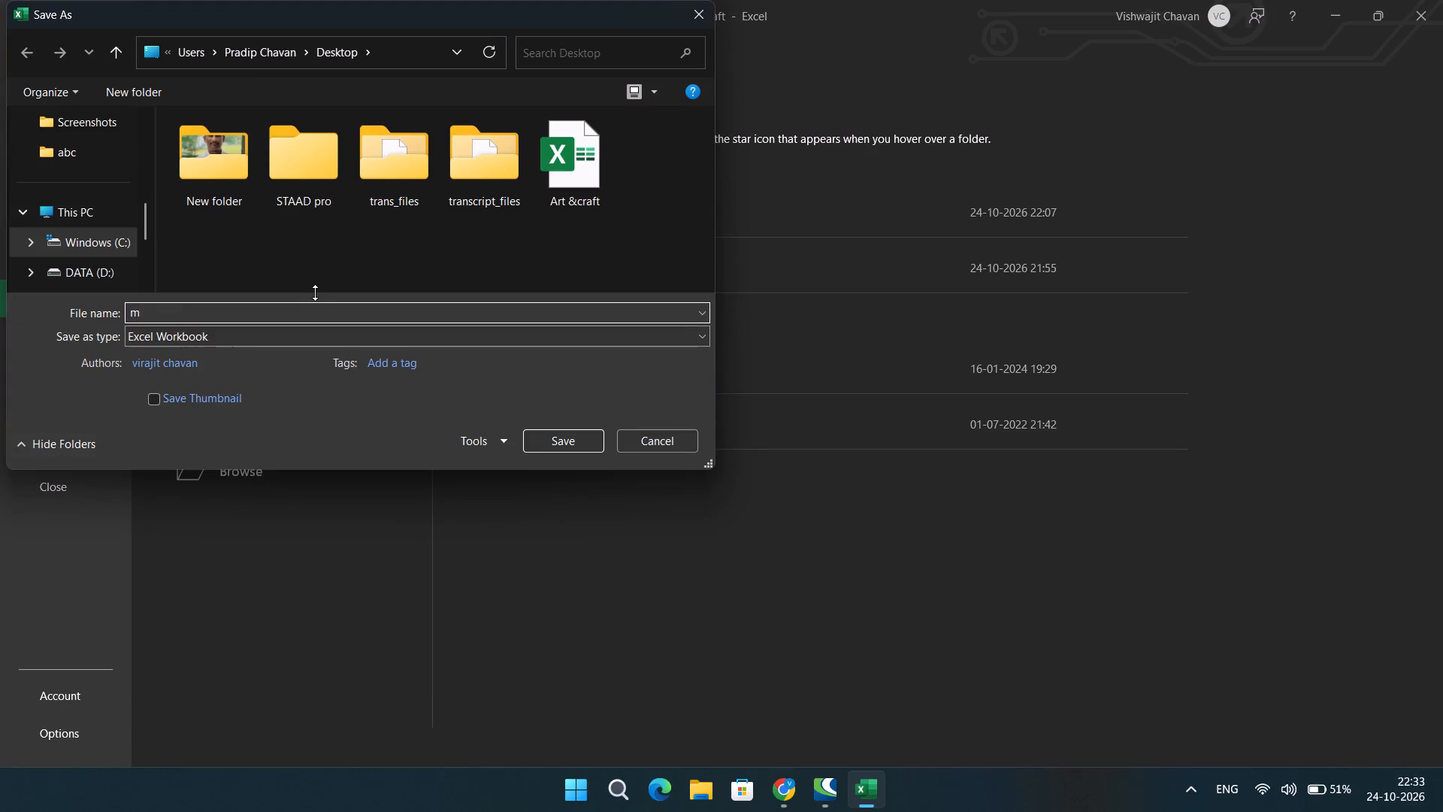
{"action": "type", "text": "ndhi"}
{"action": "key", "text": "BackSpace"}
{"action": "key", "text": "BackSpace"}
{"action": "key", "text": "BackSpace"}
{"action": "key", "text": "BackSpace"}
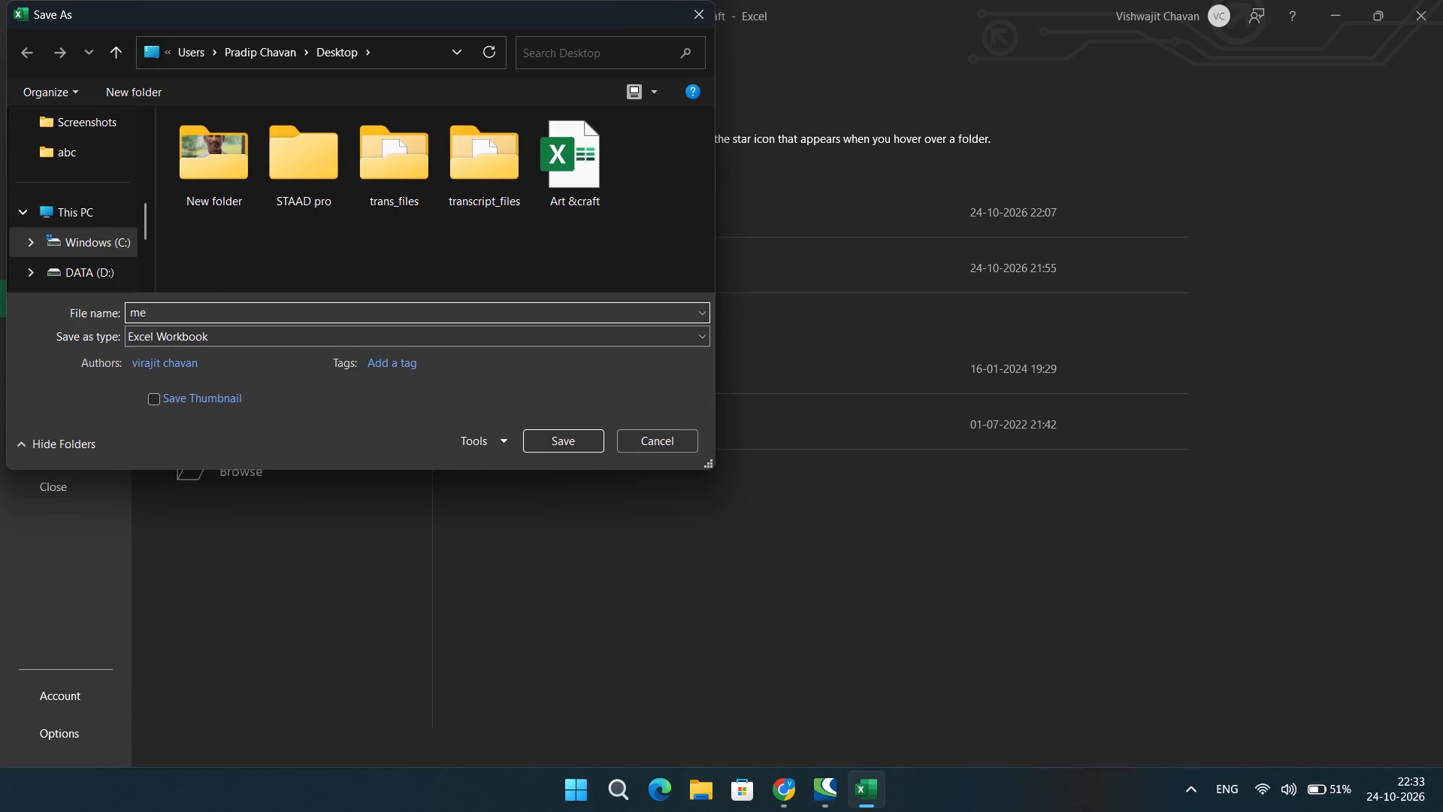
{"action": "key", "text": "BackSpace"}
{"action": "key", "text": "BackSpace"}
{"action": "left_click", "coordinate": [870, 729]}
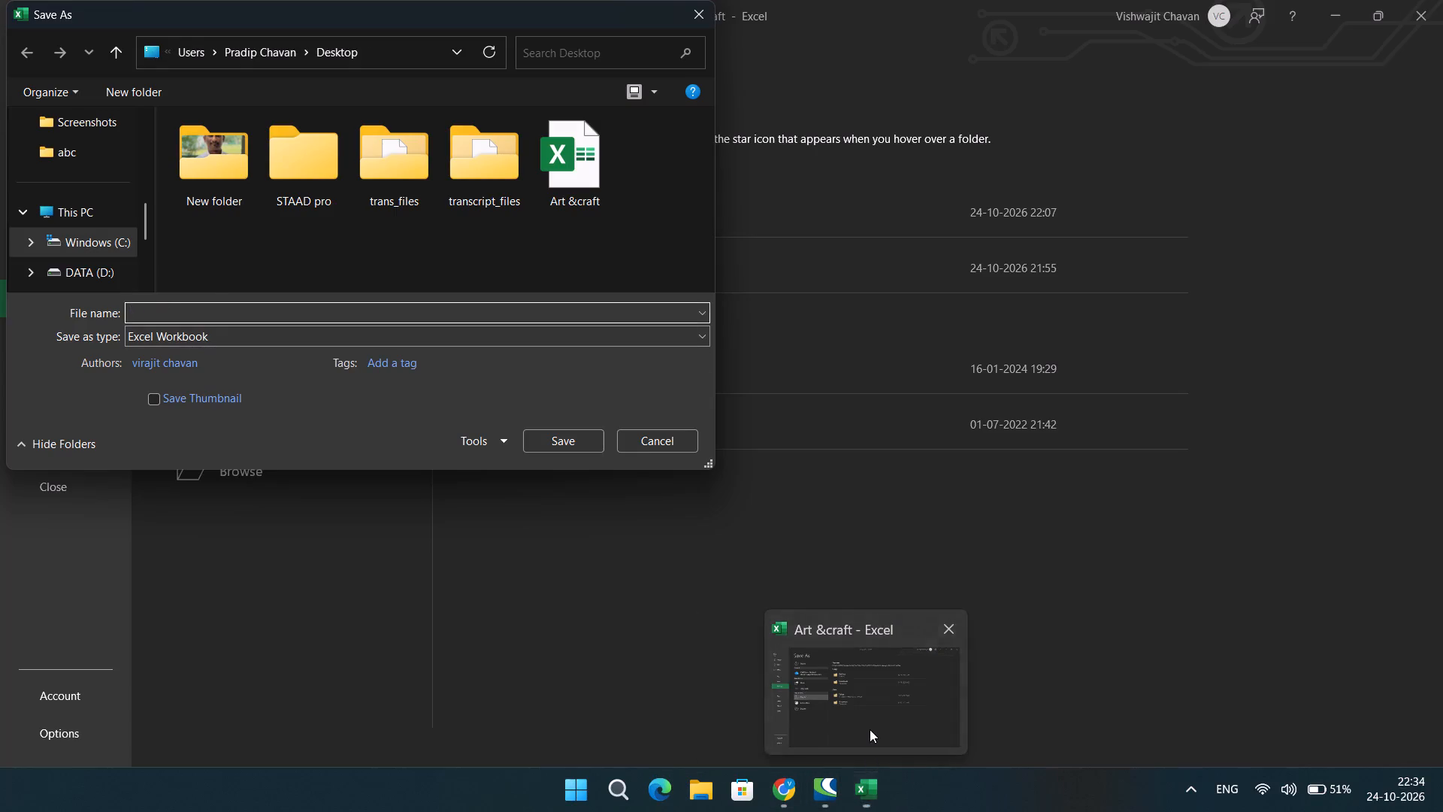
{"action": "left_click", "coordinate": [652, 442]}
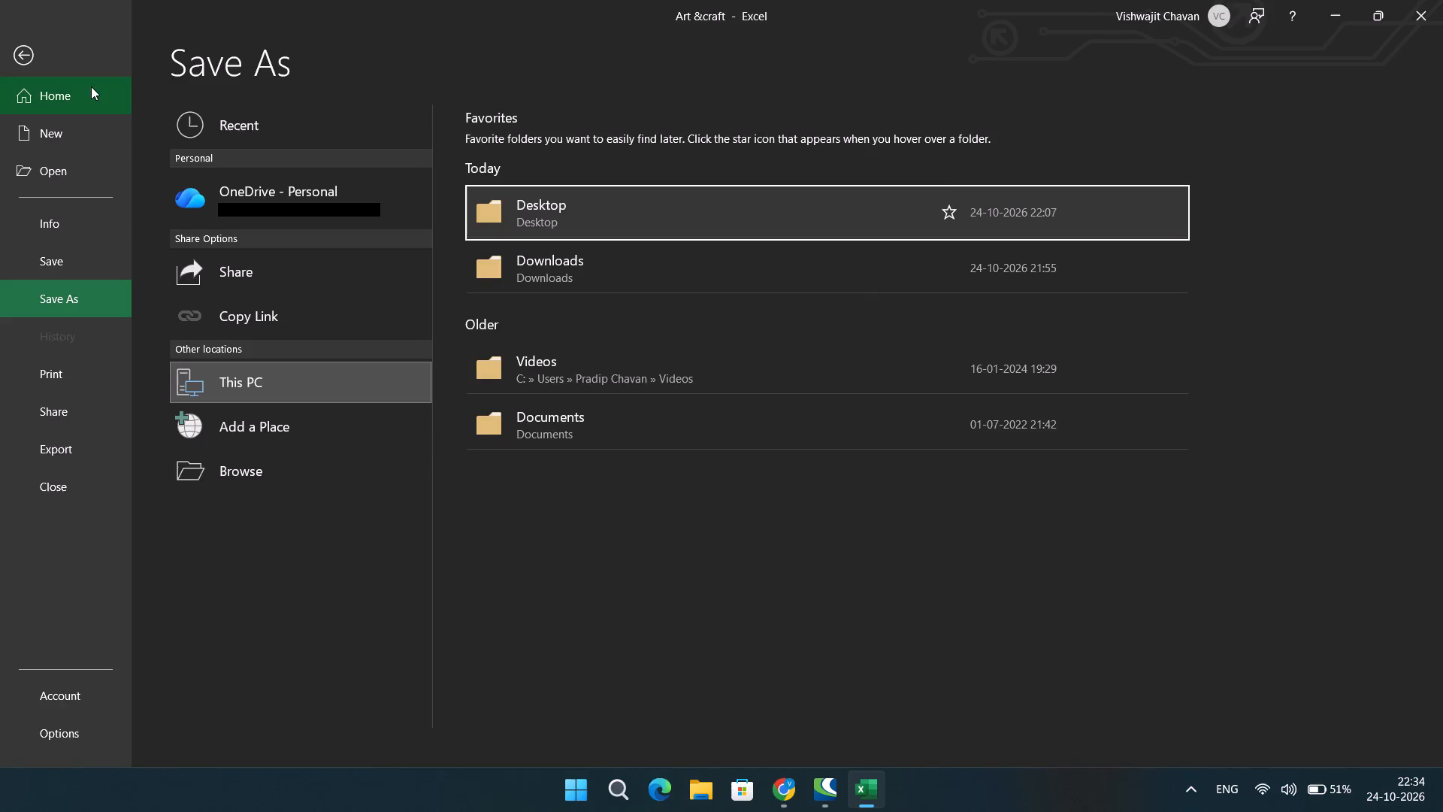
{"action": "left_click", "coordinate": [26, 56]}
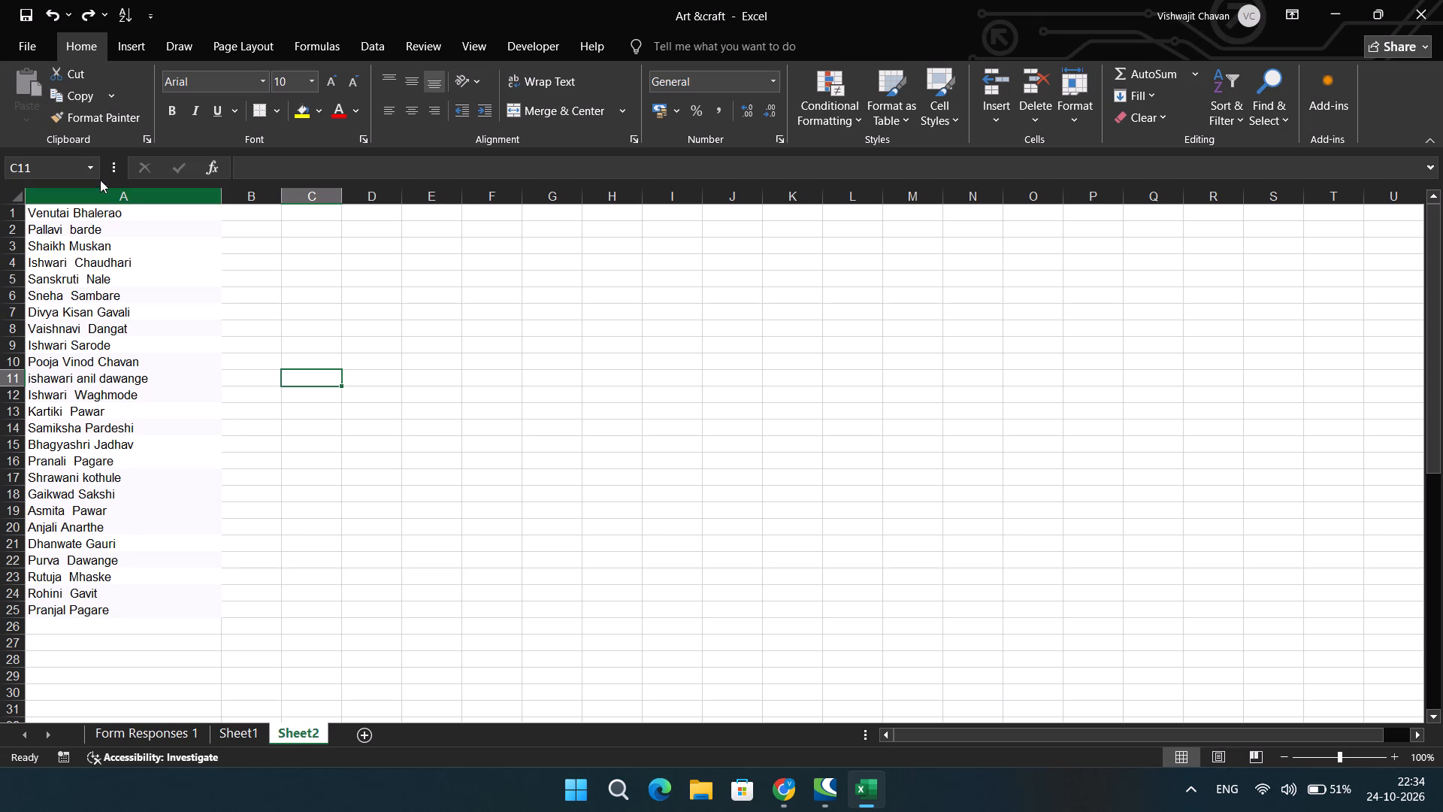
Copy the category text "Mehendi" from cell B108 on the Form Responses 1 sheet.
{"action": "left_click", "coordinate": [171, 729]}
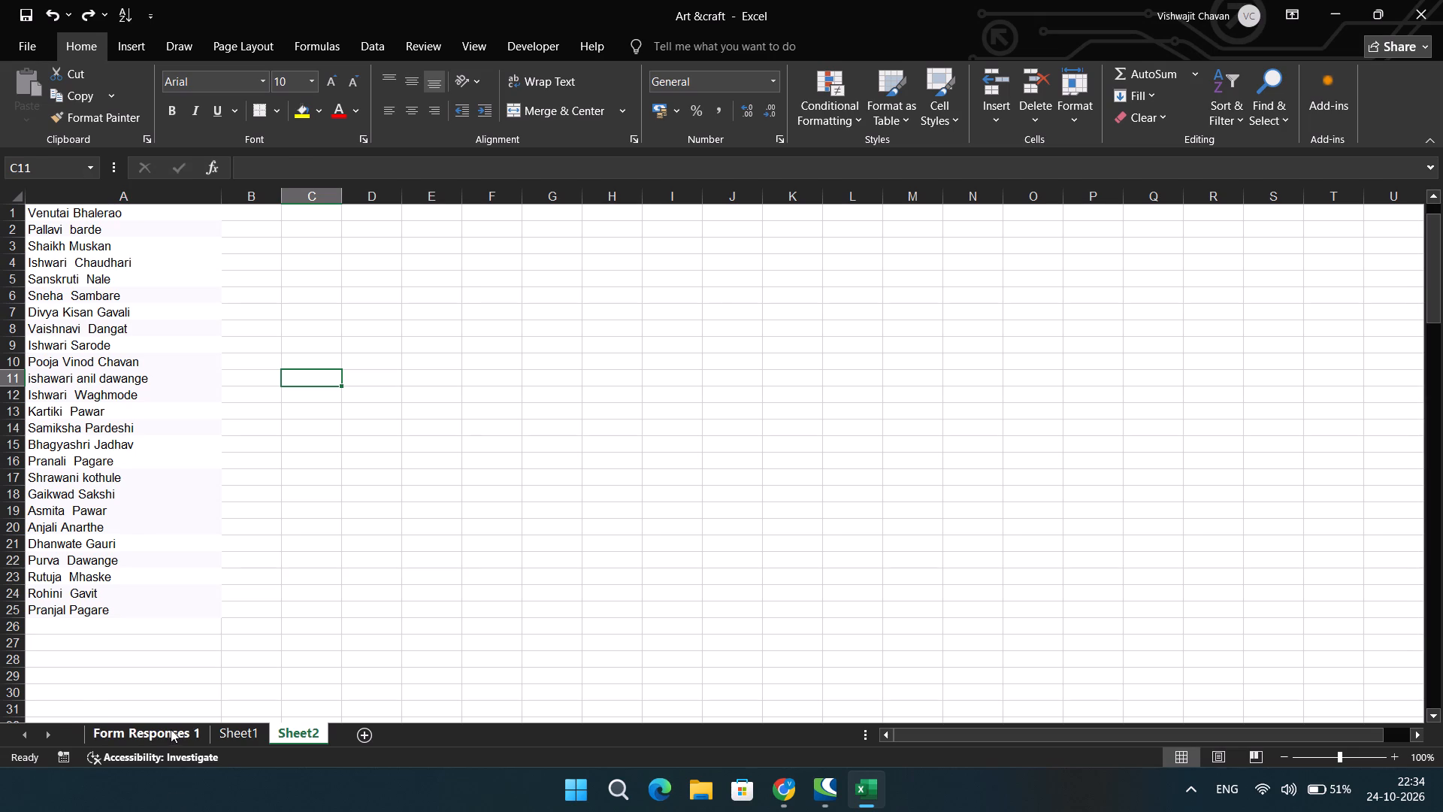
{"action": "triple_click", "coordinate": [262, 605]}
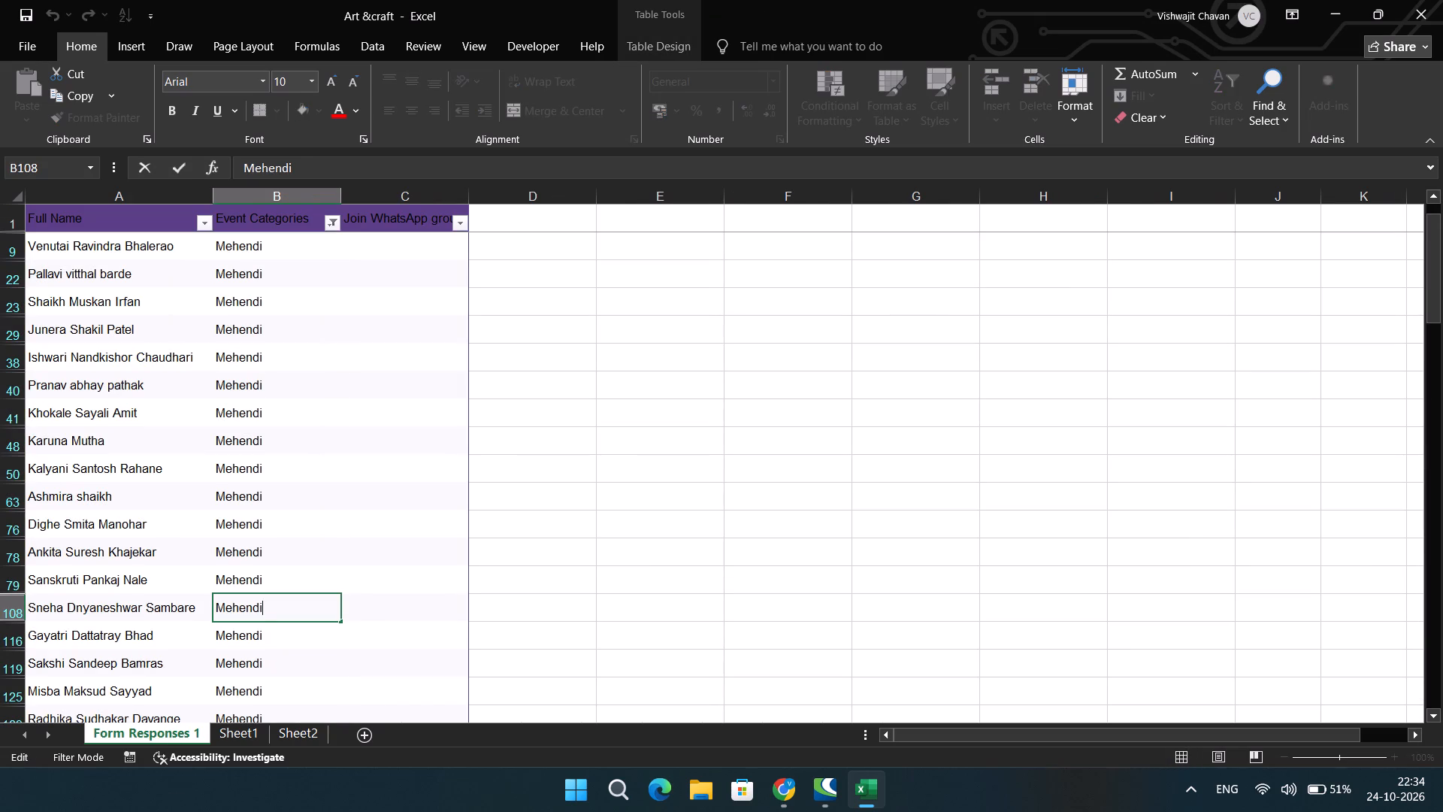
{"action": "left_click_drag", "start_coordinate": [270, 606], "coordinate": [214, 607]}
{"action": "key", "text": "ctrl+c"}
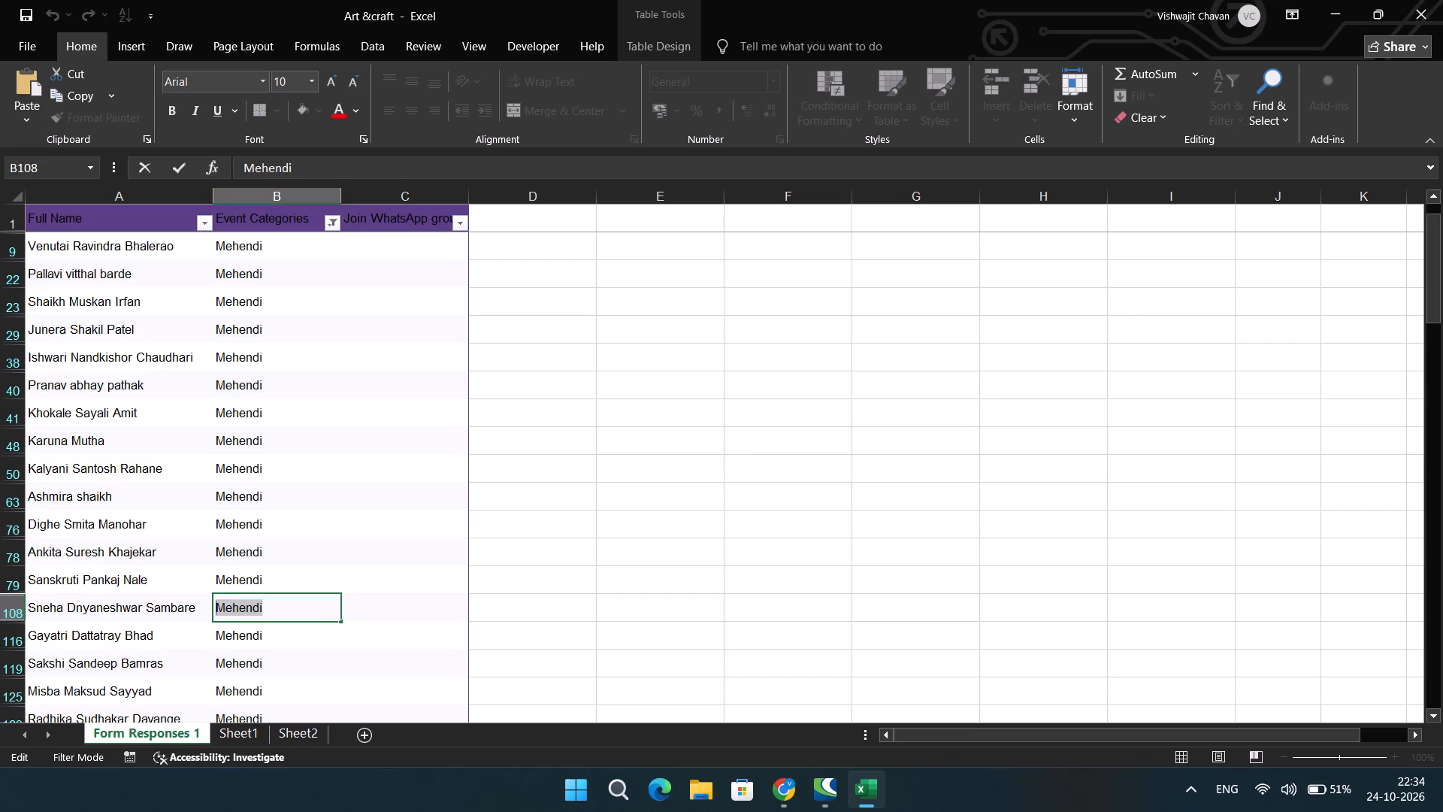
Return to Sheet2 and save a copy of the workbook to the Desktop, pasting Mehendi as the file name.
{"action": "left_click", "coordinate": [312, 733]}
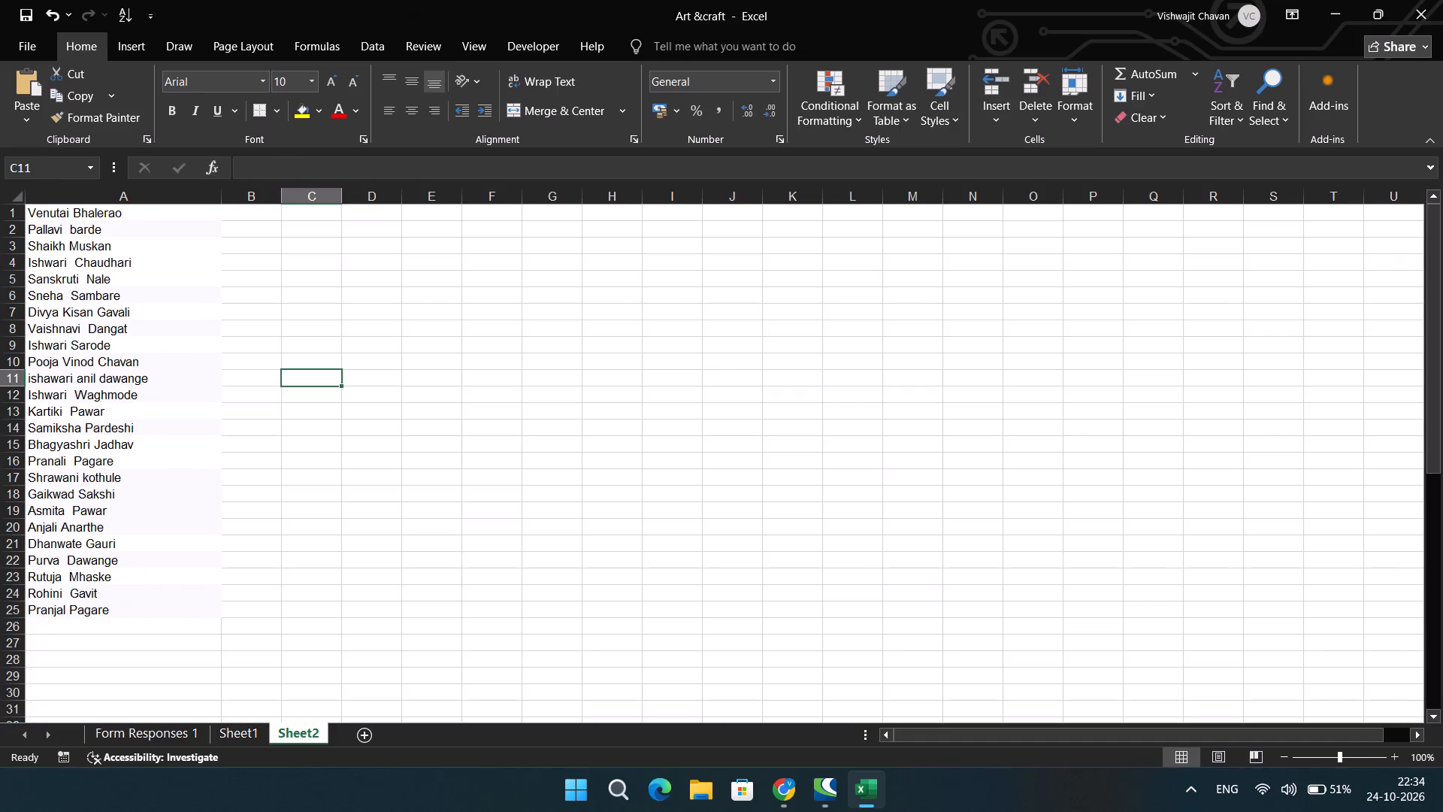
{"action": "left_click", "coordinate": [22, 51]}
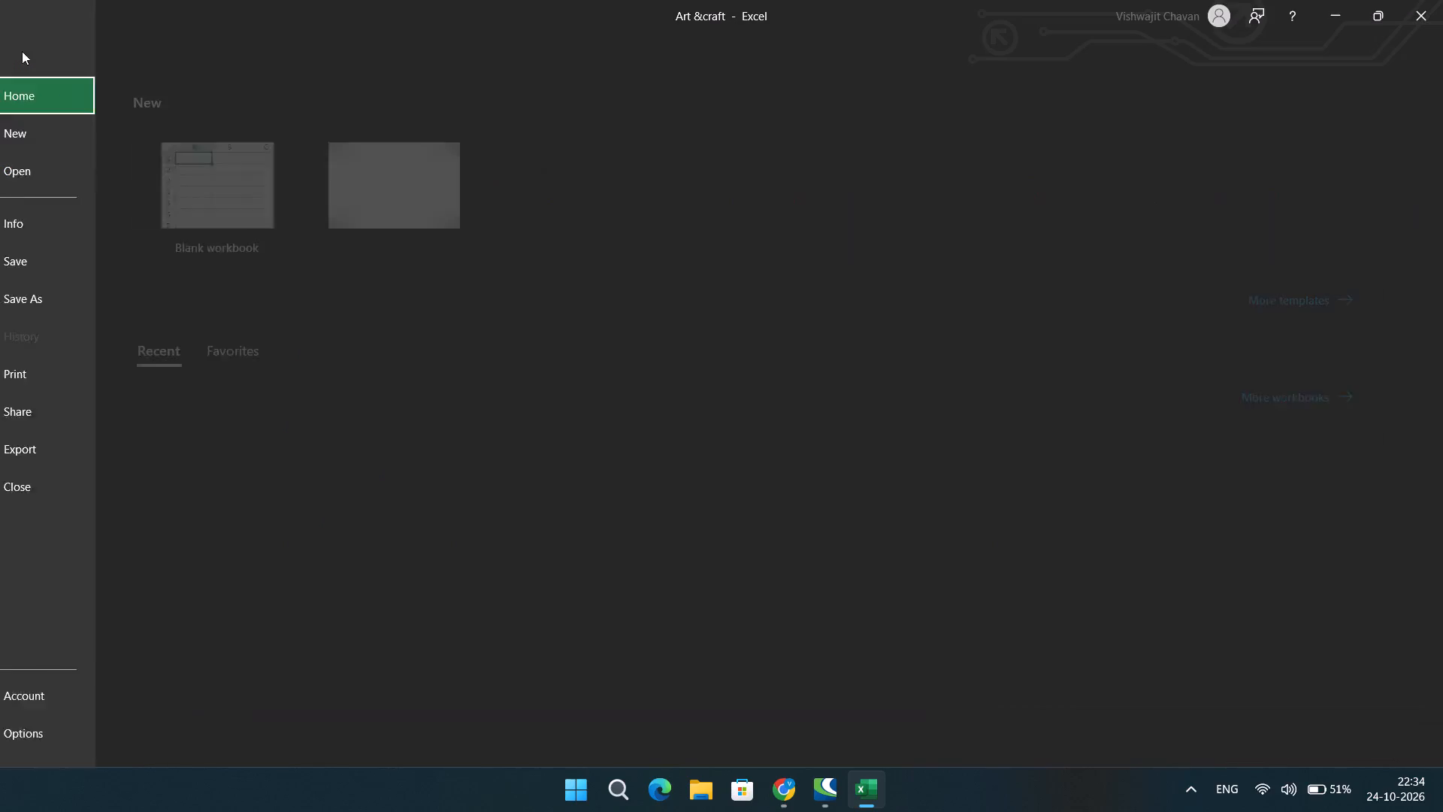
{"action": "left_click", "coordinate": [55, 282]}
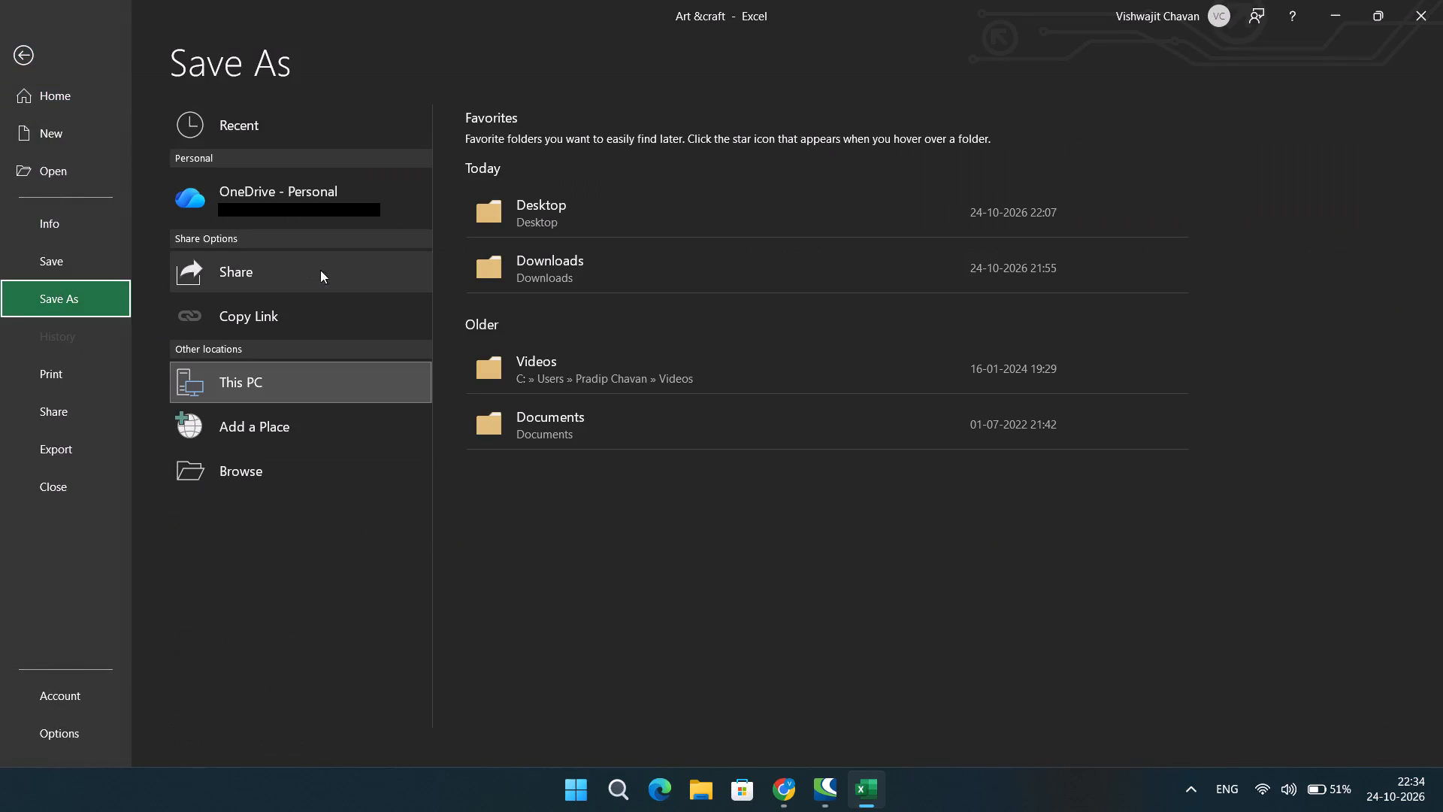
{"action": "double_click", "coordinate": [593, 225]}
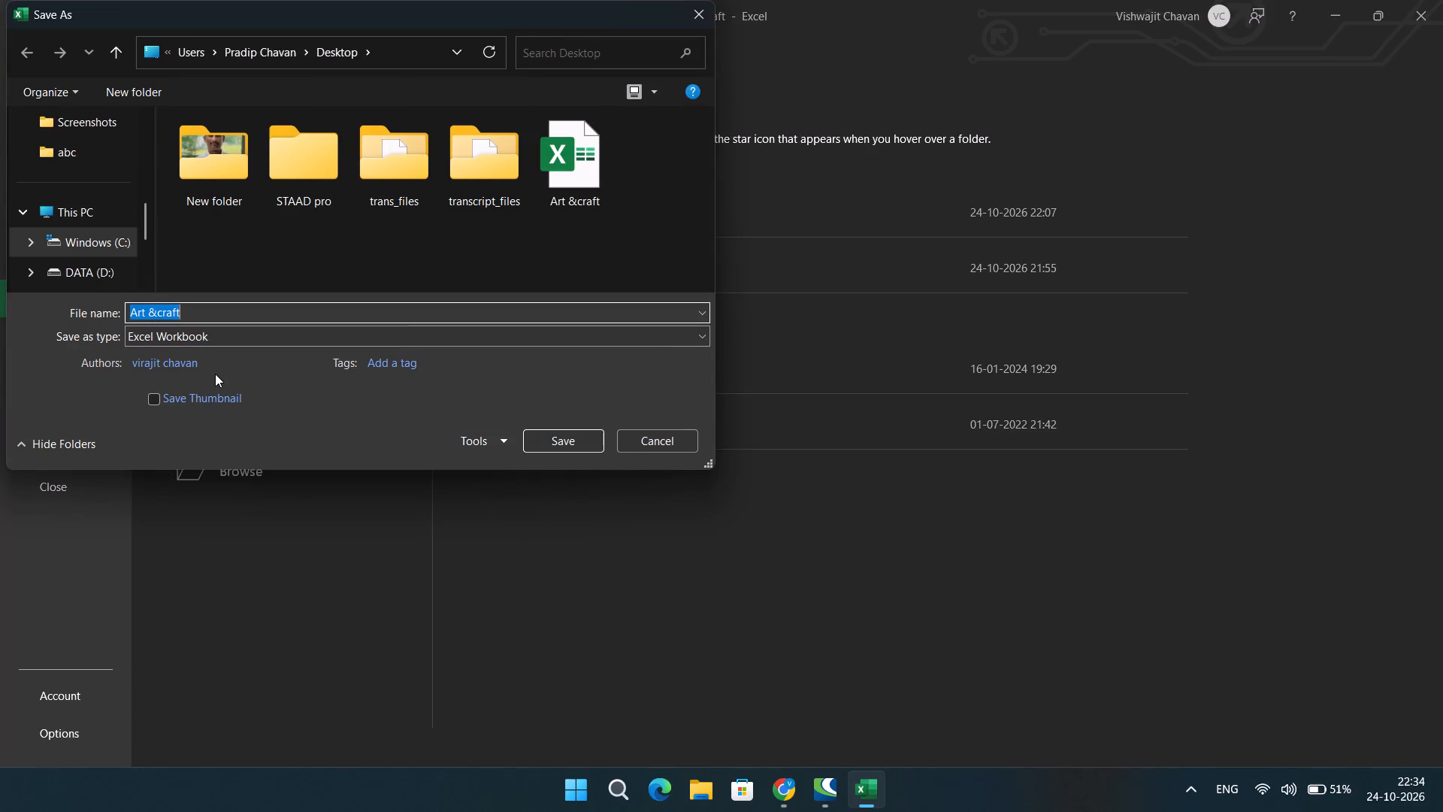
{"action": "key", "text": "ctrl+v"}
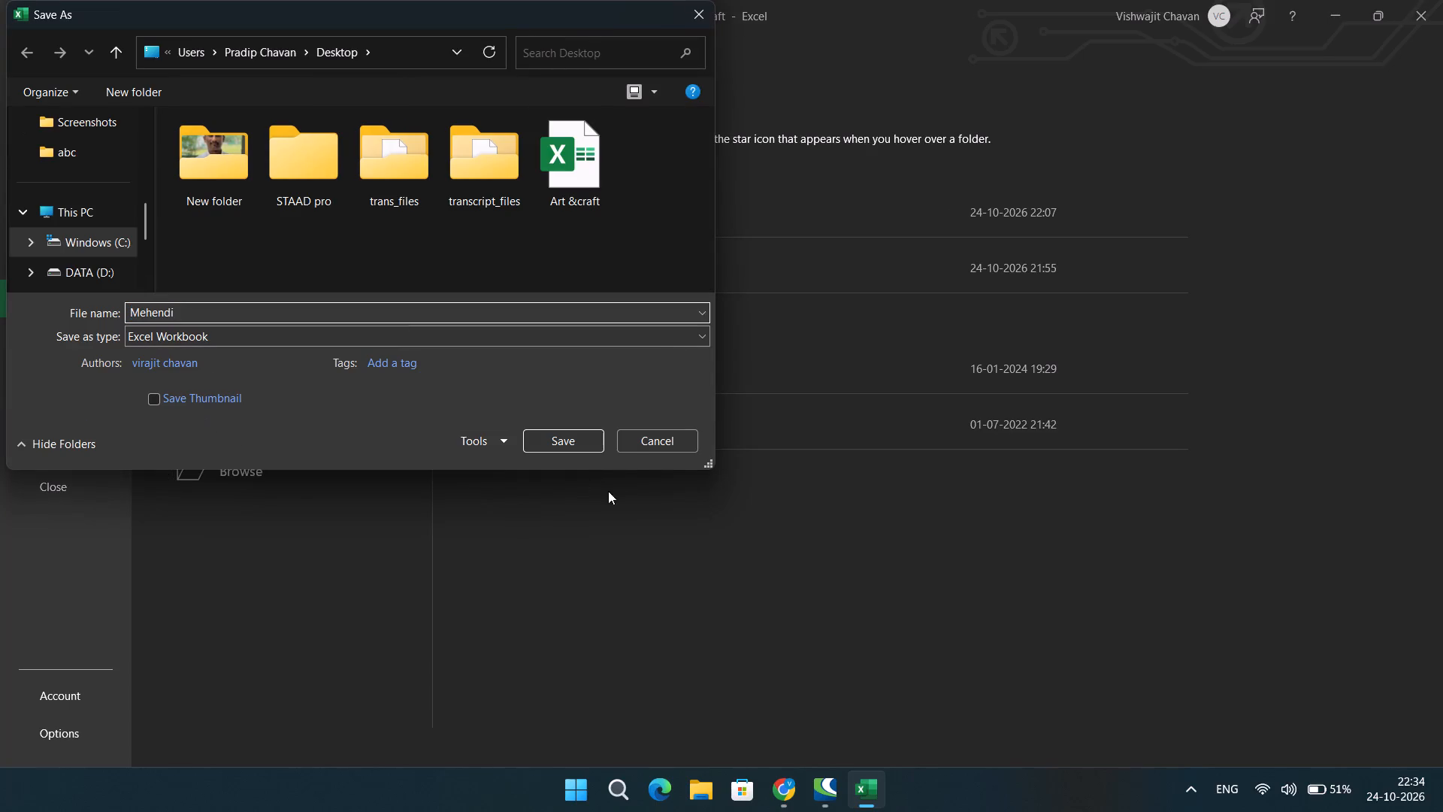
{"action": "left_click", "coordinate": [578, 431]}
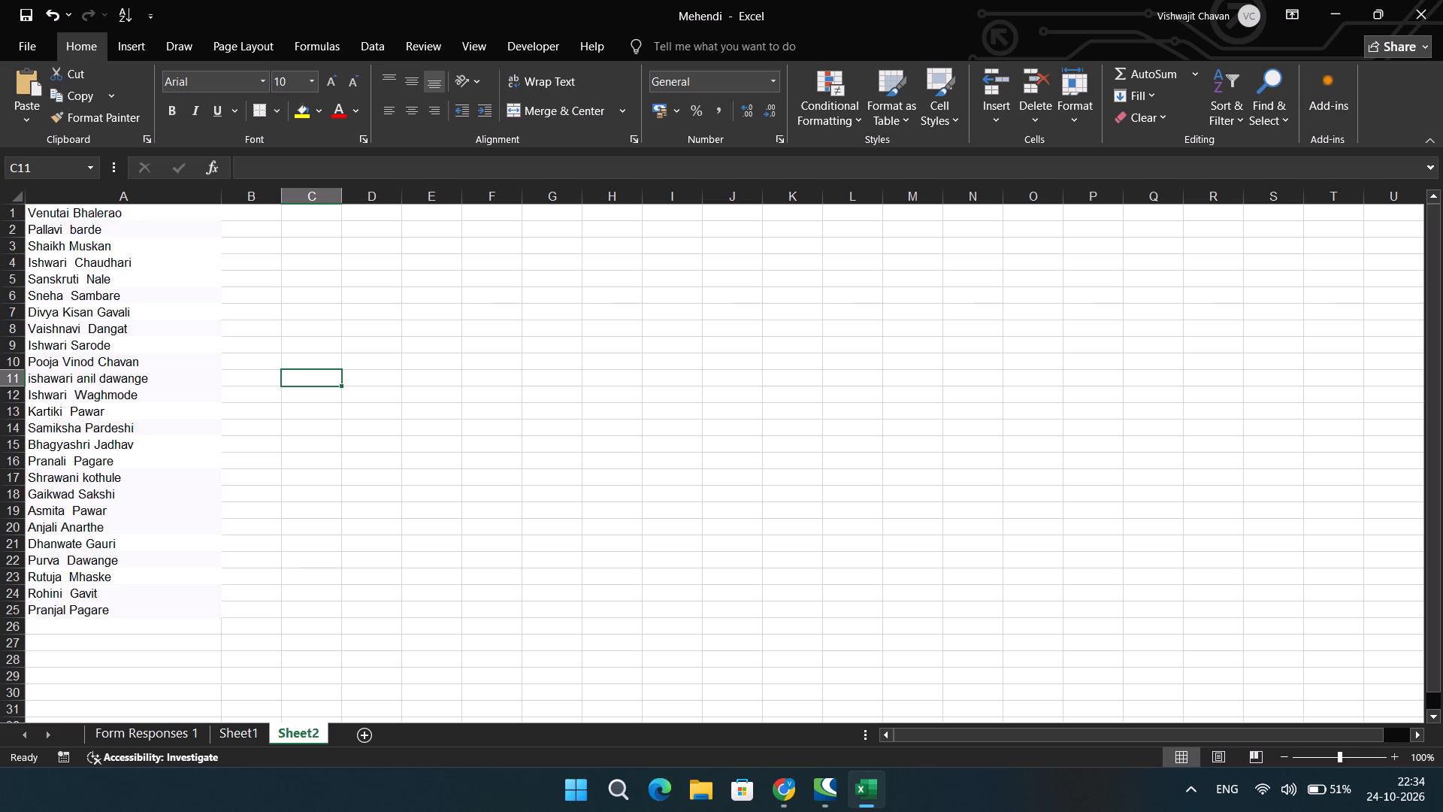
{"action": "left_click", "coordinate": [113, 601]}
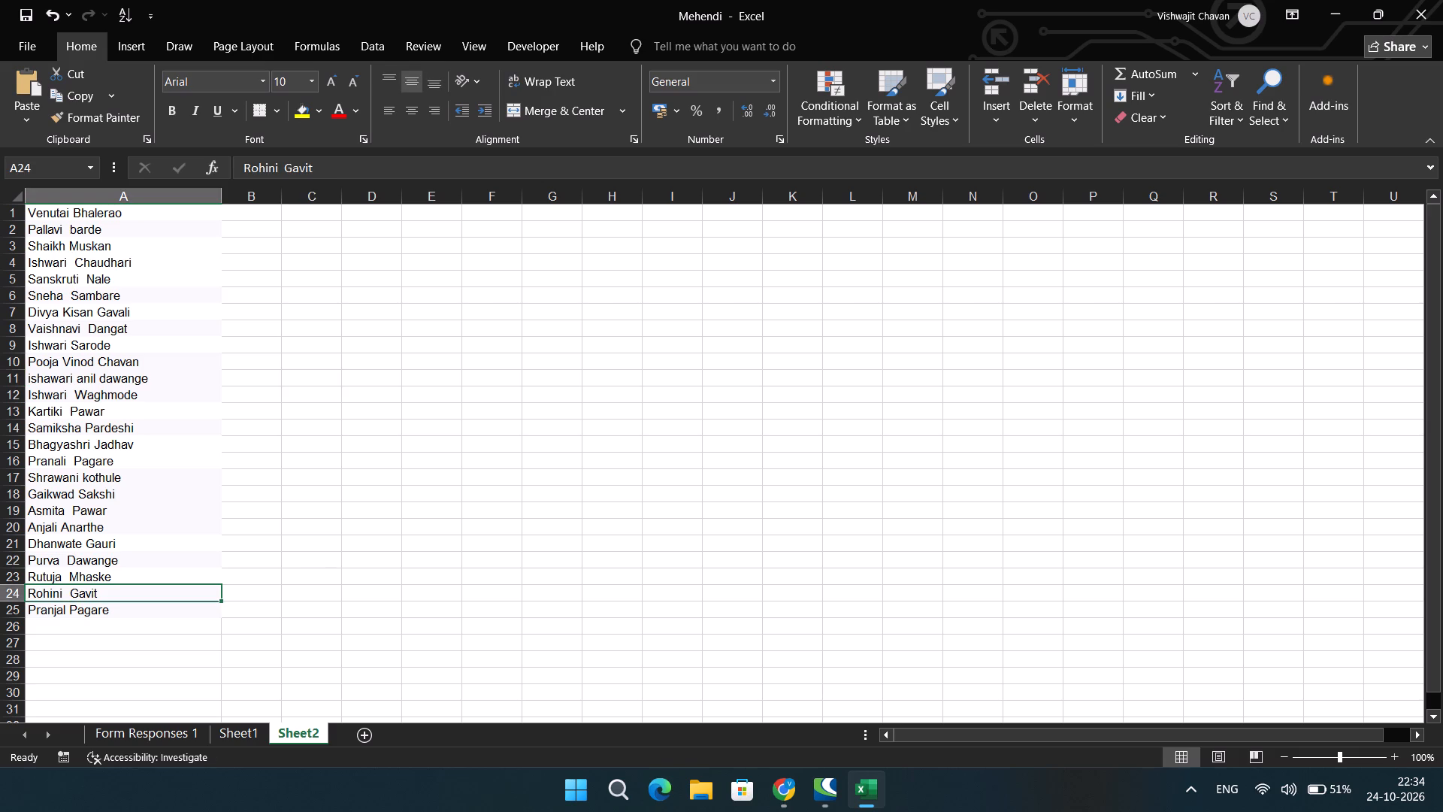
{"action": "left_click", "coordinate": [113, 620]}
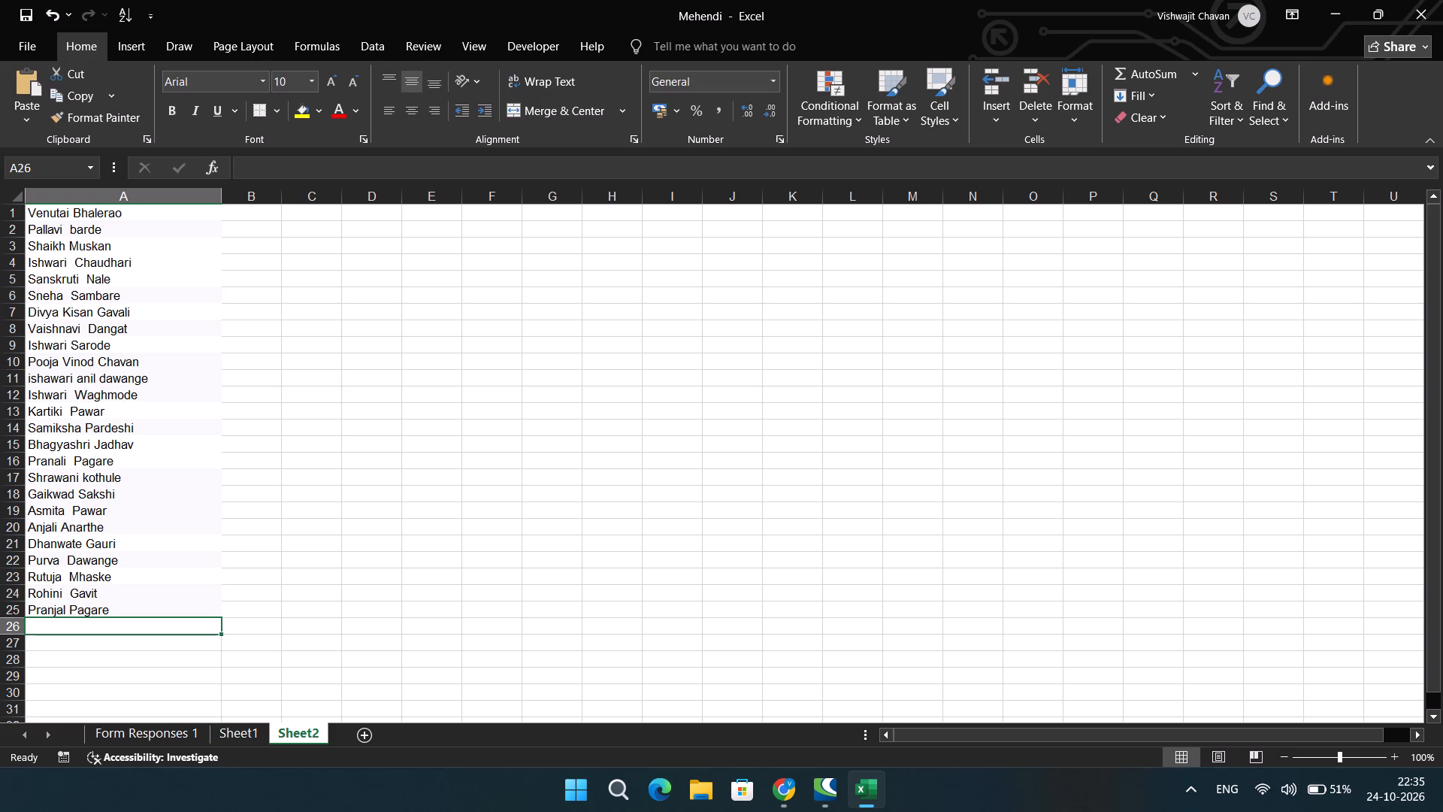
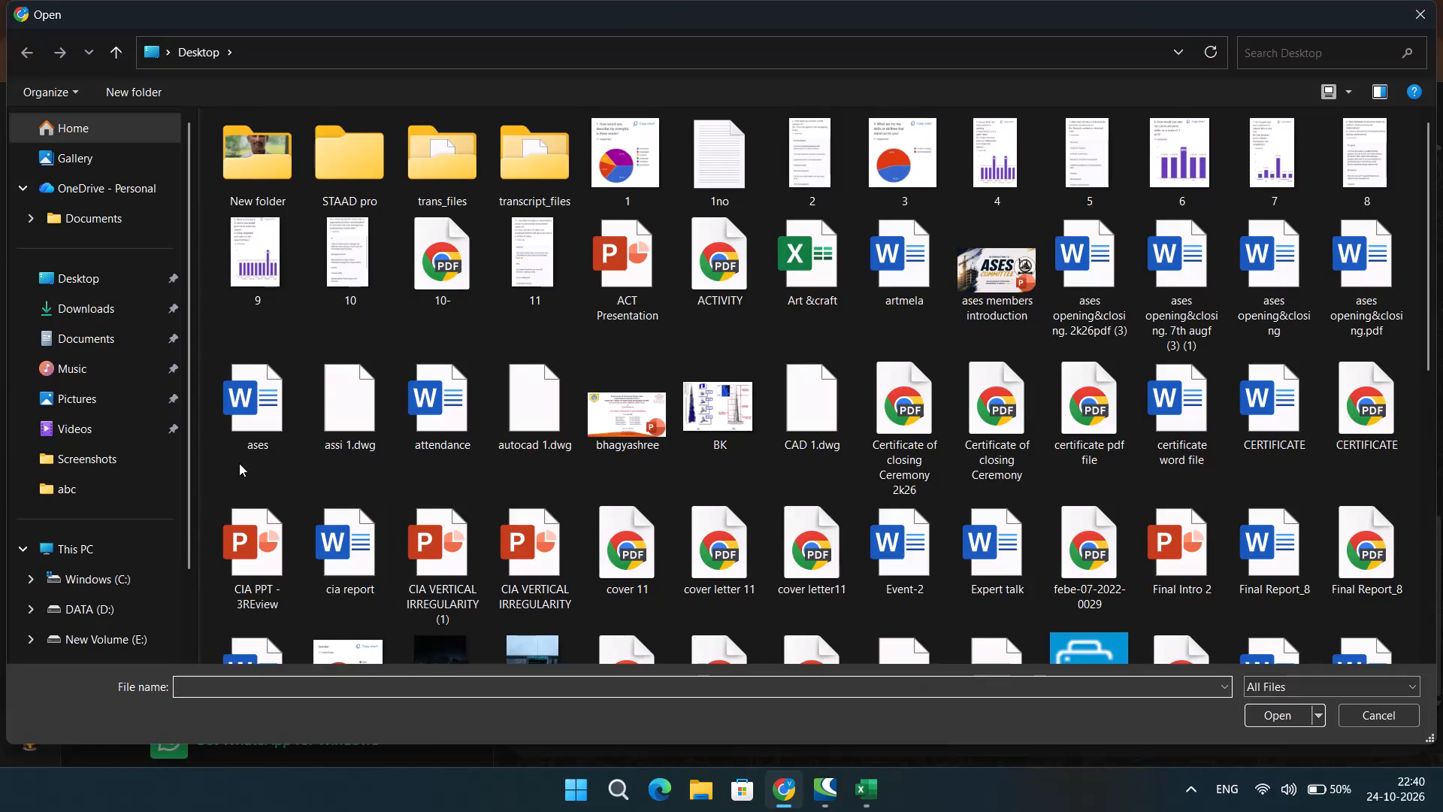
Browse the Desktop and Home locations for the saved Mehendi workbook to attach in WhatsApp.
{"action": "left_click", "coordinate": [99, 268]}
{"action": "left_click", "coordinate": [133, 129]}
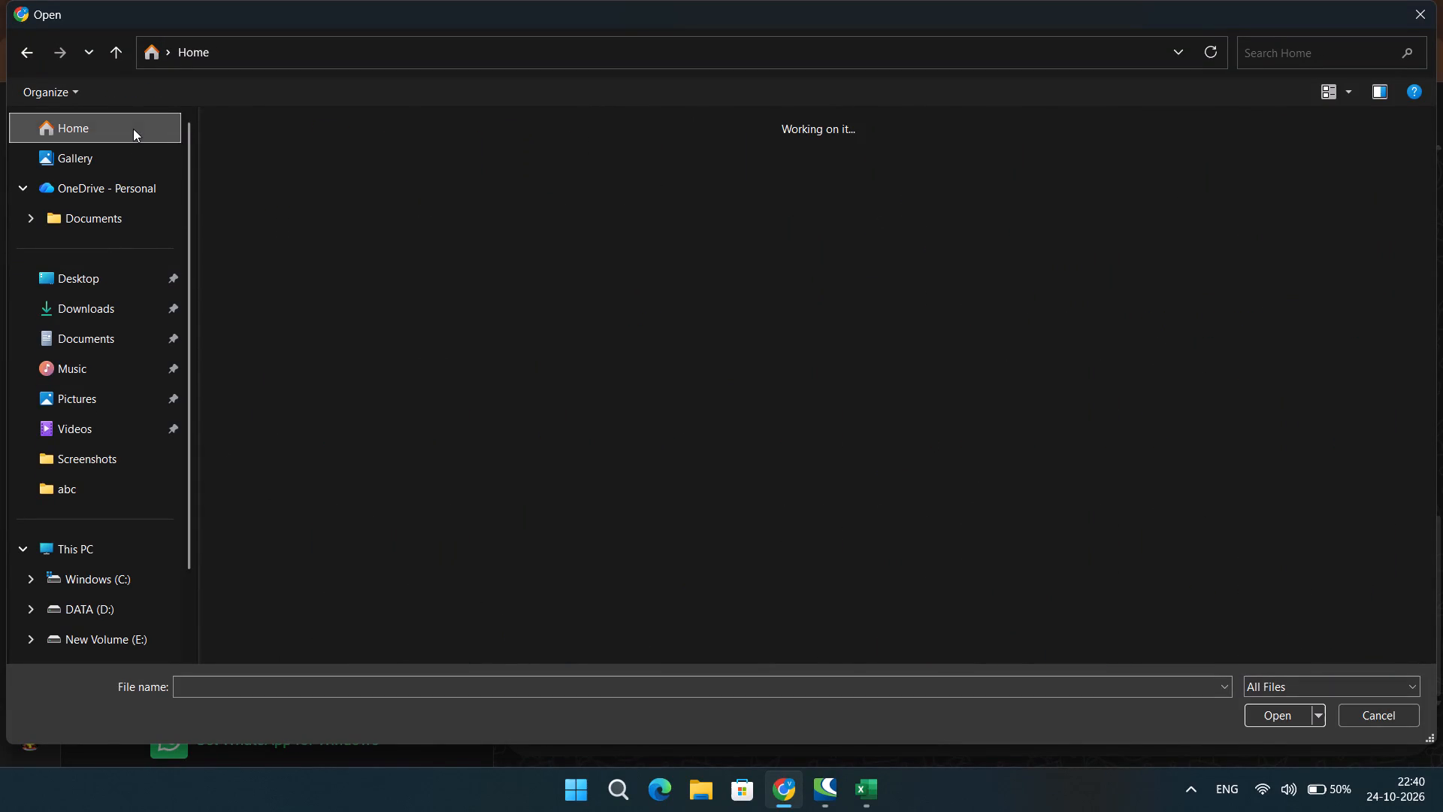
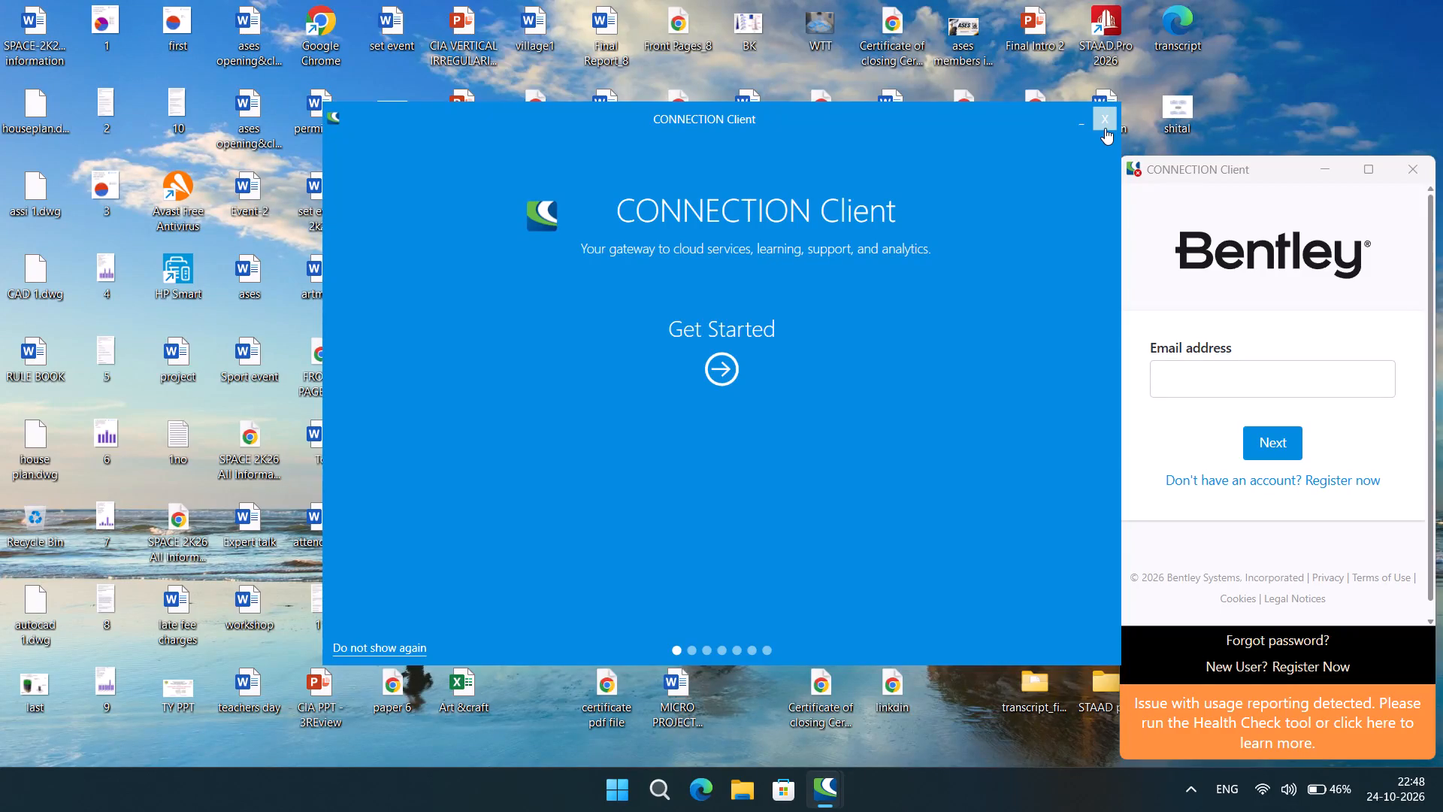
Close the CONNECTION Client welcome window and its Bentley sign-in window.
{"action": "left_click", "coordinate": [1105, 128]}
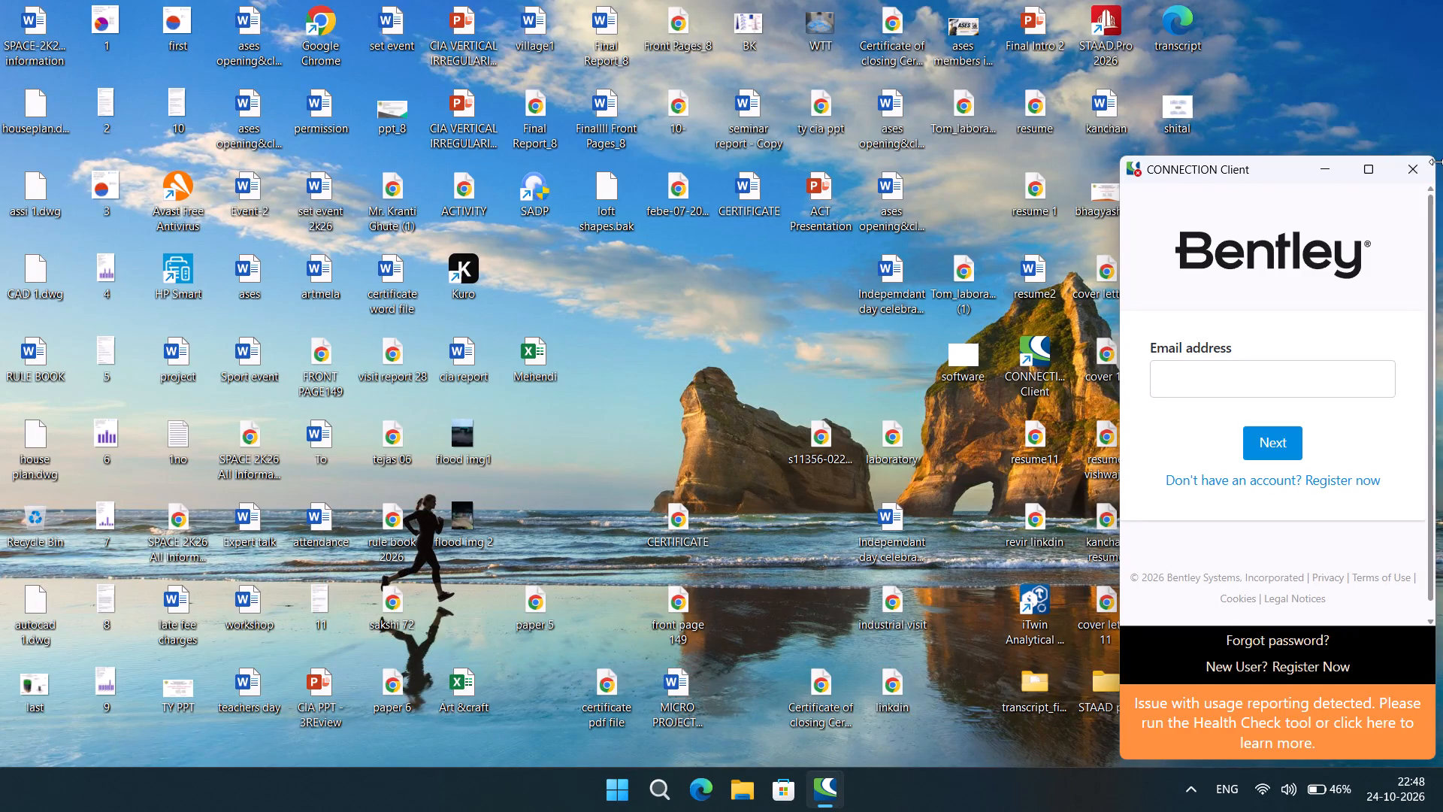
{"action": "left_click", "coordinate": [1421, 160]}
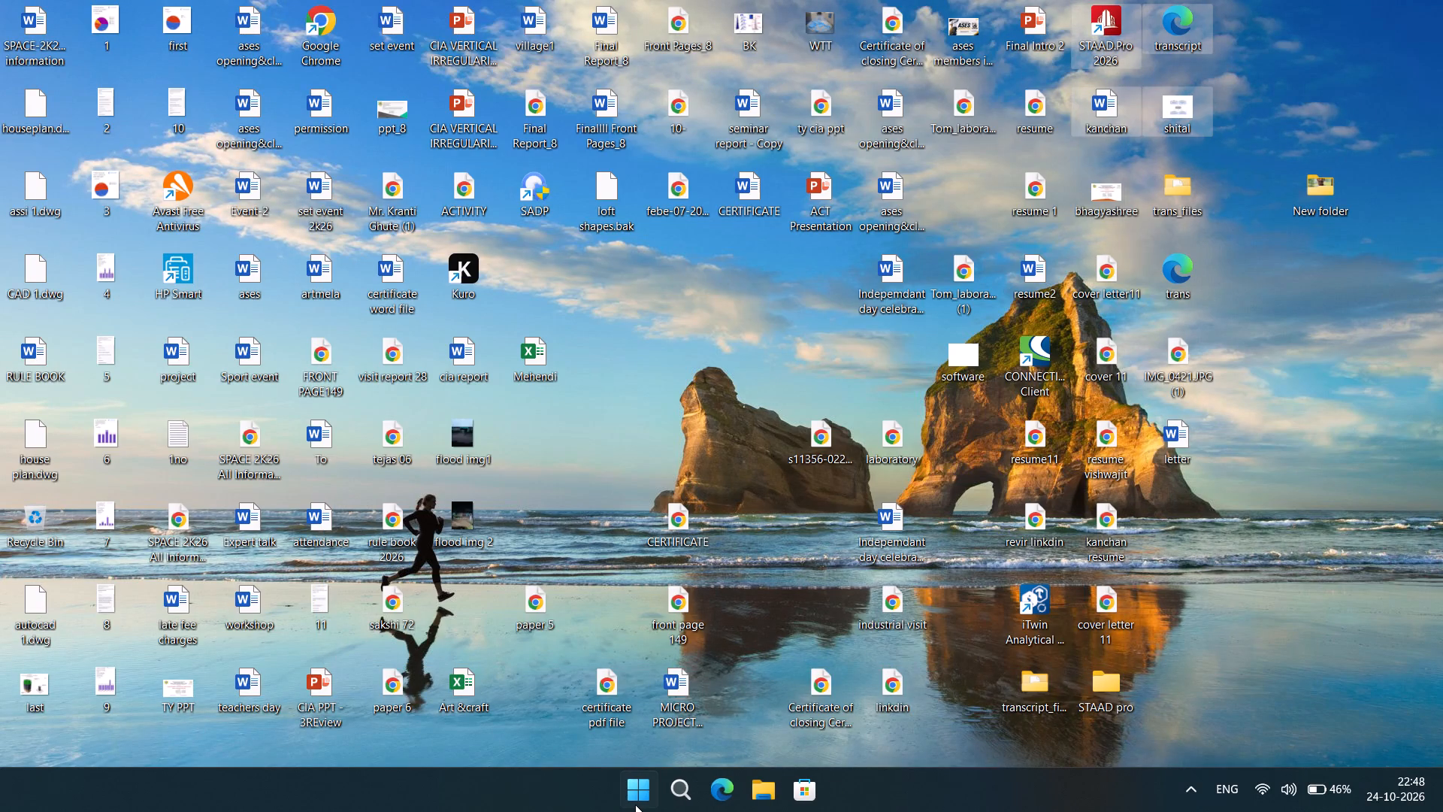
Open the computer's power options for locking, sleeping, shutting down or restarting.
{"action": "left_click", "coordinate": [635, 804]}
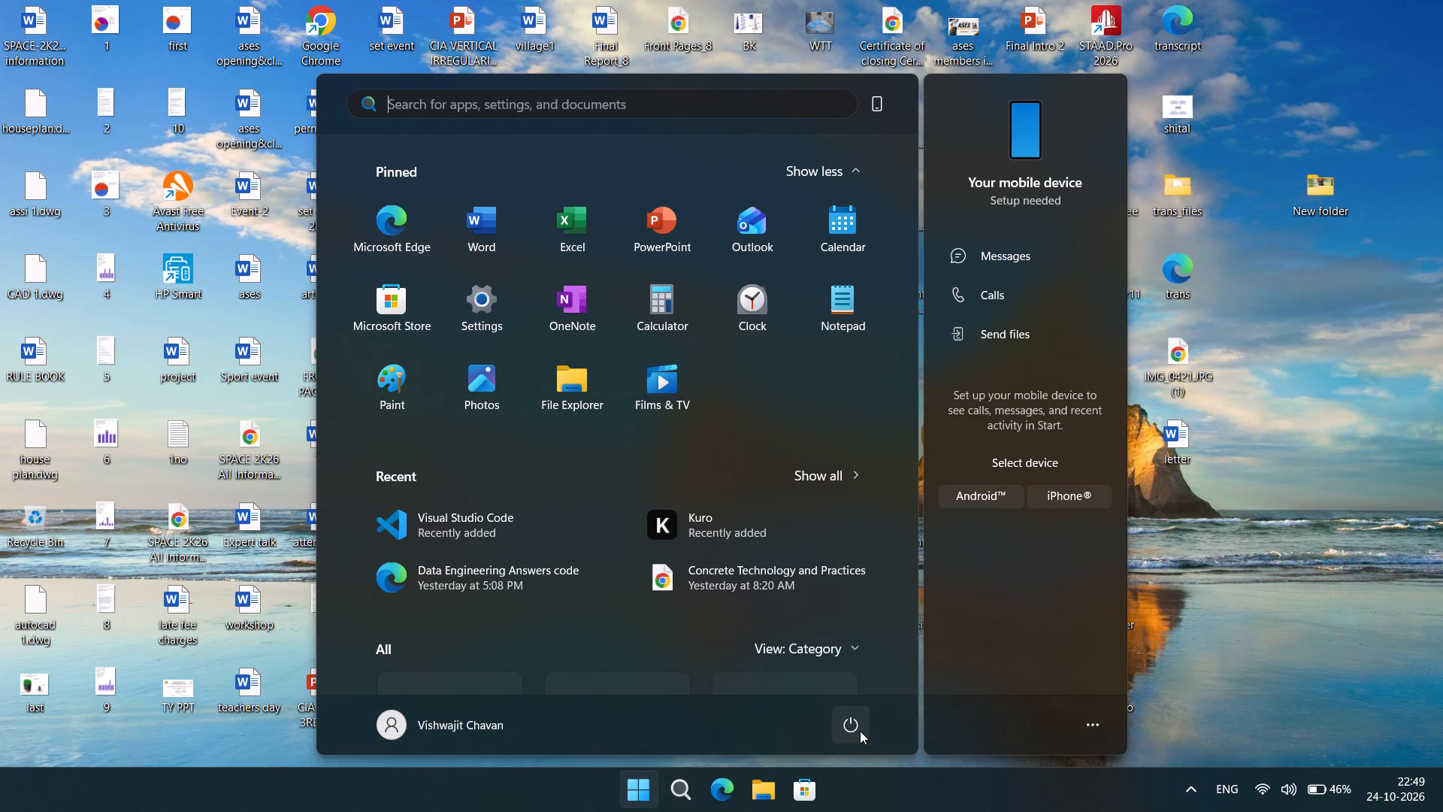
{"action": "left_click", "coordinate": [858, 729]}
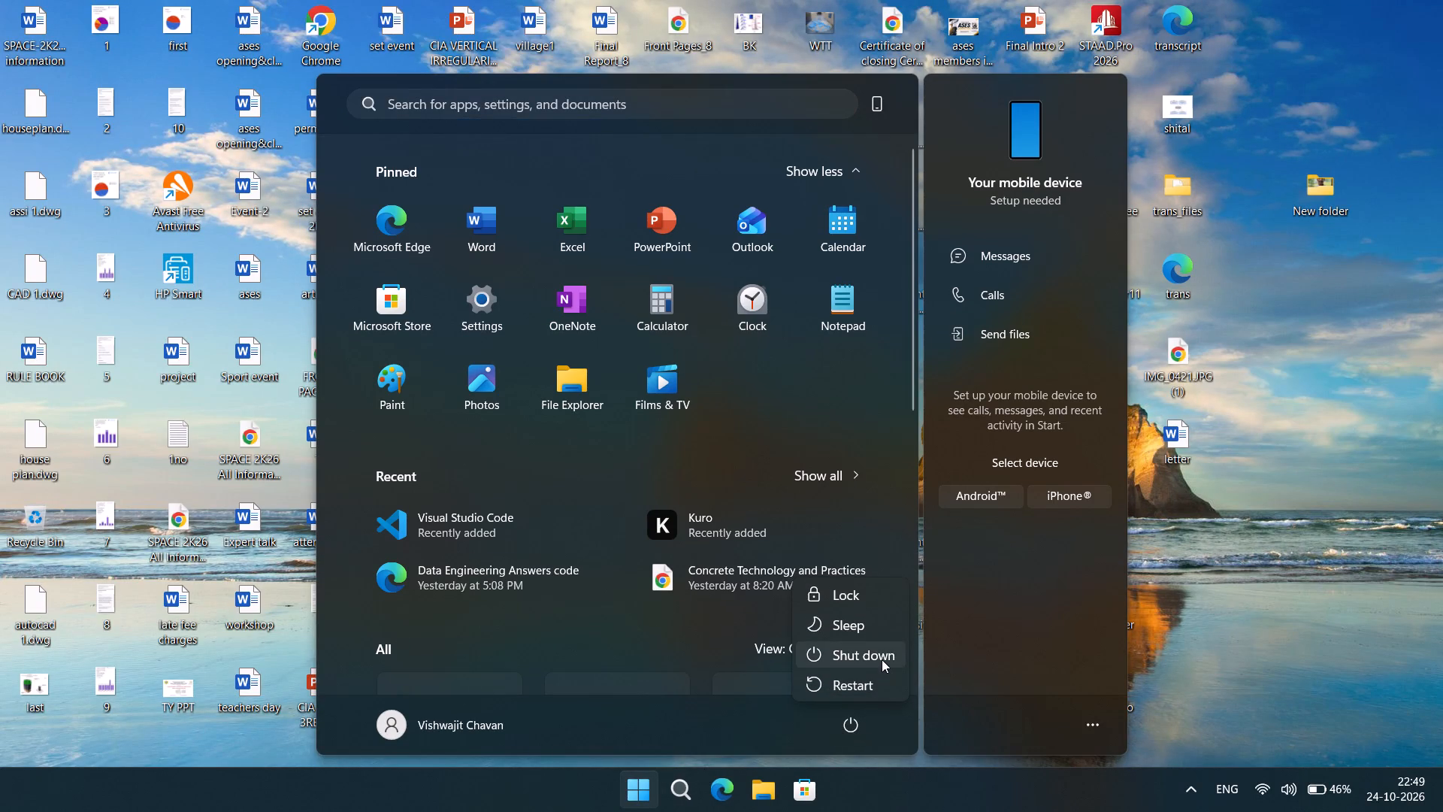